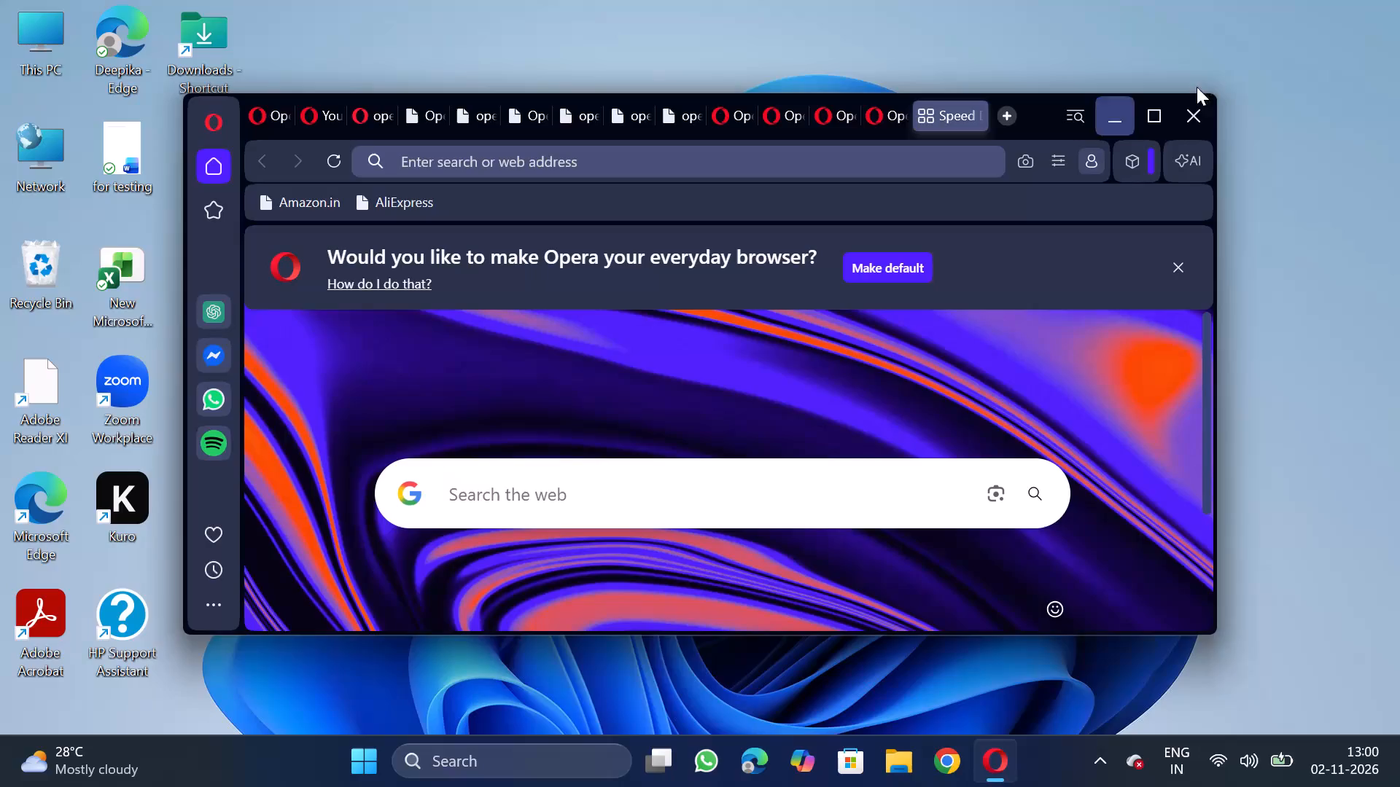
Close the Opera browser window with all its open tabs.
{"action": "left_click", "coordinate": [1191, 110]}
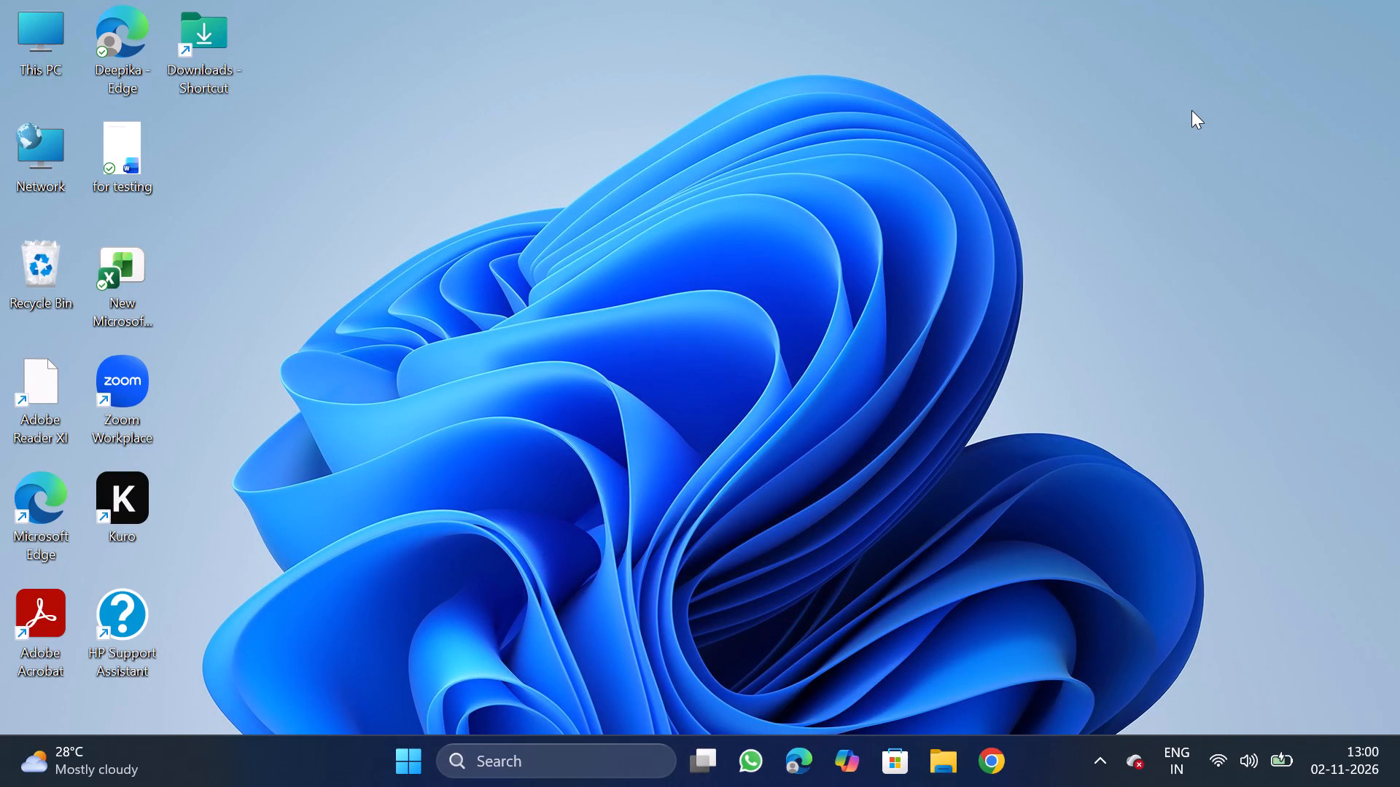
Open Google Chrome.
{"action": "scroll", "coordinate": [1191, 110], "scroll_direction": "down", "scroll_amount": 3}
{"action": "left_click", "coordinate": [1001, 763]}
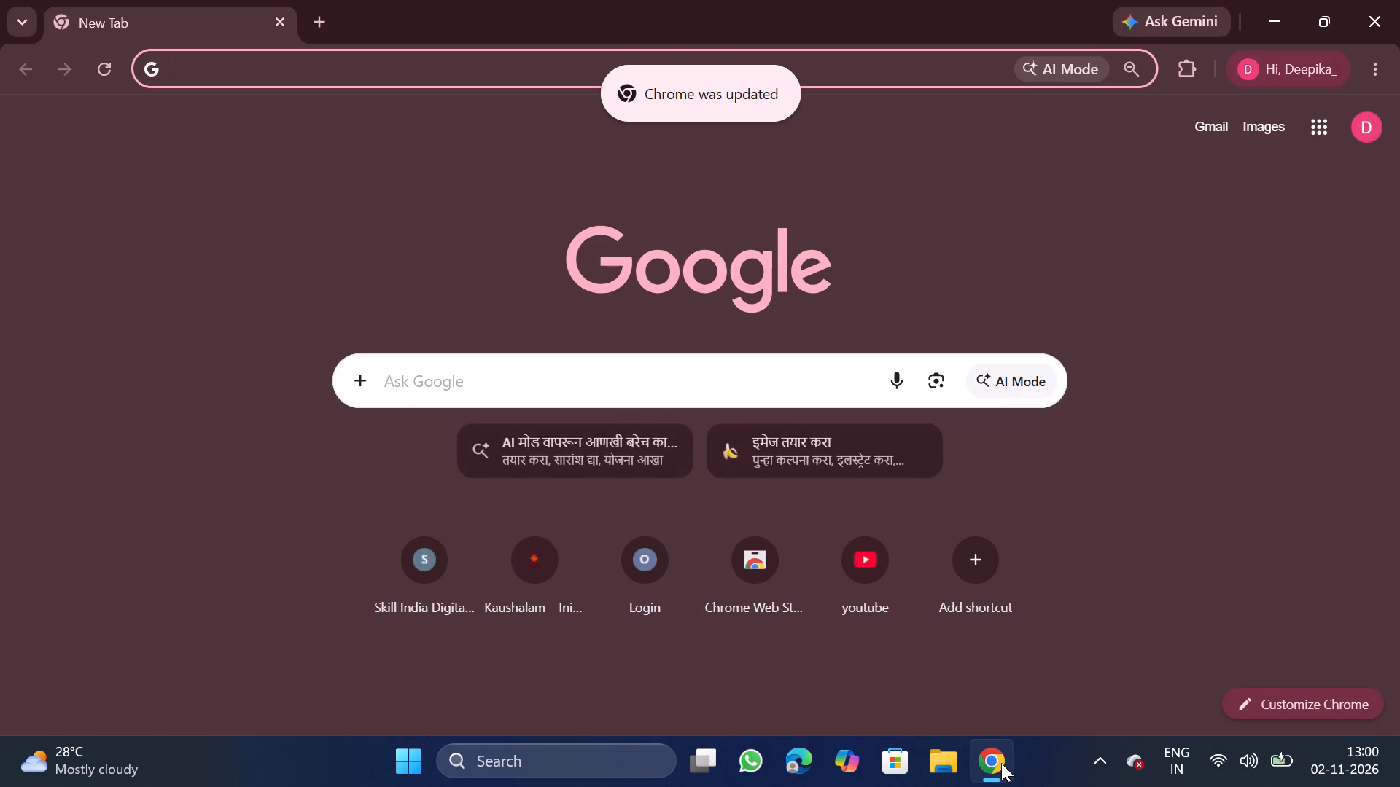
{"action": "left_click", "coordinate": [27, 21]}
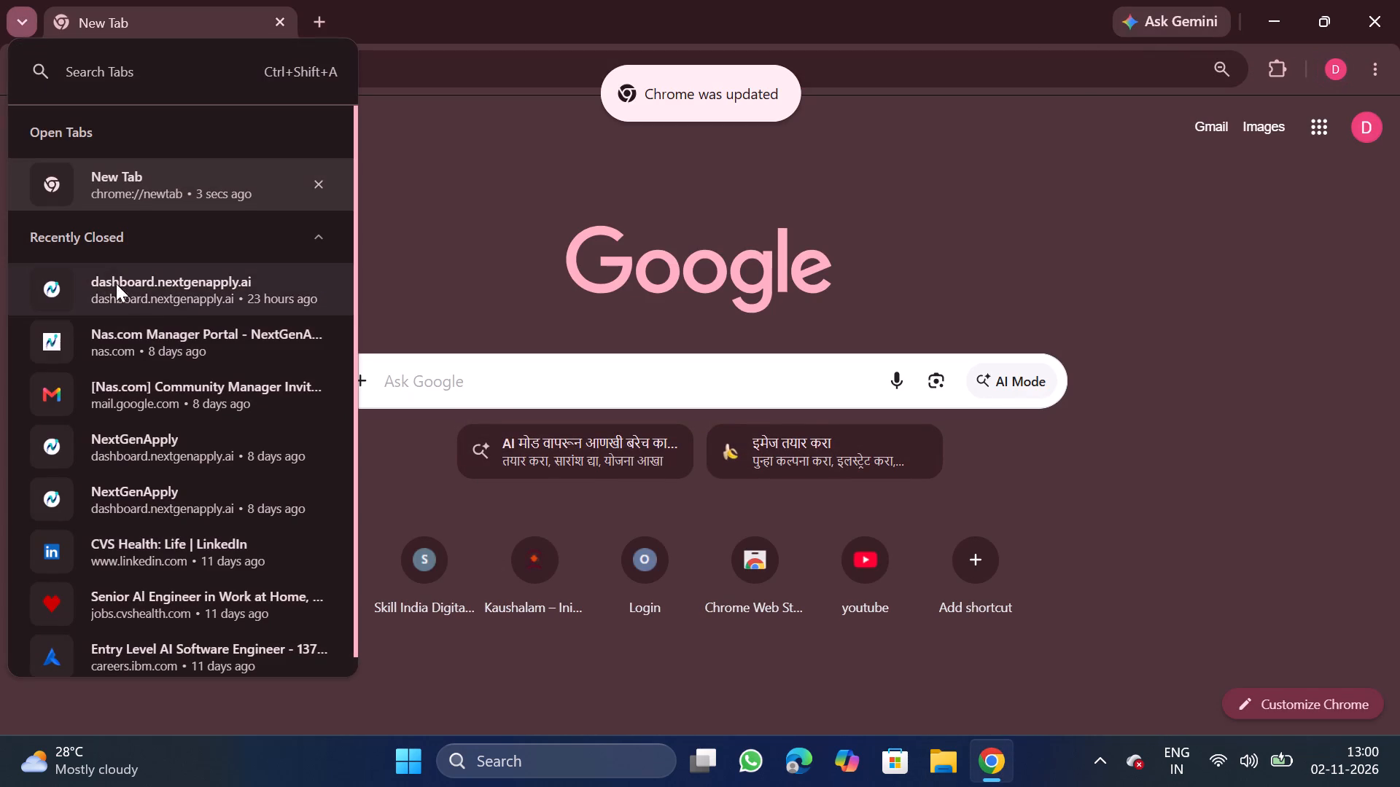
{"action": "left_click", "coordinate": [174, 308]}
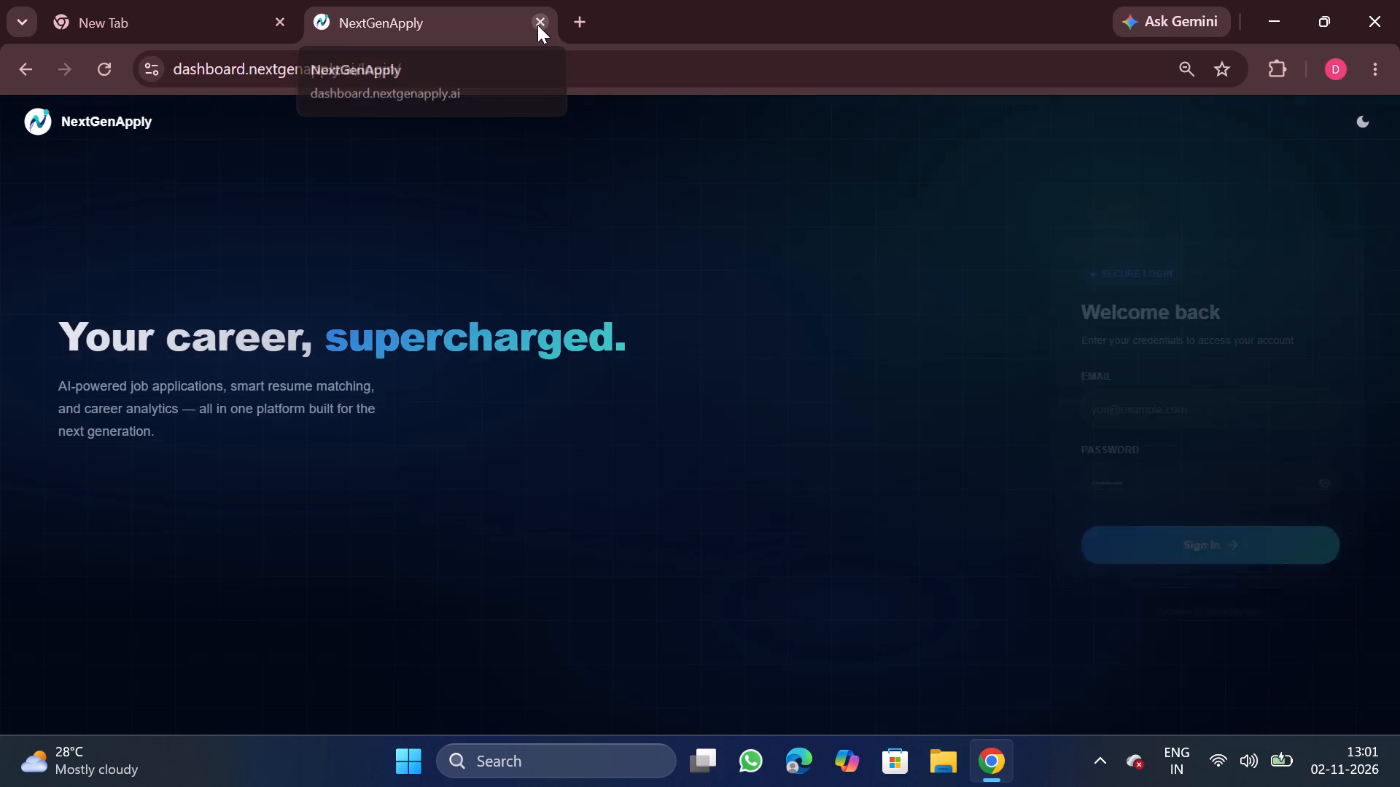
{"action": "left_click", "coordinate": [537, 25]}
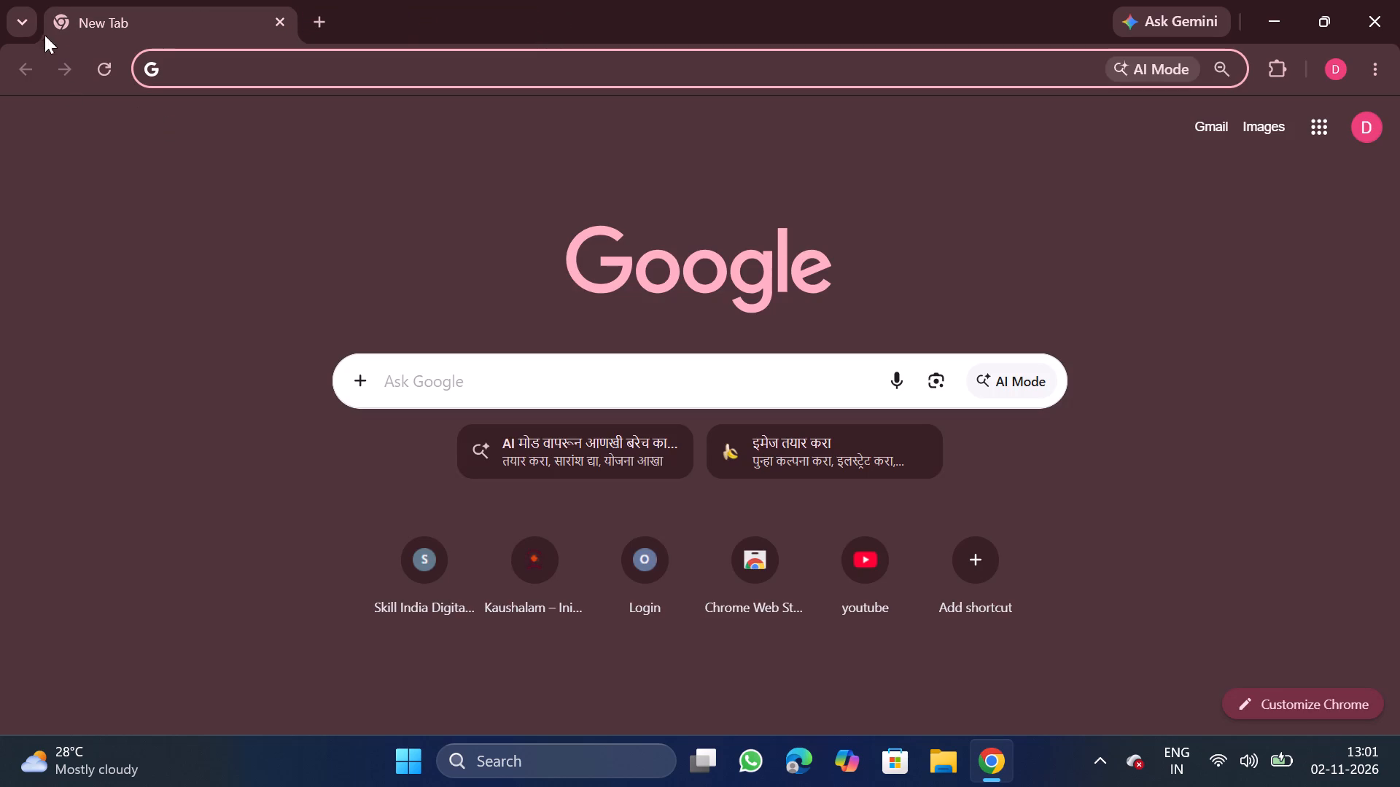
Reopen the recently closed dashboard.nextgenapply.ai page from the tab history.
{"action": "left_click", "coordinate": [19, 23]}
{"action": "left_click", "coordinate": [176, 294]}
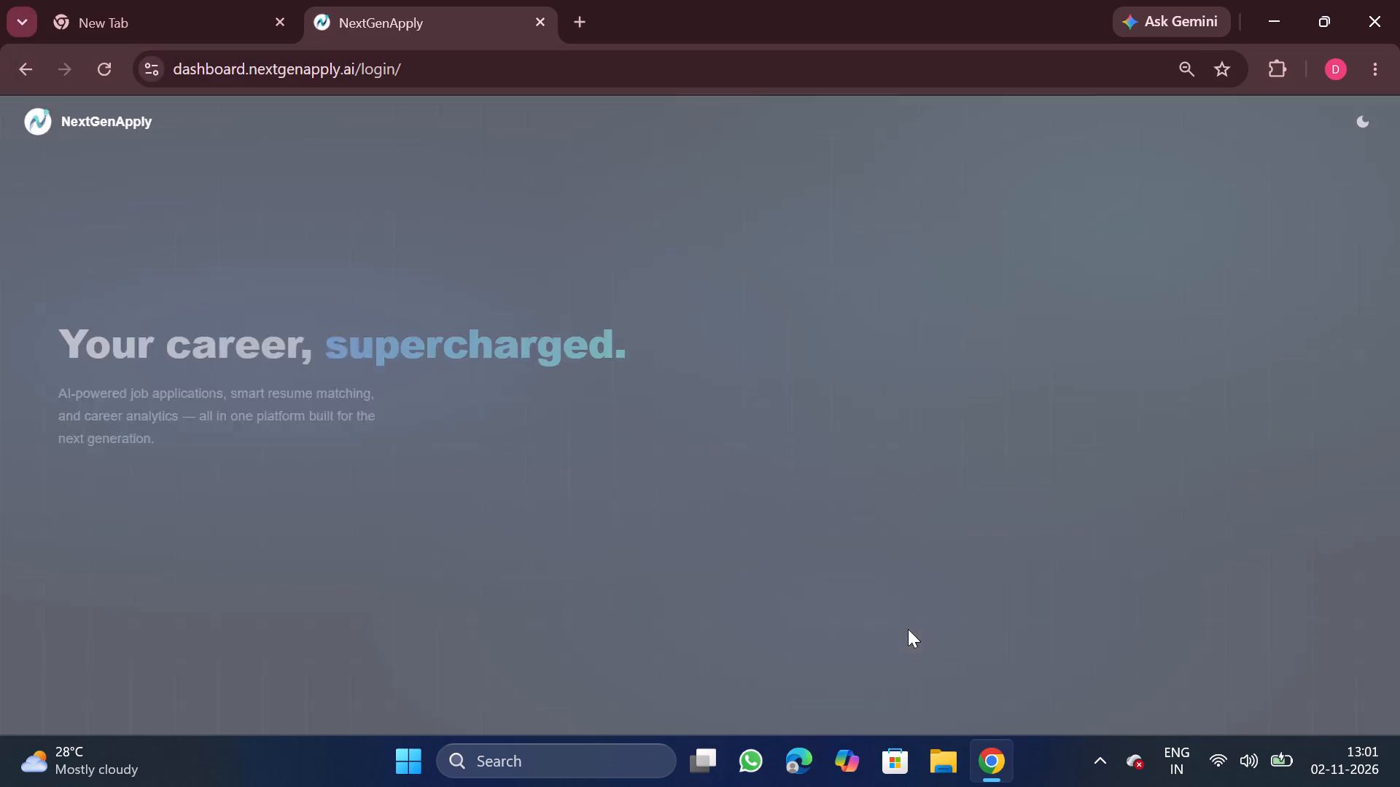
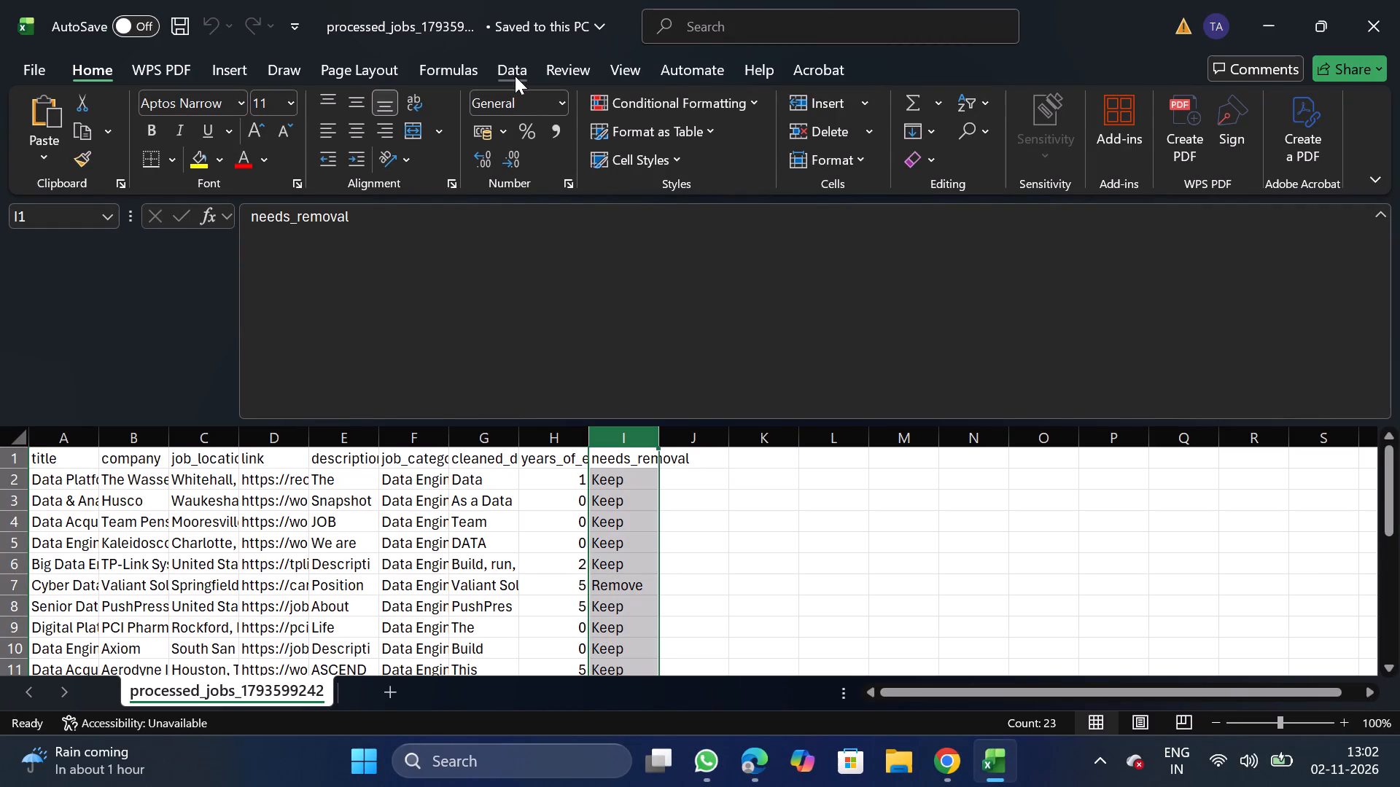
Filter the needs_removal column to show only the rows marked Remove.
{"action": "left_click", "coordinate": [721, 143]}
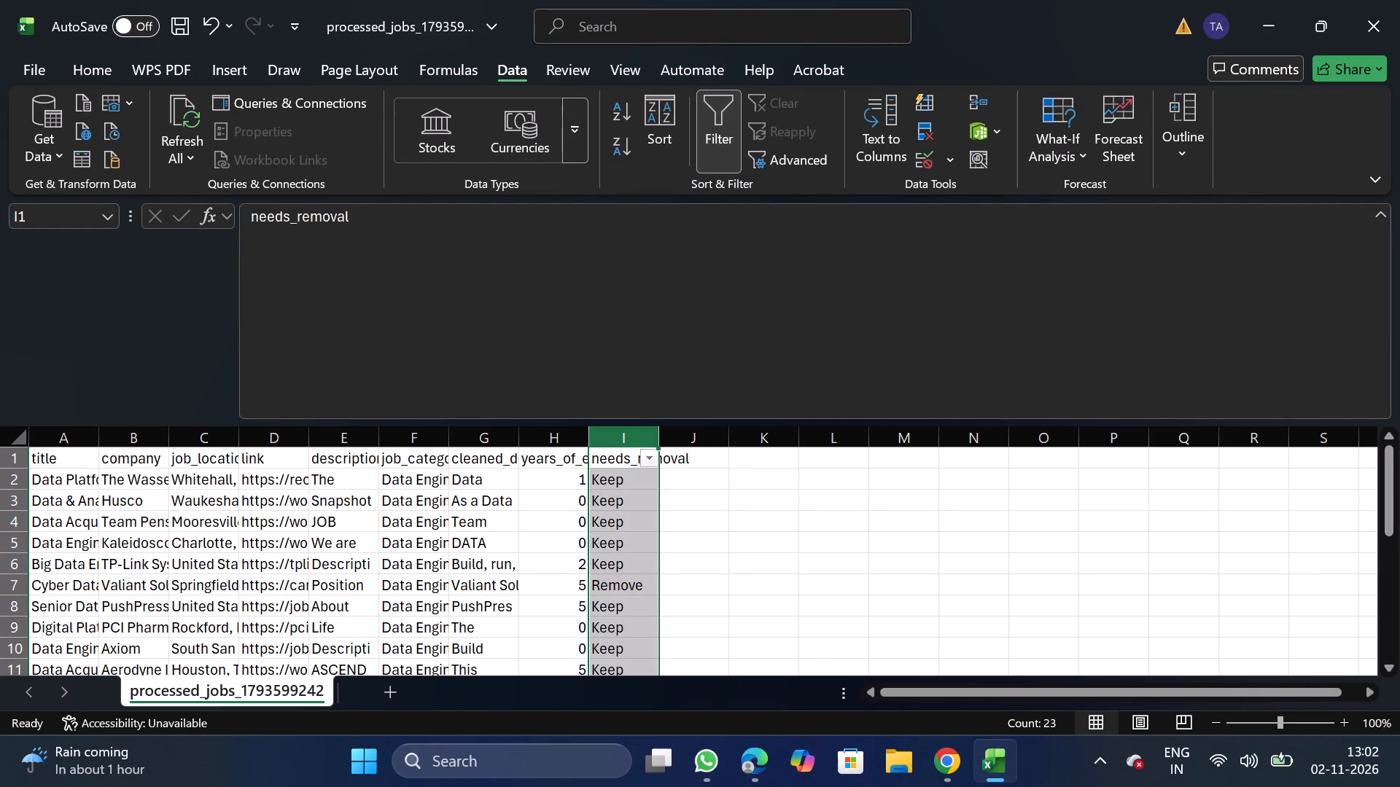
{"action": "left_click", "coordinate": [645, 460]}
{"action": "left_click", "coordinate": [443, 509]}
{"action": "left_click_drag", "start_coordinate": [443, 509], "coordinate": [431, 506]}
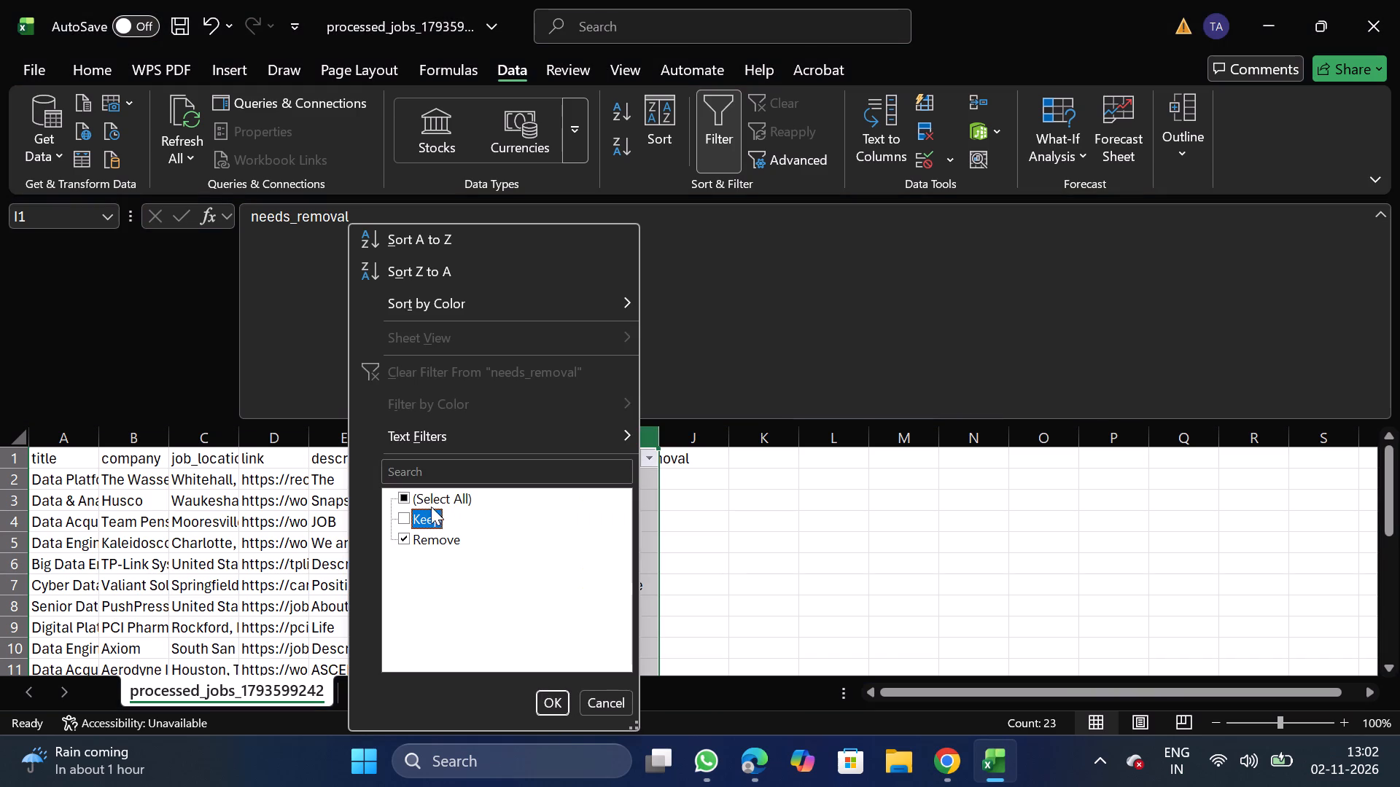
{"action": "left_click_drag", "start_coordinate": [431, 506], "coordinate": [548, 695]}
{"action": "left_click", "coordinate": [548, 695]}
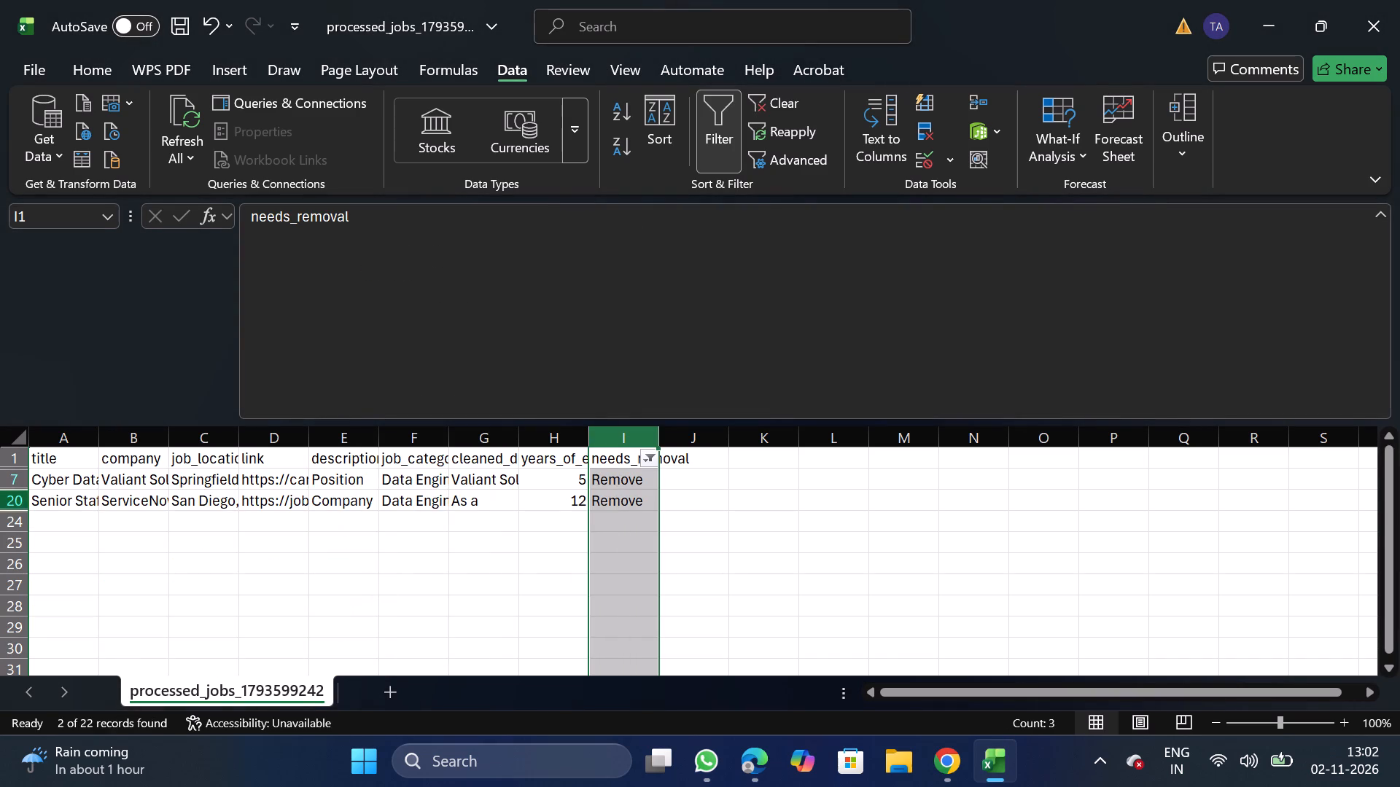
Delete all the filtered Remove rows and turn off the filter.
{"action": "left_click", "coordinate": [7, 482]}
{"action": "key", "text": "ctrl+shift+Down"}
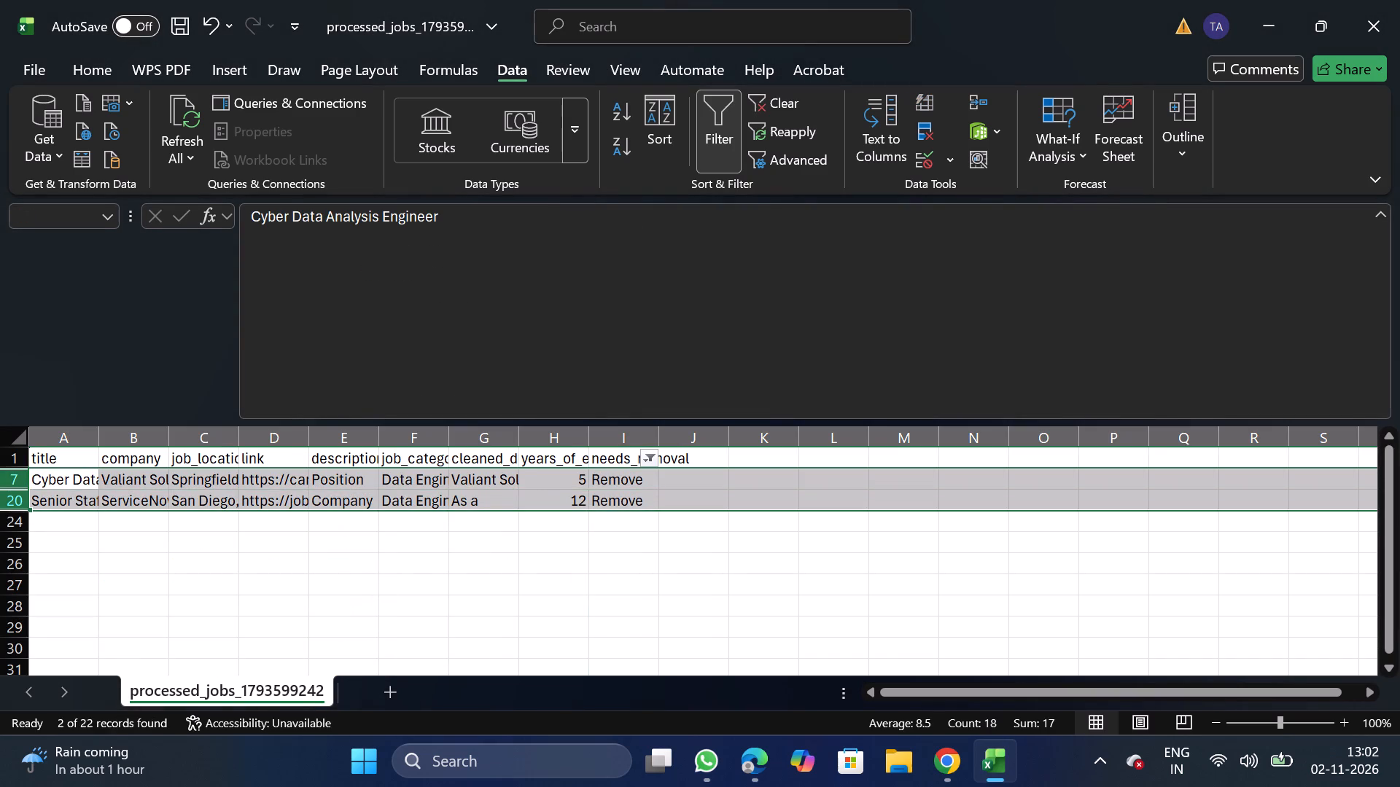
{"action": "right_click", "coordinate": [47, 490]}
{"action": "left_click", "coordinate": [149, 318]}
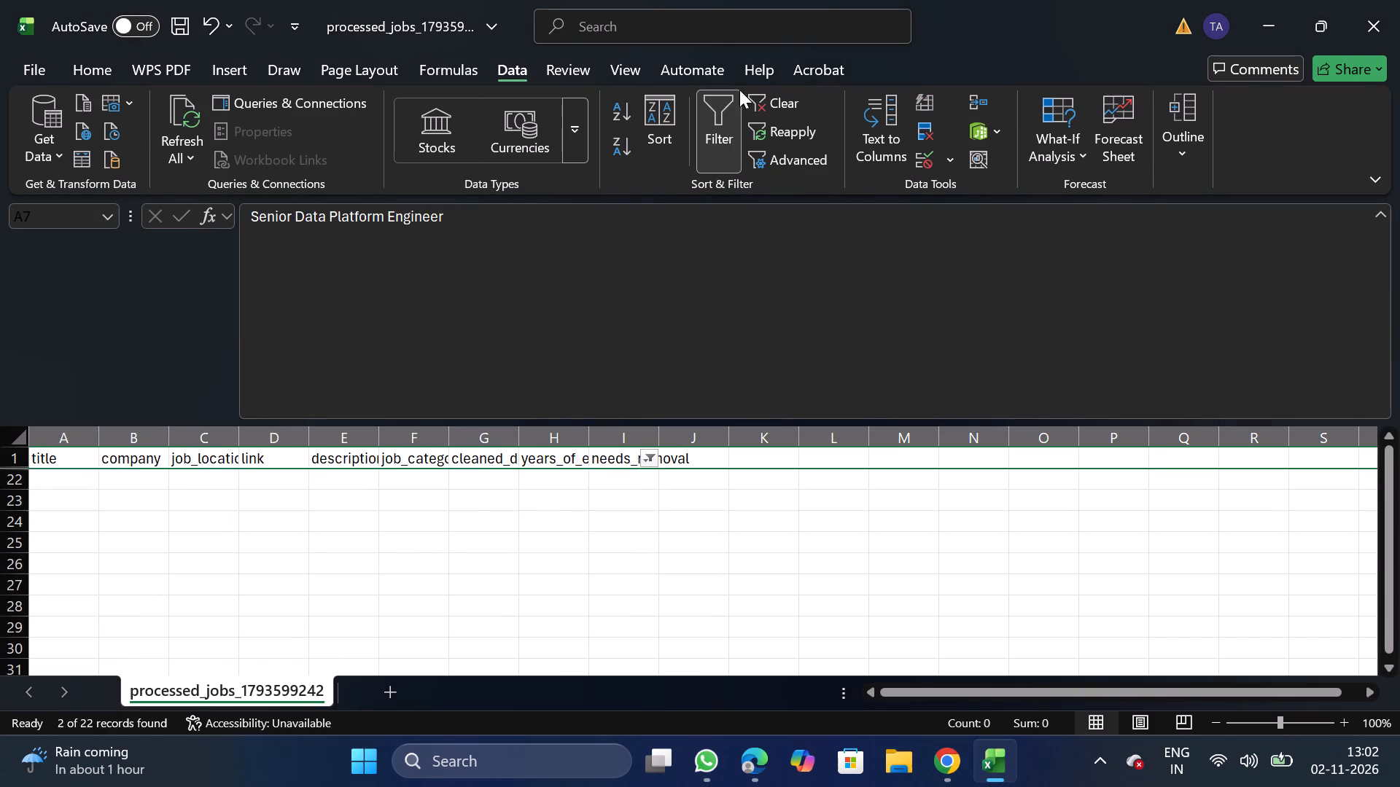
{"action": "left_click", "coordinate": [715, 116]}
Filter the years_of_experience column to show only the values 8 and 11.
{"action": "left_click", "coordinate": [565, 458]}
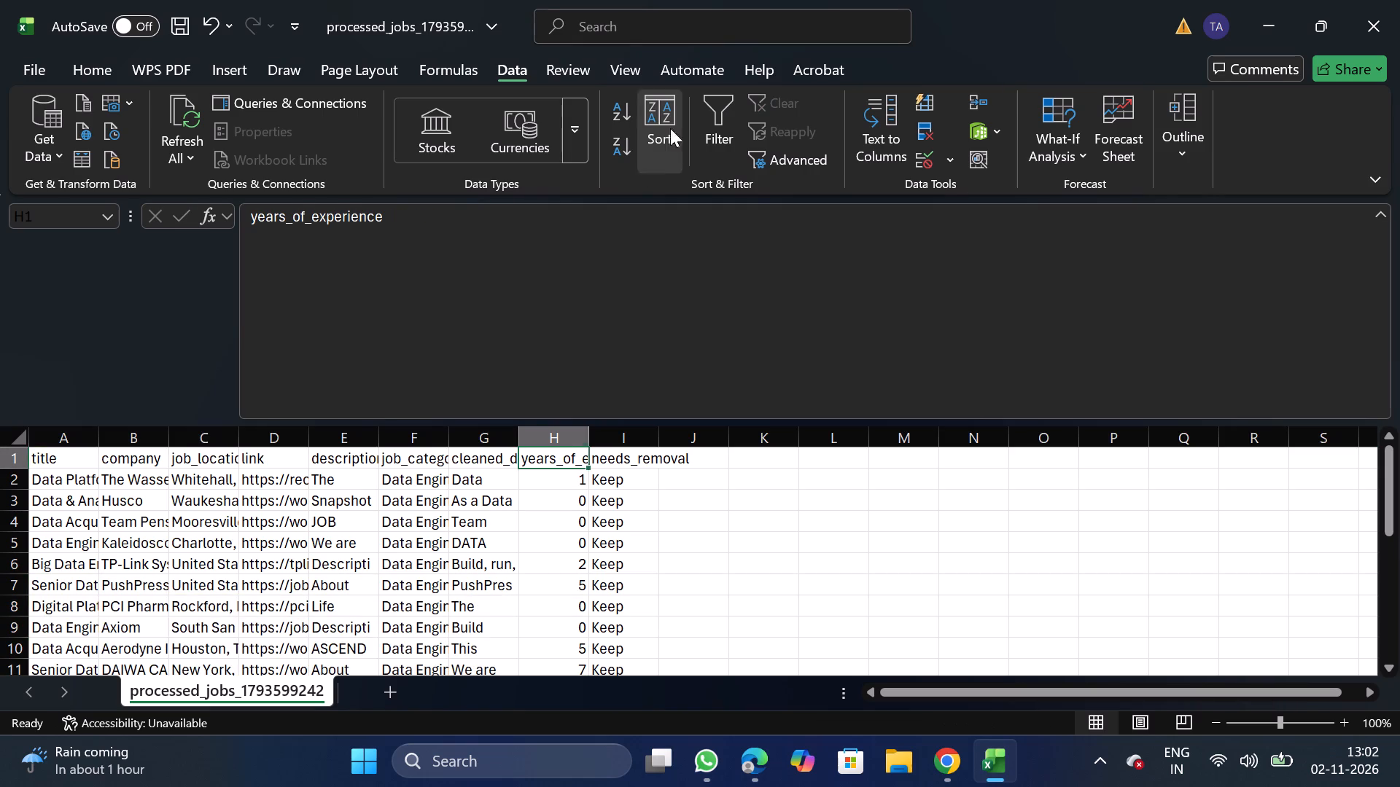
{"action": "left_click", "coordinate": [728, 138]}
{"action": "left_click", "coordinate": [584, 461]}
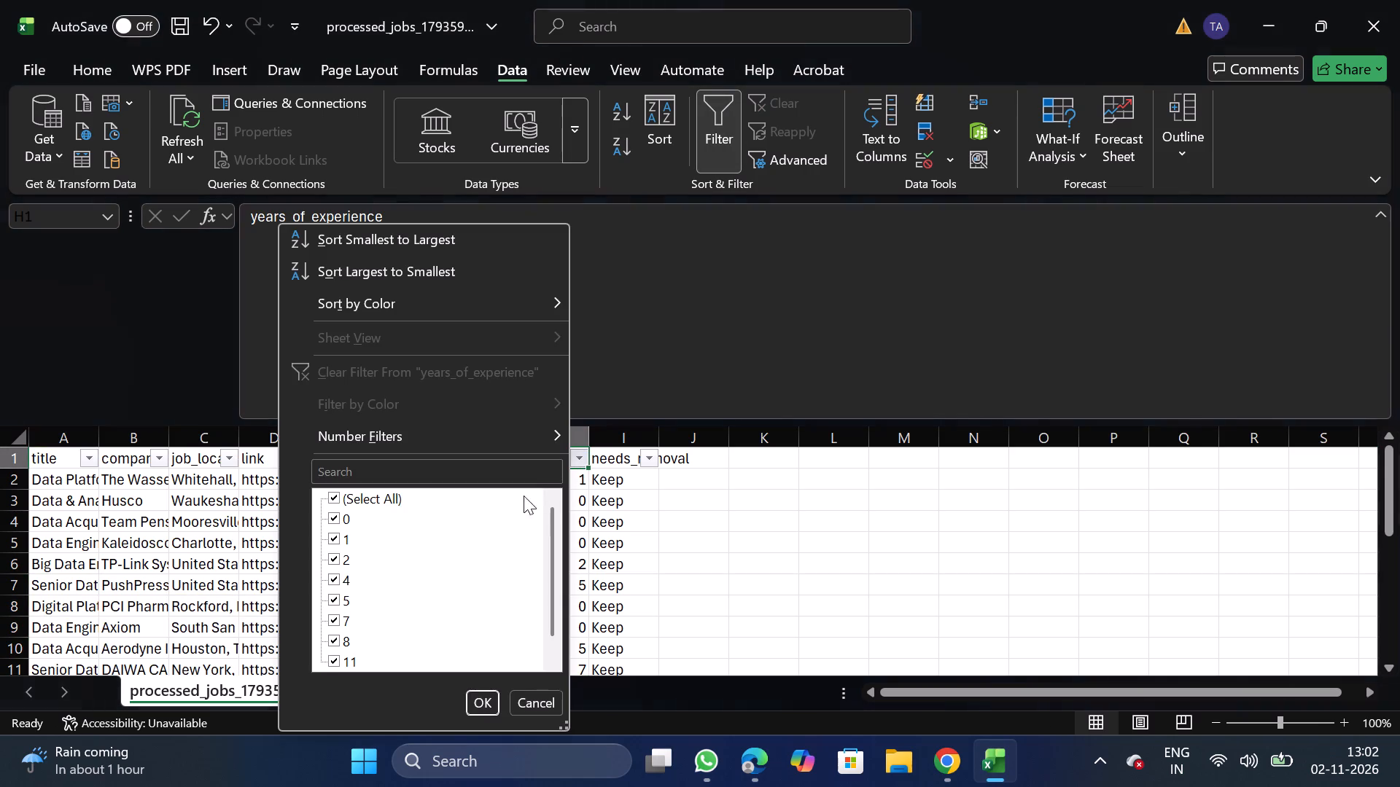
{"action": "left_click", "coordinate": [375, 491]}
{"action": "scroll", "coordinate": [396, 590], "scroll_direction": "down", "scroll_amount": 1}
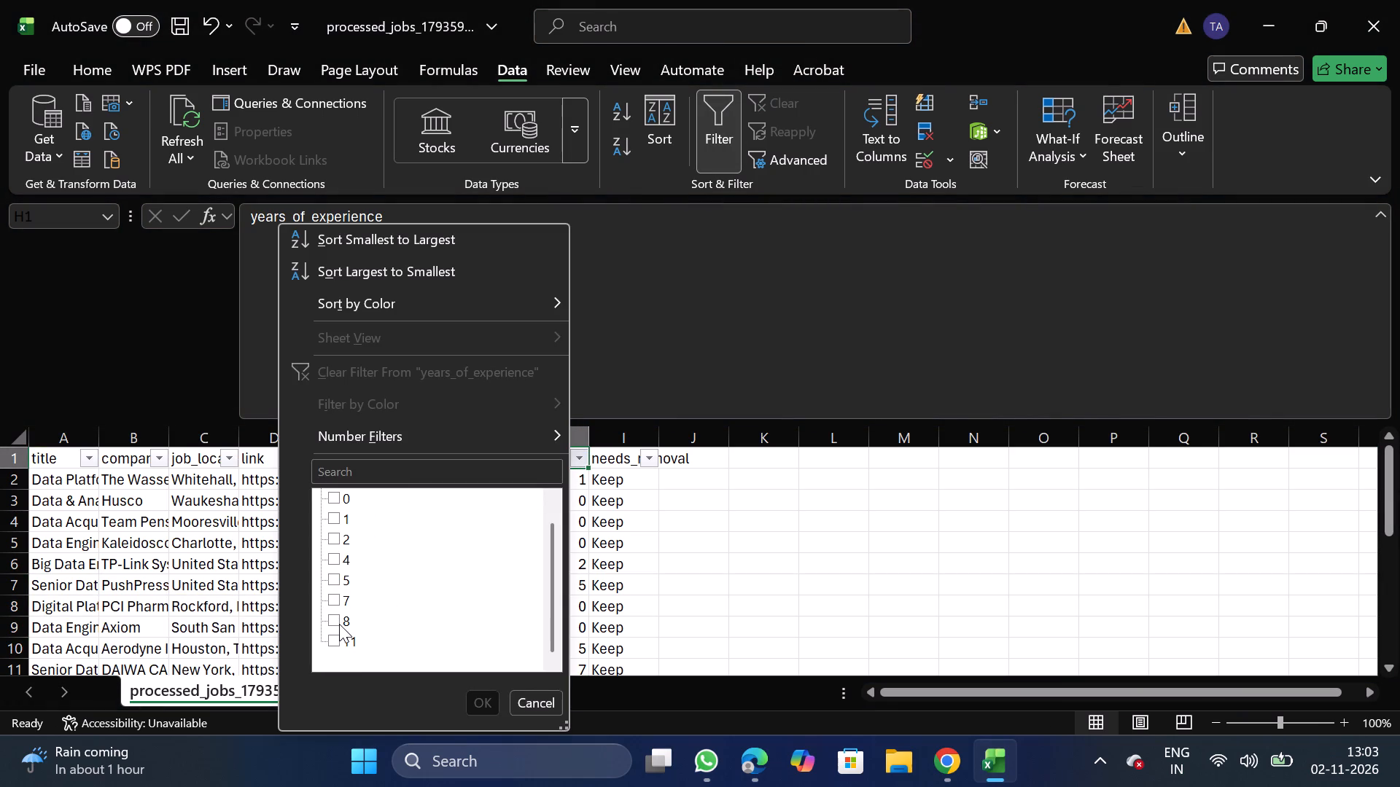
{"action": "left_click", "coordinate": [339, 624]}
{"action": "left_click", "coordinate": [337, 646]}
{"action": "left_click", "coordinate": [482, 700]}
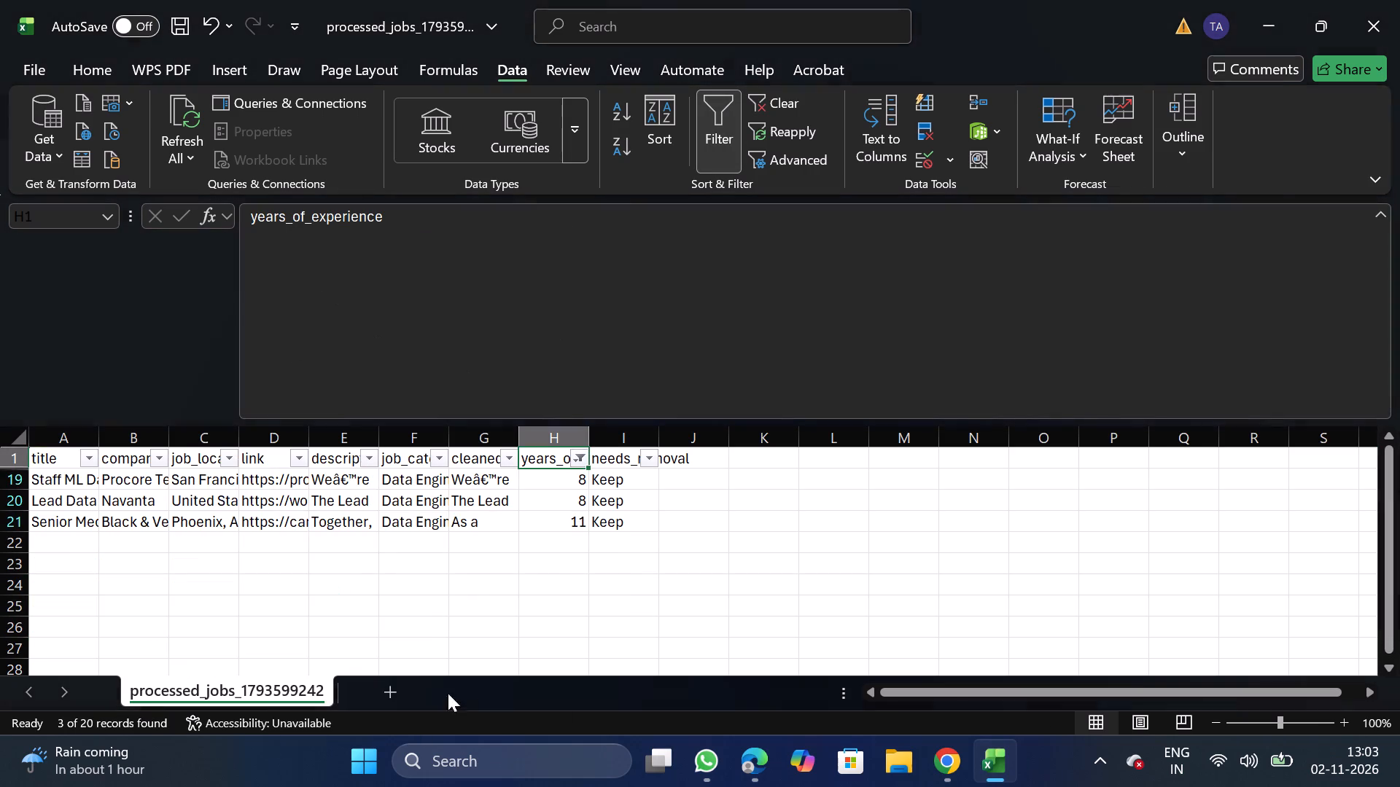
Delete all the filtered rows with 8 or 11 years of experience and turn off the filter.
{"action": "left_click", "coordinate": [5, 484]}
{"action": "key", "text": "ctrl+shift+Down"}
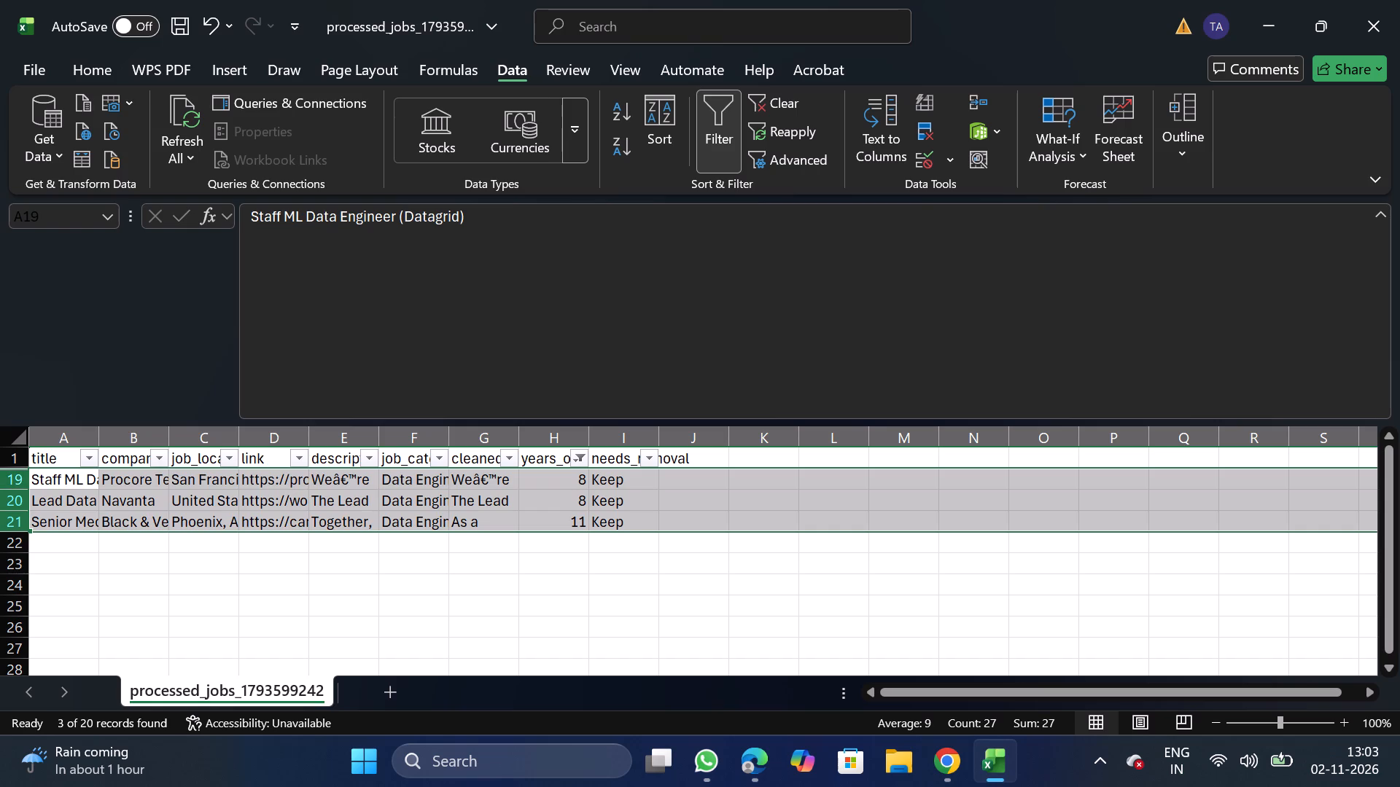
{"action": "right_click", "coordinate": [85, 504]}
{"action": "left_click", "coordinate": [170, 319]}
{"action": "left_click", "coordinate": [728, 144]}
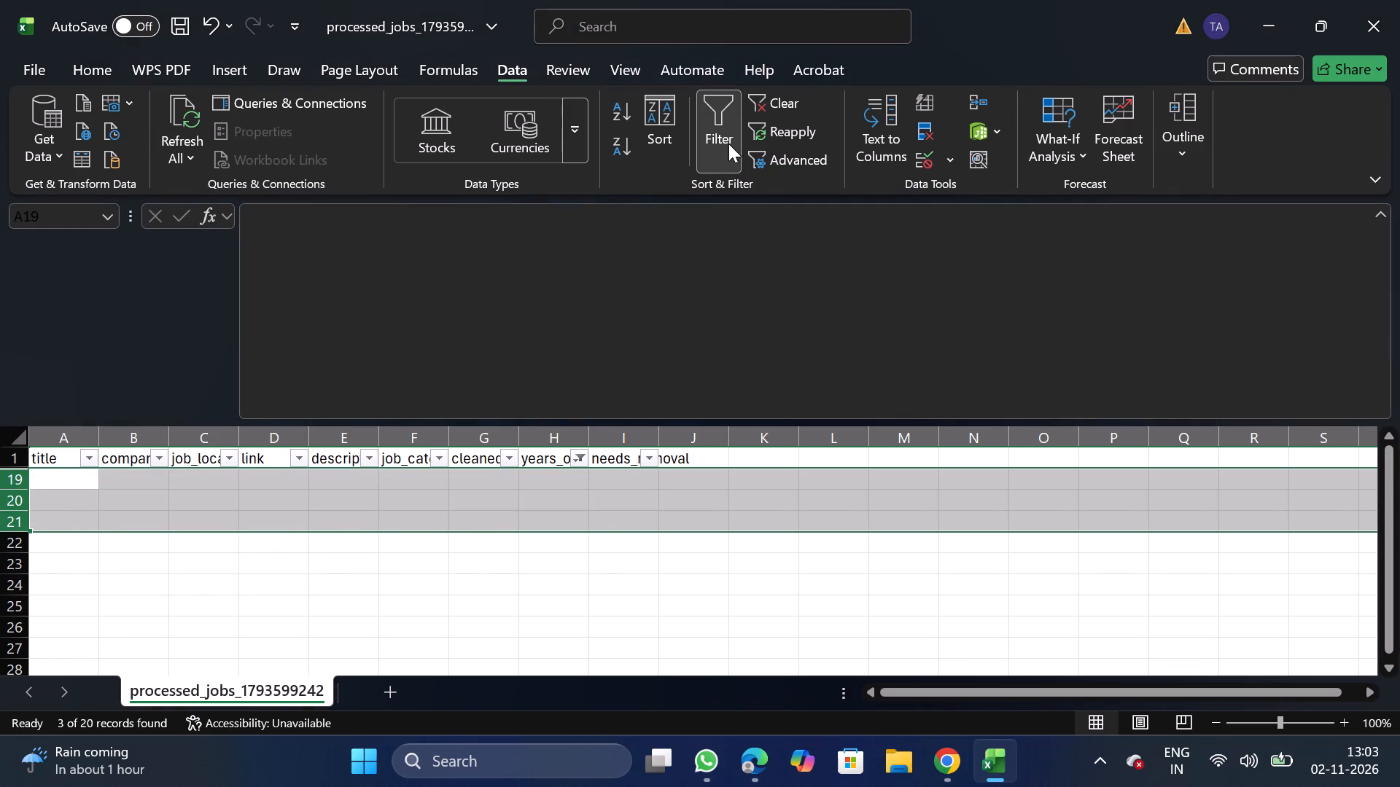
Delete the needs_removal column from the sheet.
{"action": "left_click_drag", "start_coordinate": [618, 433], "coordinate": [618, 502]}
{"action": "right_click", "coordinate": [618, 502]}
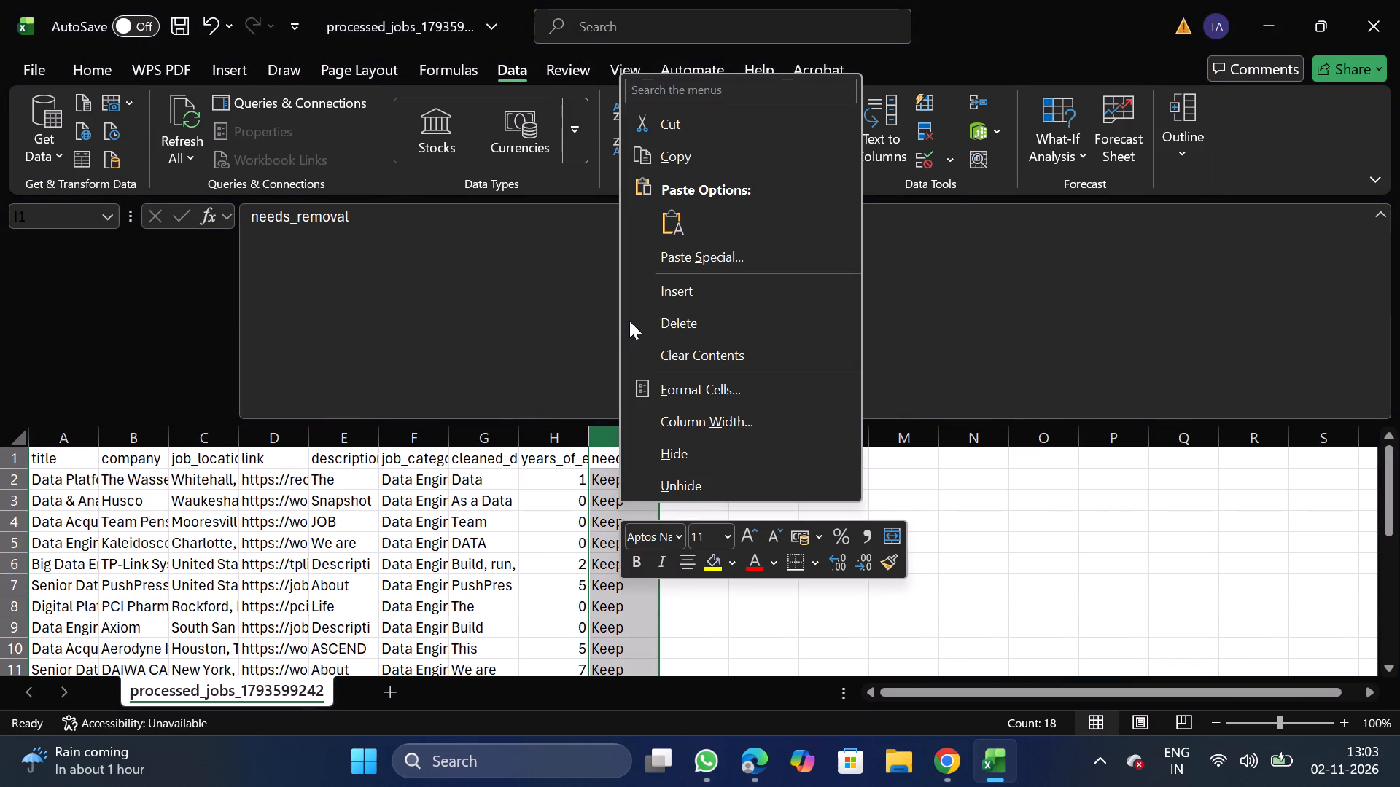
{"action": "left_click", "coordinate": [684, 321]}
Move the job_category column in front of the title column as column A.
{"action": "left_click", "coordinate": [404, 442]}
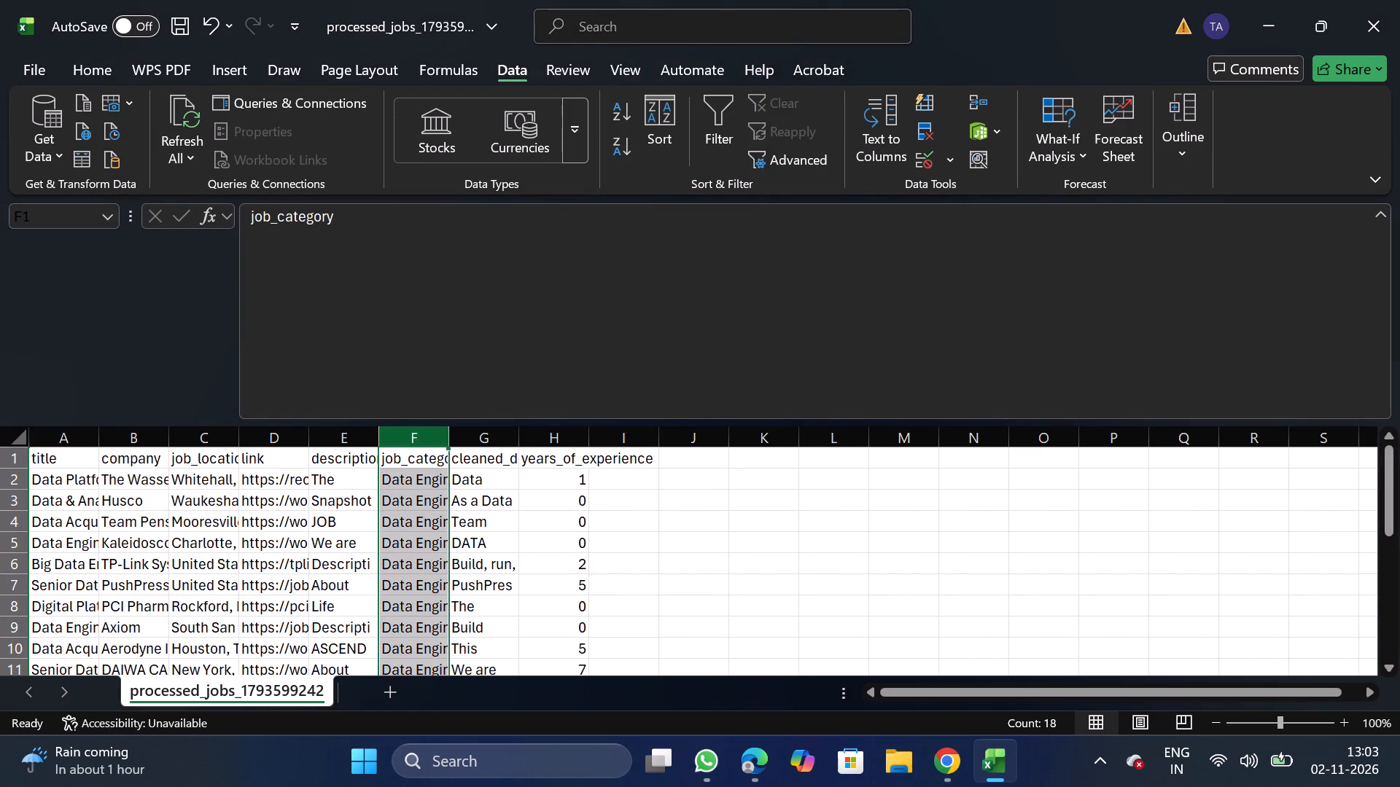
{"action": "key", "text": "ctrl+x"}
{"action": "left_click", "coordinate": [63, 436]}
{"action": "right_click", "coordinate": [57, 537]}
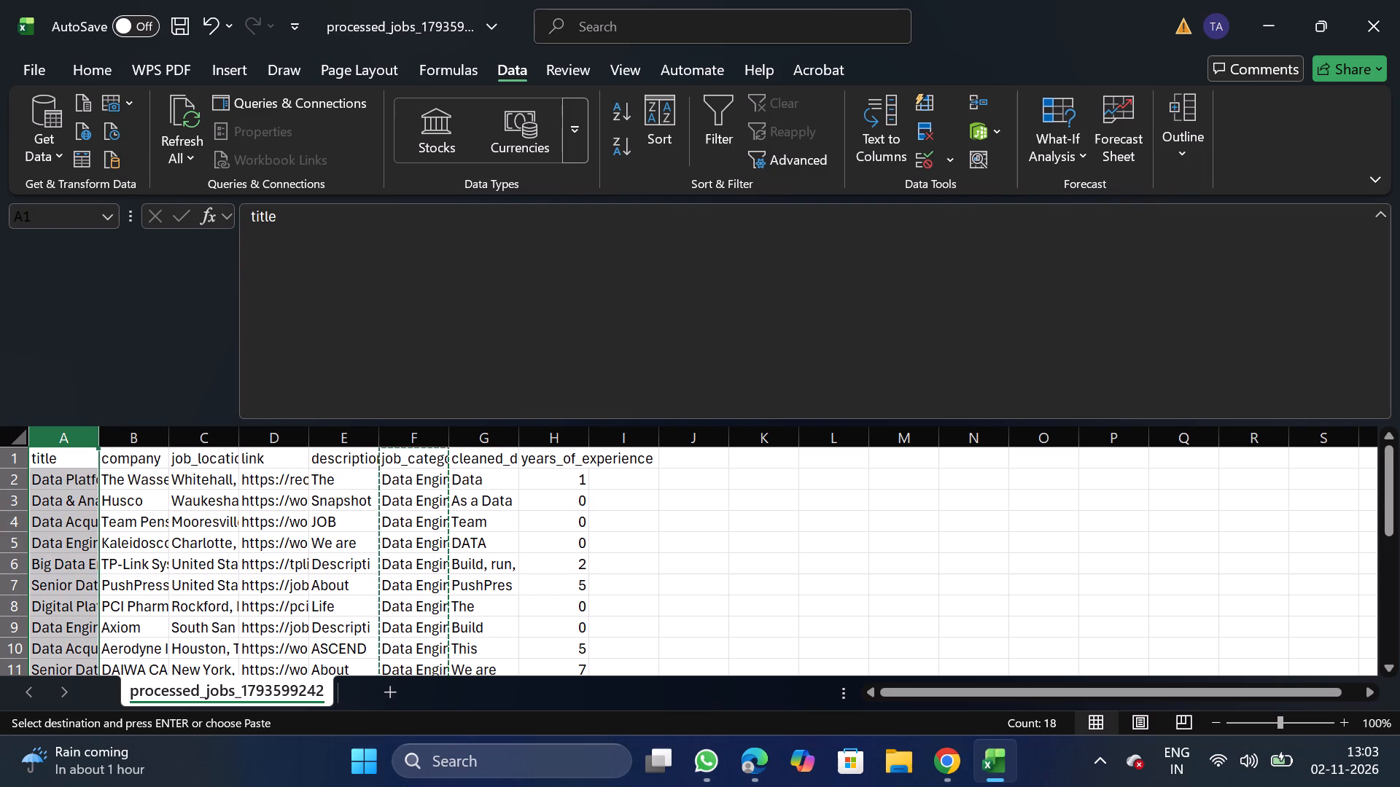
{"action": "left_click", "coordinate": [179, 327]}
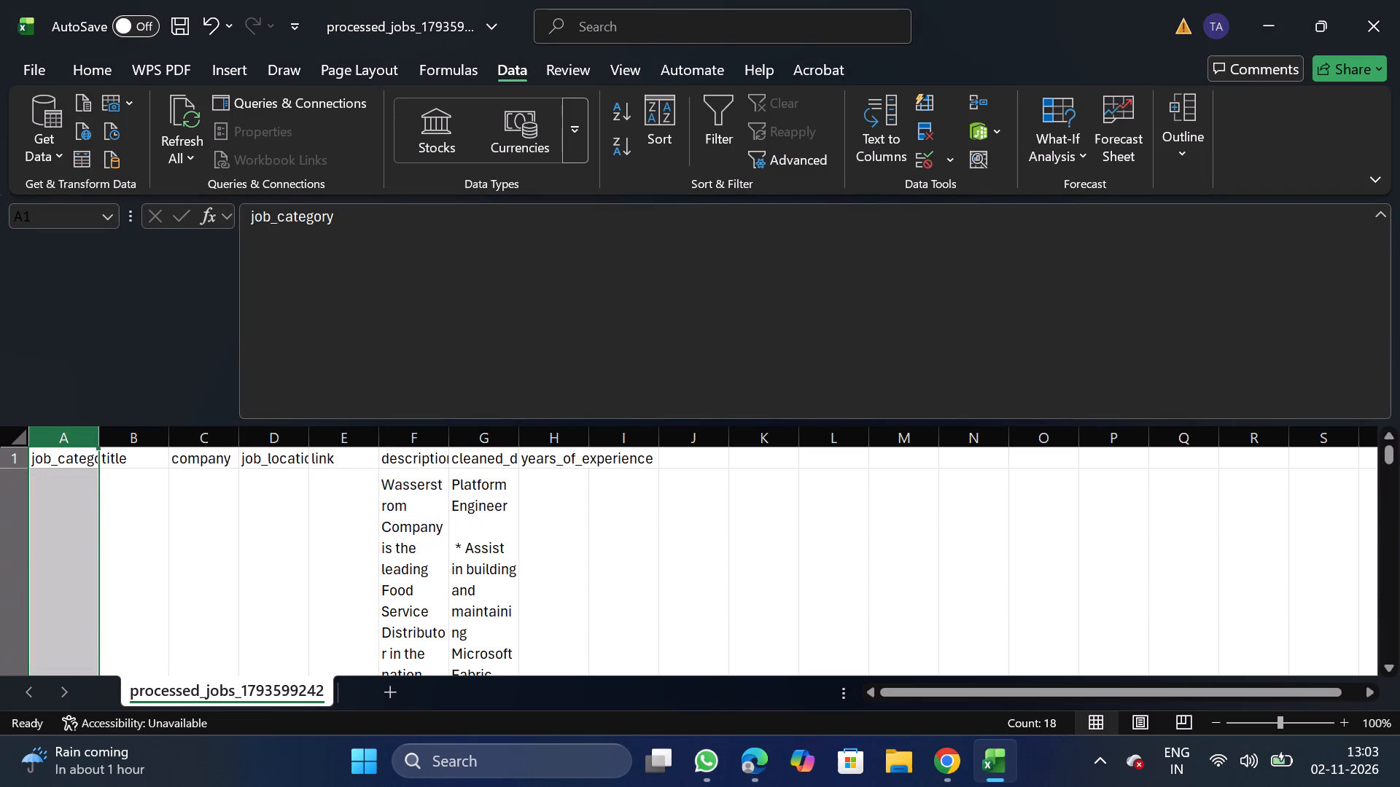
Turn off text wrapping for the description and cleaned_description columns.
{"action": "left_click", "coordinate": [432, 441]}
{"action": "key", "text": "shift+Right"}
{"action": "left_click", "coordinate": [88, 60]}
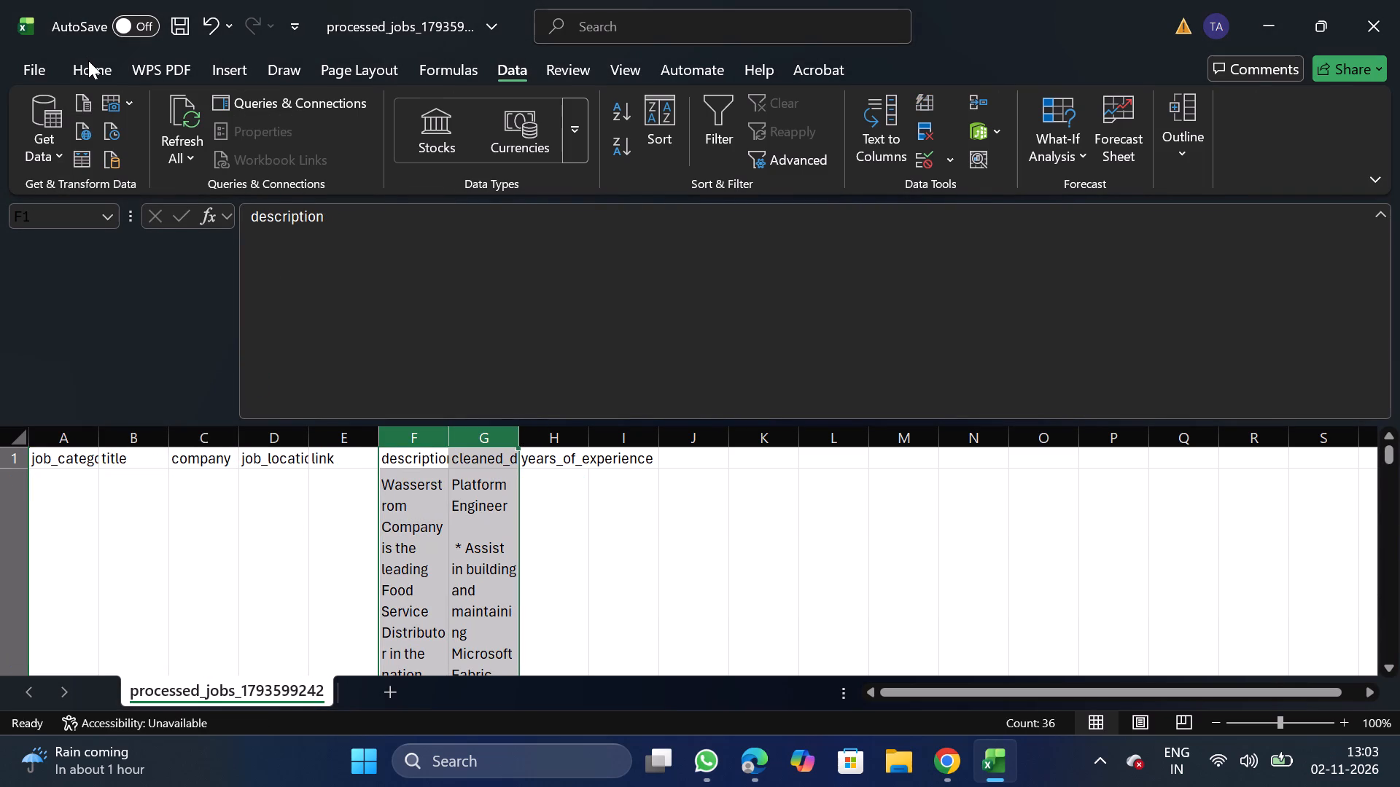
{"action": "left_click", "coordinate": [457, 179]}
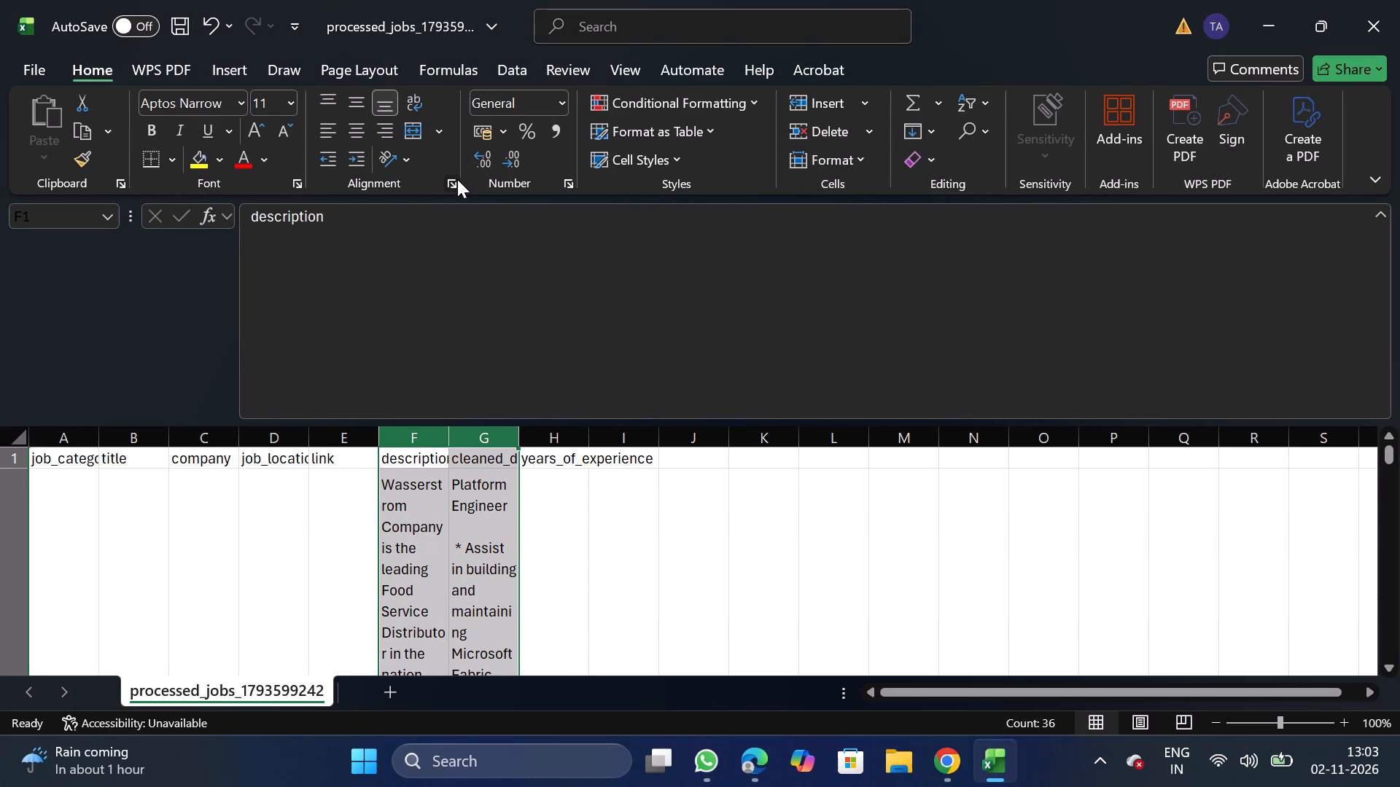
{"action": "double_click", "coordinate": [116, 357]}
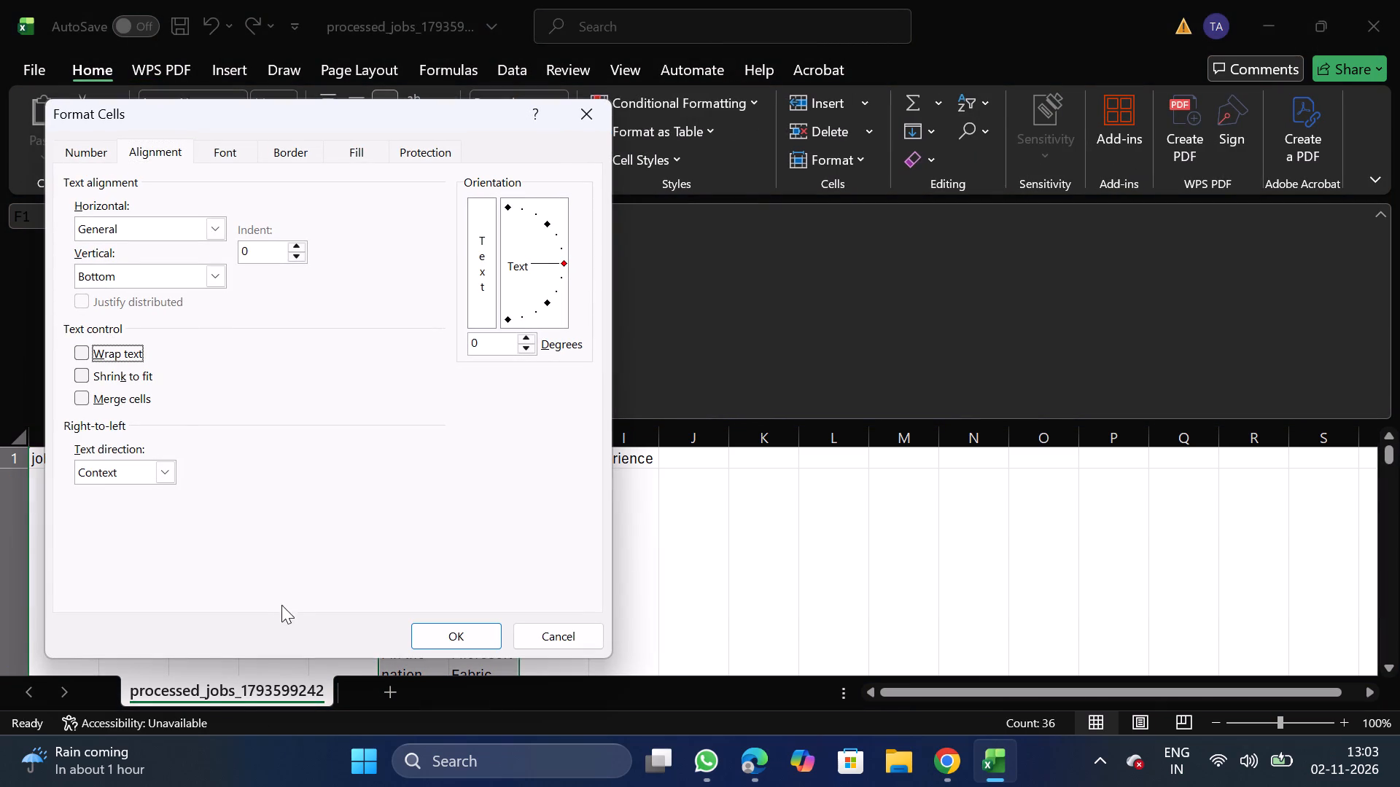
{"action": "left_click", "coordinate": [446, 638]}
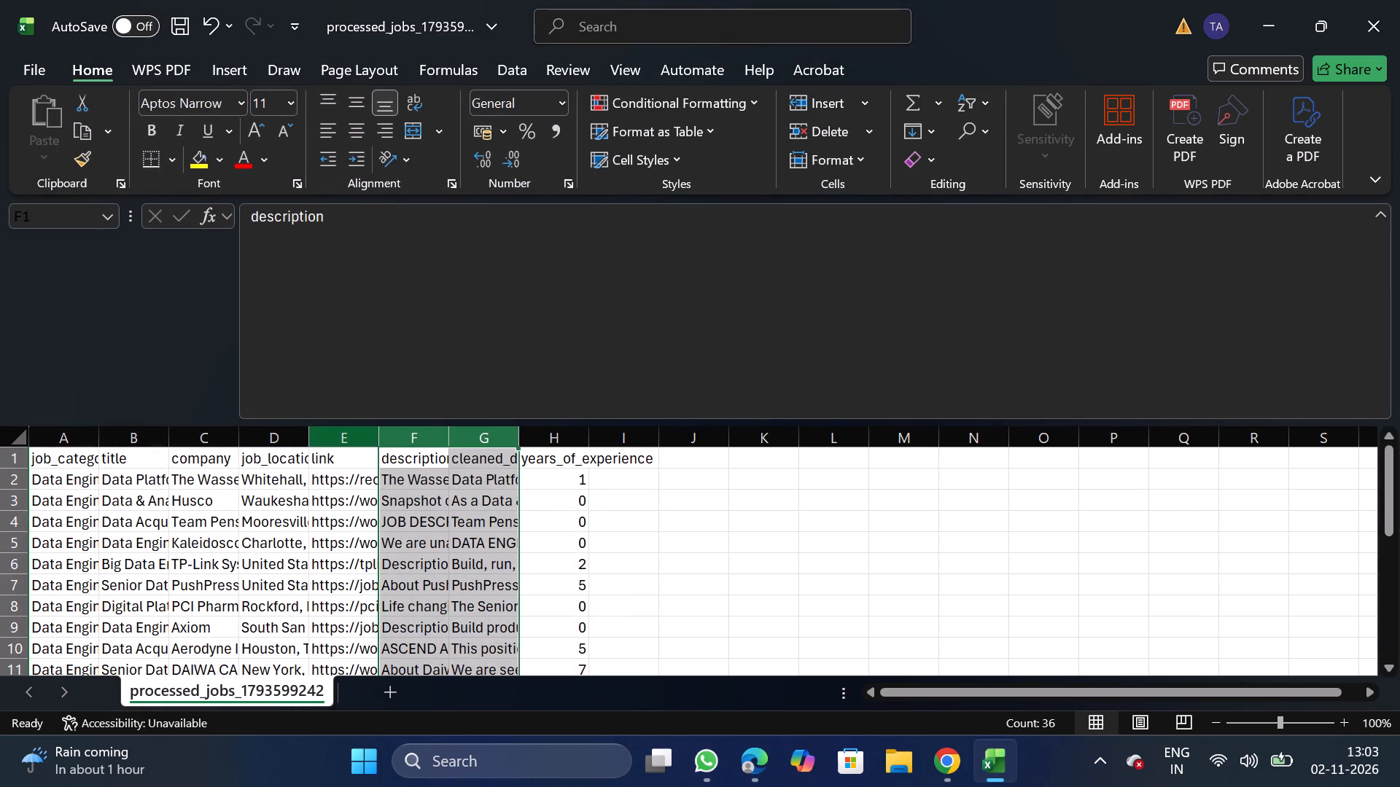
Move the link column to the end of the table, after years_of_experience.
{"action": "left_click", "coordinate": [345, 437]}
{"action": "key", "text": "ctrl+x"}
{"action": "left_click_drag", "start_coordinate": [632, 442], "coordinate": [633, 568]}
{"action": "right_click", "coordinate": [633, 568]}
{"action": "left_click", "coordinate": [717, 364]}
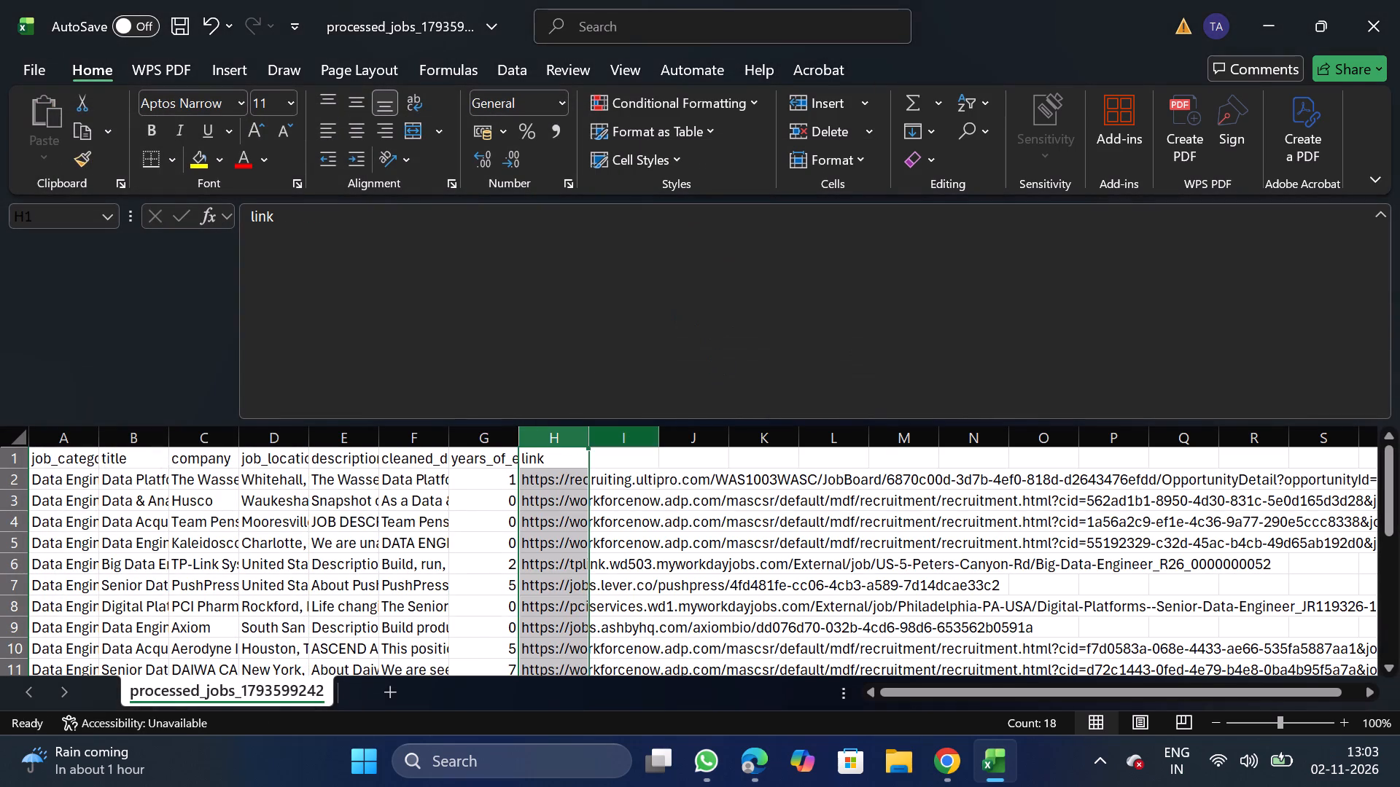
Move the years_of_experience column in front of the description column as column E.
{"action": "left_click", "coordinate": [494, 429]}
{"action": "key", "text": "ctrl+x"}
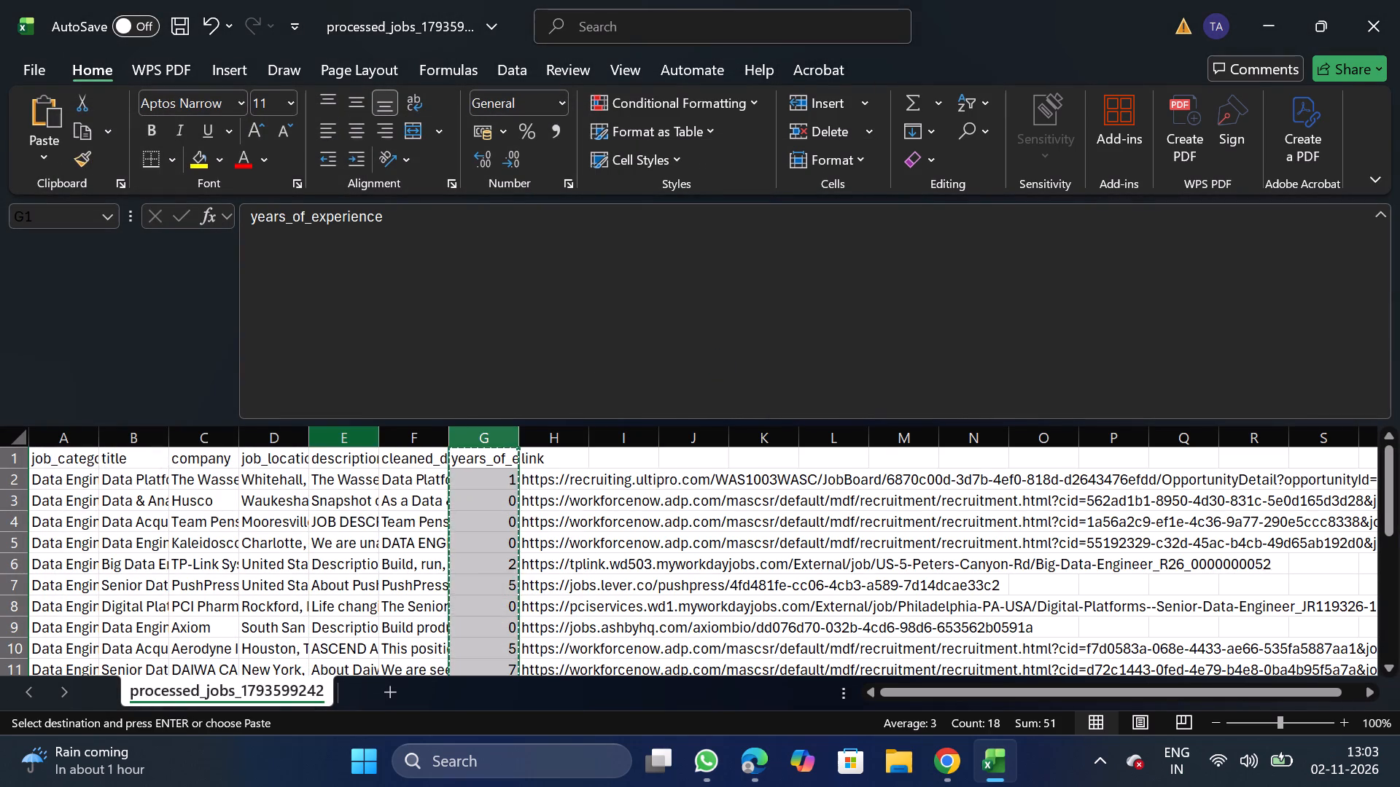
{"action": "left_click", "coordinate": [333, 434]}
{"action": "right_click", "coordinate": [335, 504]}
{"action": "left_click", "coordinate": [440, 289]}
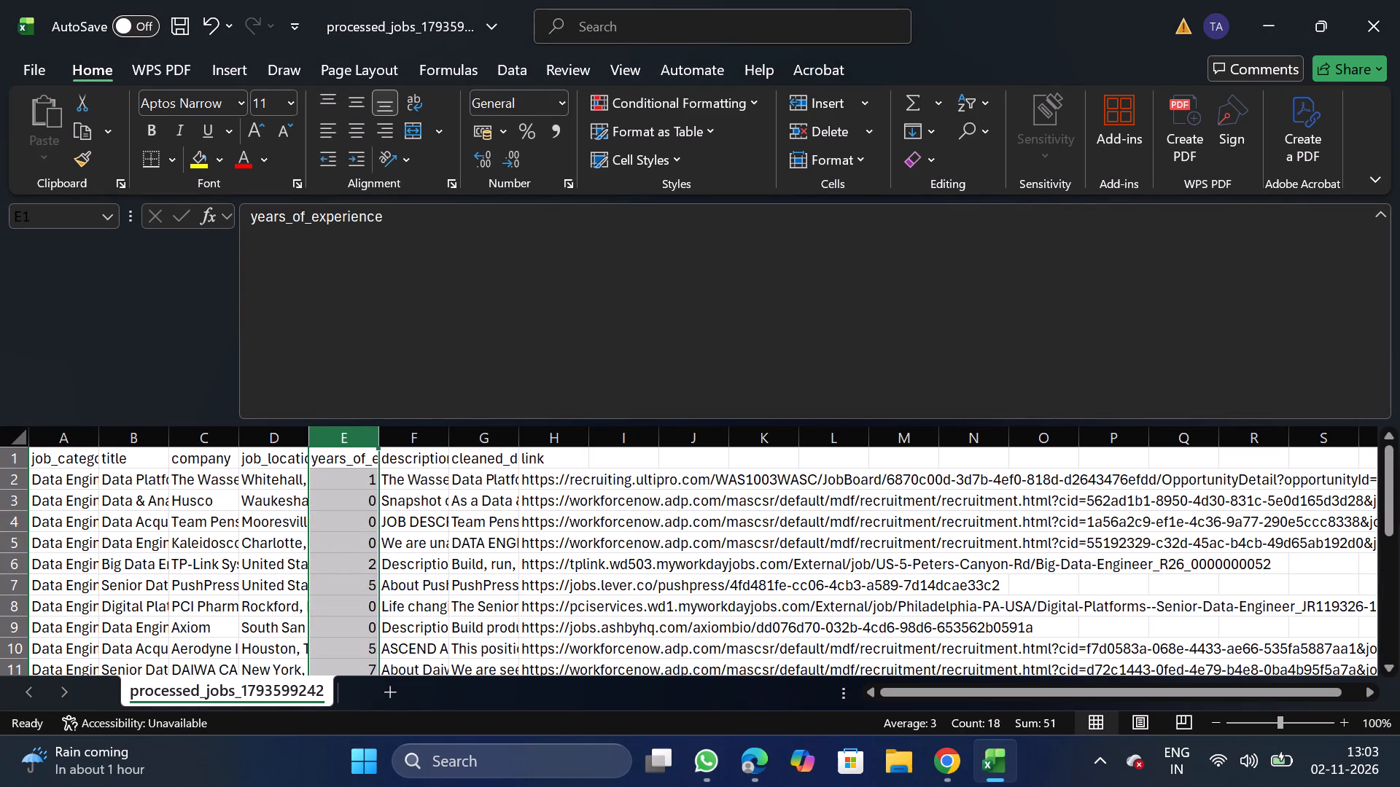
Rename the cleaned_description header in G1 as description, reusing the text copied from the F1 header.
{"action": "left_click", "coordinate": [394, 459]}
{"action": "left_click_drag", "start_coordinate": [245, 219], "coordinate": [358, 230]}
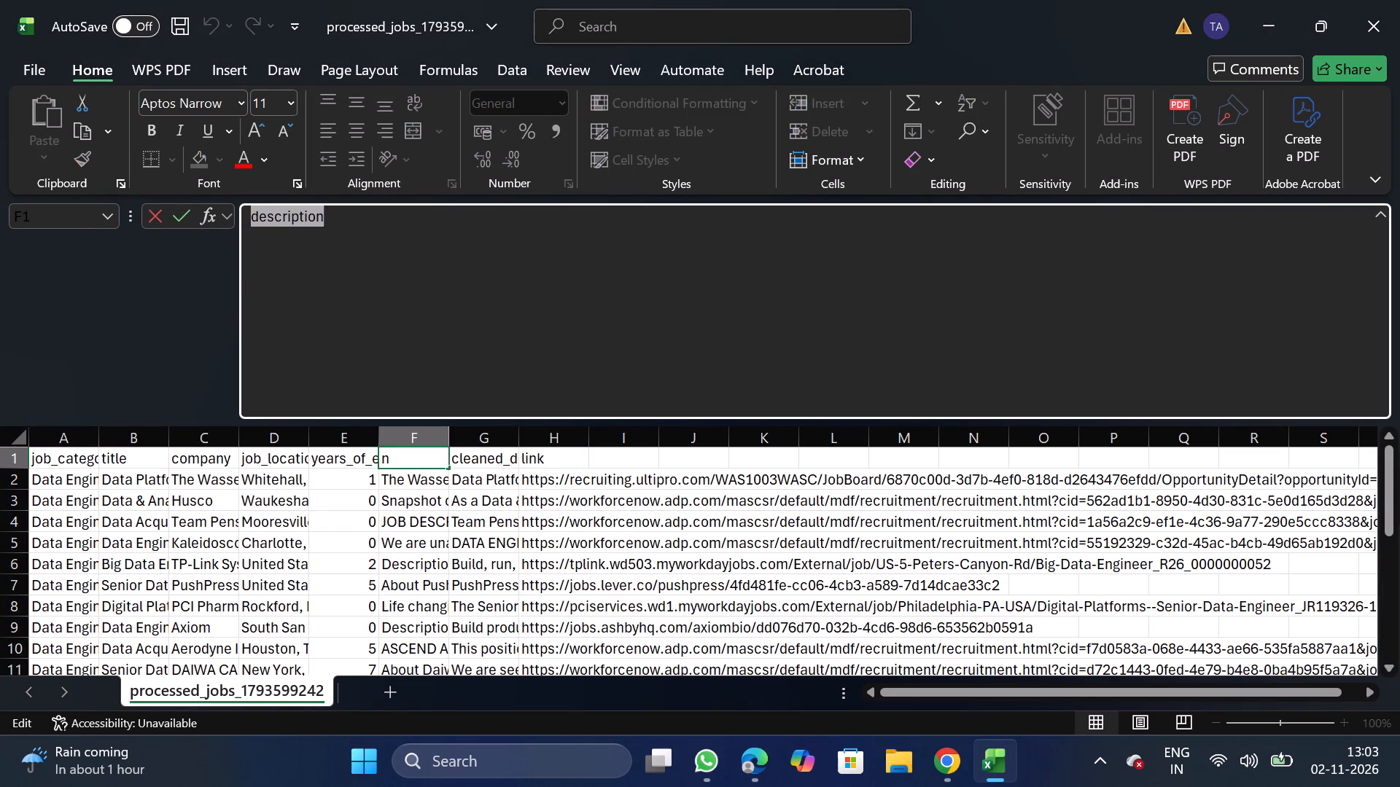
{"action": "key", "text": "ctrl+c"}
{"action": "left_click", "coordinate": [499, 446]}
{"action": "left_click", "coordinate": [631, 340]}
{"action": "key", "text": "BackSpace"}
{"action": "key", "text": "BackSpace"}
{"action": "key", "text": "BackSpace"}
{"action": "key", "text": "BackSpace"}
{"action": "key", "text": "BackSpace"}
{"action": "key", "text": "BackSpace"}
{"action": "key", "text": "BackSpace"}
{"action": "key", "text": "BackSpace"}
{"action": "key", "text": "BackSpace"}
{"action": "key", "text": "BackSpace"}
{"action": "key", "text": "BackSpace"}
{"action": "key", "text": "BackSpace"}
{"action": "key", "text": "BackSpace"}
{"action": "key", "text": "BackSpace"}
{"action": "key", "text": "BackSpace"}
{"action": "key", "text": "BackSpace"}
{"action": "key", "text": "BackSpace"}
{"action": "key", "text": "BackSpace"}
{"action": "key", "text": "BackSpace"}
{"action": "key", "text": "BackSpace"}
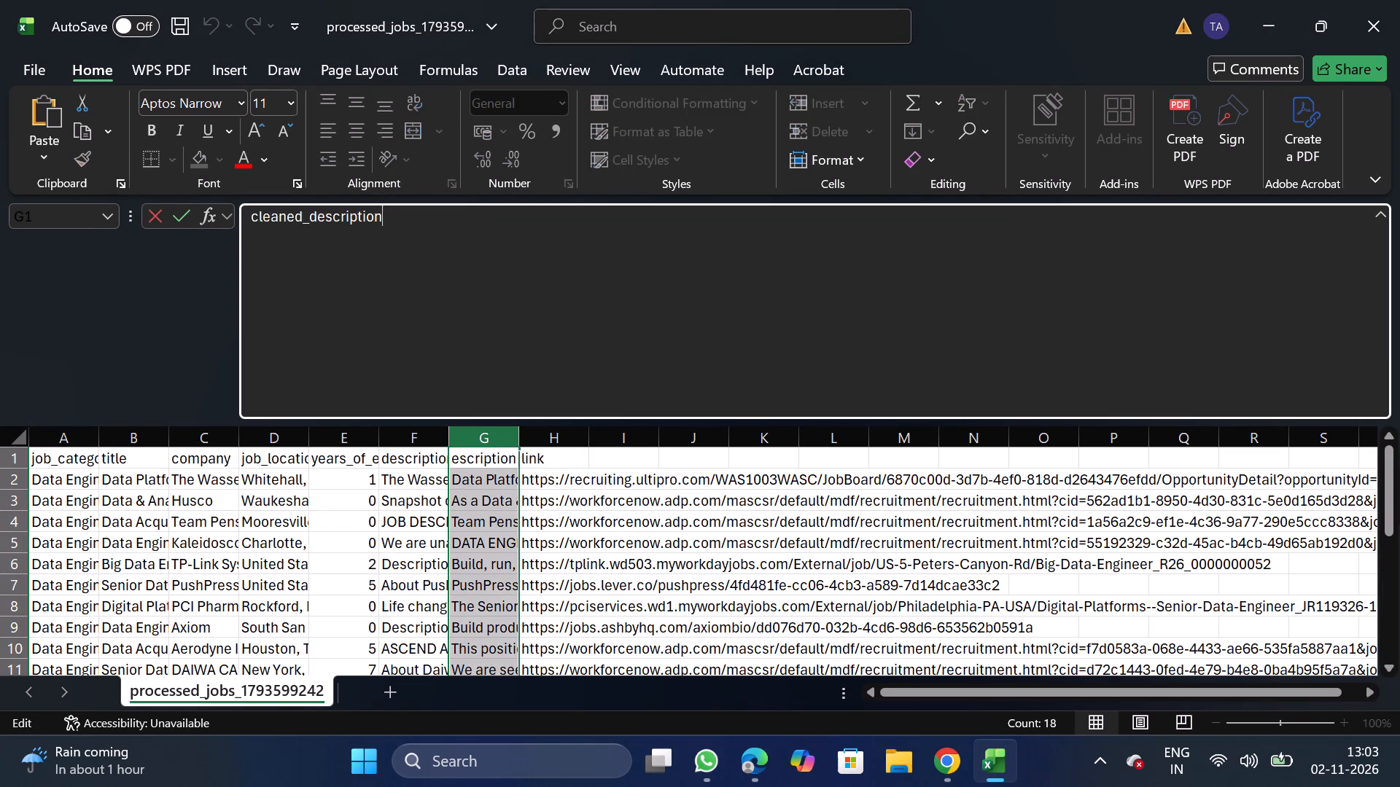
{"action": "key", "text": "ctrl+v"}
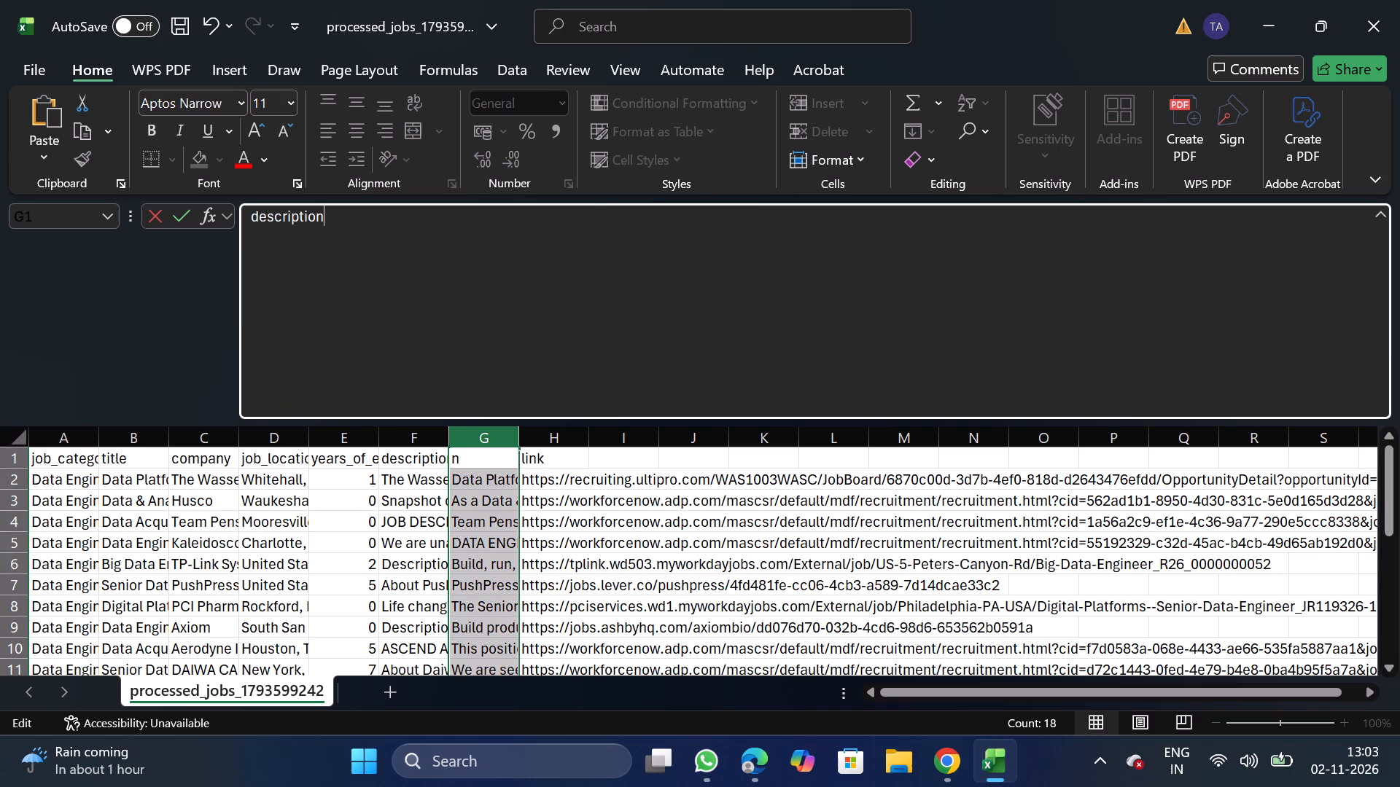
Rename the F1 header as original_description, copying the name from NextGenApply's bulk CSV upload requirements in Chrome.
{"action": "left_click", "coordinate": [400, 466]}
{"action": "left_click", "coordinate": [532, 375]}
{"action": "key", "text": "BackSpace"}
{"action": "key", "text": "BackSpace"}
{"action": "key", "text": "BackSpace"}
{"action": "key", "text": "BackSpace"}
{"action": "key", "text": "BackSpace"}
{"action": "key", "text": "BackSpace"}
{"action": "key", "text": "BackSpace"}
{"action": "key", "text": "BackSpace"}
{"action": "key", "text": "BackSpace"}
{"action": "key", "text": "BackSpace"}
{"action": "key", "text": "BackSpace"}
{"action": "key", "text": "BackSpace"}
{"action": "key", "text": "BackSpace"}
{"action": "key", "text": "BackSpace"}
{"action": "key", "text": "BackSpace"}
{"action": "key", "text": "BackSpace"}
{"action": "key", "text": "BackSpace"}
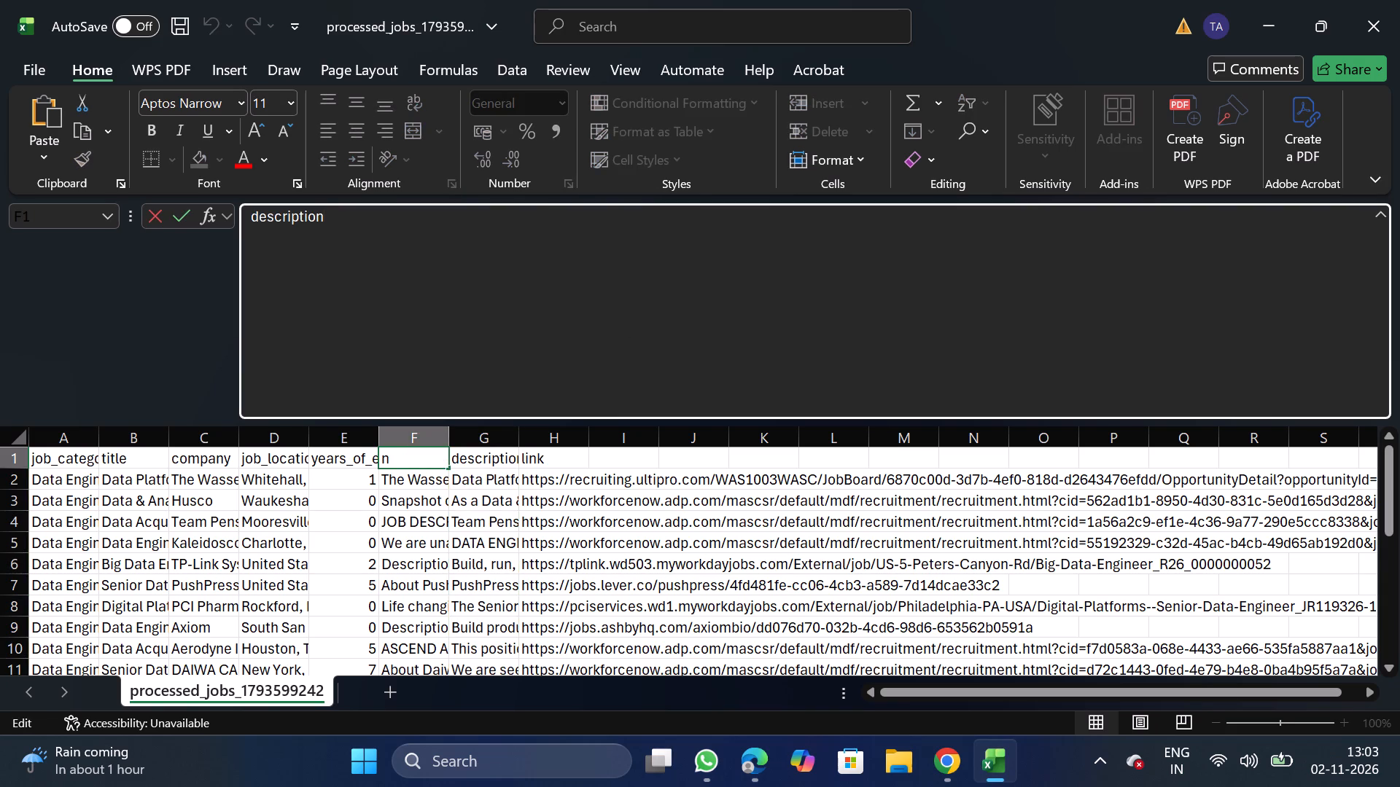
{"action": "left_click", "coordinate": [944, 785]}
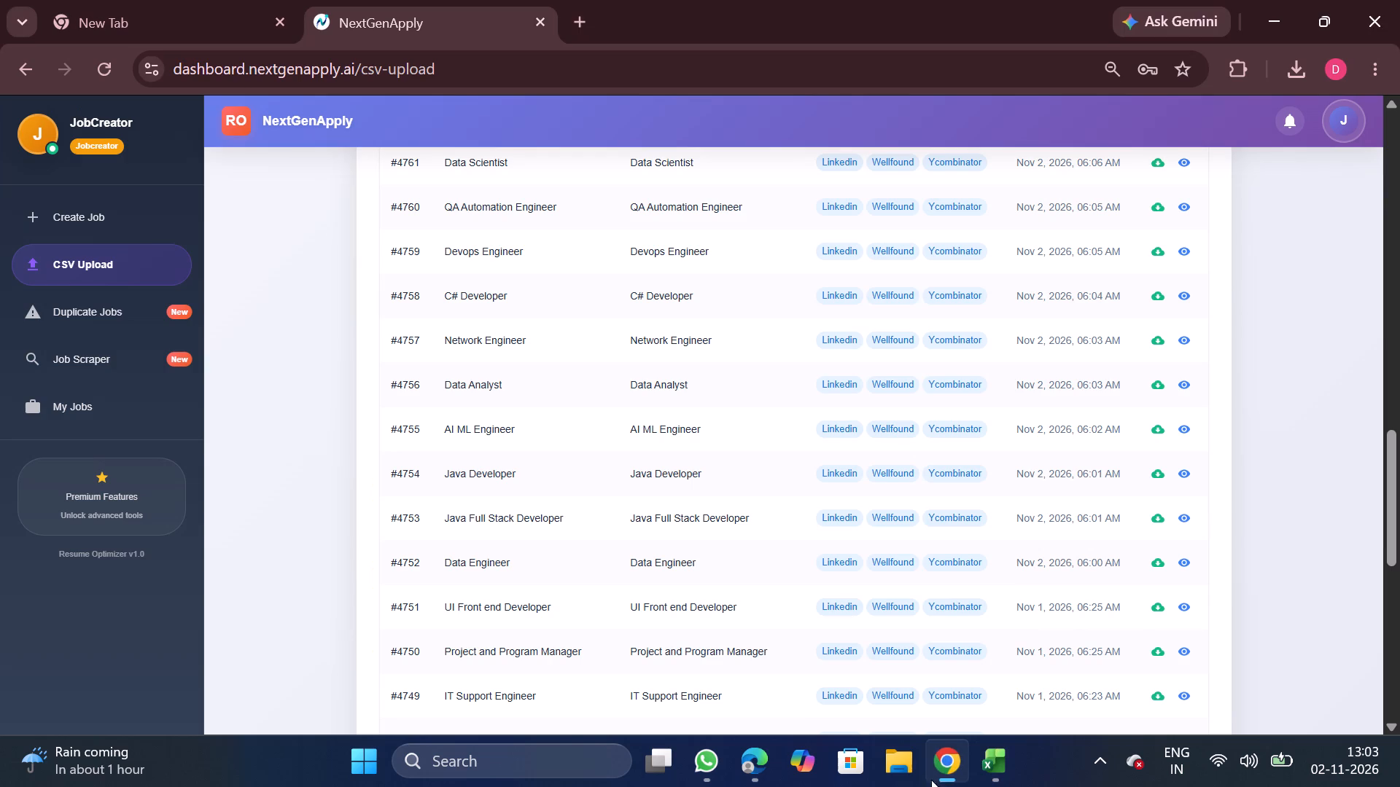
{"action": "left_click", "coordinate": [95, 226]}
{"action": "left_click", "coordinate": [729, 190]}
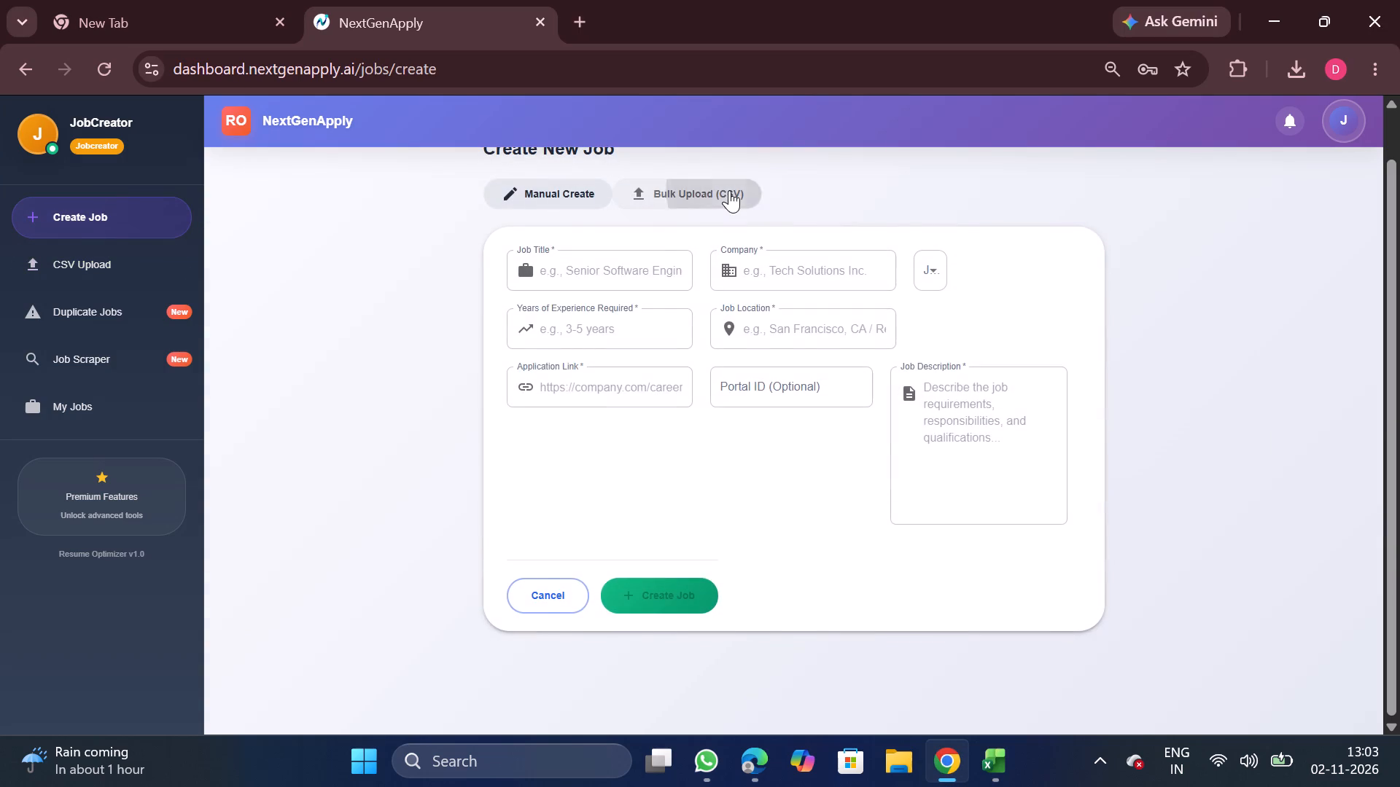
{"action": "double_click", "coordinate": [775, 360]}
{"action": "key", "text": "ctrl+c"}
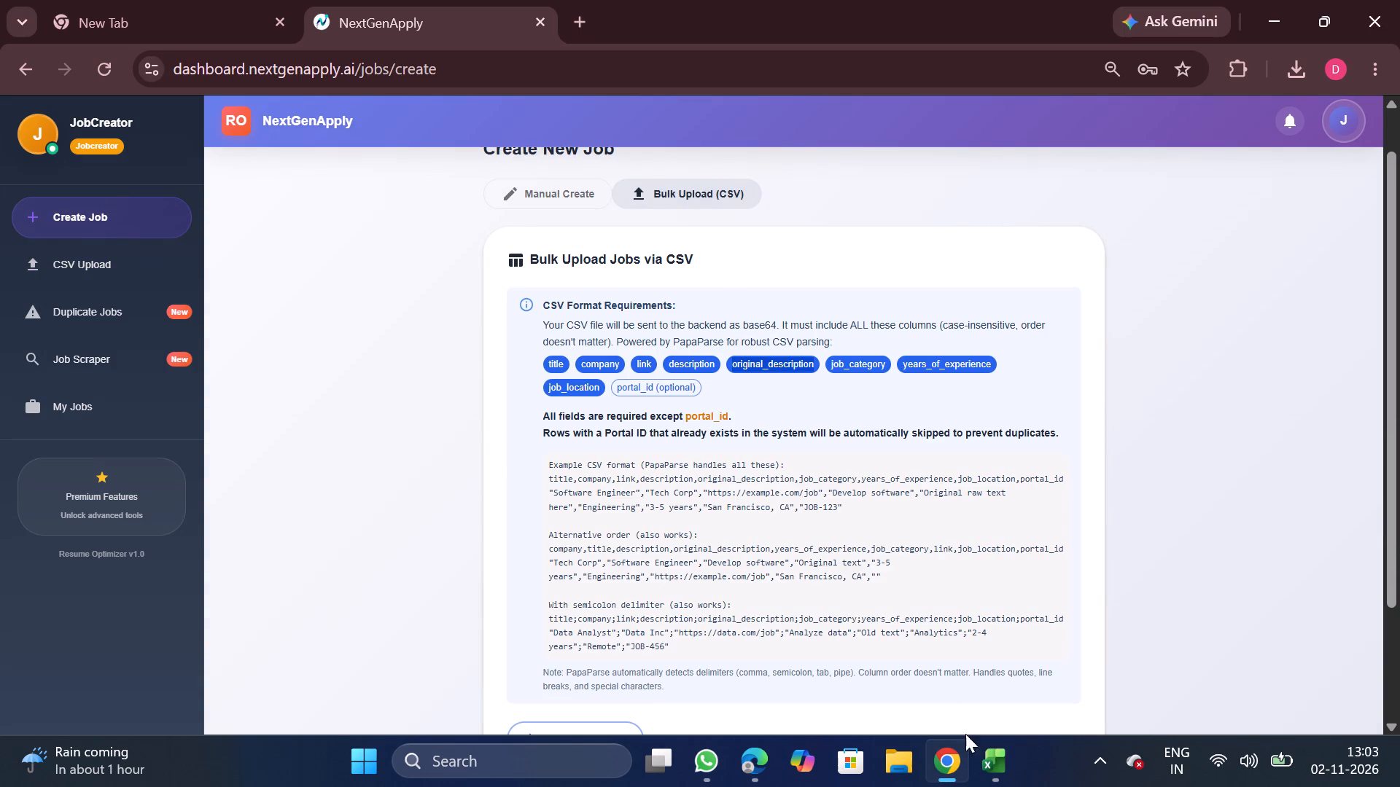
{"action": "left_click", "coordinate": [987, 770]}
{"action": "key", "text": "ctrl+v"}
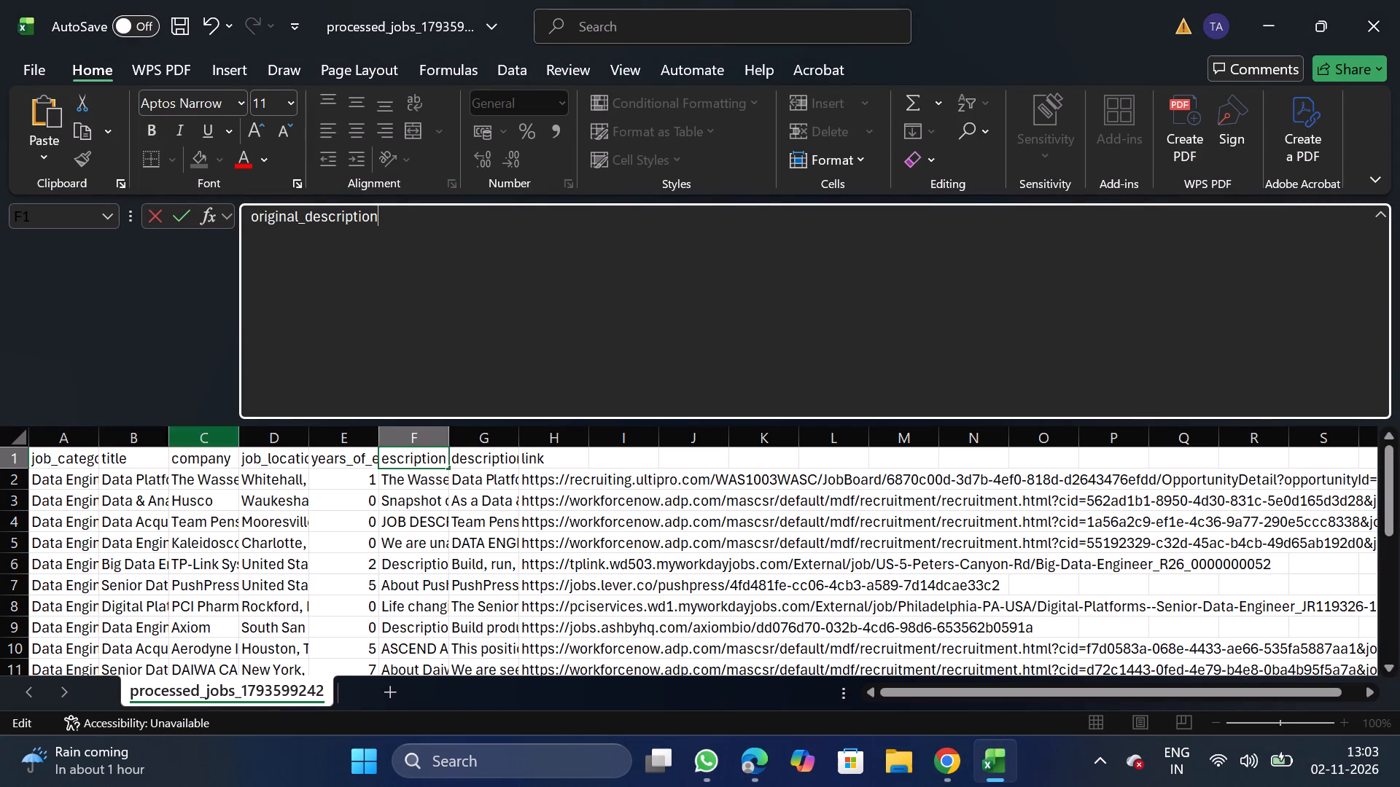
Filter the title column to Data Acquisition Hardware Engineer- COSMOS 2012-025, Data Engineer, Life Sciences, and blank entries.
{"action": "left_click", "coordinate": [122, 438]}
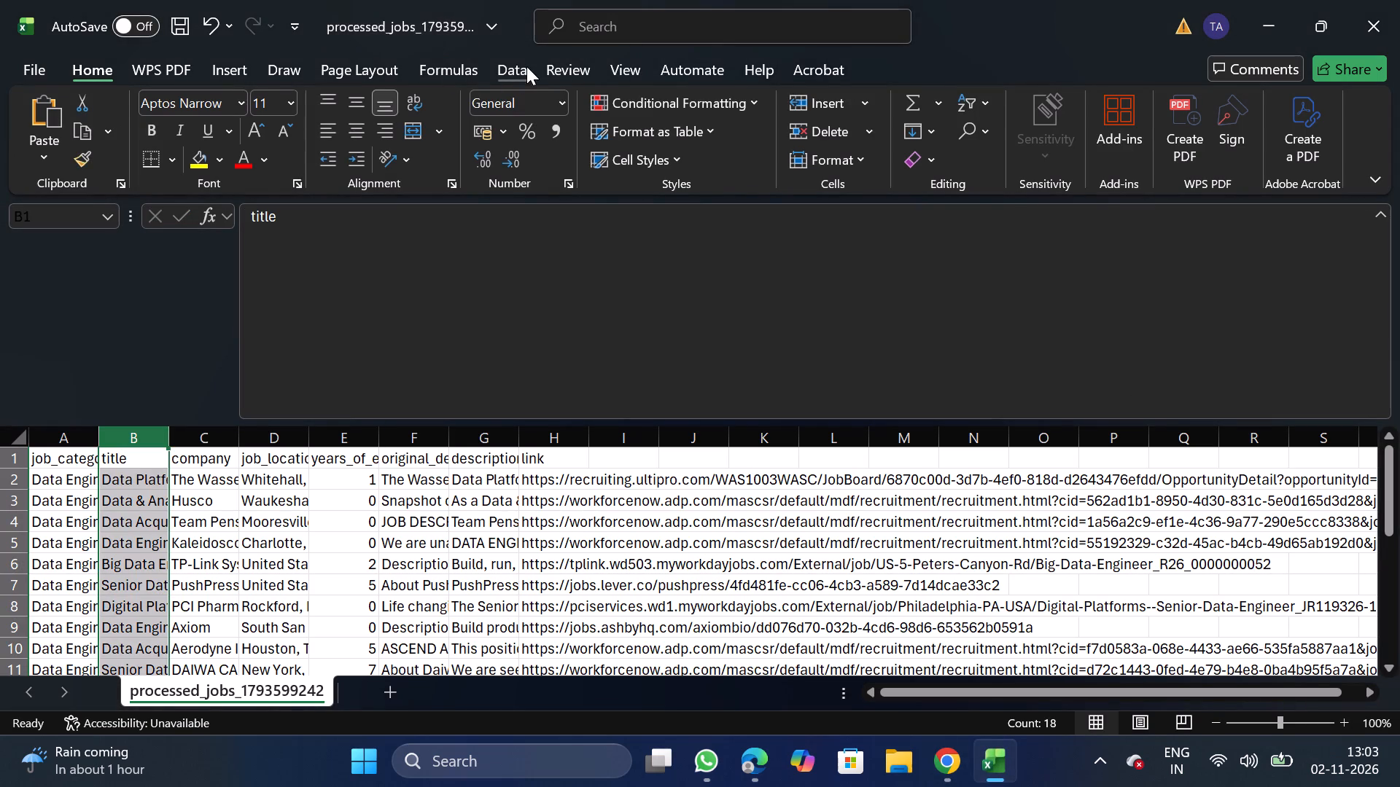
{"action": "left_click", "coordinate": [526, 66]}
{"action": "left_click", "coordinate": [720, 128]}
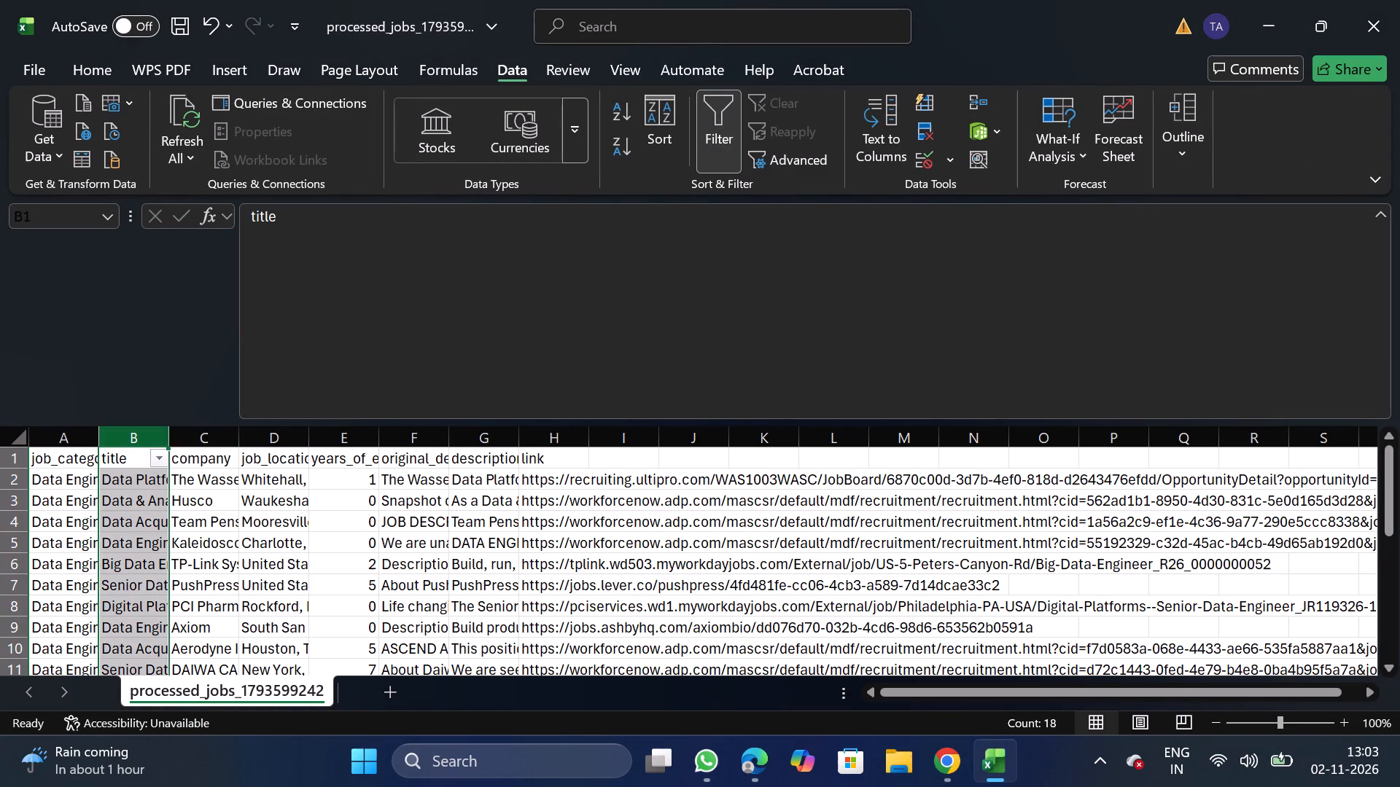
{"action": "left_click", "coordinate": [159, 470]}
{"action": "left_click", "coordinate": [161, 459]}
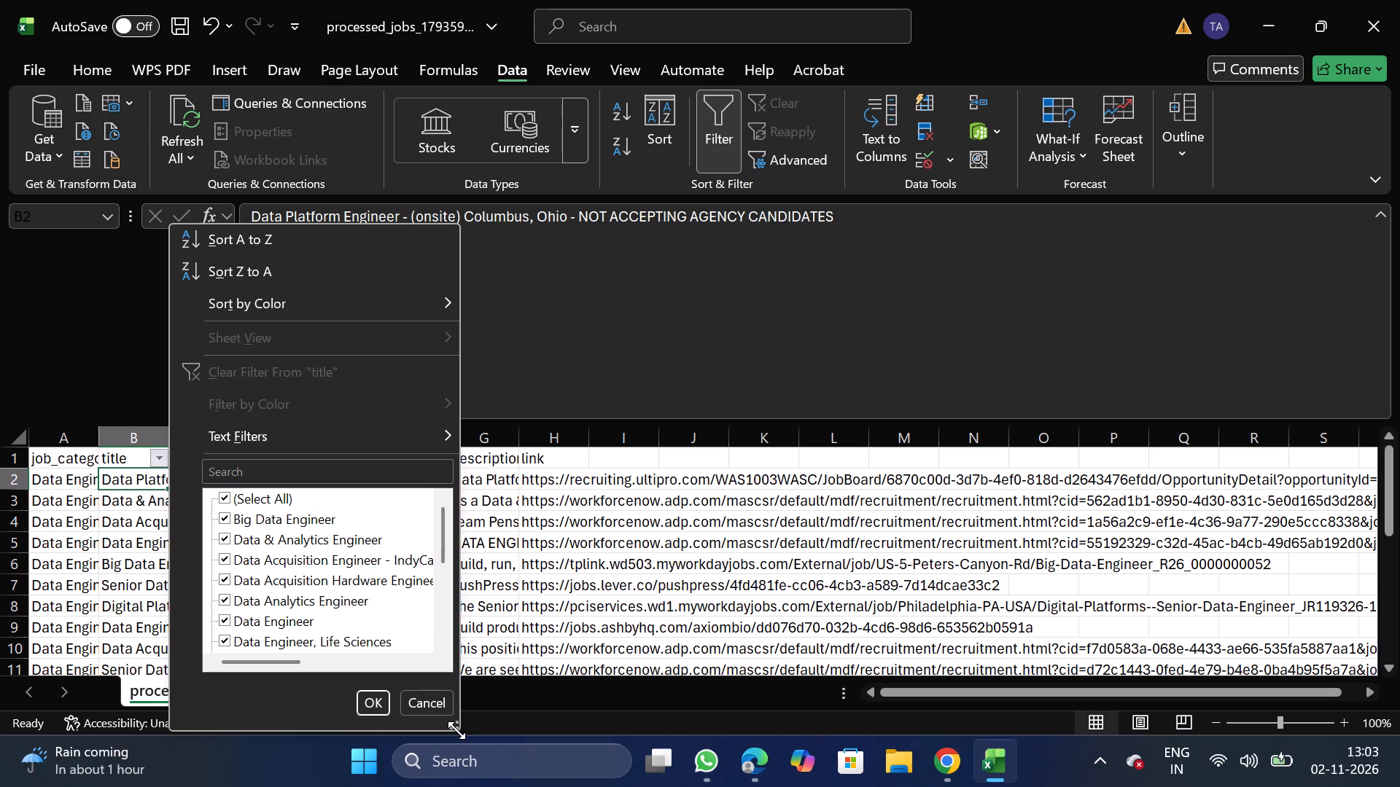
{"action": "double_click", "coordinate": [456, 730]}
{"action": "left_click_drag", "start_coordinate": [456, 730], "coordinate": [1232, 786]}
{"action": "left_click", "coordinate": [271, 492]}
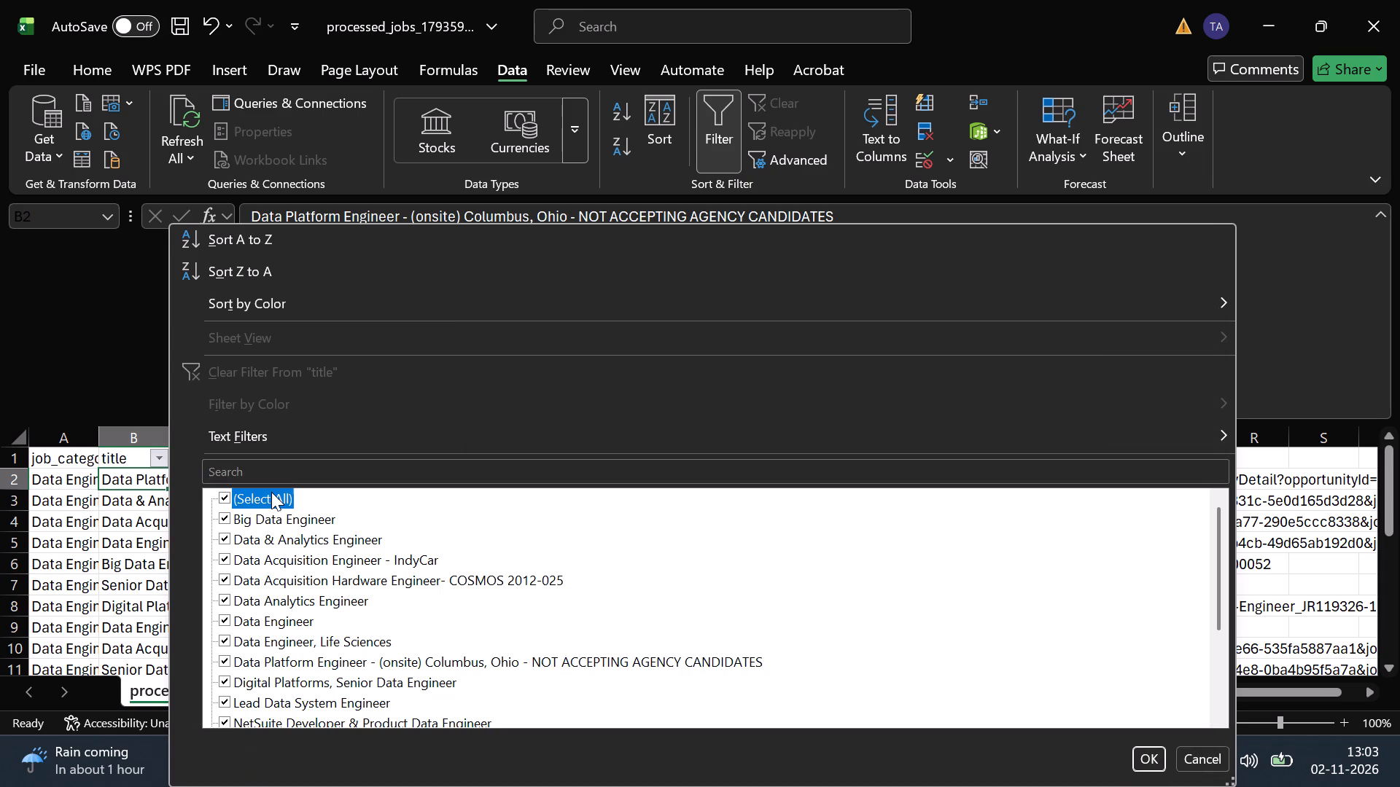
{"action": "left_click", "coordinate": [383, 576]}
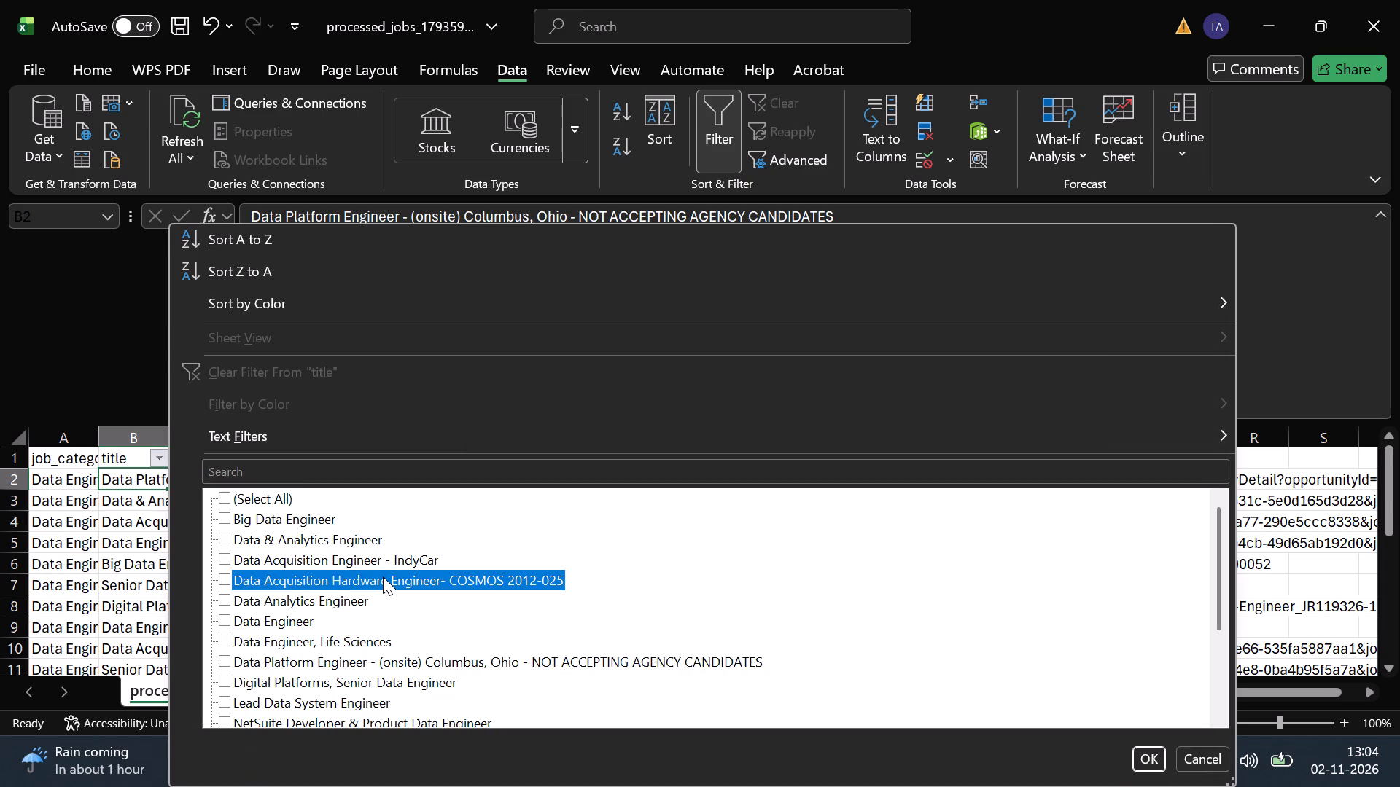
{"action": "left_click", "coordinate": [349, 641]}
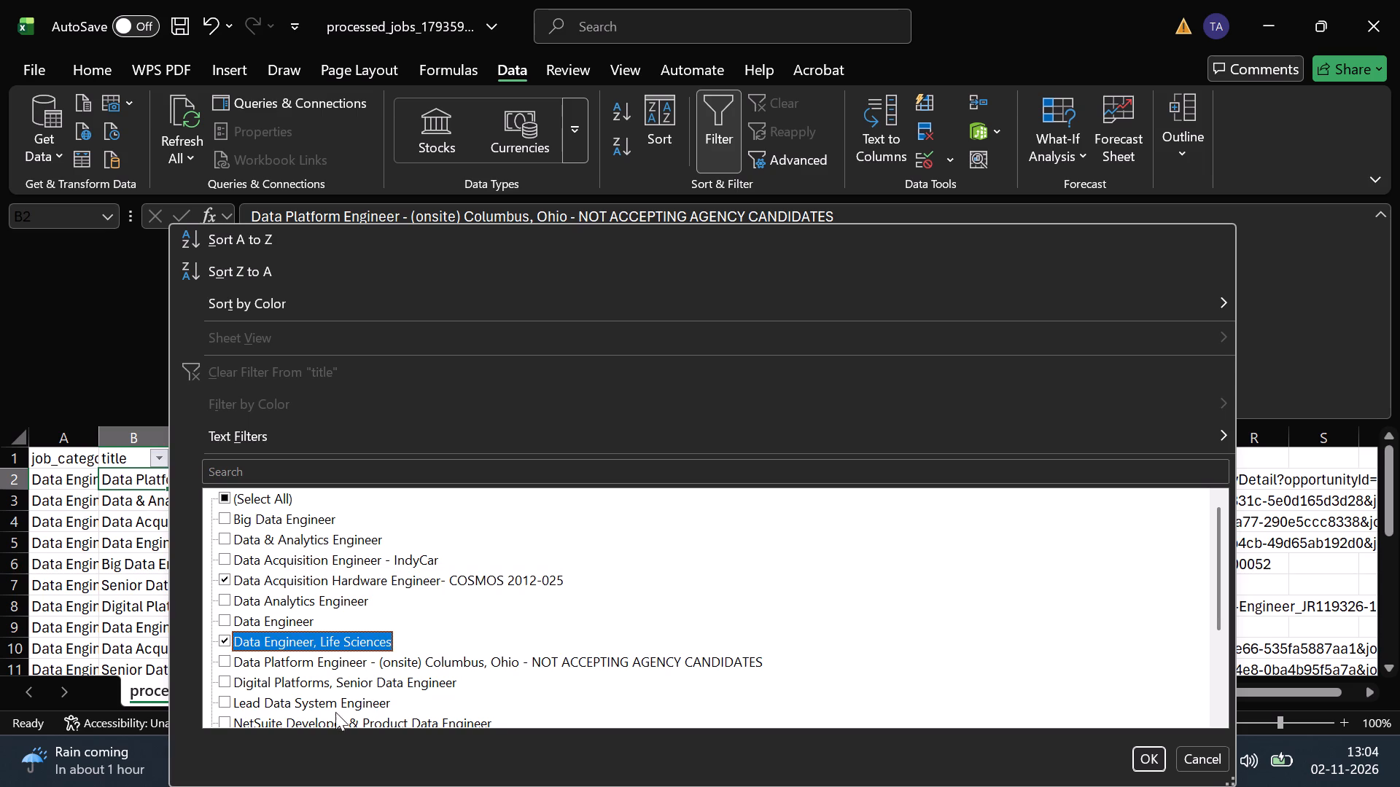
{"action": "scroll", "coordinate": [324, 708], "scroll_direction": "down", "scroll_amount": 1}
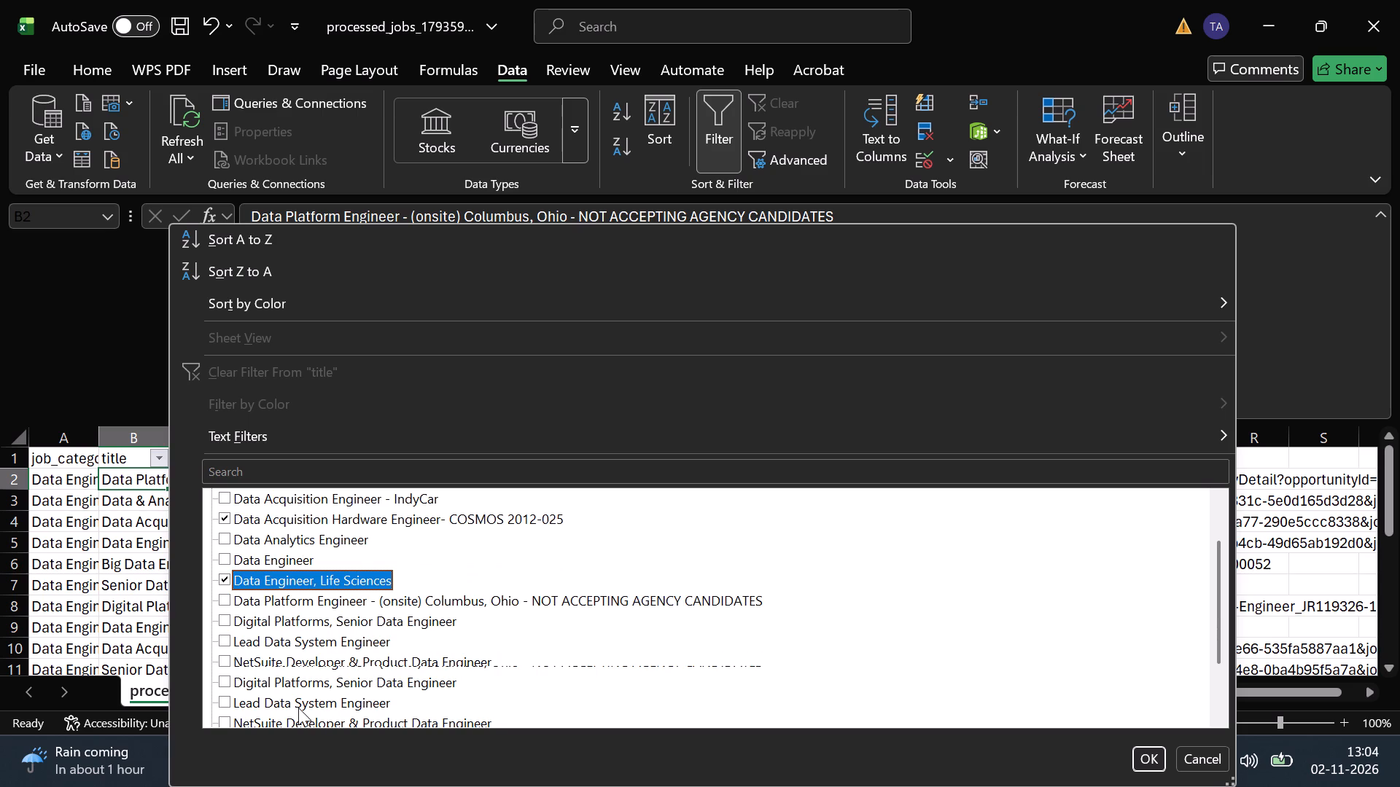
{"action": "scroll", "coordinate": [298, 708], "scroll_direction": "down", "scroll_amount": 2}
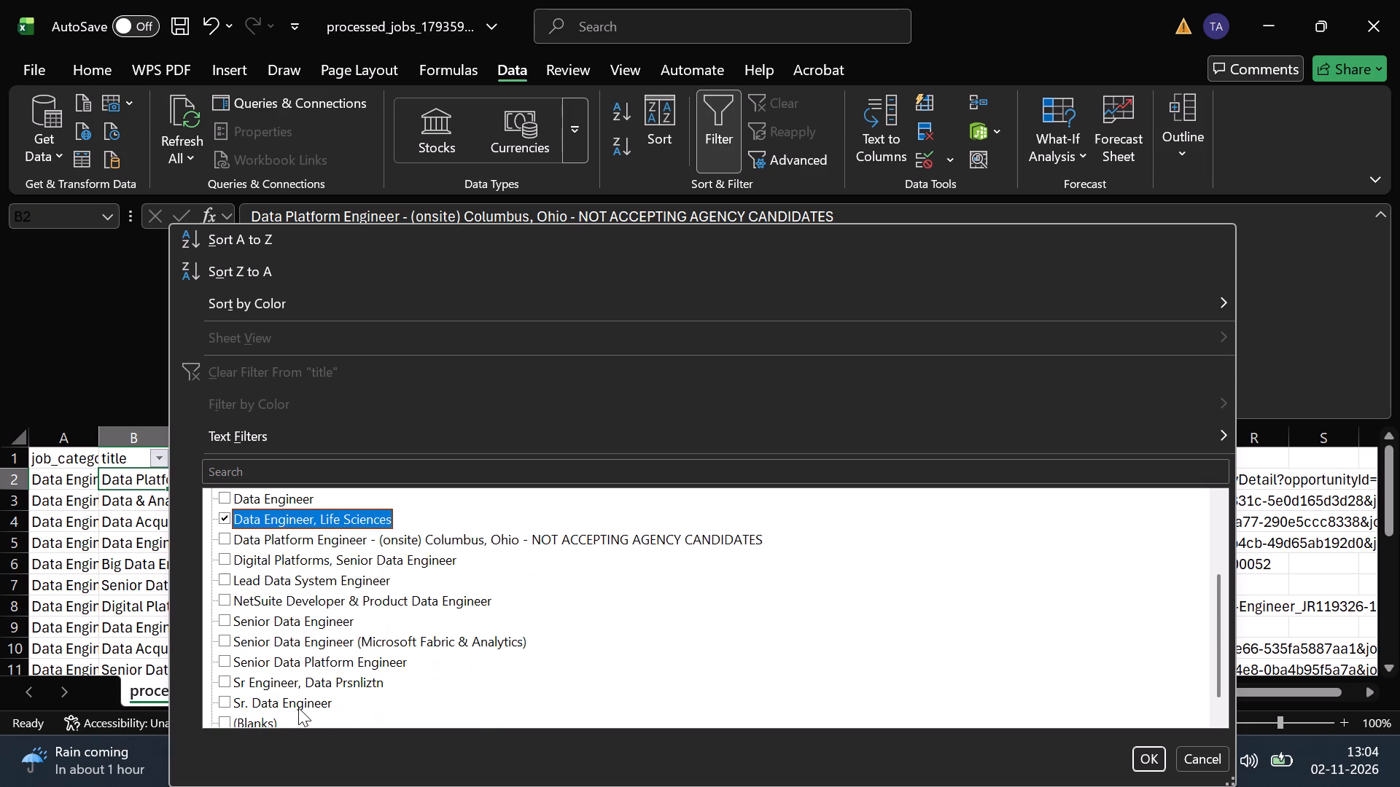
{"action": "scroll", "coordinate": [298, 708], "scroll_direction": "down", "scroll_amount": 1}
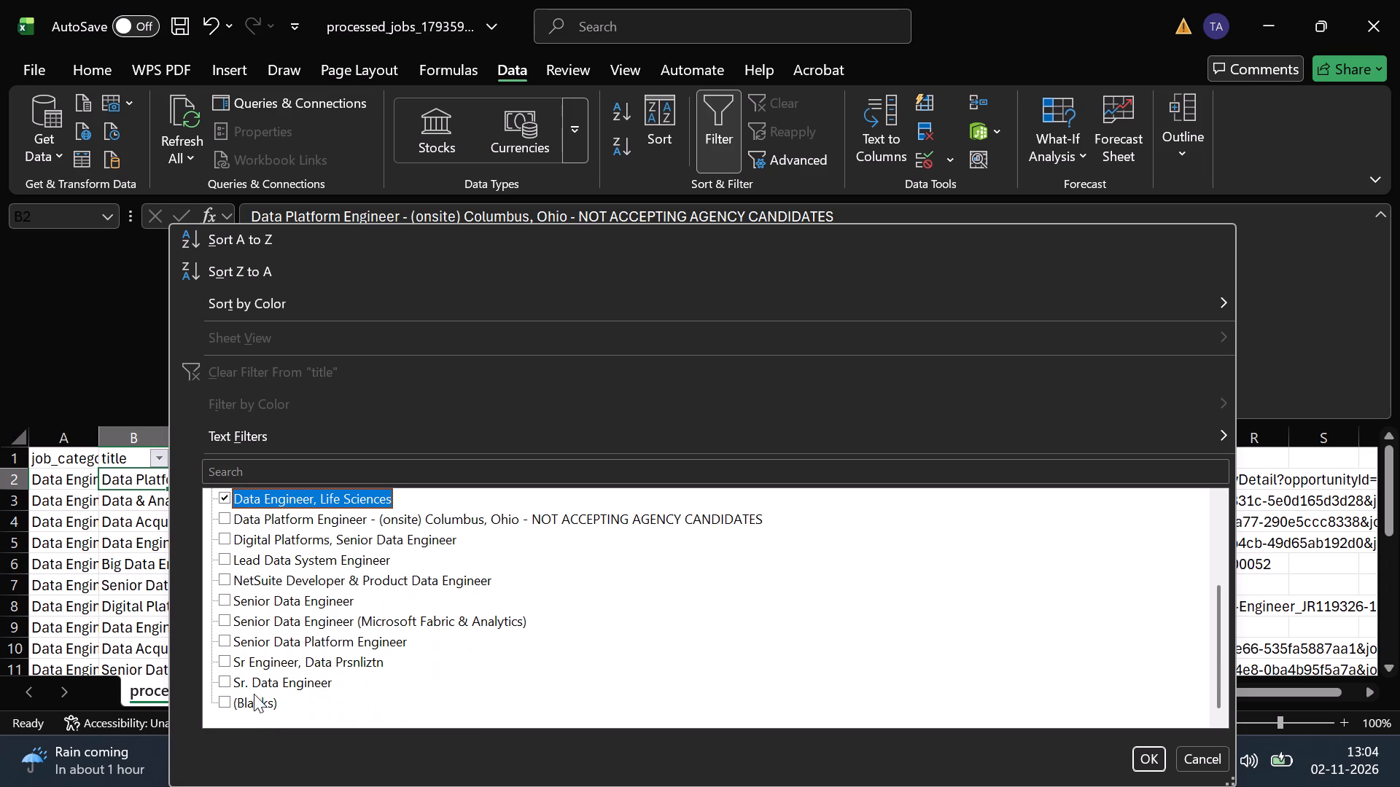
{"action": "left_click", "coordinate": [254, 694]}
{"action": "left_click", "coordinate": [1144, 759]}
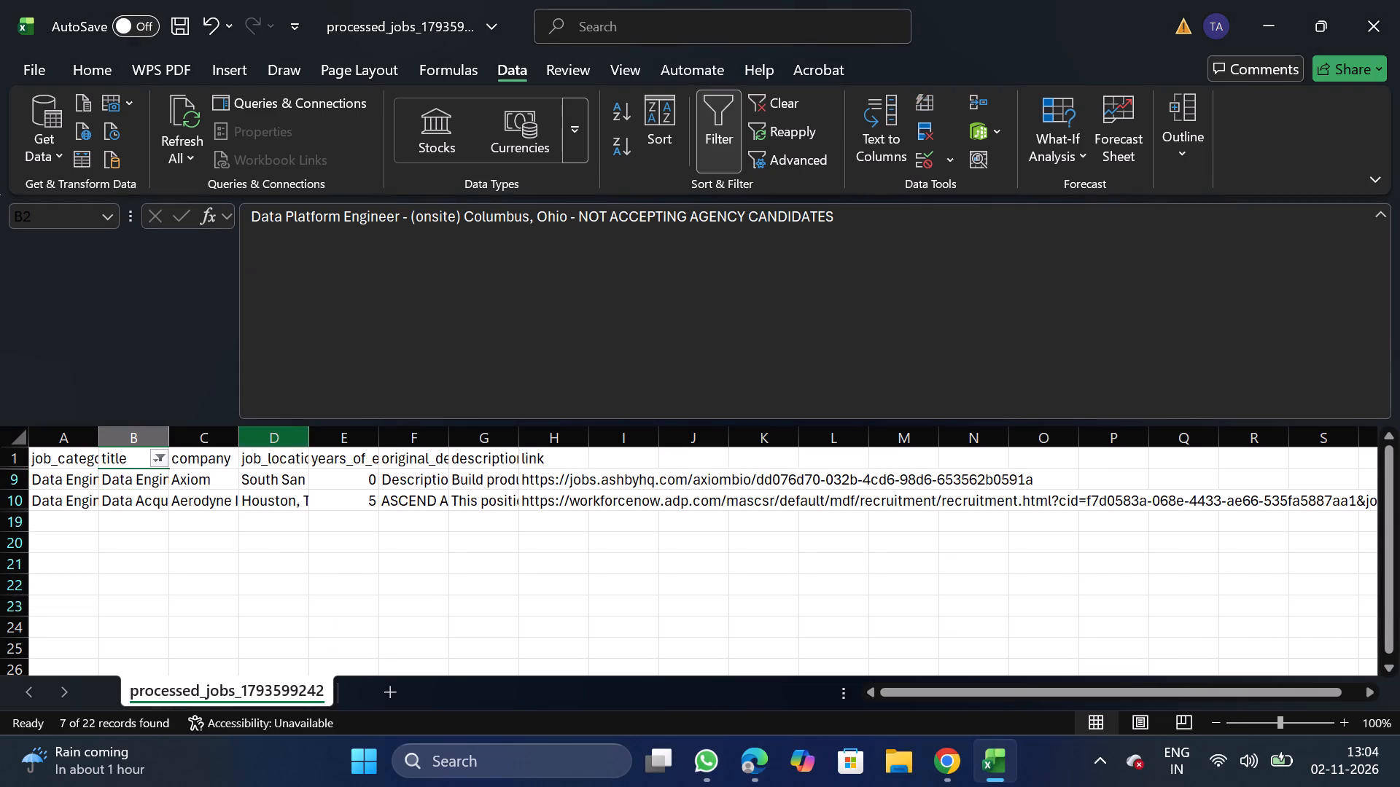
Delete the filtered job rows for Axiom and Aerodyne and remove the filter from the title column.
{"action": "left_click", "coordinate": [0, 472]}
{"action": "left_click", "coordinate": [9, 479]}
{"action": "key", "text": "ctrl+shift+Down"}
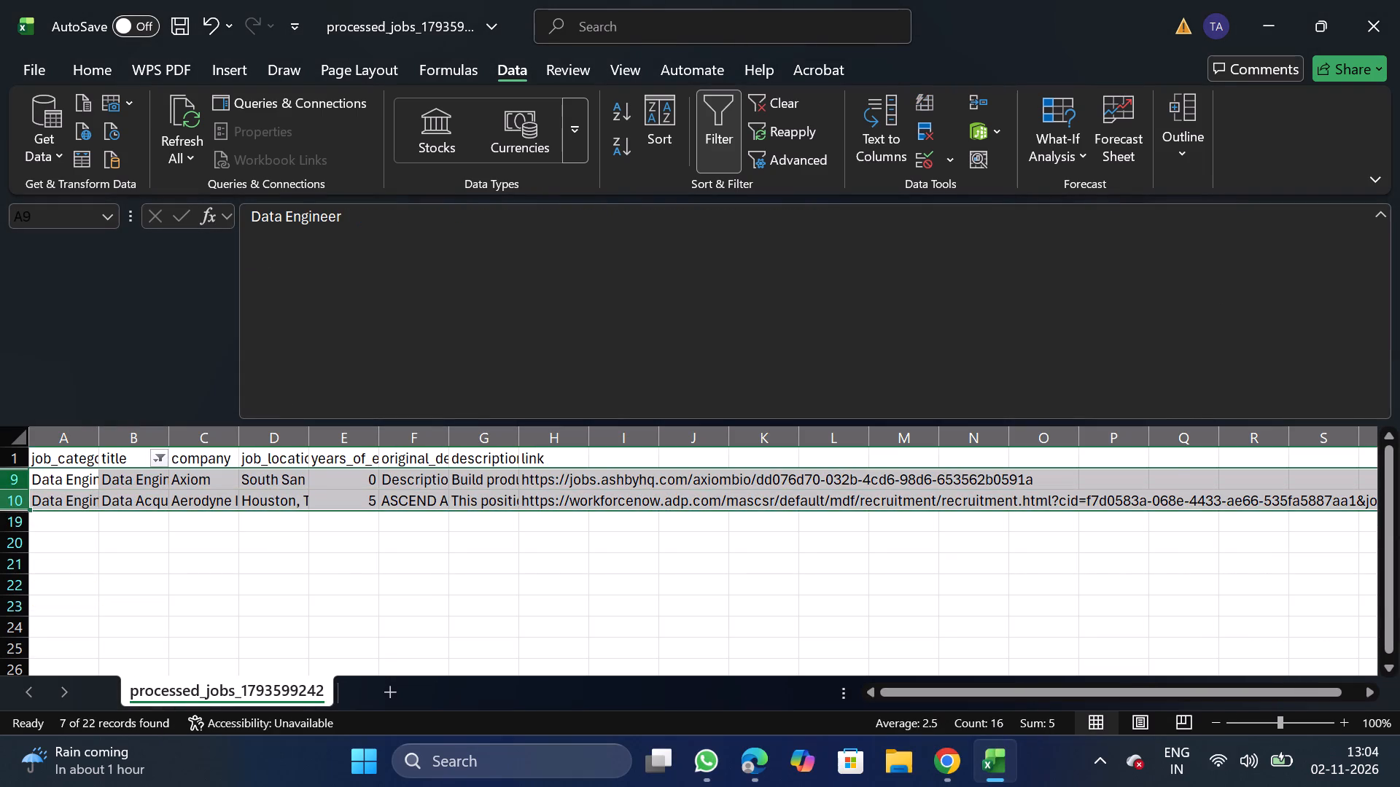
{"action": "right_click", "coordinate": [46, 494]}
{"action": "left_click", "coordinate": [129, 309]}
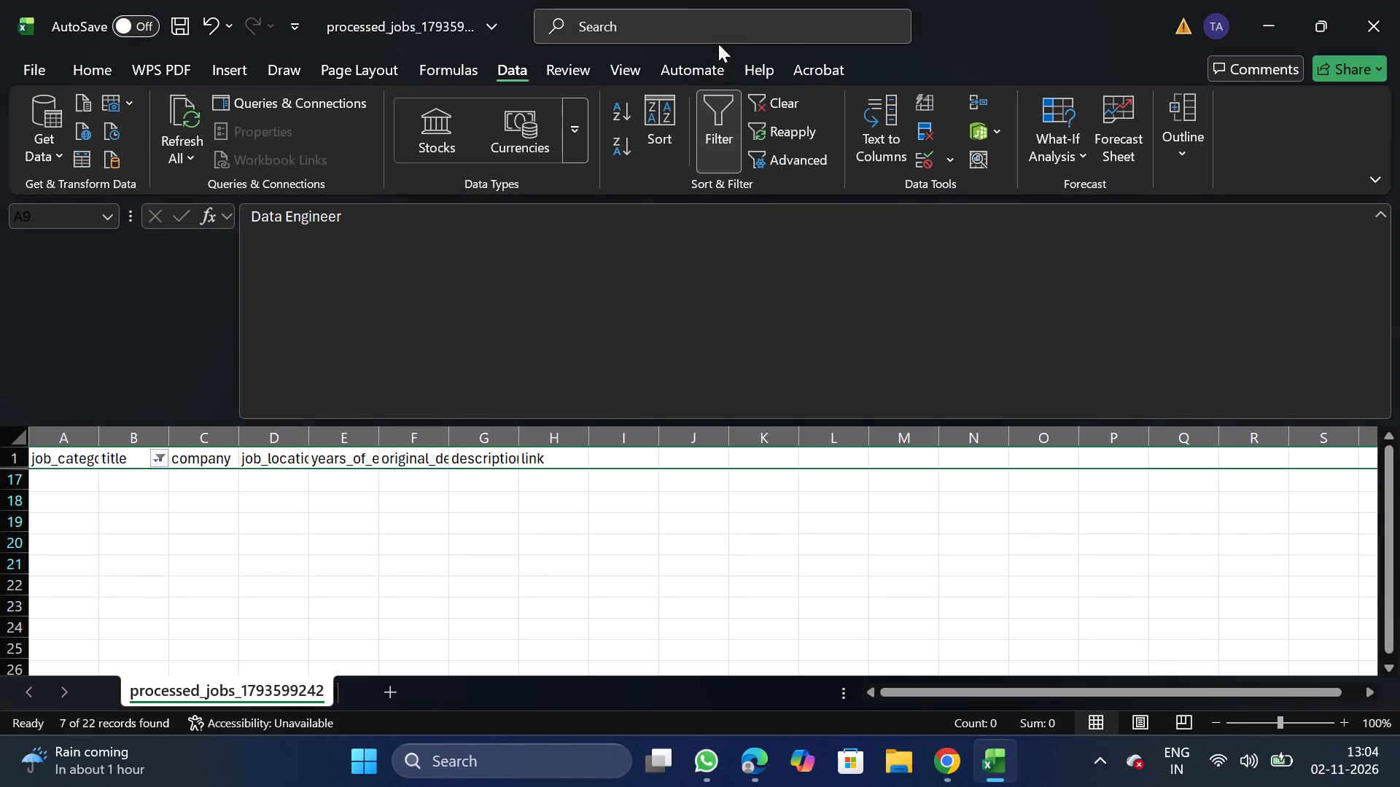
{"action": "left_click", "coordinate": [705, 98]}
Filter the title column for lead to check for matching jobs, and remove the filter again.
{"action": "left_click", "coordinate": [151, 441]}
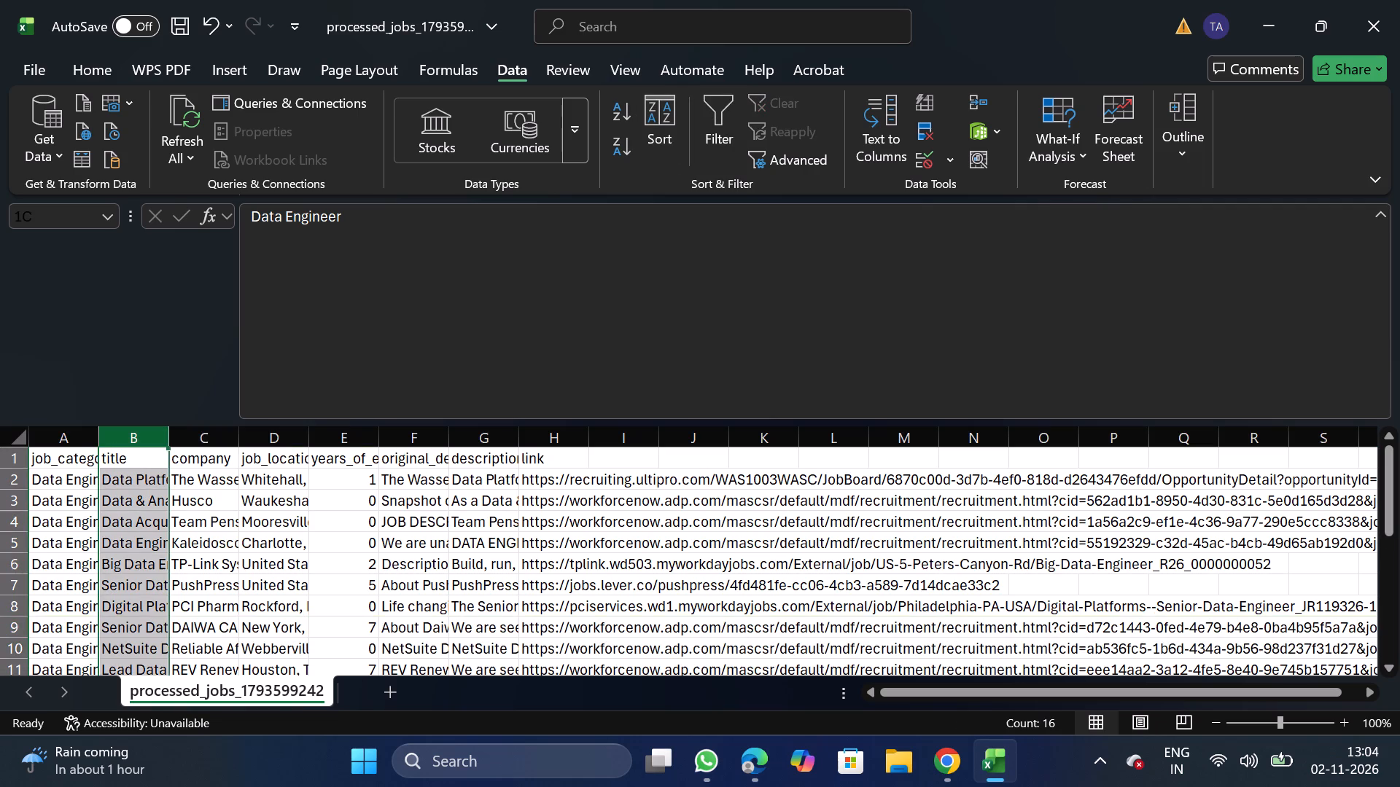
{"action": "left_click", "coordinate": [722, 103]}
{"action": "left_click", "coordinate": [149, 467]}
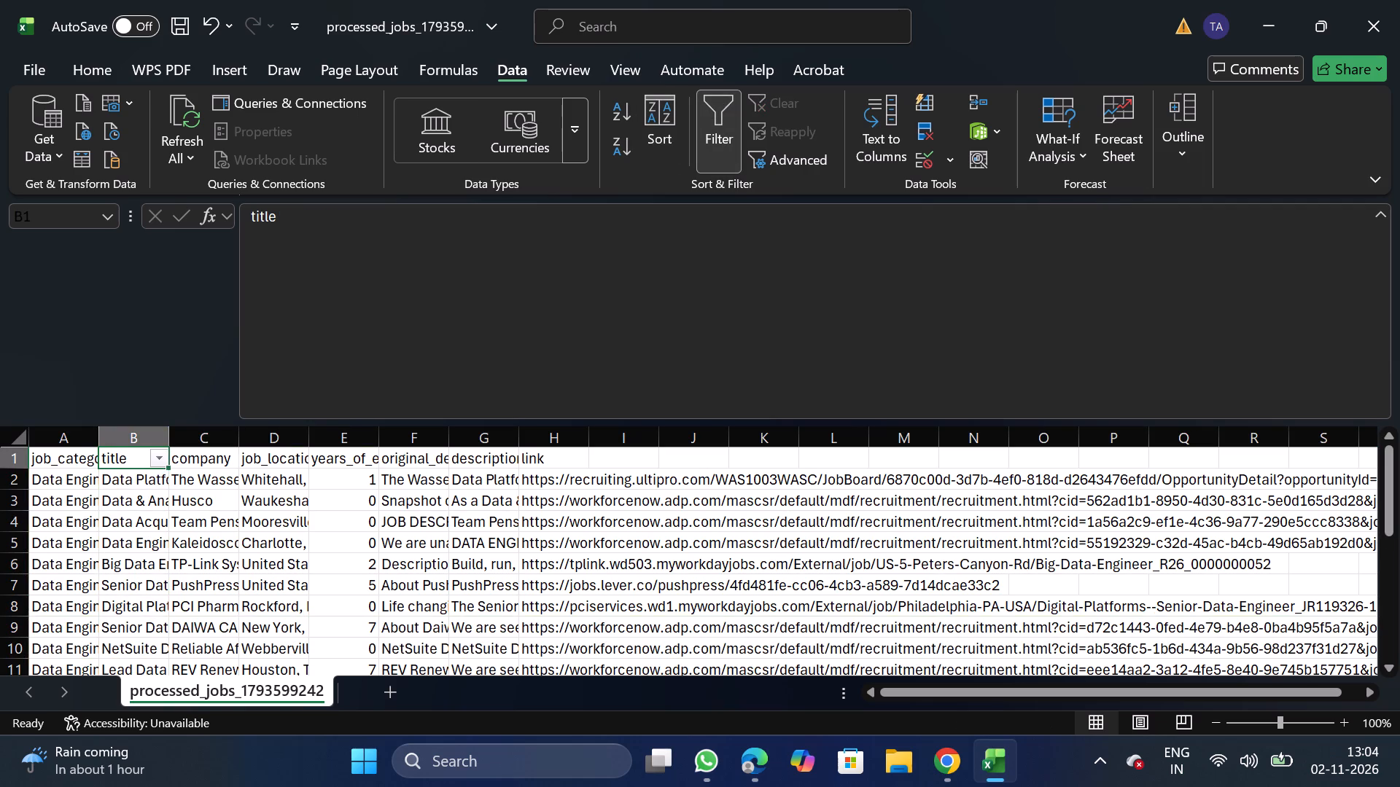
{"action": "left_click", "coordinate": [160, 454]}
{"action": "left_click", "coordinate": [267, 465]}
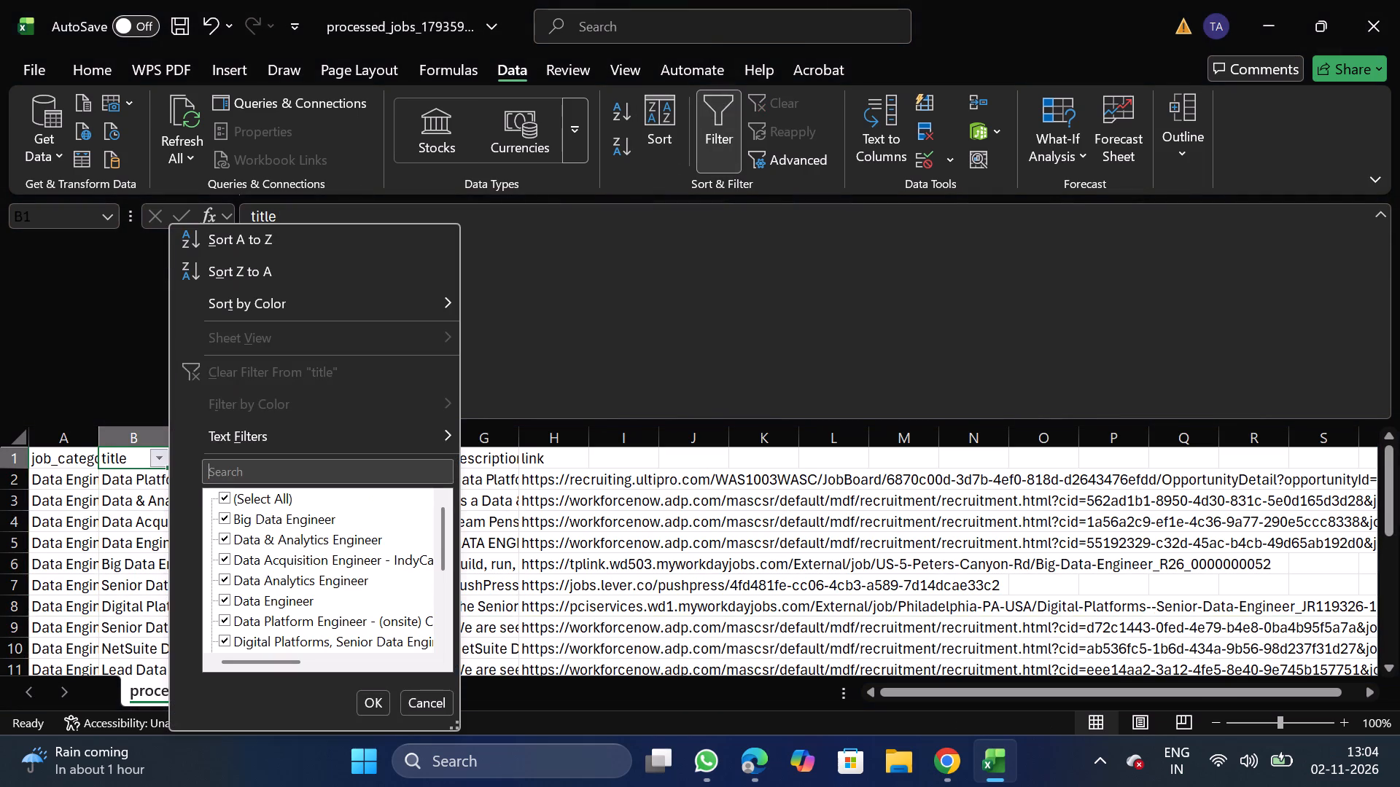
{"action": "type", "text": "lwa"}
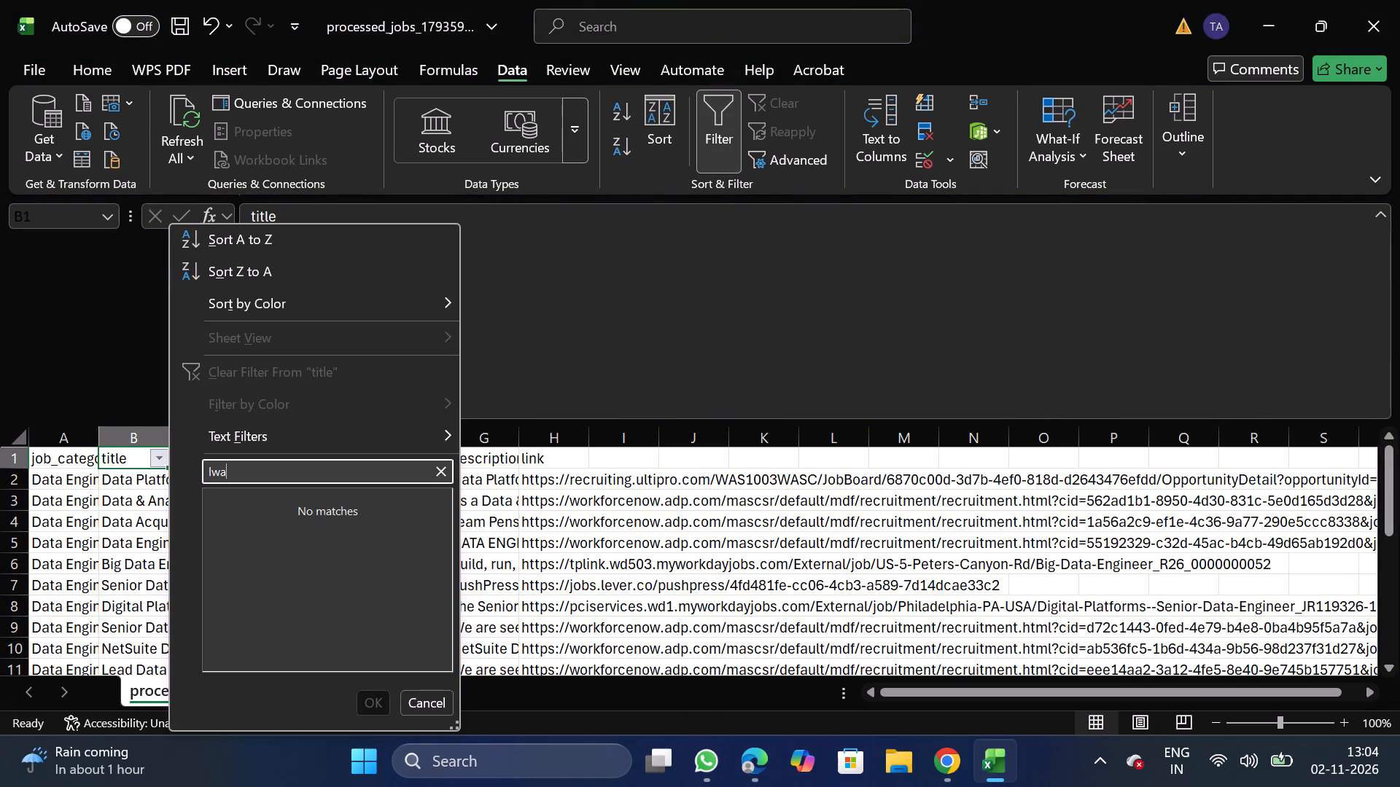
{"action": "key", "text": "BackSpace"}
{"action": "key", "text": "BackSpace"}
{"action": "type", "text": "ead"}
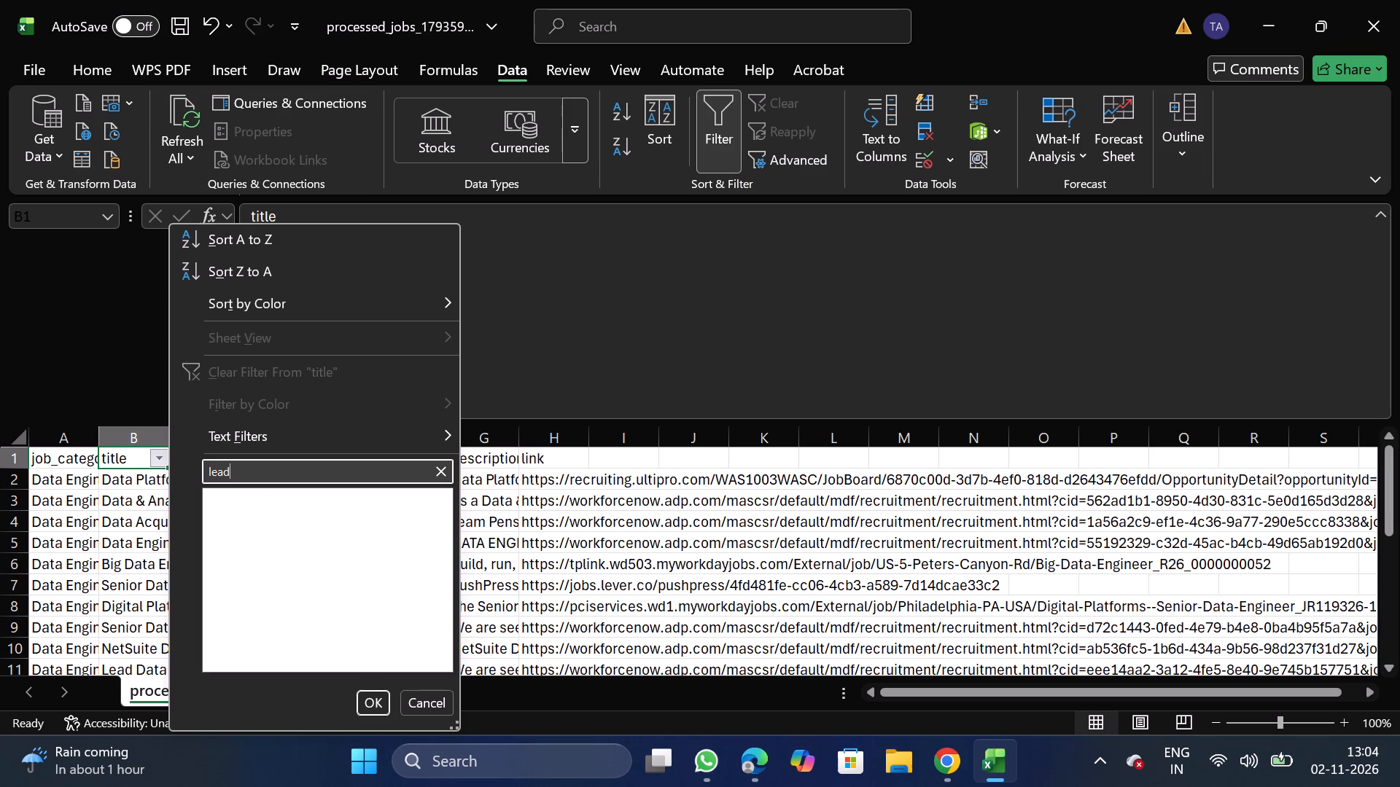
{"action": "left_click", "coordinate": [378, 700]}
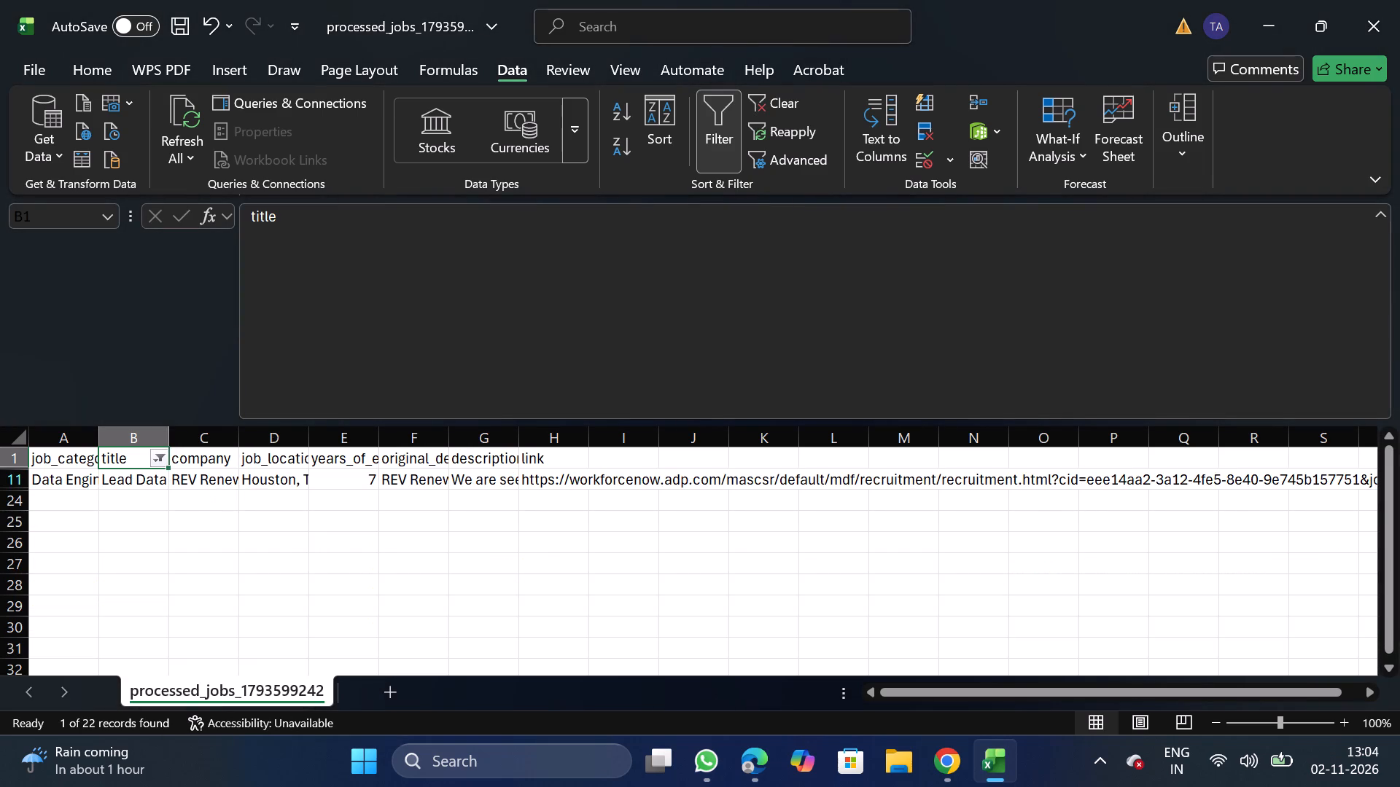
{"action": "left_click", "coordinate": [717, 145]}
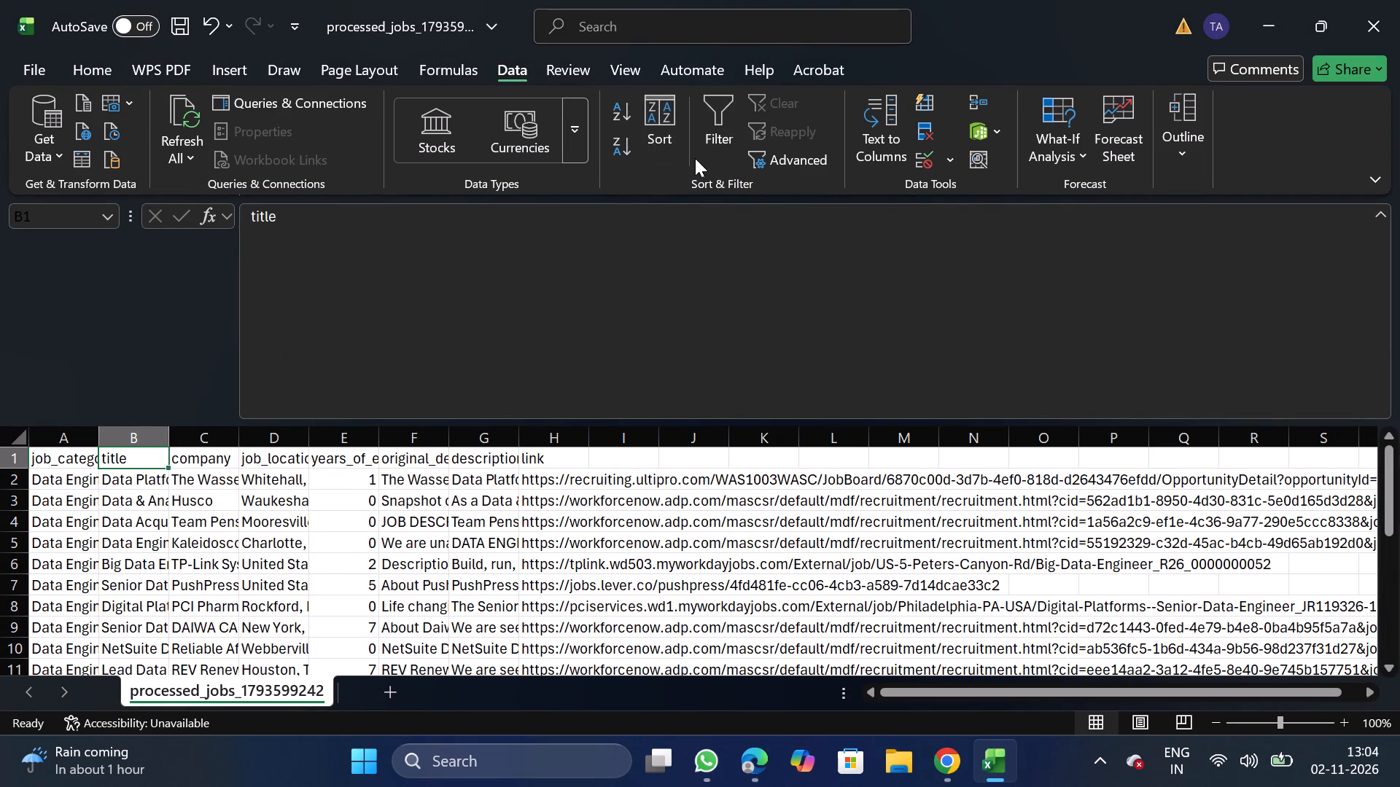
Add filters to the header row and search the title column's filter values for staff.
{"action": "left_click", "coordinate": [722, 136]}
{"action": "left_click", "coordinate": [163, 450]}
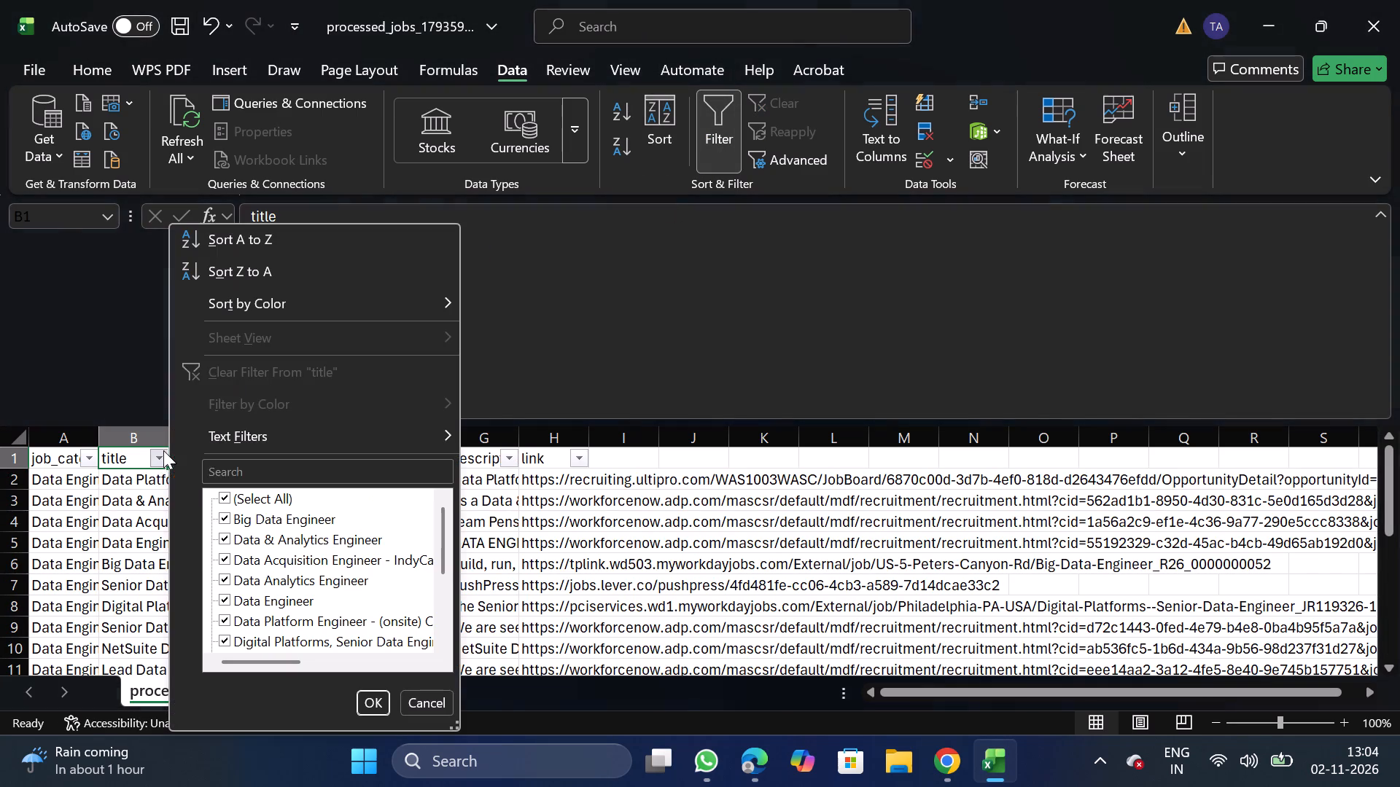
{"action": "left_click", "coordinate": [246, 469]}
{"action": "type", "text": "stafff"}
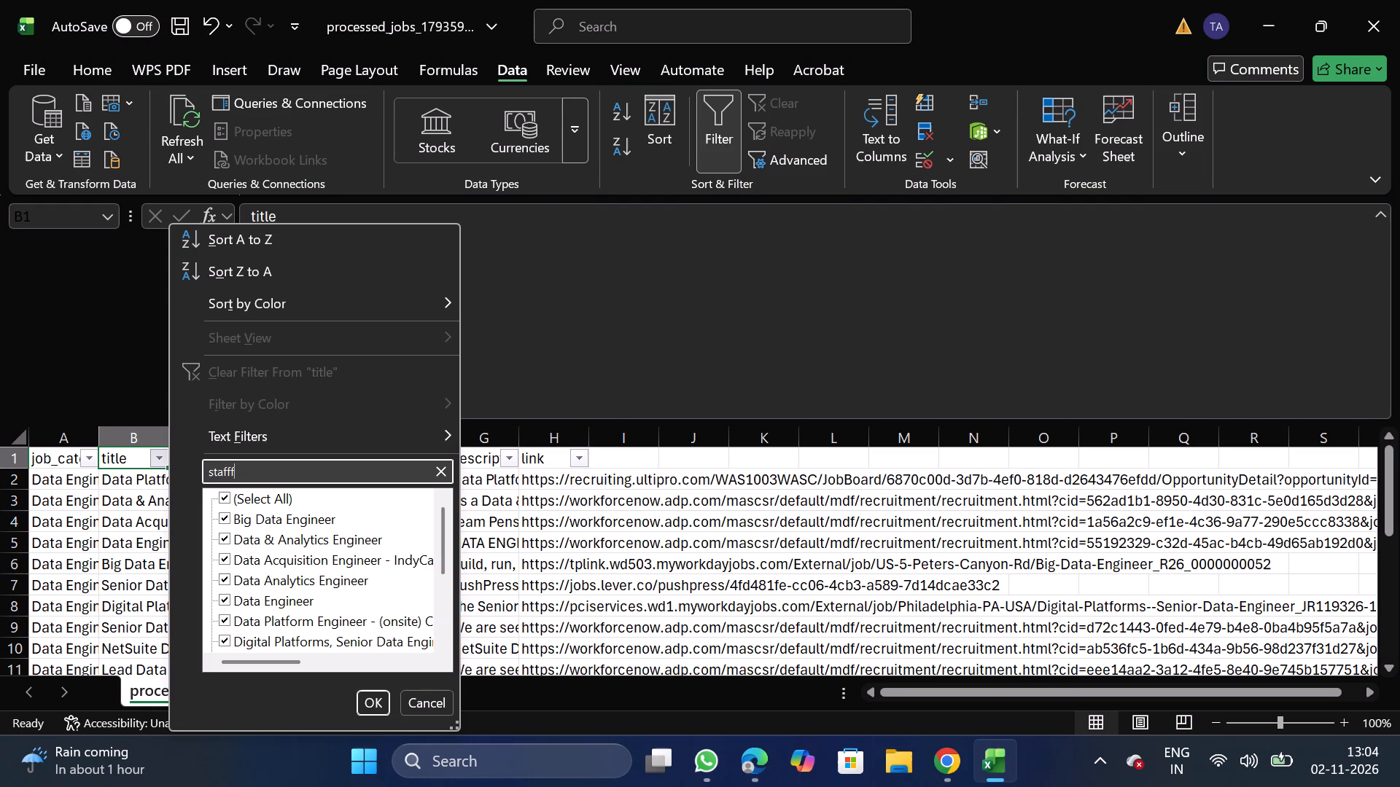
{"action": "key", "text": "BackSpace"}
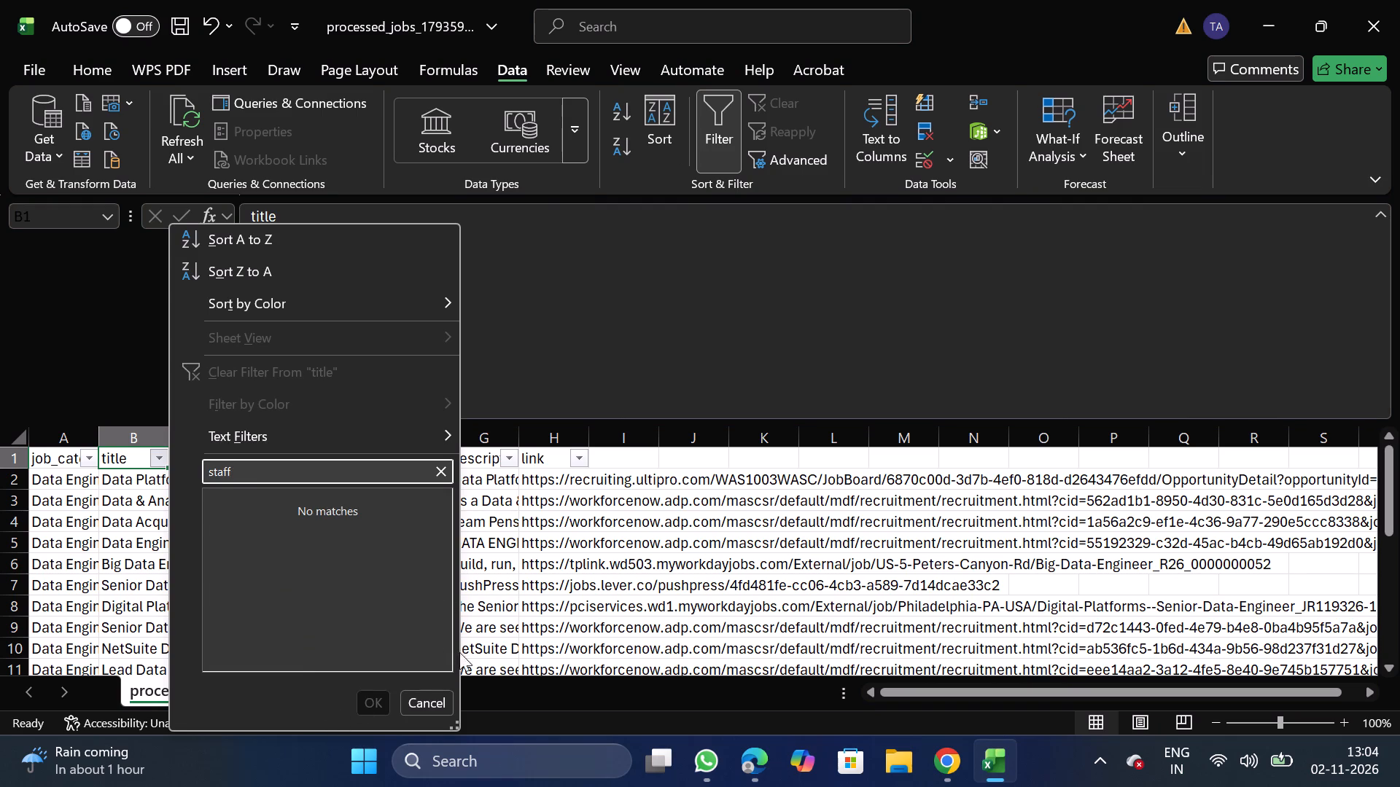
{"action": "key", "text": "BackSpace"}
{"action": "key", "text": "BackSpace"}
{"action": "key", "text": "BackSpace"}
{"action": "key", "text": "BackSpace"}
{"action": "key", "text": "BackSpace"}
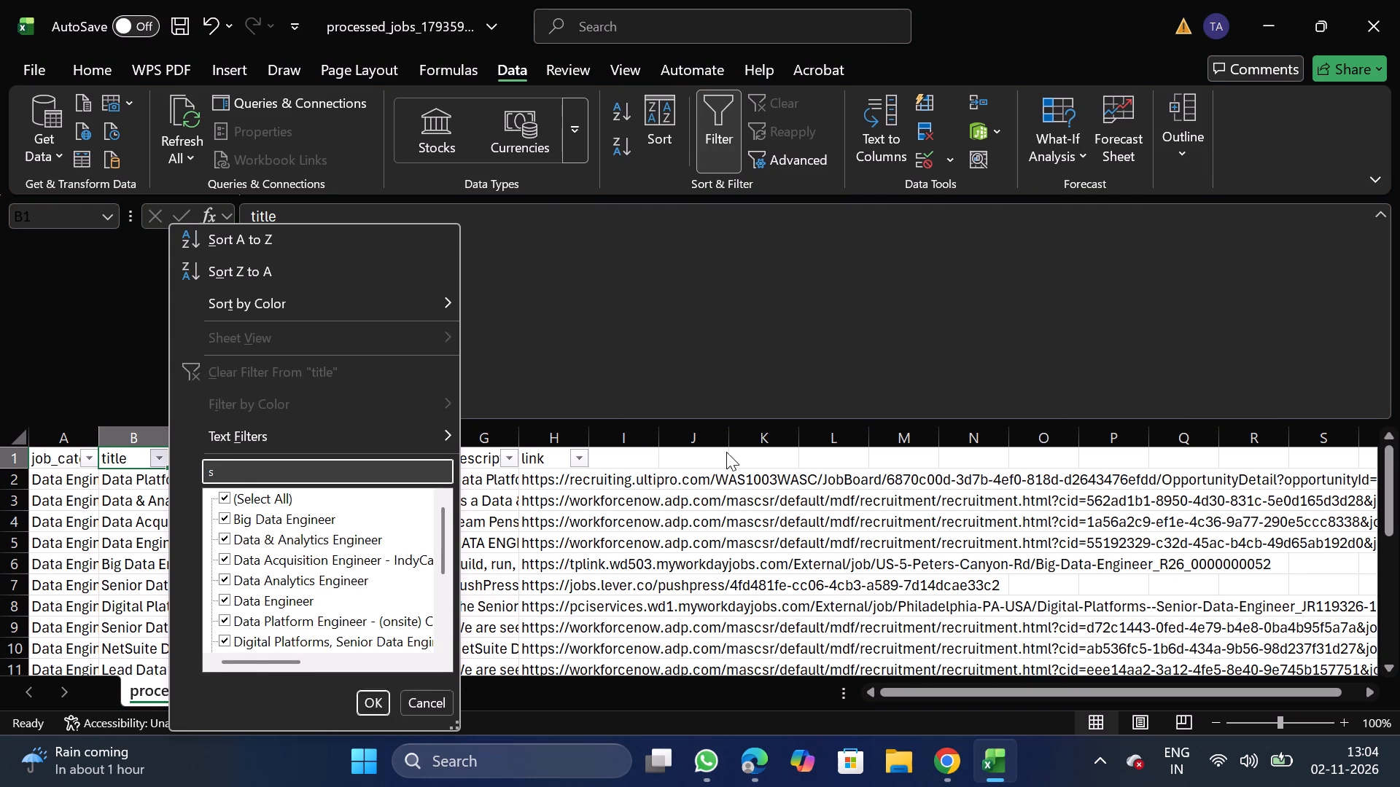
{"action": "left_click", "coordinate": [726, 452]}
Search the company column's filter values for walmart, and clear the search text.
{"action": "left_click", "coordinate": [226, 466]}
{"action": "left_click", "coordinate": [306, 466]}
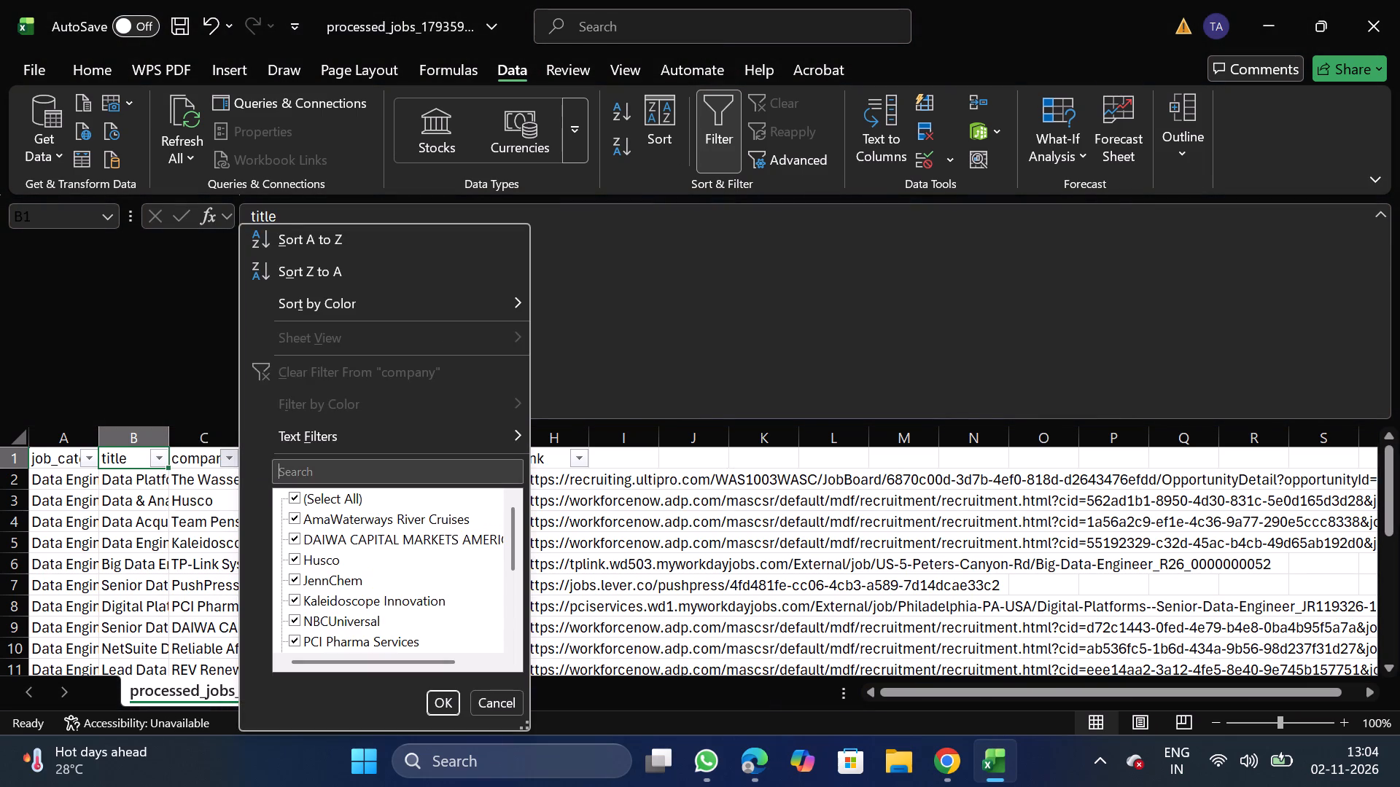
{"action": "type", "text": "walmart"}
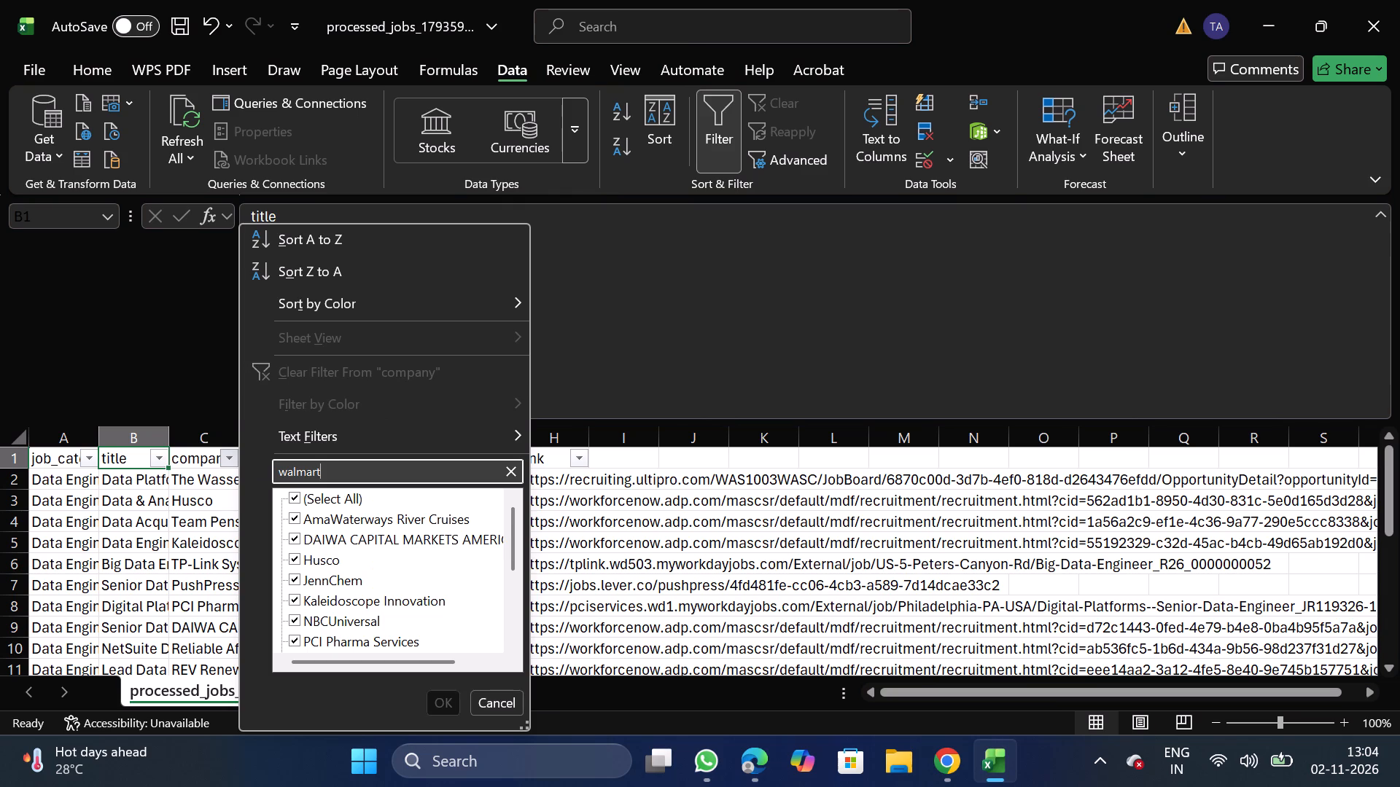
{"action": "key", "text": "BackSpace"}
{"action": "key", "text": "BackSpace"}
{"action": "key", "text": "BackSpace"}
{"action": "key", "text": "BackSpace"}
{"action": "key", "text": "BackSpace"}
{"action": "key", "text": "BackSpace"}
{"action": "key", "text": "BackSpace"}
{"action": "key", "text": "BackSpace"}
{"action": "key", "text": "BackSpace"}
{"action": "key", "text": "BackSpace"}
{"action": "key", "text": "BackSpace"}
{"action": "key", "text": "BackSpace"}
{"action": "key", "text": "BackSpace"}
{"action": "key", "text": "BackSpace"}
{"action": "key", "text": "BackSpace"}
{"action": "key", "text": "BackSpace"}
Search the company column's filter values for dried, and clear the search text.
{"action": "type", "text": "dried"}
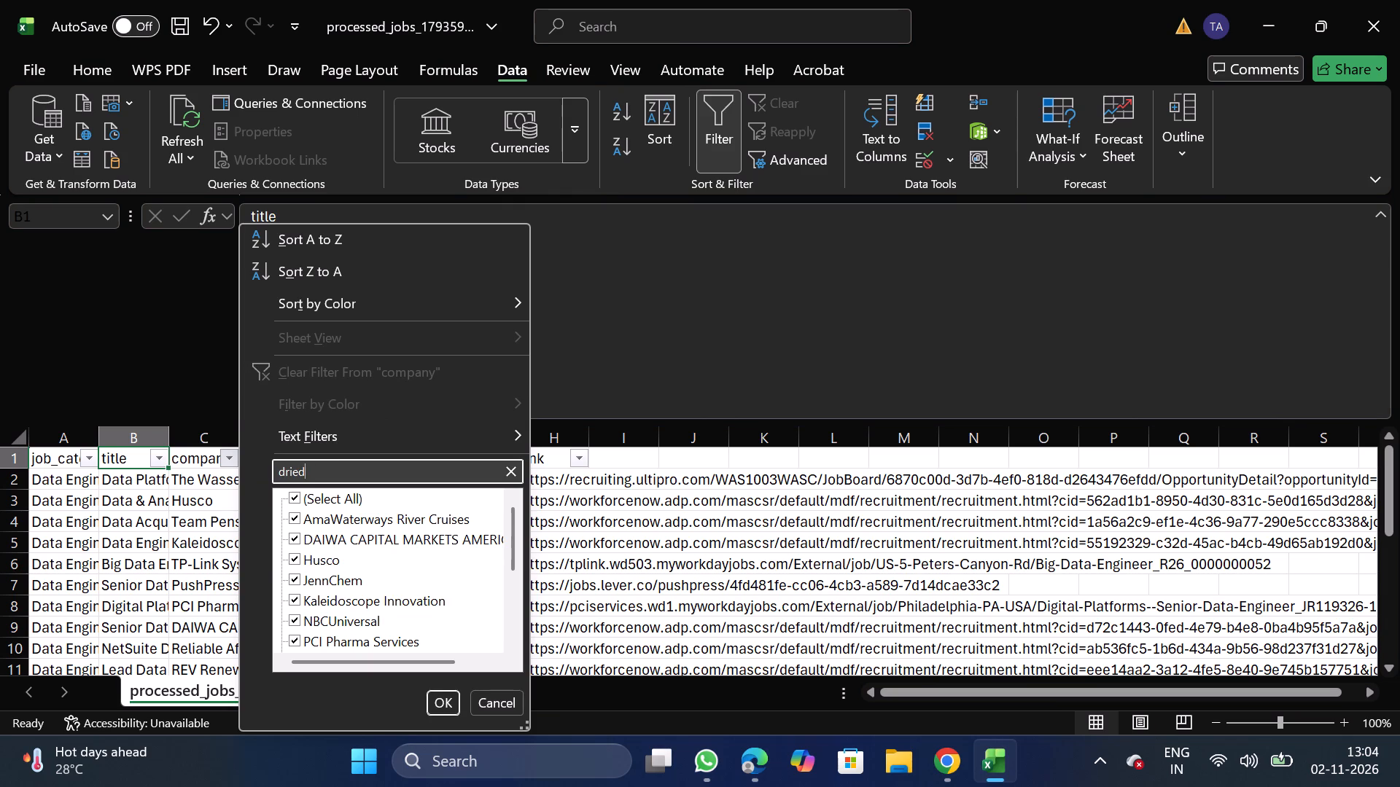
{"action": "key", "text": "BackSpace"}
{"action": "key", "text": "BackSpace"}
{"action": "key", "text": "BackSpace"}
{"action": "key", "text": "BackSpace"}
{"action": "key", "text": "BackSpace"}
{"action": "key", "text": "BackSpace"}
{"action": "key", "text": "BackSpace"}
{"action": "key", "text": "BackSpace"}
{"action": "key", "text": "BackSpace"}
{"action": "key", "text": "BackSpace"}
{"action": "key", "text": "BackSpace"}
{"action": "key", "text": "BackSpace"}
Search the company column's filter values for capital, and clear the search text.
{"action": "type", "text": "capital"}
{"action": "key", "text": "BackSpace"}
{"action": "key", "text": "BackSpace"}
{"action": "key", "text": "BackSpace"}
{"action": "key", "text": "BackSpace"}
{"action": "key", "text": "BackSpace"}
{"action": "key", "text": "BackSpace"}
{"action": "key", "text": "BackSpace"}
{"action": "key", "text": "BackSpace"}
{"action": "key", "text": "BackSpace"}
{"action": "key", "text": "BackSpace"}
{"action": "key", "text": "BackSpace"}
{"action": "key", "text": "BackSpace"}
{"action": "key", "text": "BackSpace"}
{"action": "key", "text": "BackSpace"}
{"action": "key", "text": "BackSpace"}
{"action": "key", "text": "BackSpace"}
{"action": "key", "text": "BackSpace"}
{"action": "key", "text": "BackSpace"}
{"action": "key", "text": "BackSpace"}
Search the company column's filter values for under, and clear the search text.
{"action": "type", "text": "under"}
{"action": "key", "text": "BackSpace"}
{"action": "key", "text": "BackSpace"}
{"action": "key", "text": "BackSpace"}
{"action": "key", "text": "BackSpace"}
{"action": "key", "text": "BackSpace"}
{"action": "key", "text": "BackSpace"}
{"action": "key", "text": "BackSpace"}
{"action": "key", "text": "BackSpace"}
{"action": "key", "text": "BackSpace"}
{"action": "key", "text": "BackSpace"}
{"action": "key", "text": "BackSpace"}
{"action": "key", "text": "BackSpace"}
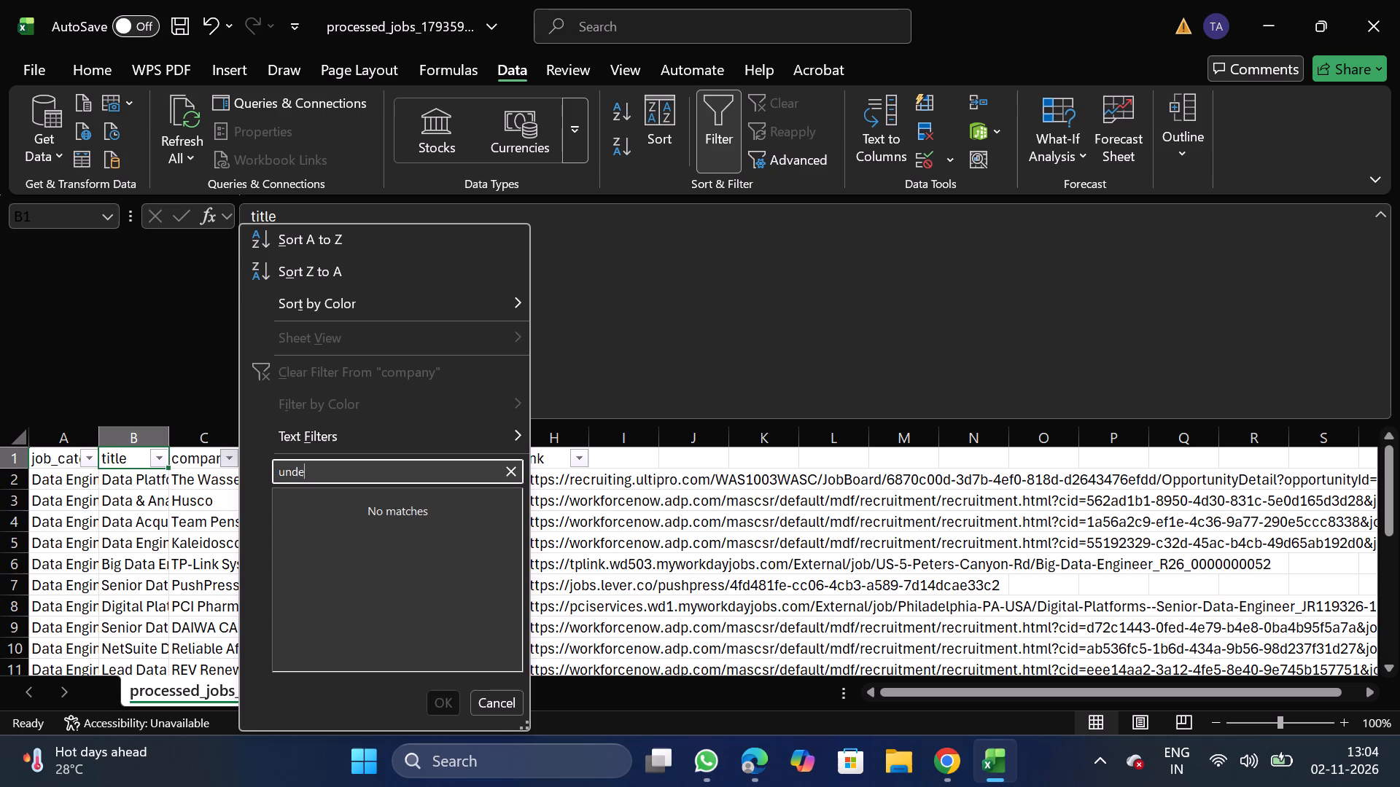
Search the company column's filter values for hunt, and clear the search text.
{"action": "type", "text": "hunt"}
{"action": "key", "text": "BackSpace"}
{"action": "key", "text": "BackSpace"}
{"action": "key", "text": "BackSpace"}
{"action": "key", "text": "BackSpace"}
{"action": "key", "text": "BackSpace"}
{"action": "key", "text": "BackSpace"}
{"action": "key", "text": "BackSpace"}
{"action": "key", "text": "BackSpace"}
{"action": "key", "text": "BackSpace"}
{"action": "key", "text": "BackSpace"}
{"action": "key", "text": "BackSpace"}
{"action": "key", "text": "BackSpace"}
{"action": "key", "text": "BackSpace"}
{"action": "key", "text": "BackSpace"}
Search the company column's filter values for skims, and clear the search text.
{"action": "type", "text": "skims"}
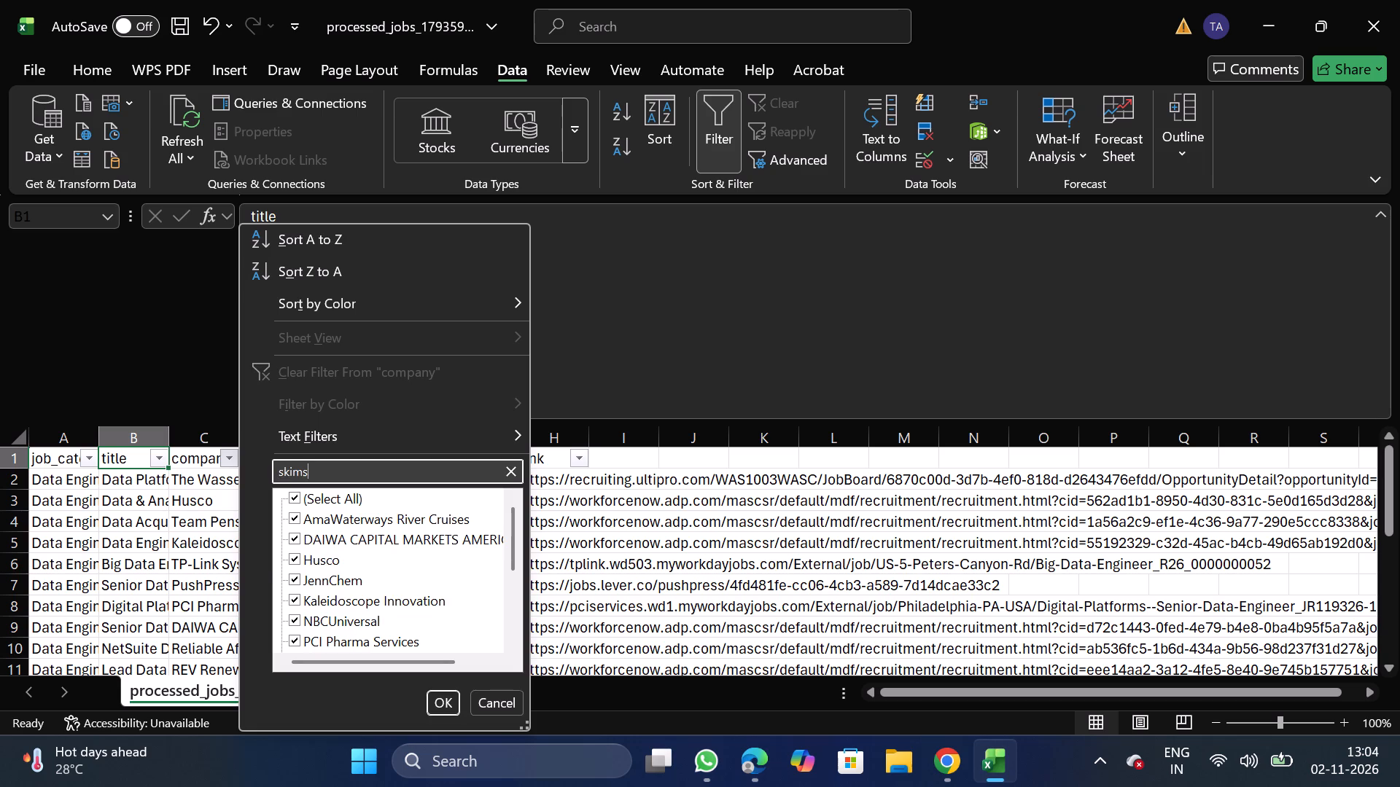
{"action": "key", "text": "BackSpace"}
{"action": "key", "text": "BackSpace"}
{"action": "key", "text": "BackSpace"}
{"action": "key", "text": "BackSpace"}
{"action": "key", "text": "BackSpace"}
{"action": "key", "text": "BackSpace"}
{"action": "key", "text": "BackSpace"}
{"action": "key", "text": "BackSpace"}
{"action": "key", "text": "BackSpace"}
{"action": "key", "text": "BackSpace"}
{"action": "key", "text": "BackSpace"}
{"action": "key", "text": "BackSpace"}
{"action": "key", "text": "BackSpace"}
{"action": "key", "text": "BackSpace"}
Search the company column's filter values for apex, and clear the search text.
{"action": "type", "text": "apex"}
{"action": "key", "text": "BackSpace"}
{"action": "key", "text": "BackSpace"}
{"action": "key", "text": "BackSpace"}
{"action": "key", "text": "BackSpace"}
{"action": "key", "text": "BackSpace"}
{"action": "key", "text": "BackSpace"}
{"action": "key", "text": "BackSpace"}
{"action": "key", "text": "BackSpace"}
{"action": "key", "text": "BackSpace"}
{"action": "key", "text": "BackSpace"}
{"action": "key", "text": "BackSpace"}
{"action": "key", "text": "BackSpace"}
Search the company column's filter values for in landem, cancel the filter, and turn filtering off for the sheet.
{"action": "type", "text": "in landem"}
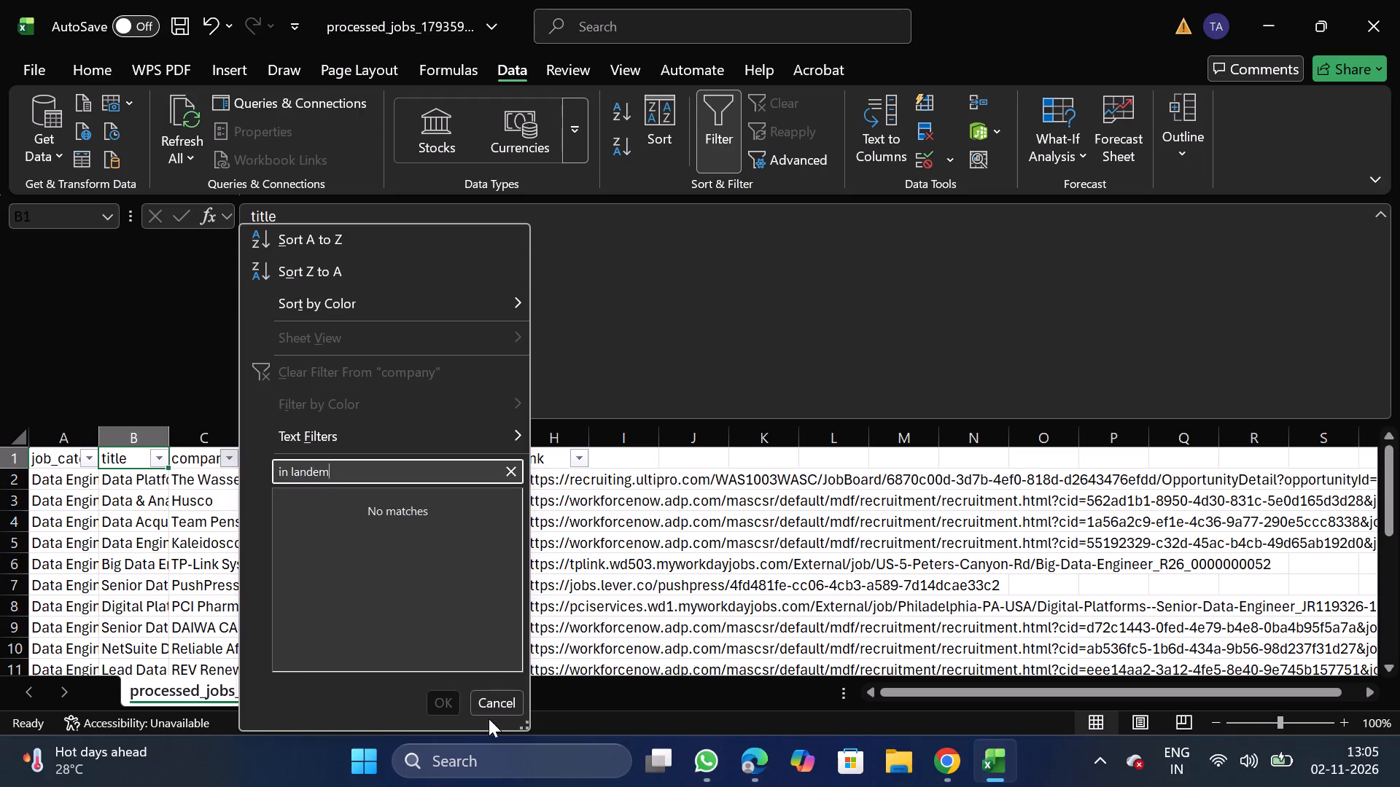
{"action": "left_click", "coordinate": [500, 705]}
{"action": "left_click", "coordinate": [710, 118]}
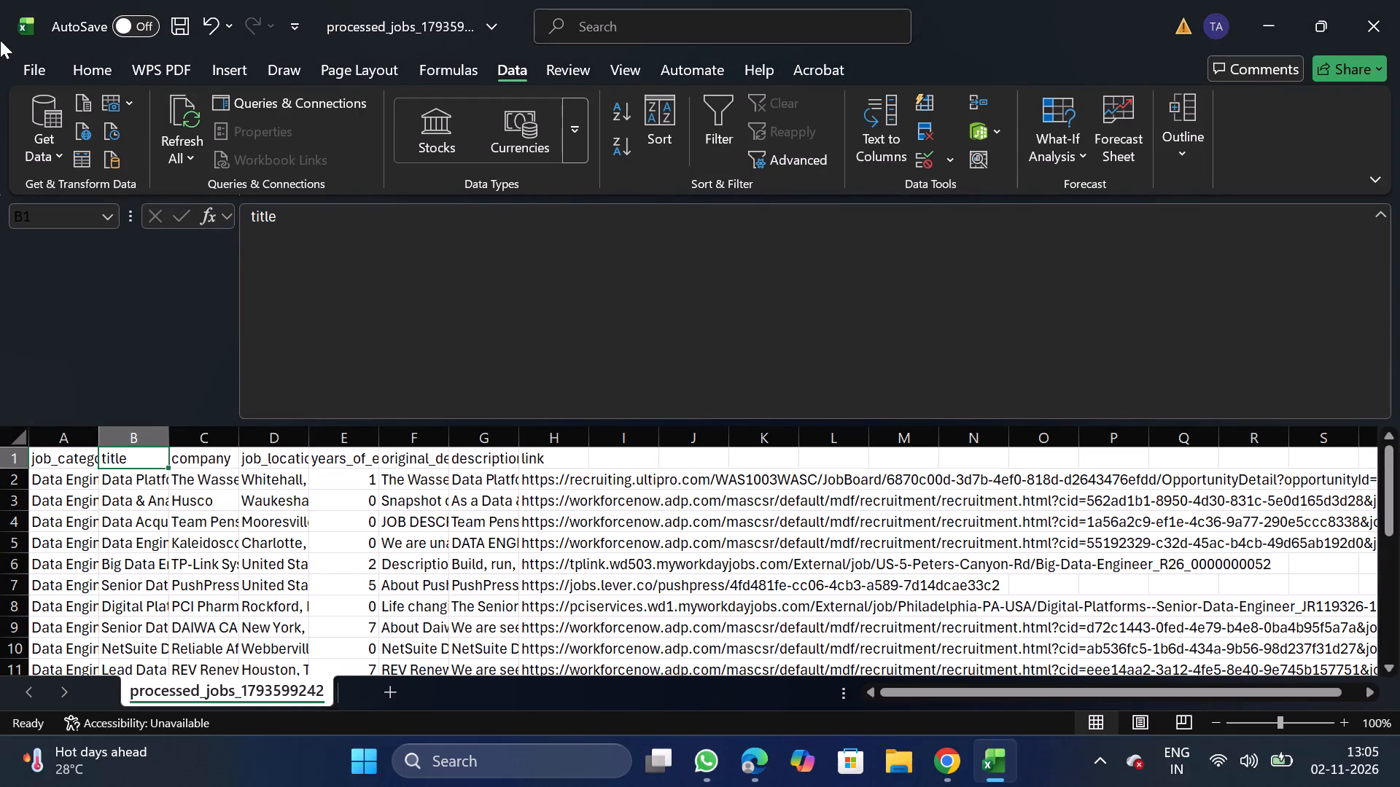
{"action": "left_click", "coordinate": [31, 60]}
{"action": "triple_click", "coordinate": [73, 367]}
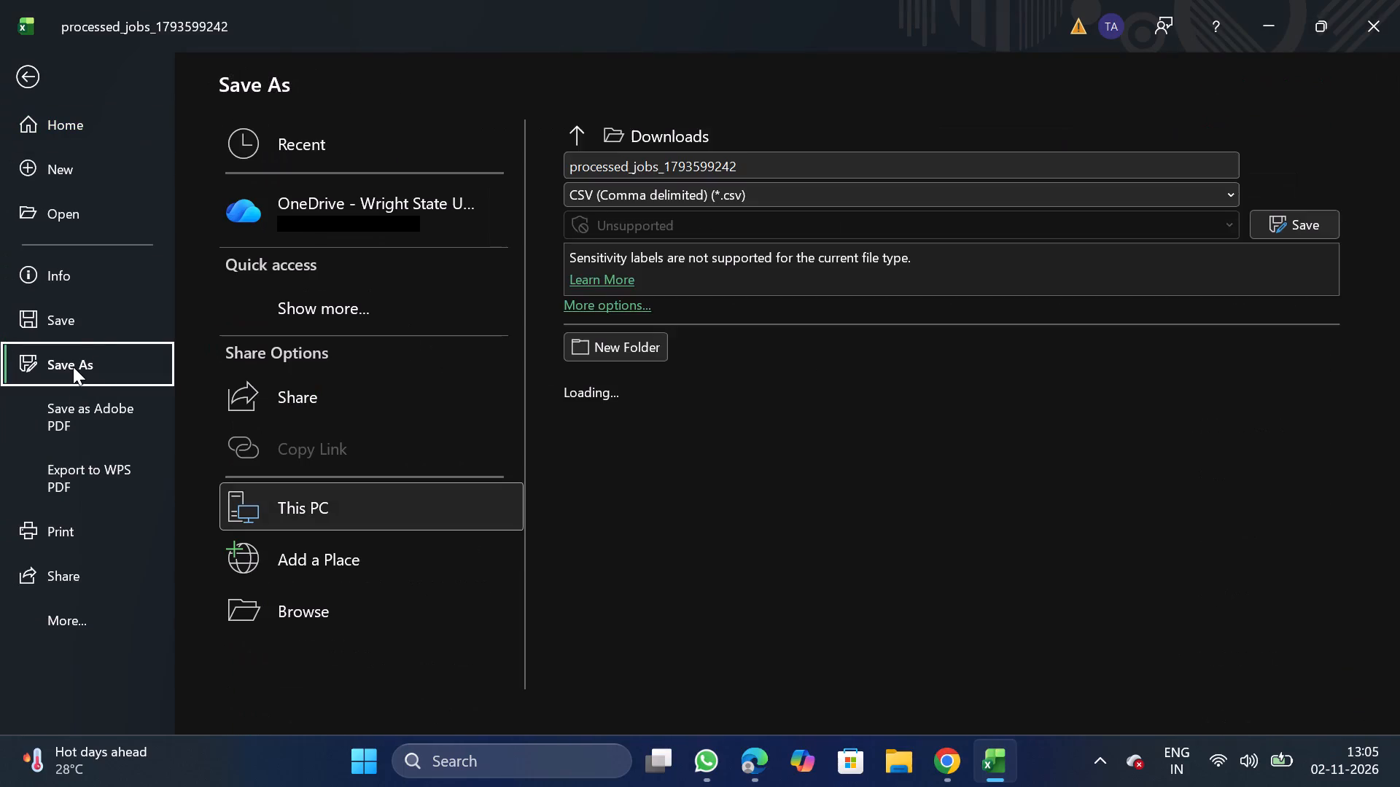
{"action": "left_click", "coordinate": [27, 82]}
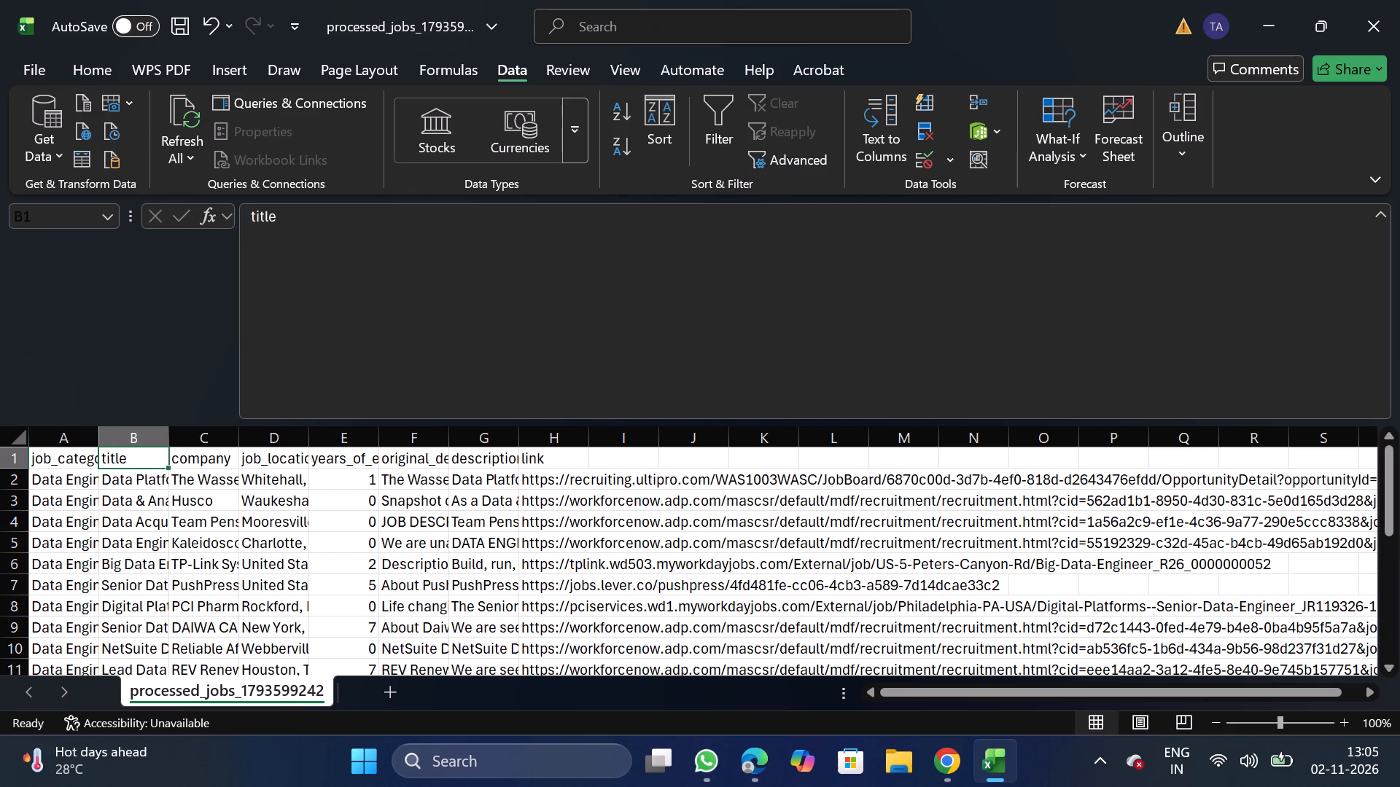
Run Remove Duplicates on the whole job table, comparing only the company column.
{"action": "key", "text": "ctrl+a"}
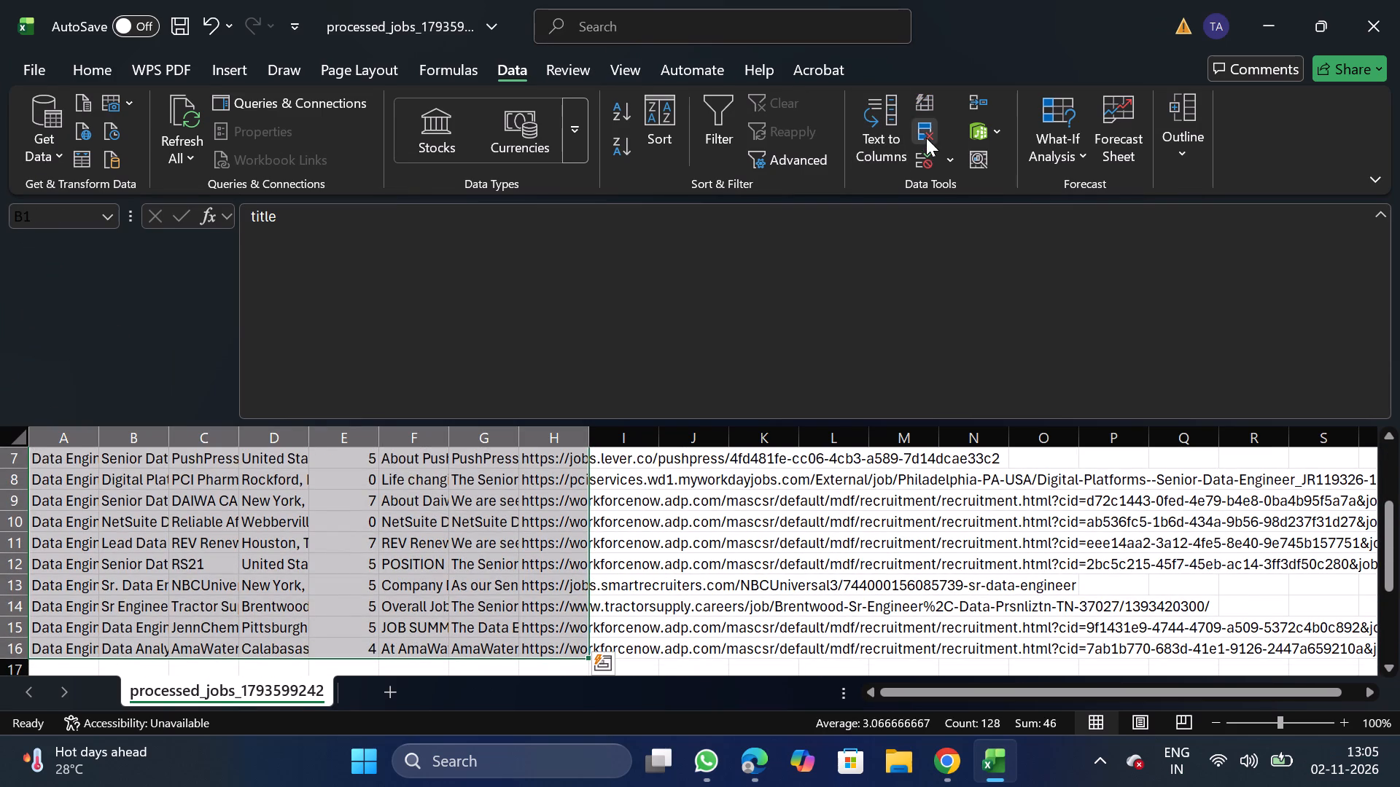
{"action": "left_click", "coordinate": [926, 138]}
{"action": "left_click", "coordinate": [306, 337]}
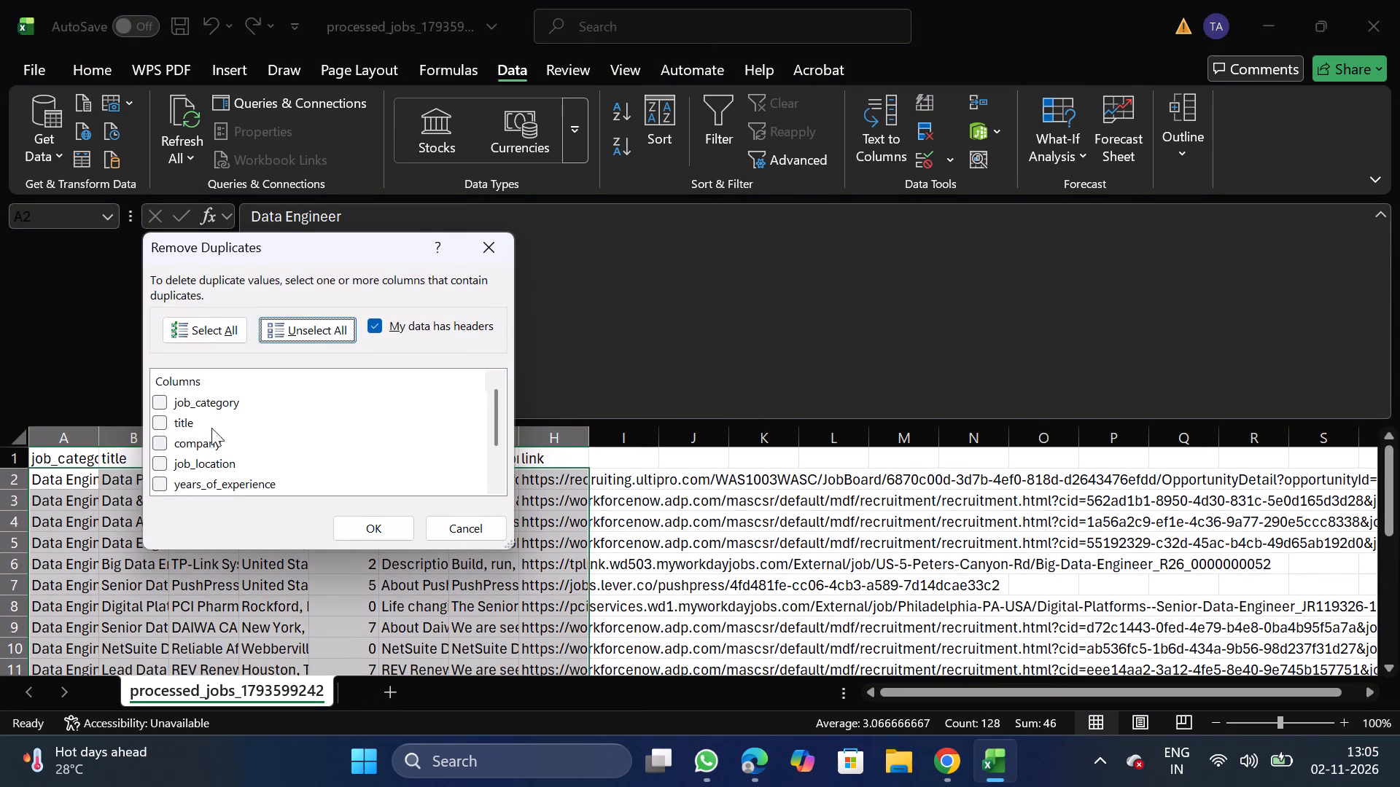
{"action": "left_click", "coordinate": [167, 444]}
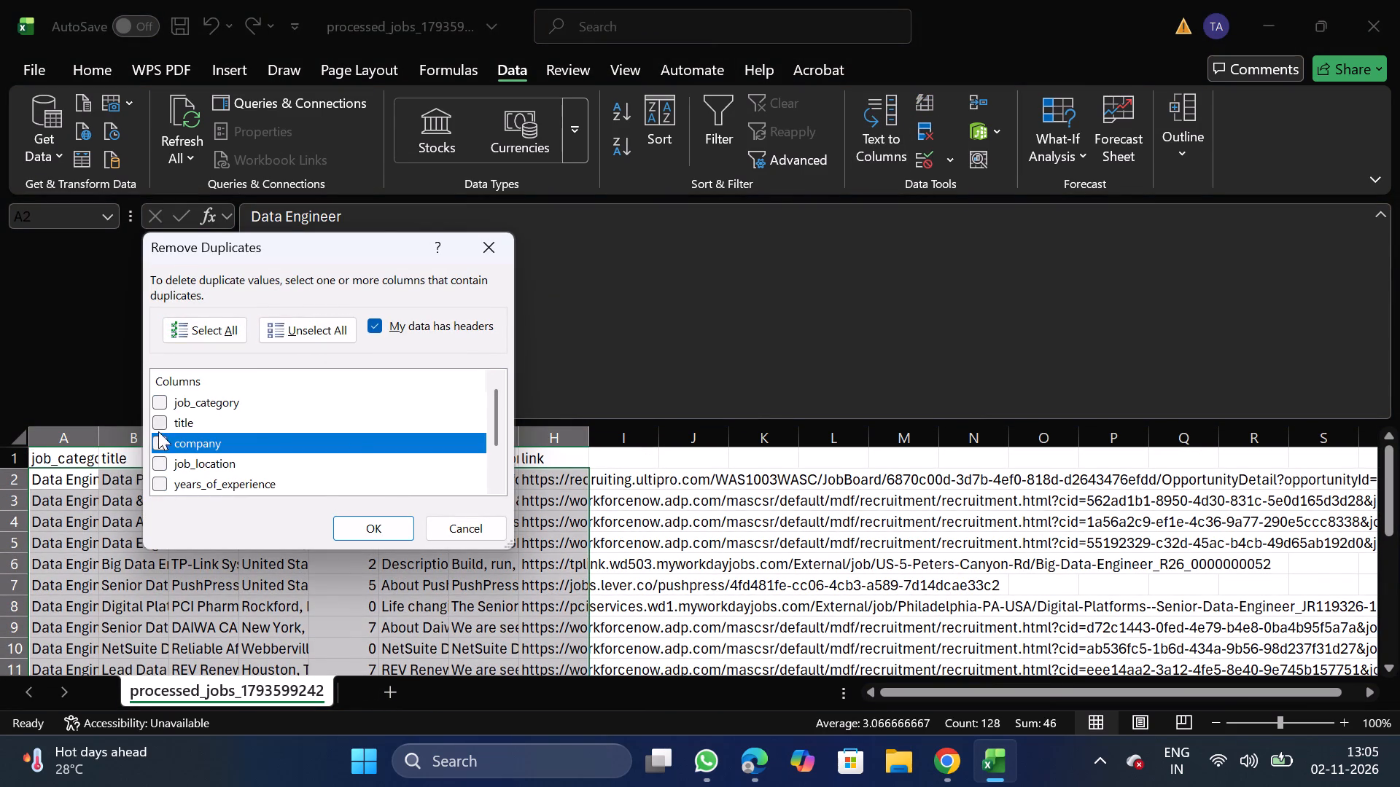
{"action": "left_click", "coordinate": [158, 442]}
{"action": "left_click", "coordinate": [399, 533]}
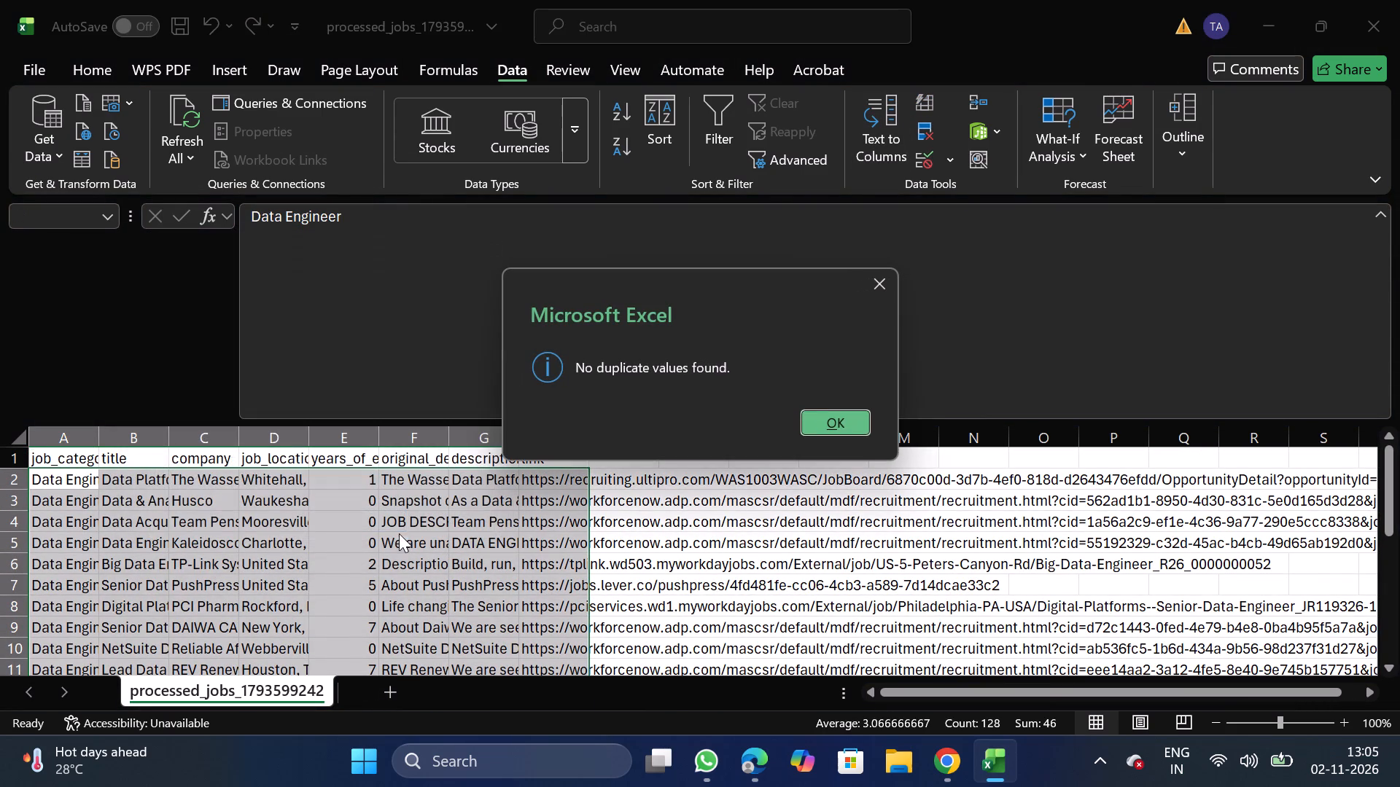
{"action": "left_click", "coordinate": [841, 421]}
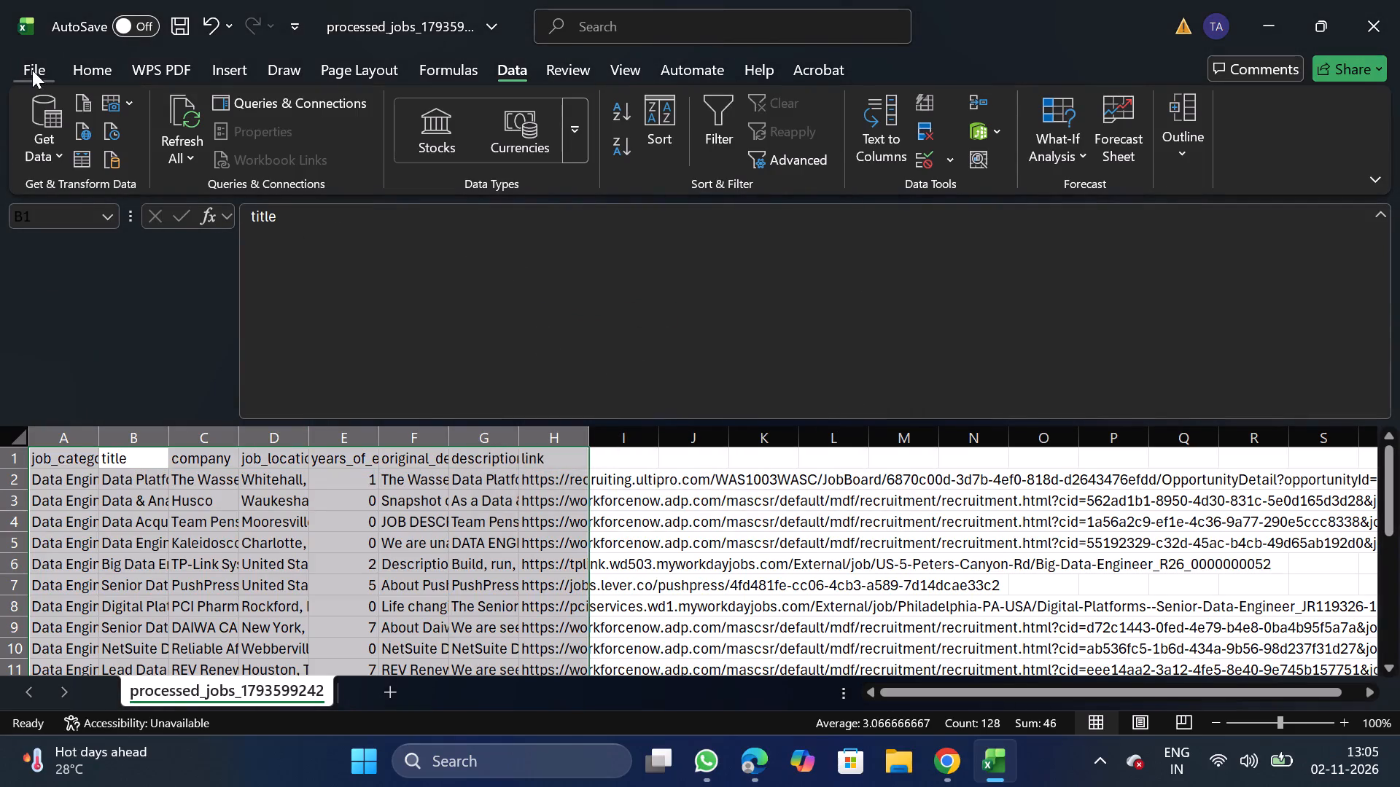
Save the sheet as a comma-delimited CSV named DE_11_02 in the Daily Scraping jobs folder under Documents.
{"action": "left_click", "coordinate": [32, 70]}
{"action": "triple_click", "coordinate": [74, 367]}
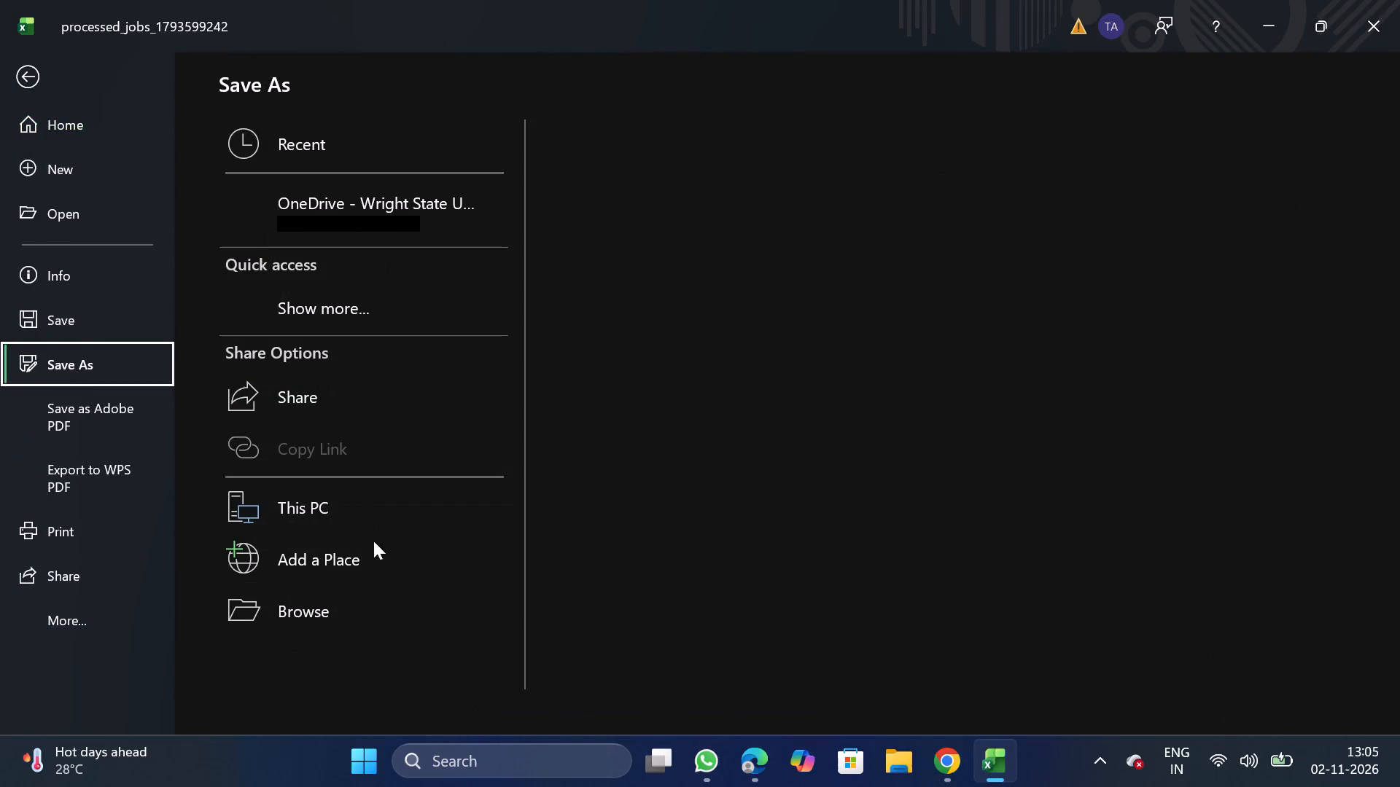
{"action": "triple_click", "coordinate": [349, 616]}
{"action": "triple_click", "coordinate": [349, 616]}
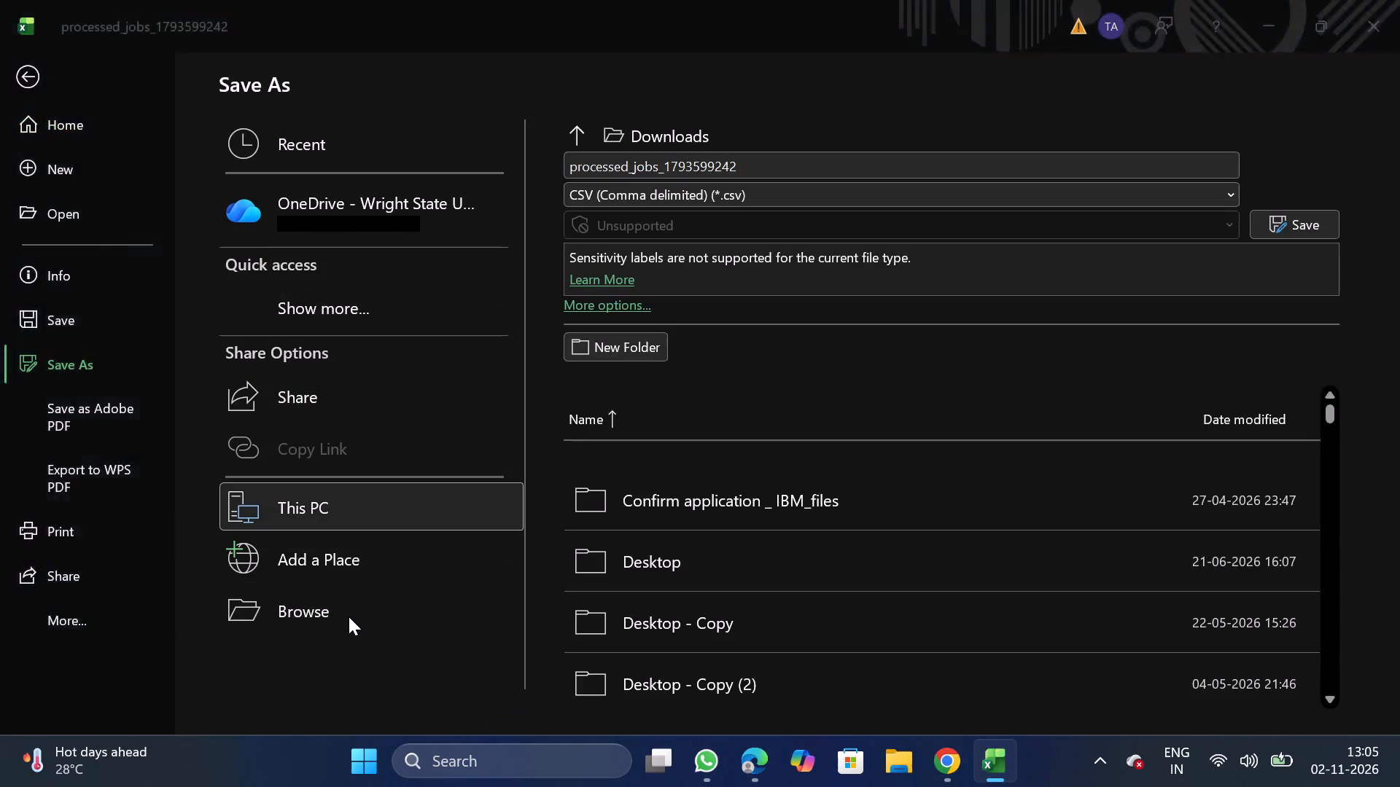
{"action": "double_click", "coordinate": [116, 251]}
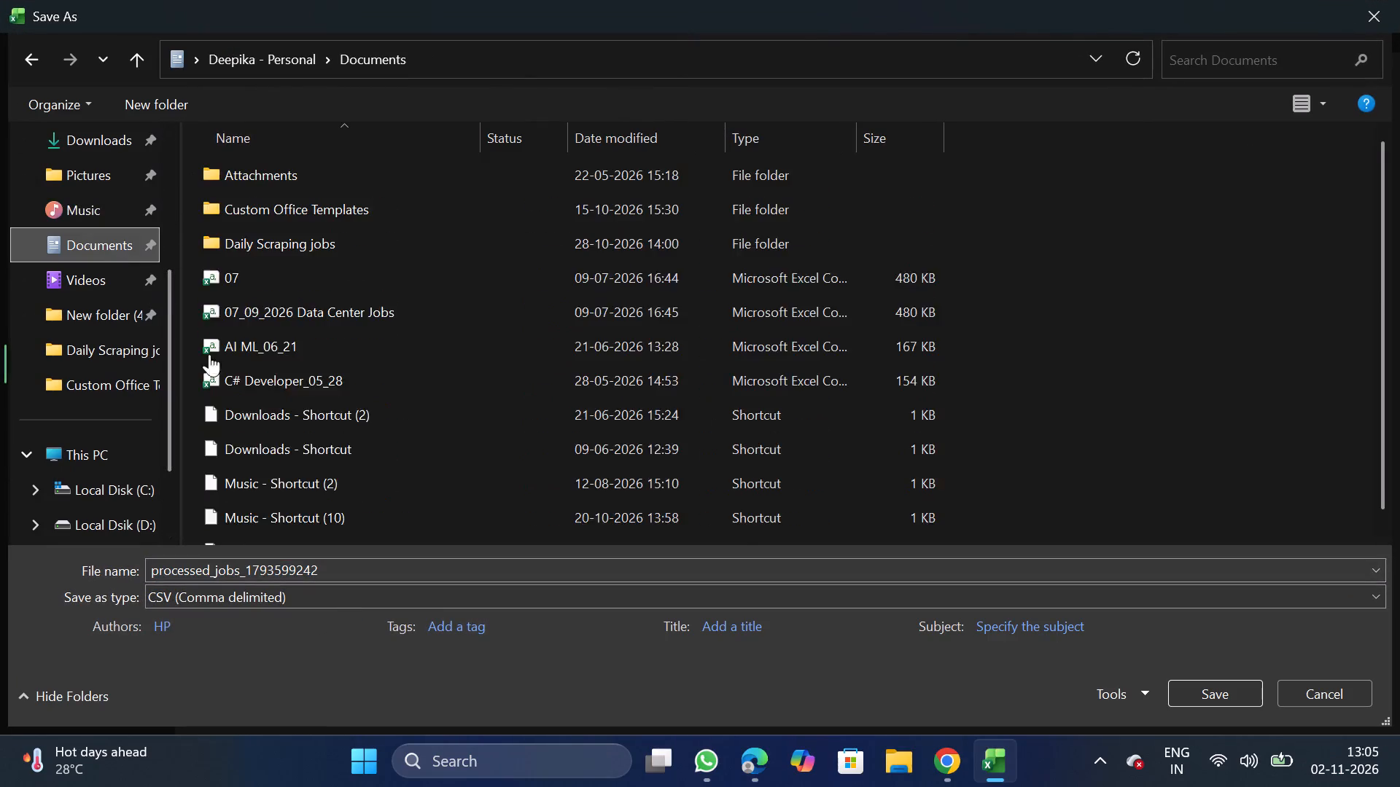
{"action": "double_click", "coordinate": [341, 245]}
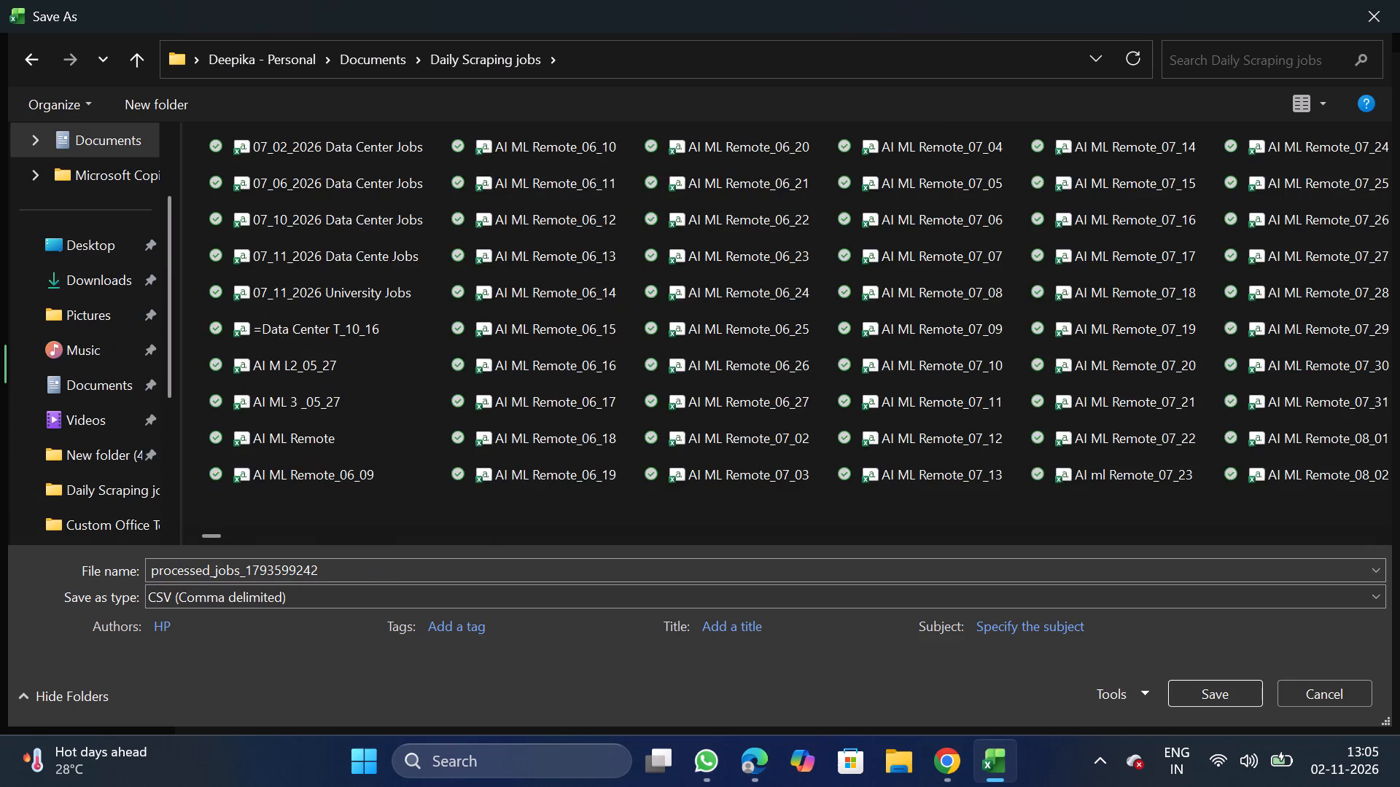
{"action": "left_click", "coordinate": [373, 564]}
{"action": "key", "text": "BackSpace"}
{"action": "key", "text": "d"}
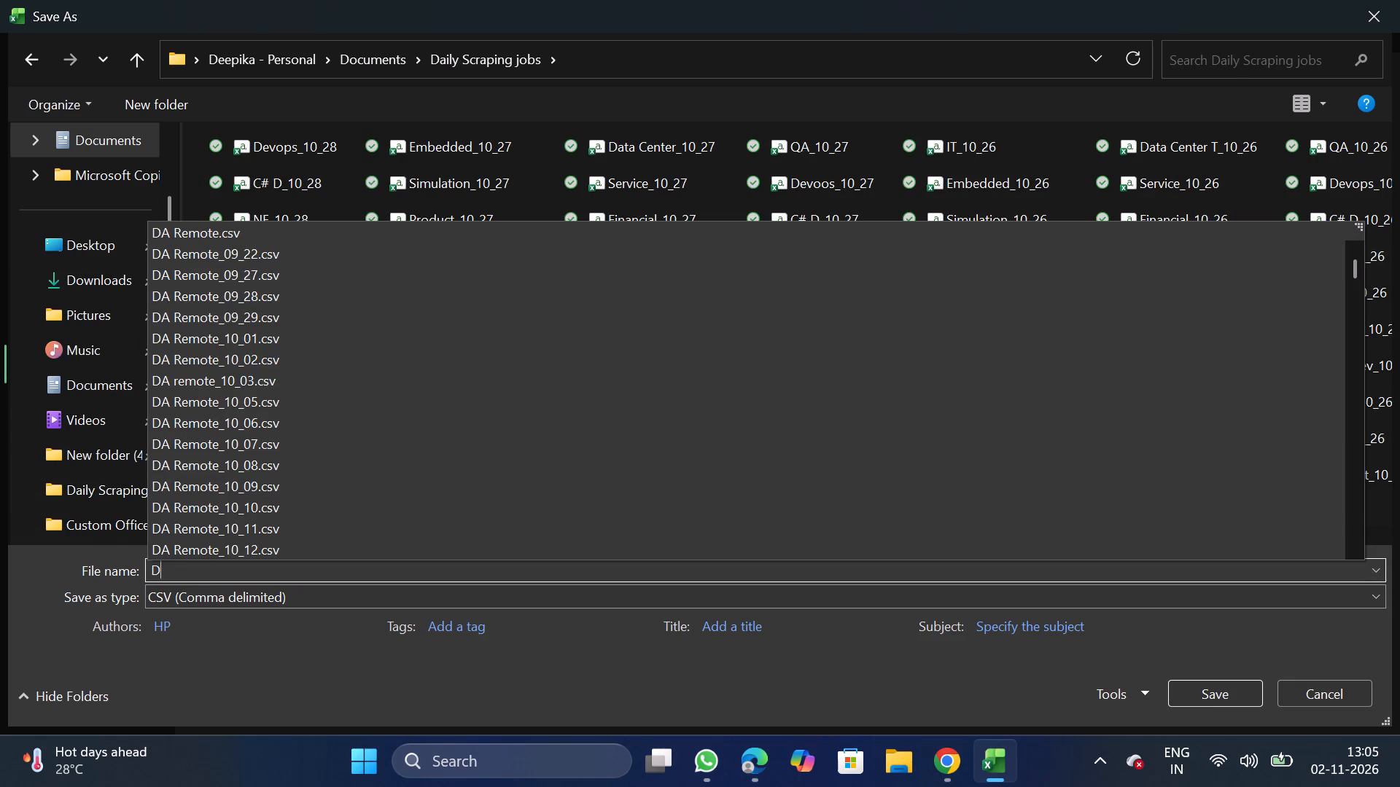
{"action": "type", "text": "E_10_"}
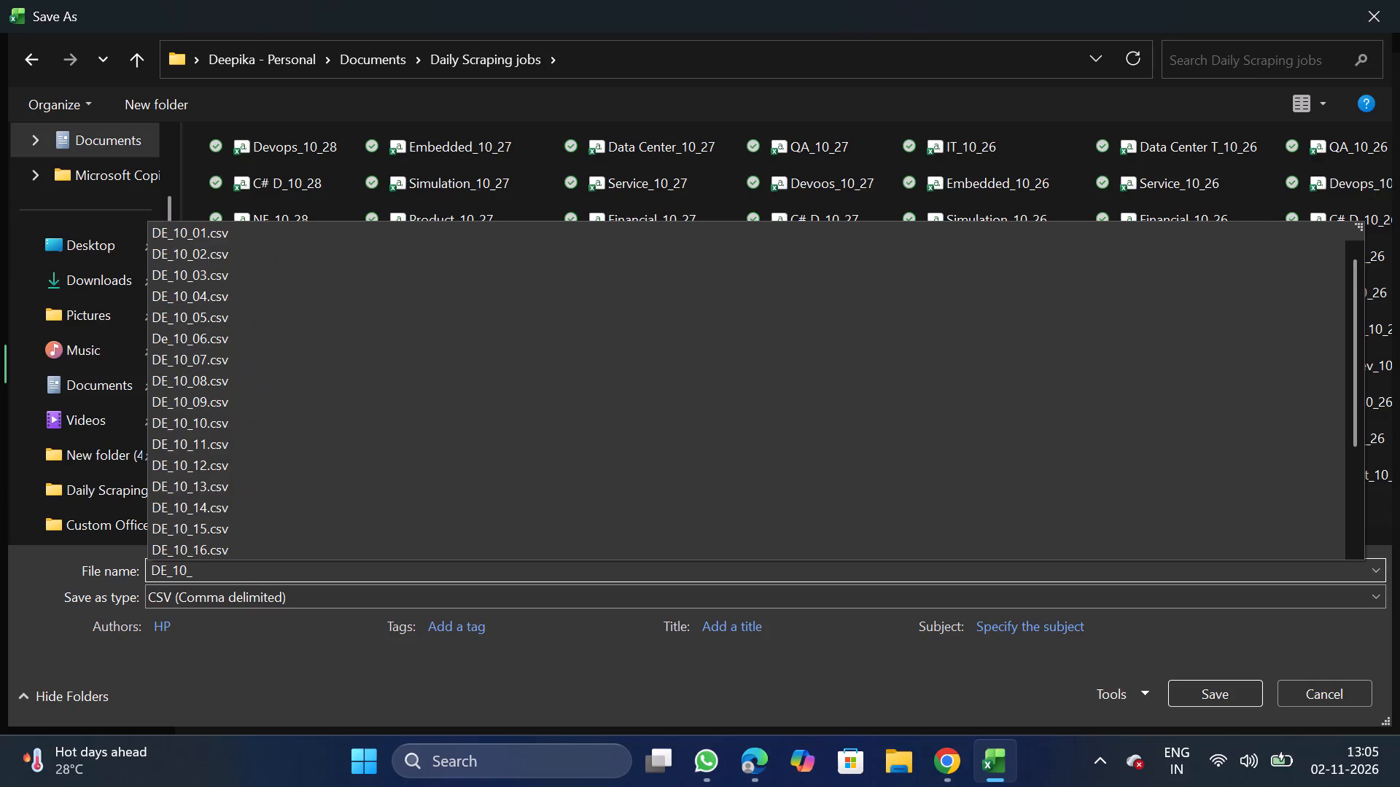
{"action": "key", "text": "BackSpace"}
{"action": "key", "text": "BackSpace"}
{"action": "type", "text": "1_02"}
{"action": "left_click", "coordinate": [1208, 680]}
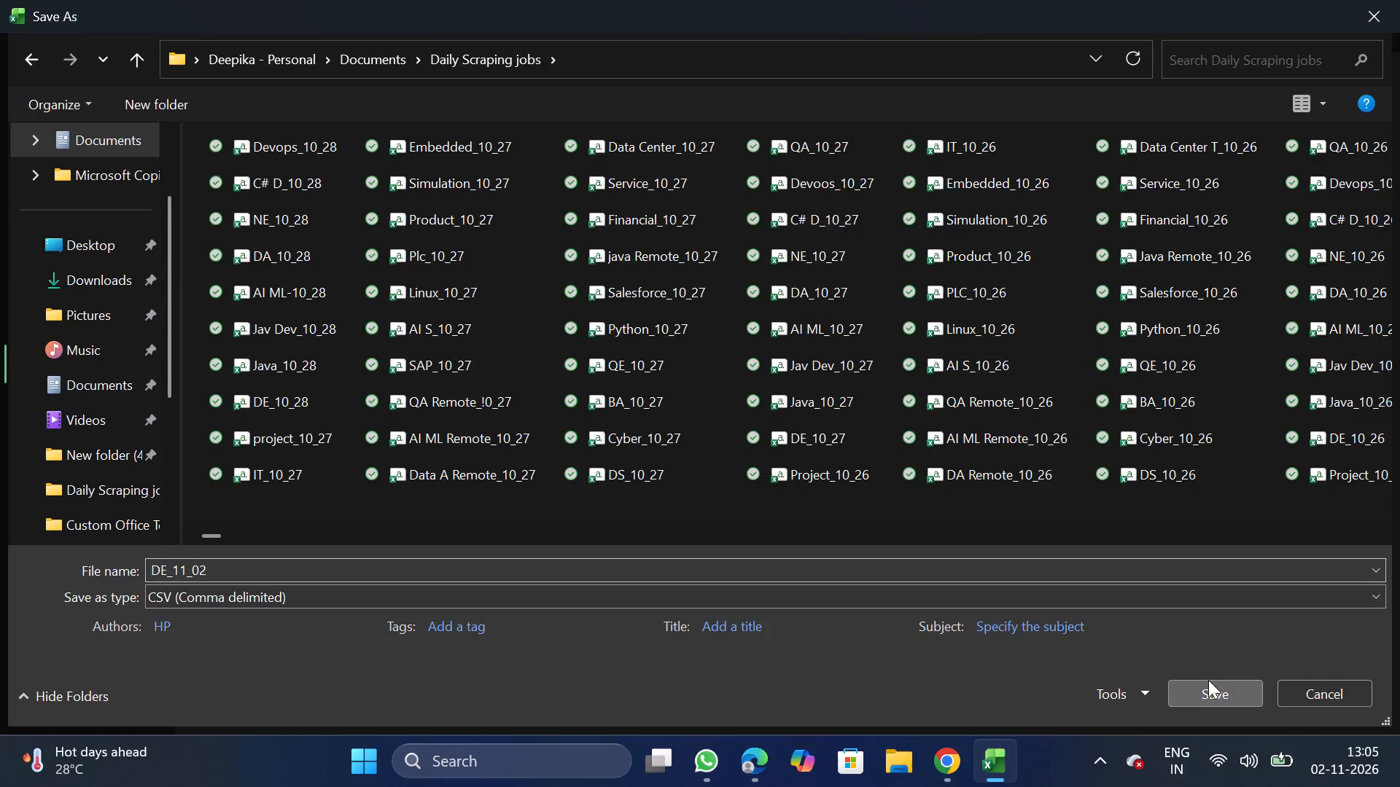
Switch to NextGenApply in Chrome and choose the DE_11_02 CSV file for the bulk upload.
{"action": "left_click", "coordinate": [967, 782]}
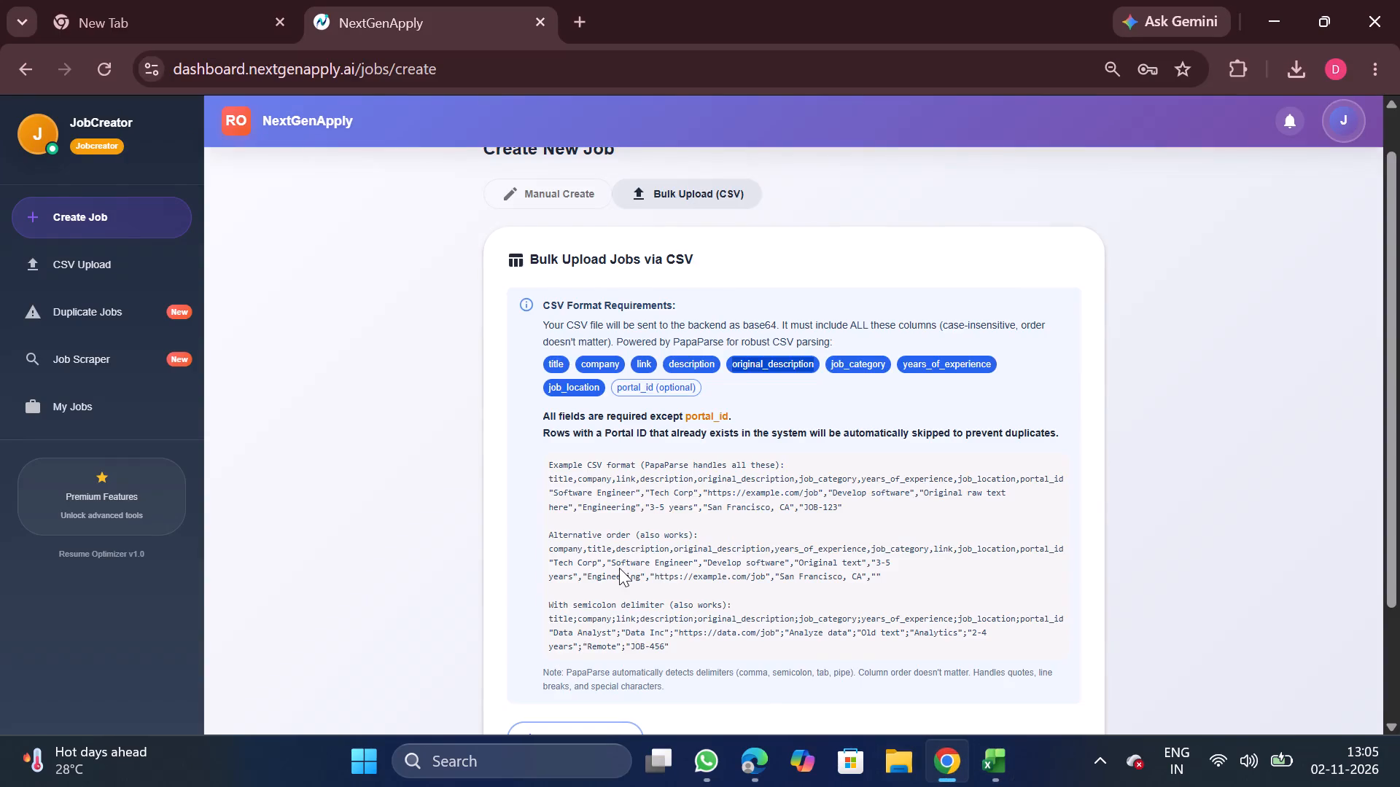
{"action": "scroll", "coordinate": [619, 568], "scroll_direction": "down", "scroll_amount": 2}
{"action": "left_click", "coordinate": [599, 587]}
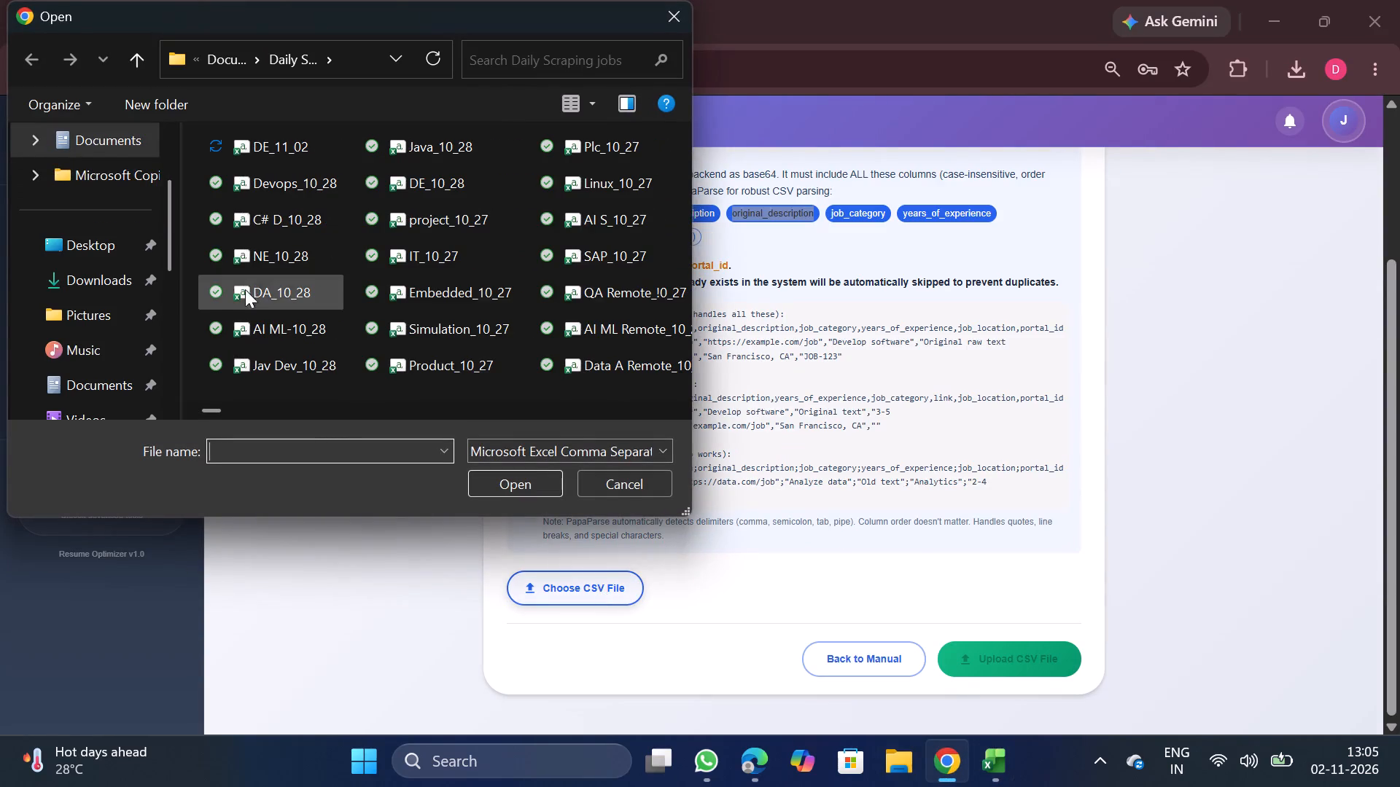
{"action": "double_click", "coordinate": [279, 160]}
Examine the preview rows of the selected CSV file, including the experience, location and link columns.
{"action": "scroll", "coordinate": [812, 586], "scroll_direction": "down", "scroll_amount": 1}
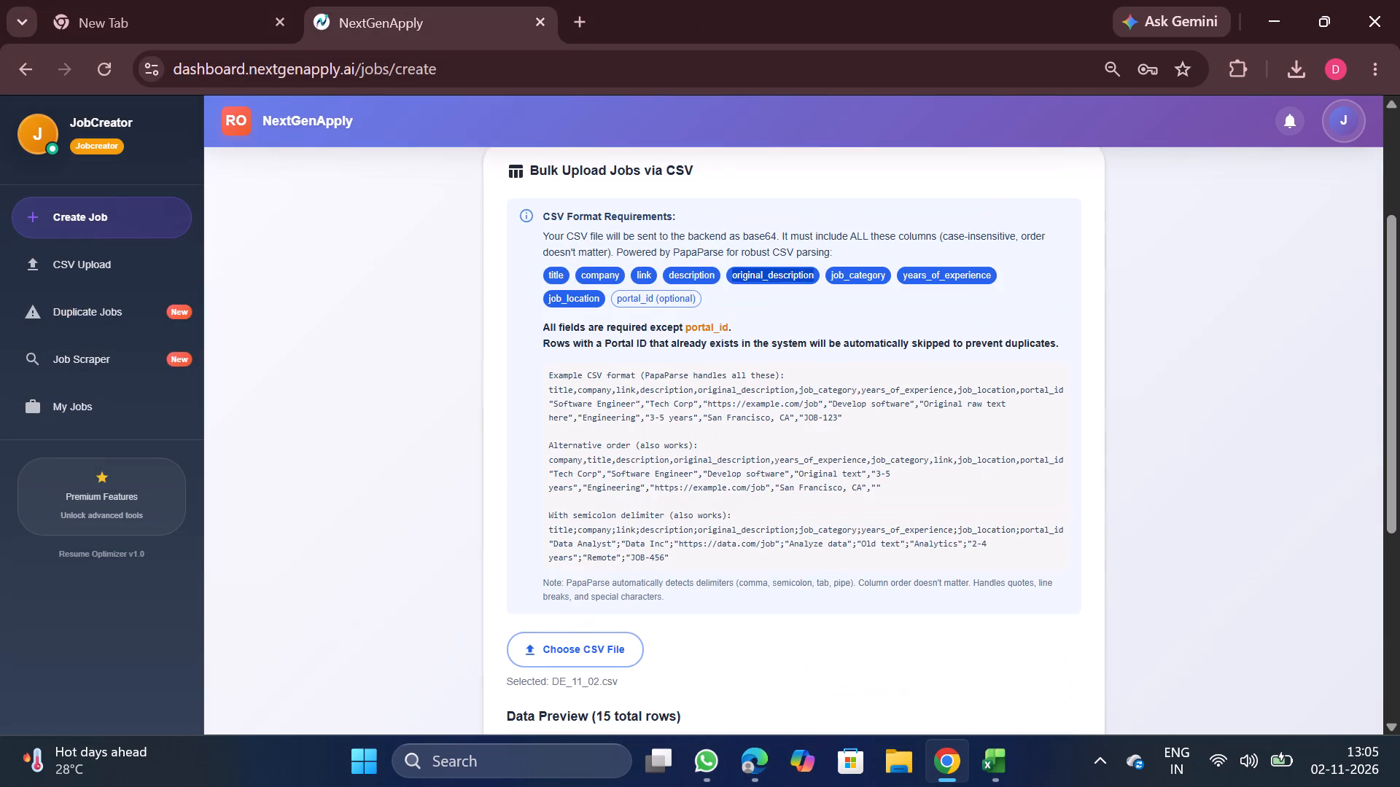
{"action": "scroll", "coordinate": [812, 586], "scroll_direction": "down", "scroll_amount": 1}
{"action": "scroll", "coordinate": [879, 596], "scroll_direction": "down", "scroll_amount": 2}
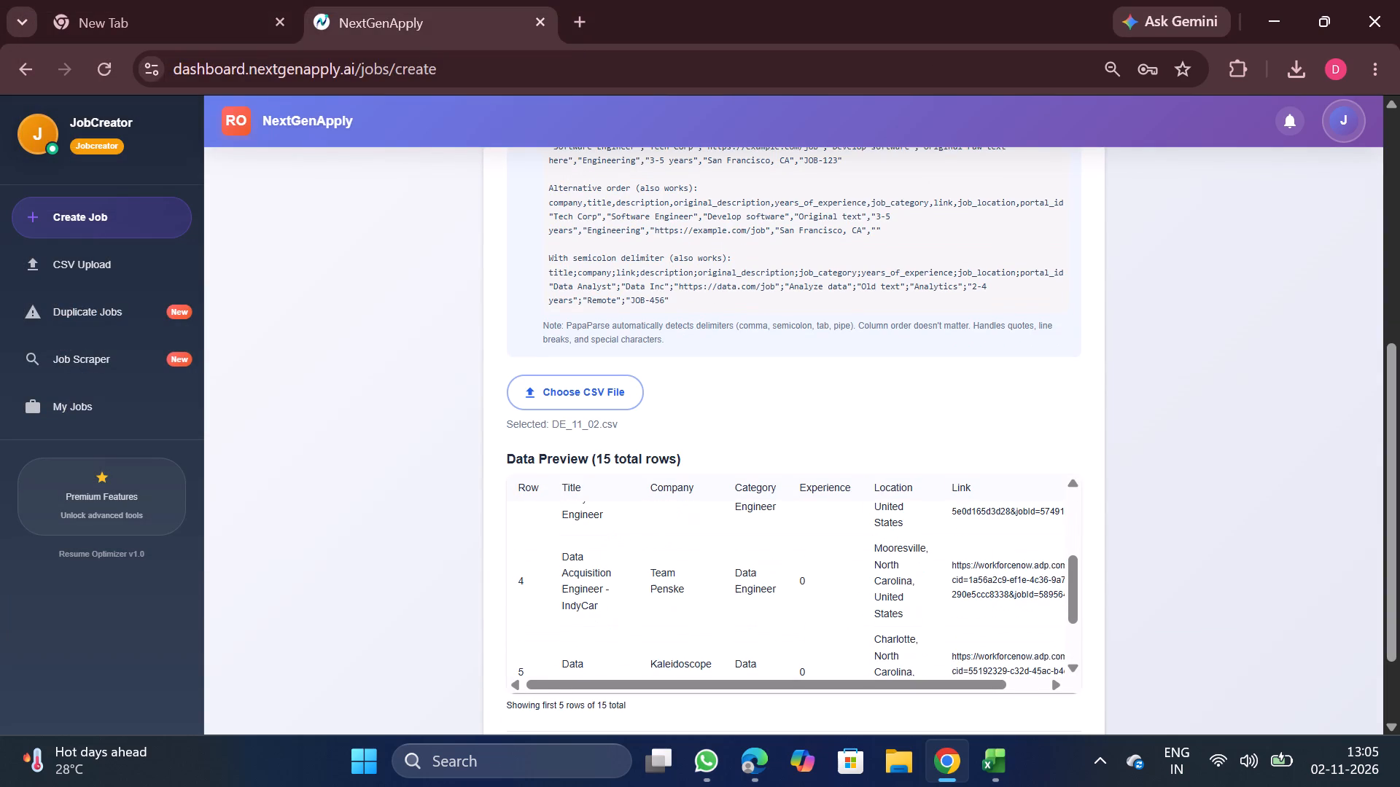
{"action": "scroll", "coordinate": [879, 596], "scroll_direction": "down", "scroll_amount": 2}
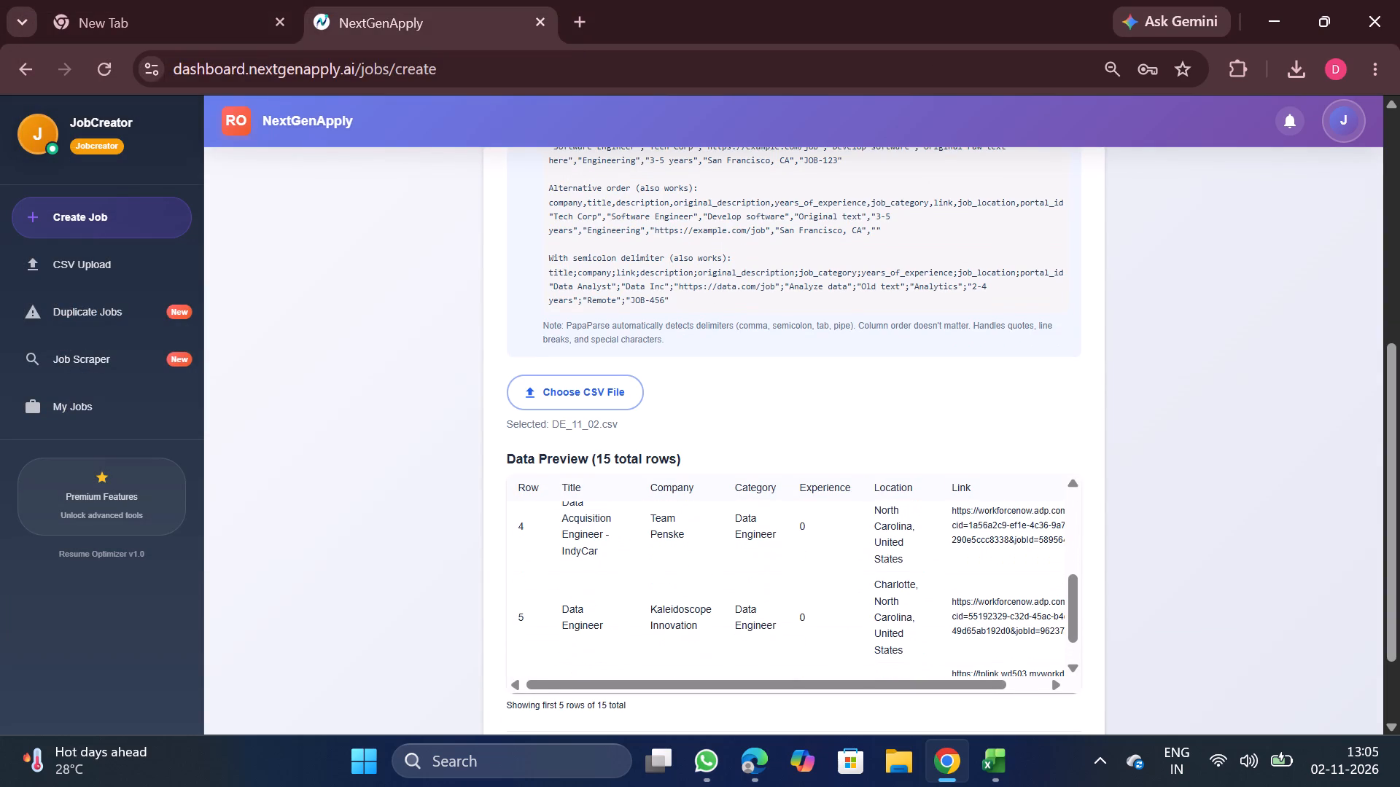
{"action": "scroll", "coordinate": [879, 596], "scroll_direction": "down", "scroll_amount": 1}
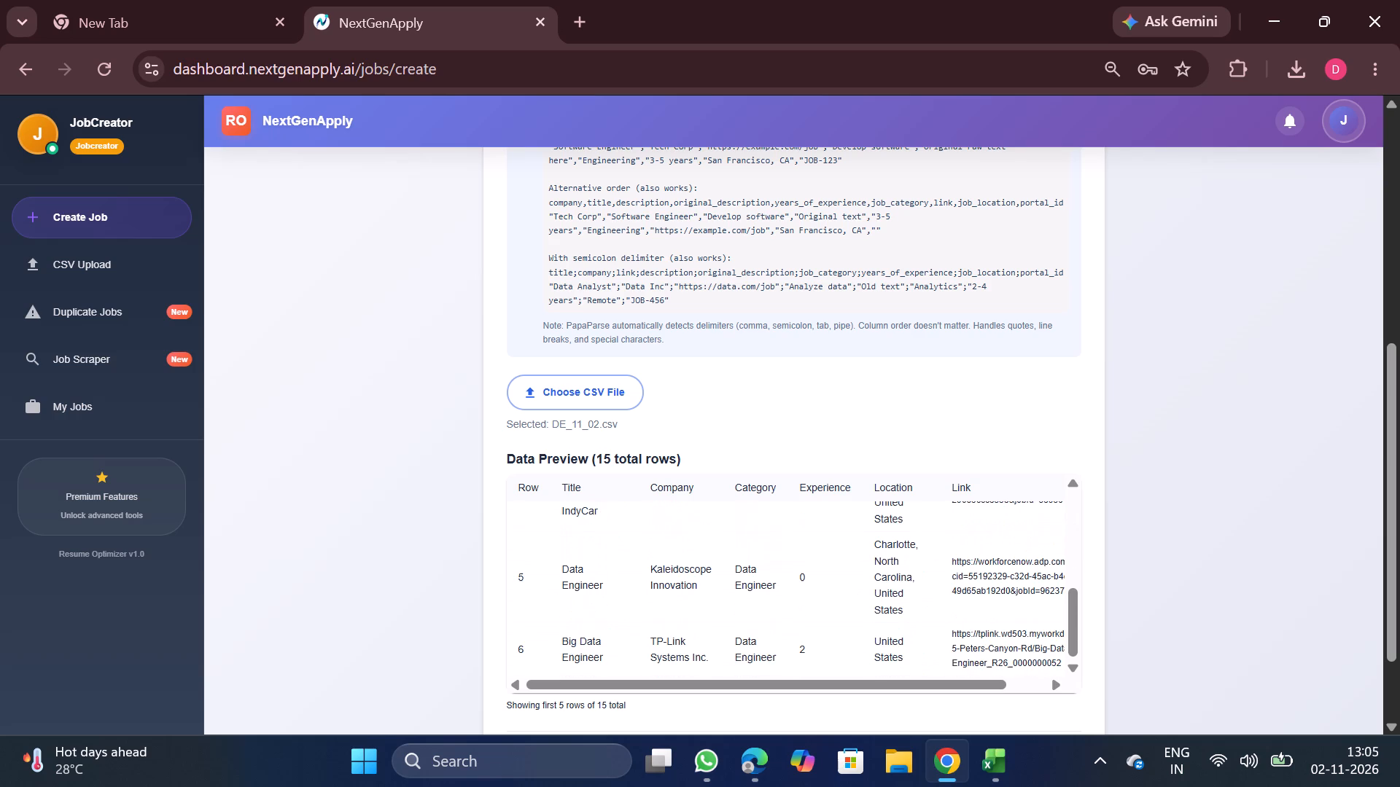
{"action": "scroll", "coordinate": [879, 596], "scroll_direction": "down", "scroll_amount": 1}
Switch to Excel and filter the years_of_experience column to show only rows with the value 5.
{"action": "left_click", "coordinate": [992, 772]}
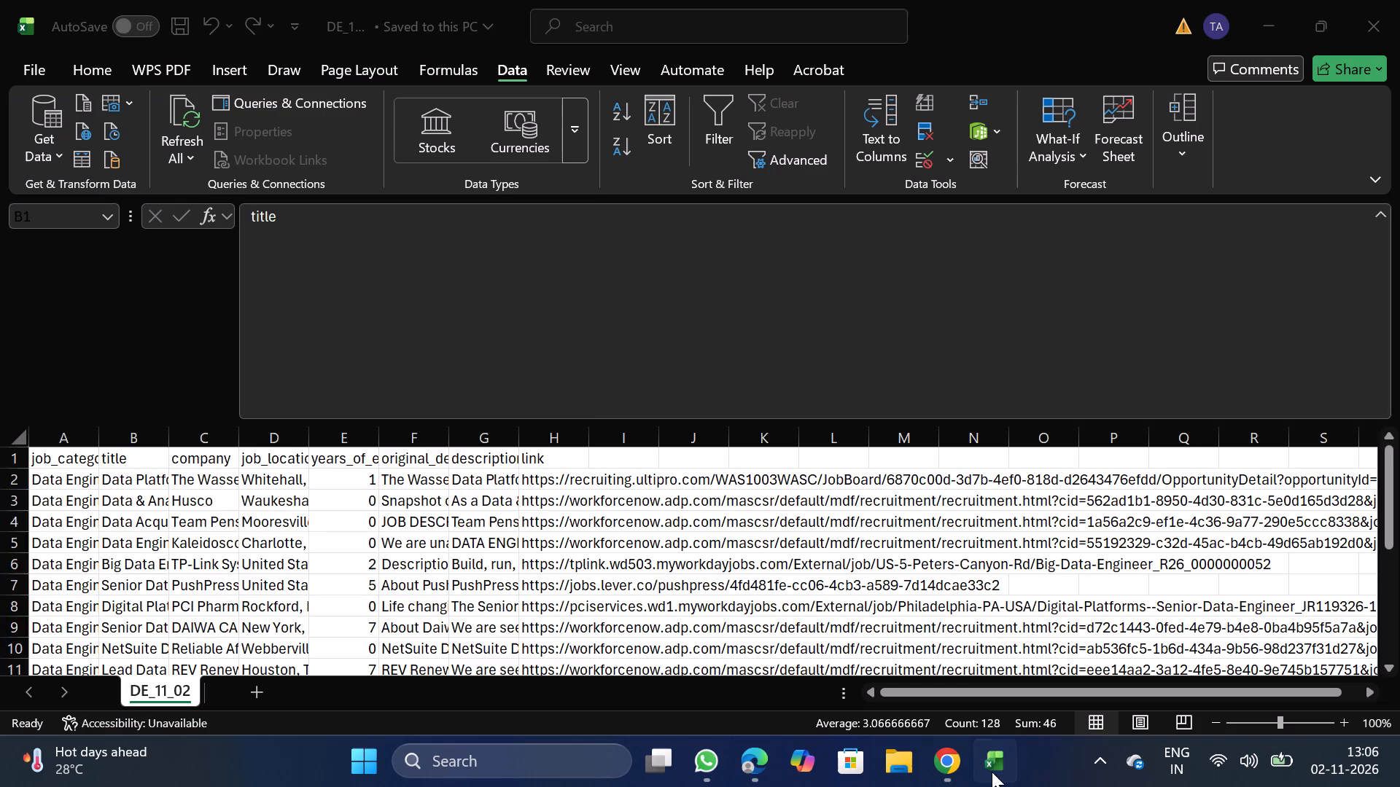
{"action": "left_click", "coordinate": [347, 459]}
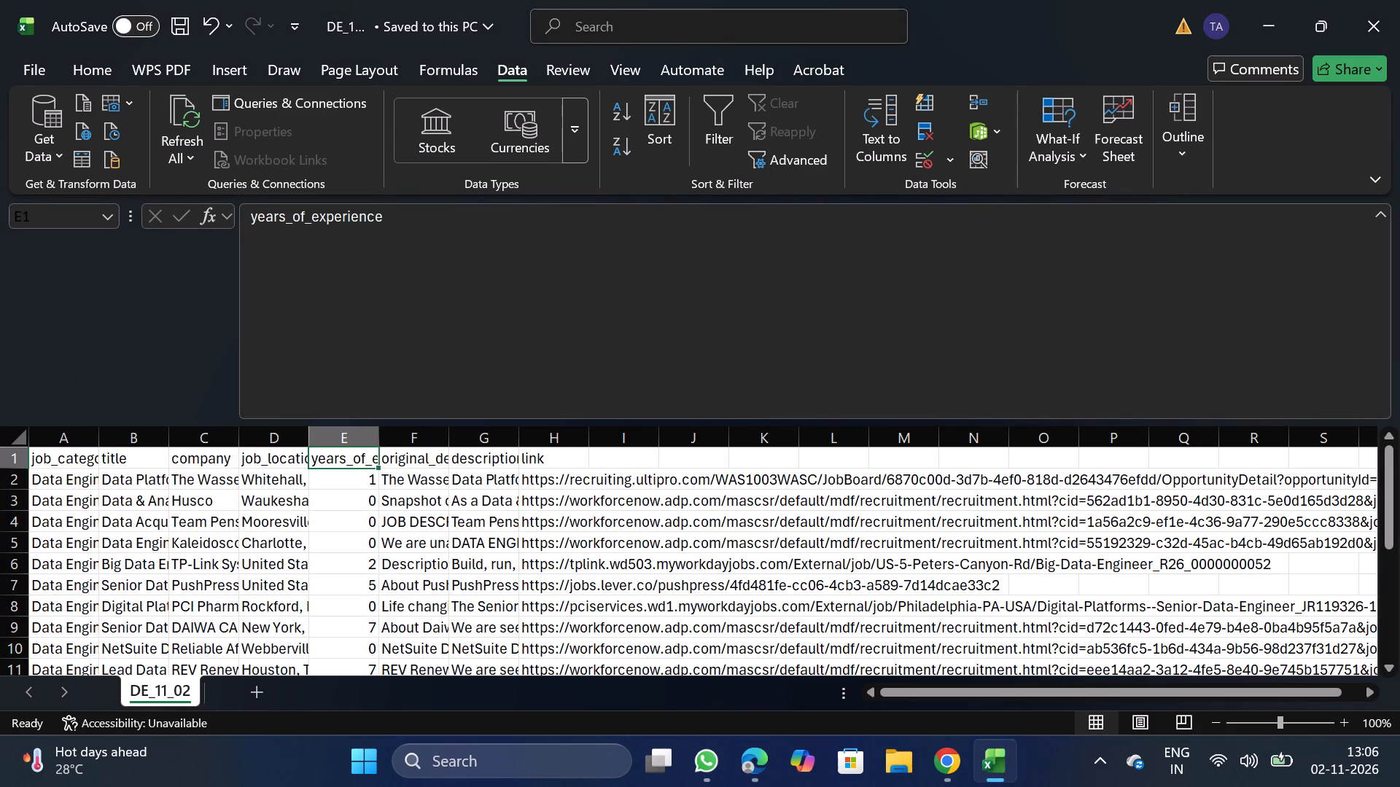
{"action": "left_click", "coordinate": [713, 109]}
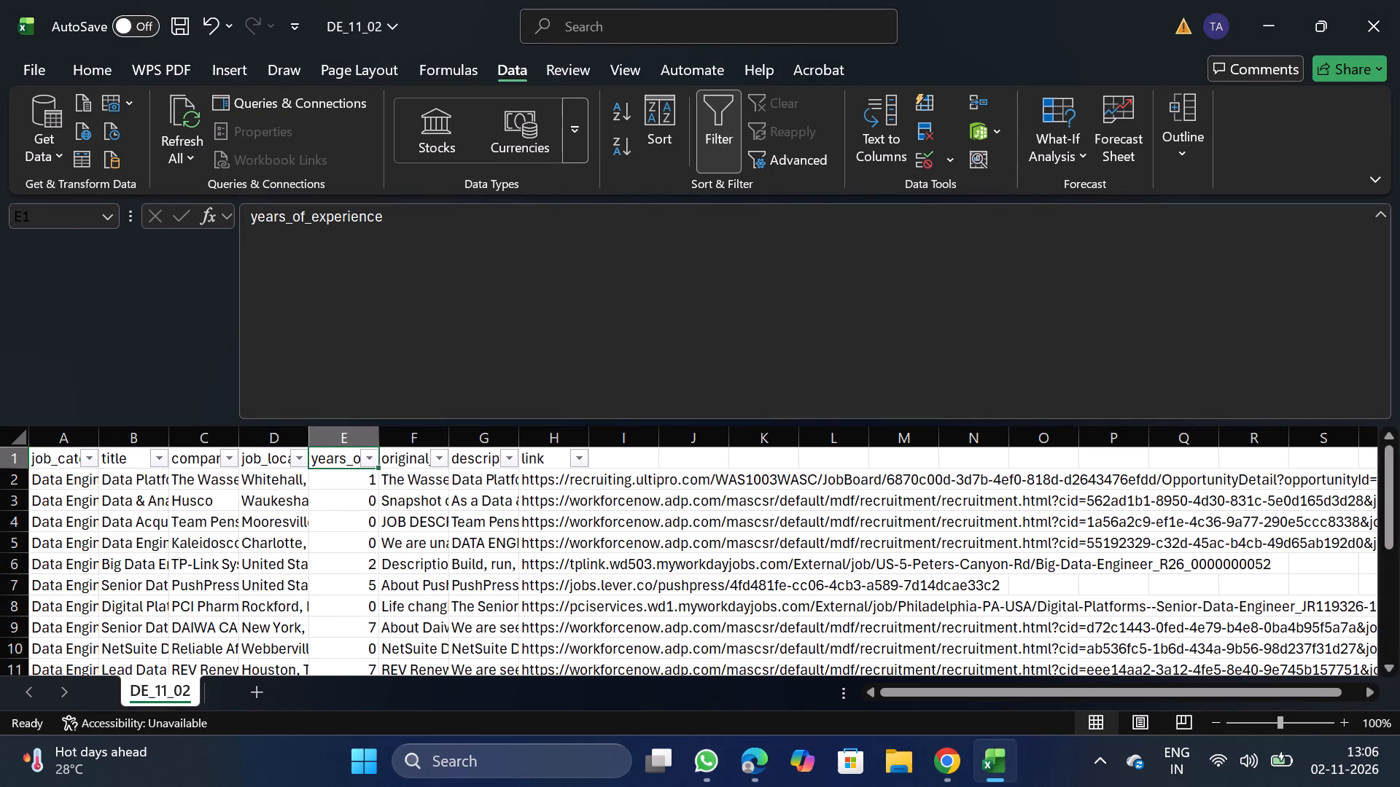
{"action": "left_click", "coordinate": [377, 463]}
{"action": "left_click", "coordinate": [147, 498]}
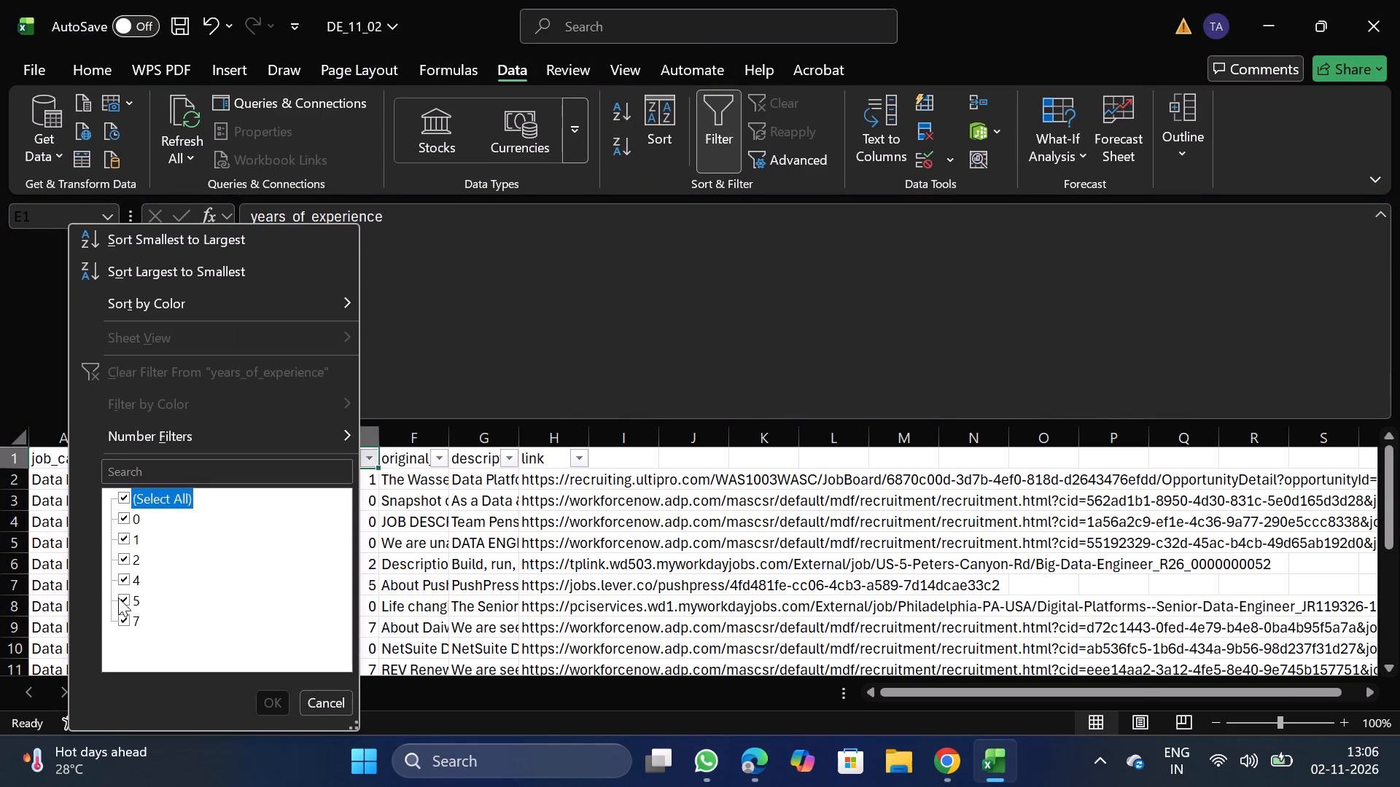
{"action": "left_click", "coordinate": [118, 598]}
{"action": "left_click", "coordinate": [276, 702]}
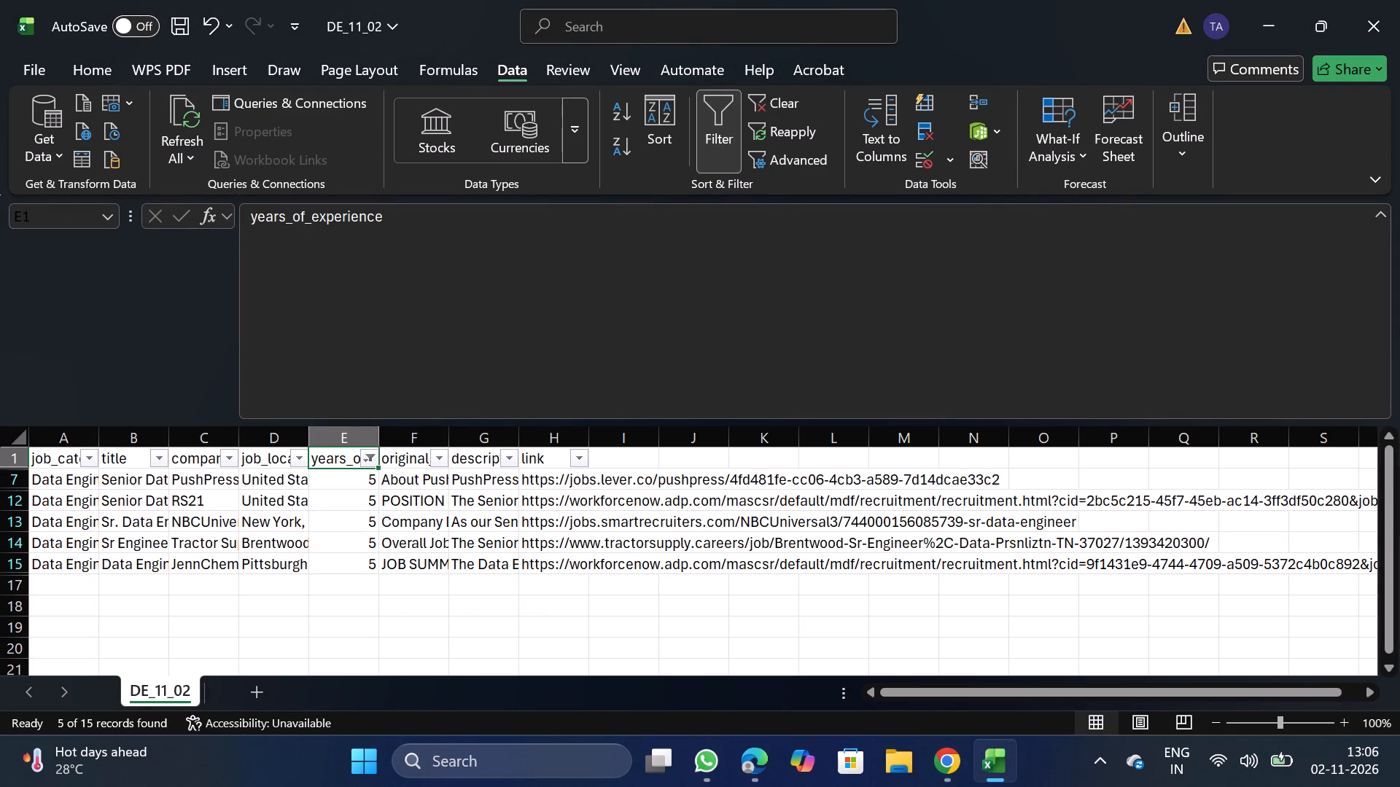
Set years_of_experience to 4 in the first filtered row and fill it down through all the filtered rows.
{"action": "left_click", "coordinate": [349, 490]}
{"action": "left_click", "coordinate": [356, 477]}
{"action": "left_click", "coordinate": [504, 350]}
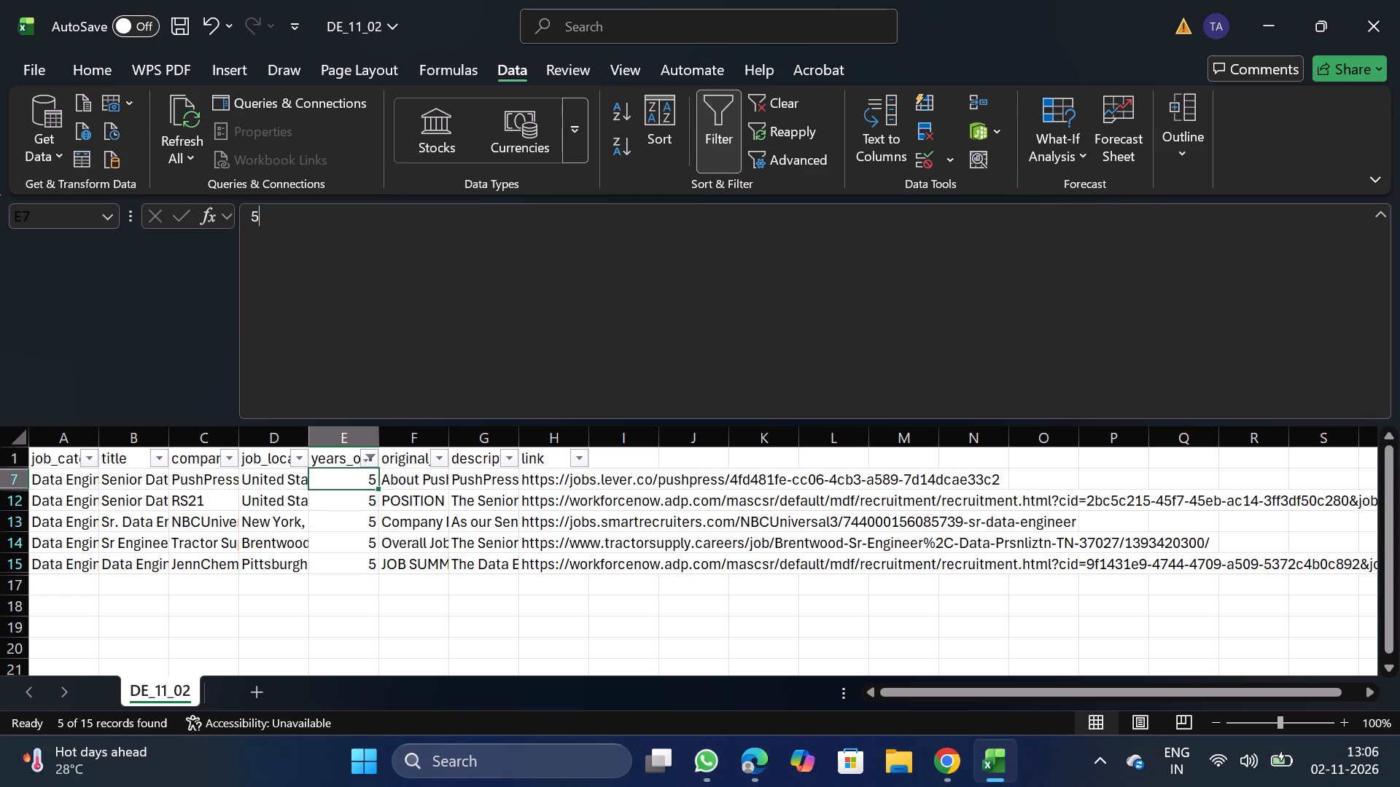
{"action": "key", "text": "BackSpace"}
{"action": "key", "text": "4"}
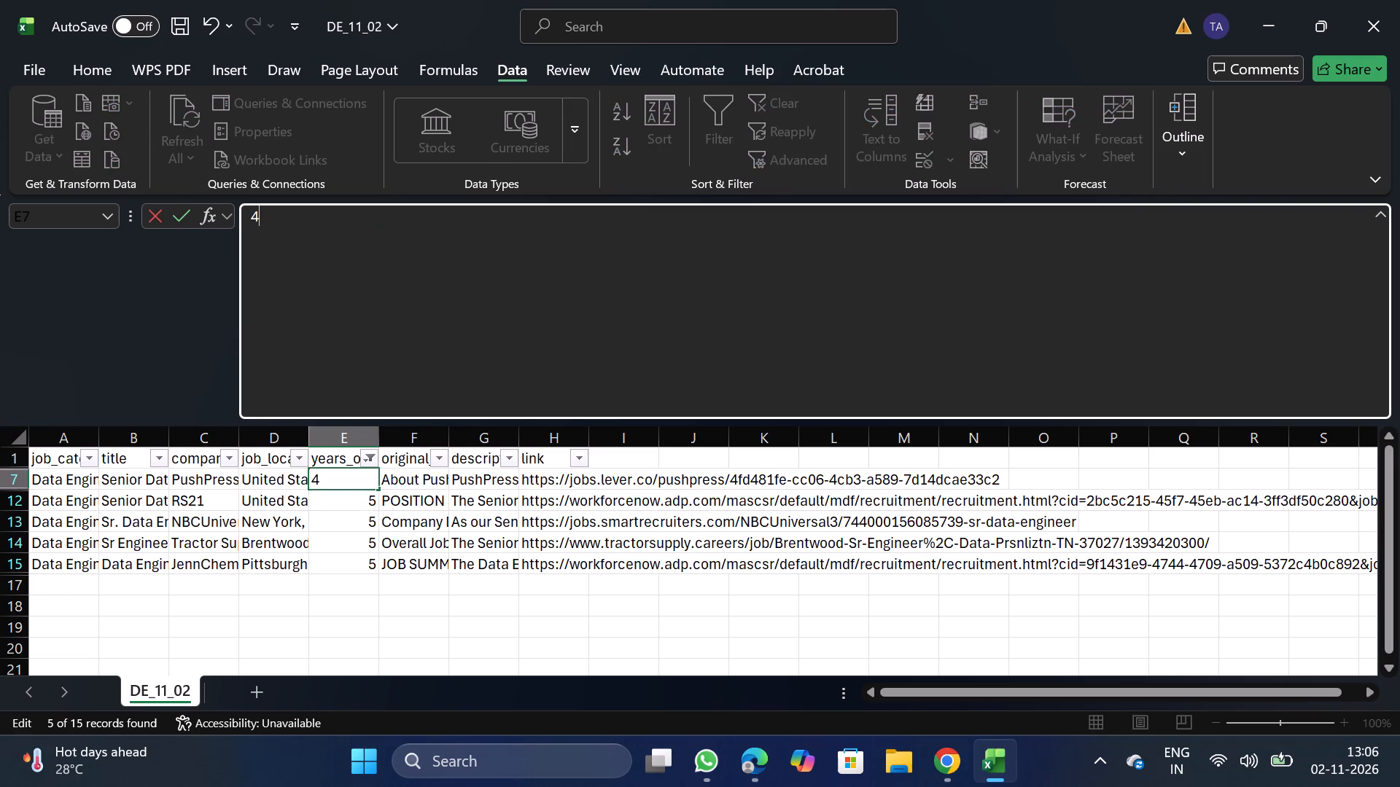
{"action": "double_click", "coordinate": [378, 492]}
{"action": "left_click", "coordinate": [378, 492]}
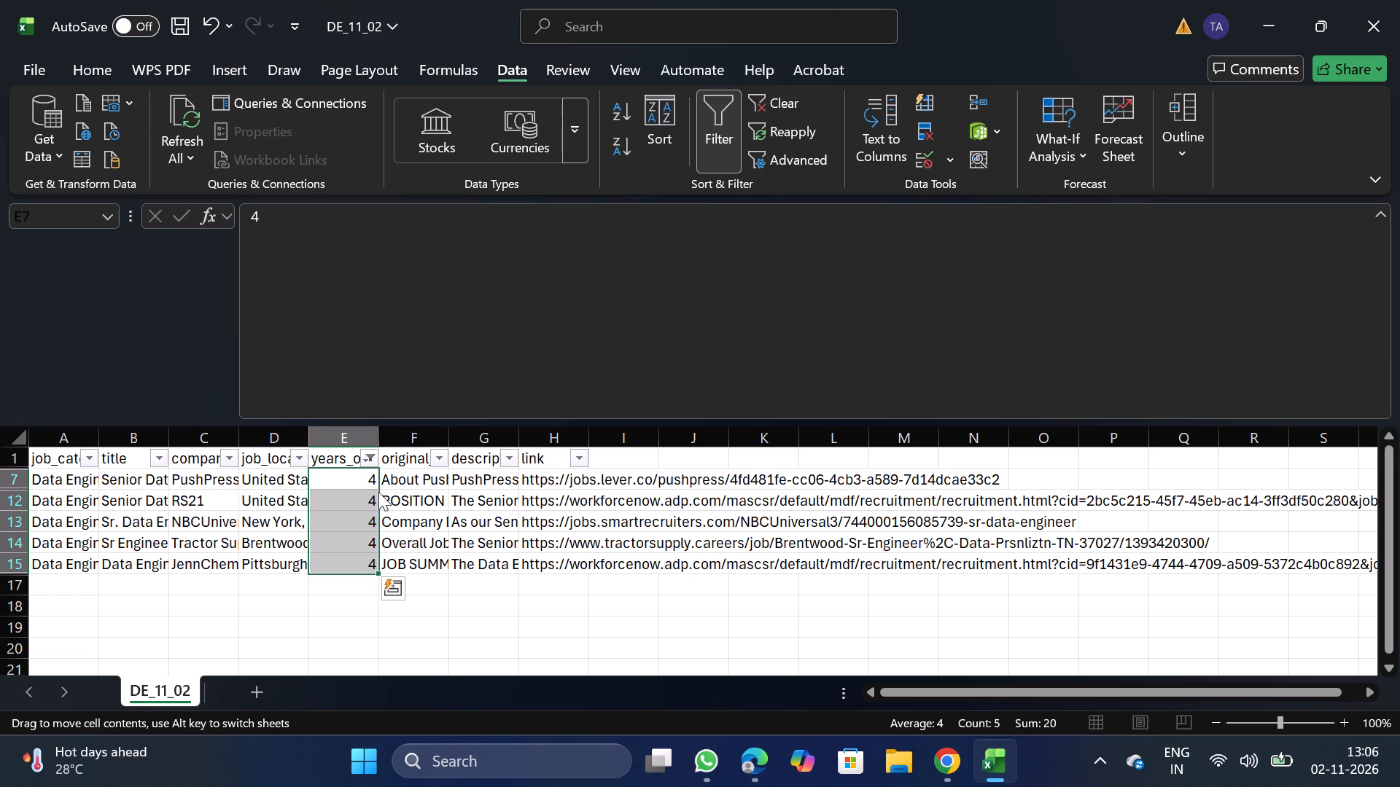
Turn filtering off for the sheet and save the DE_11_02 file.
{"action": "left_click", "coordinate": [721, 135]}
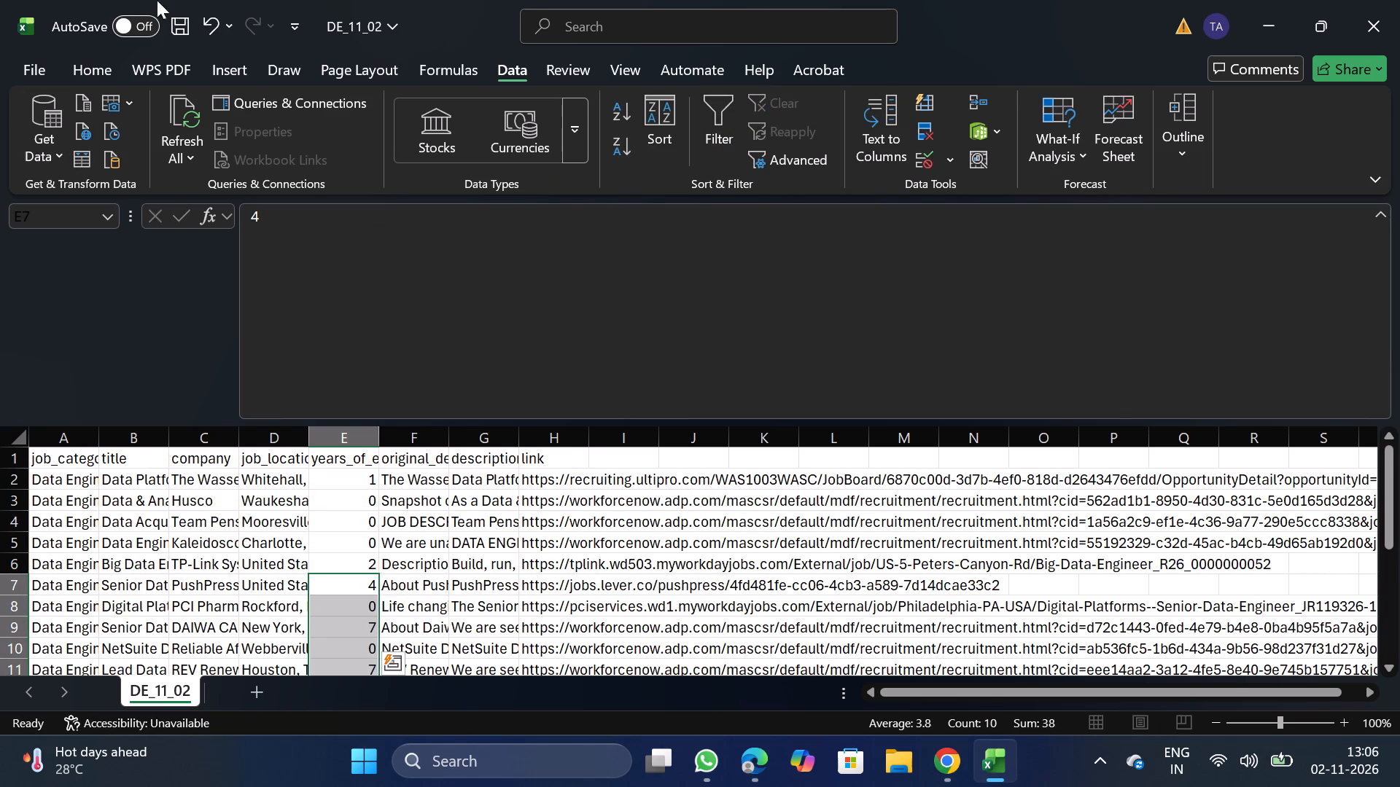
{"action": "left_click", "coordinate": [175, 31]}
Switch to Chrome, reload the NextGenApply job creation page, and choose the updated DE_11_02 CSV file for bulk upload.
{"action": "left_click", "coordinate": [946, 770]}
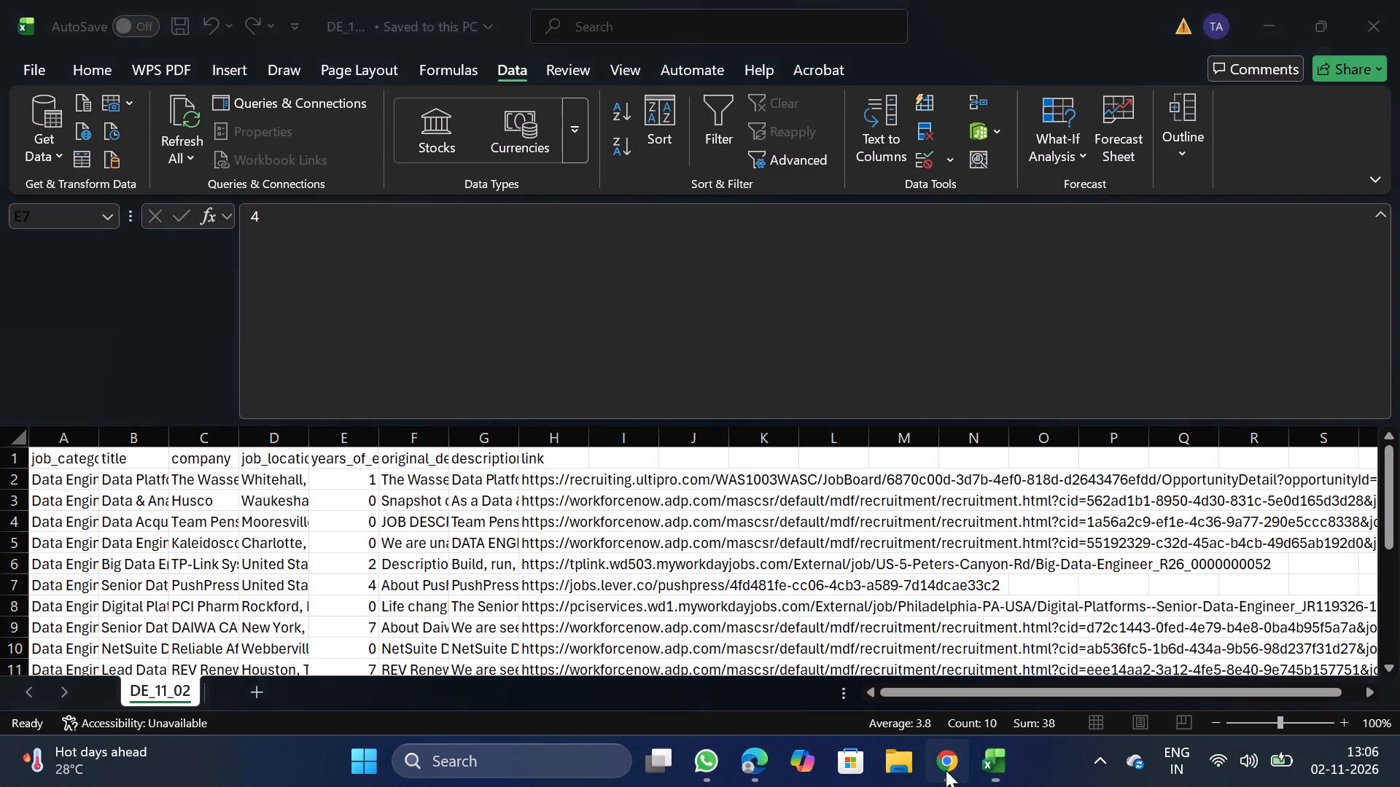
{"action": "left_click", "coordinate": [106, 77]}
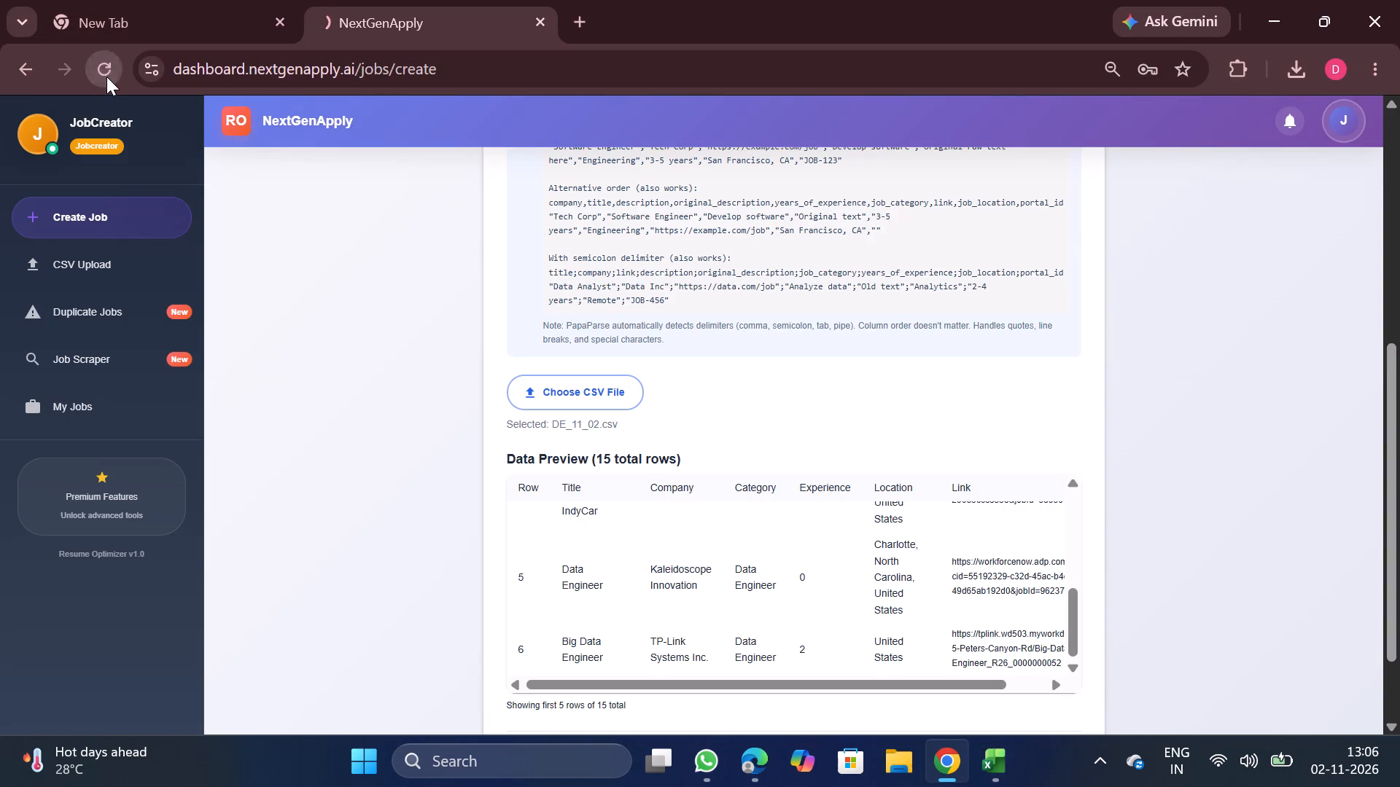
{"action": "left_click", "coordinate": [685, 231]}
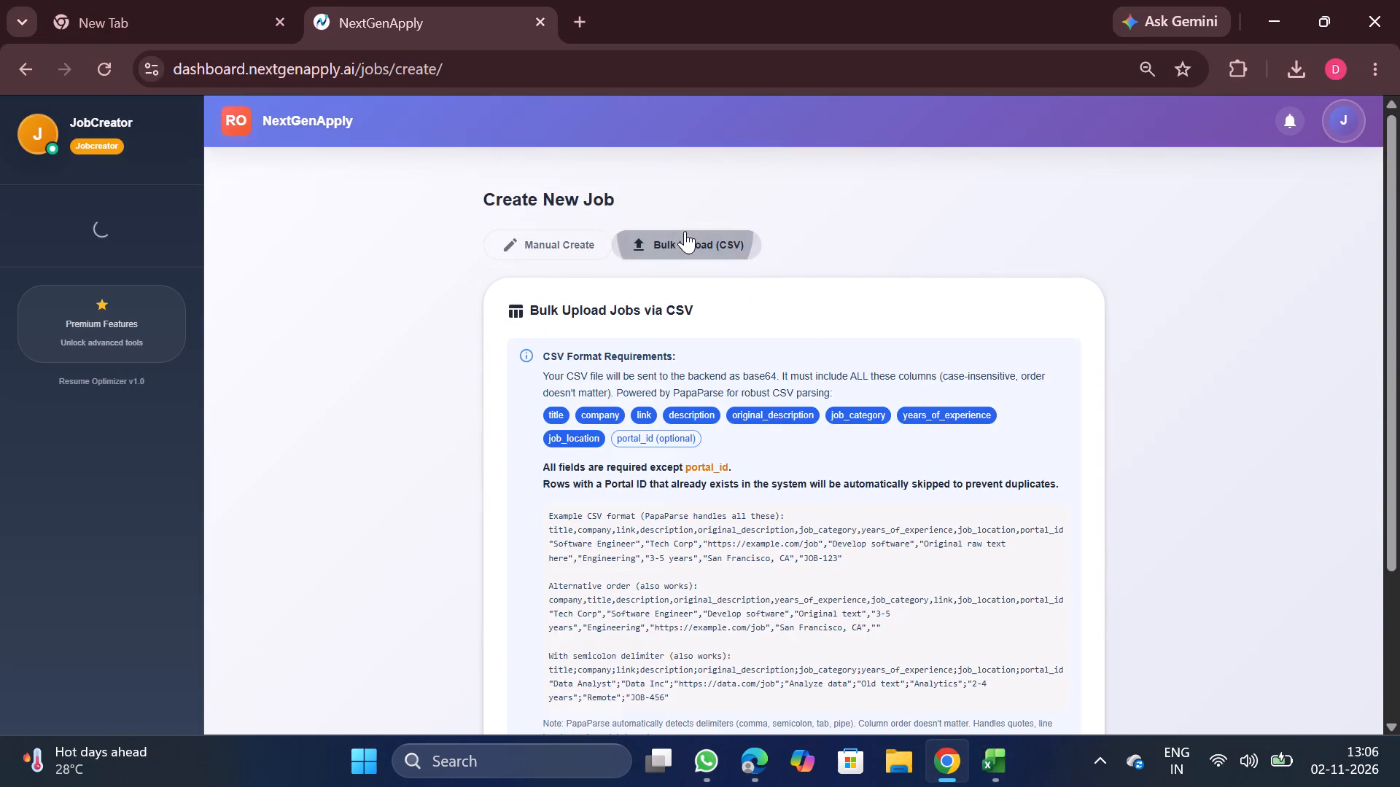
{"action": "scroll", "coordinate": [628, 489], "scroll_direction": "down", "scroll_amount": 2}
{"action": "left_click", "coordinate": [597, 579]}
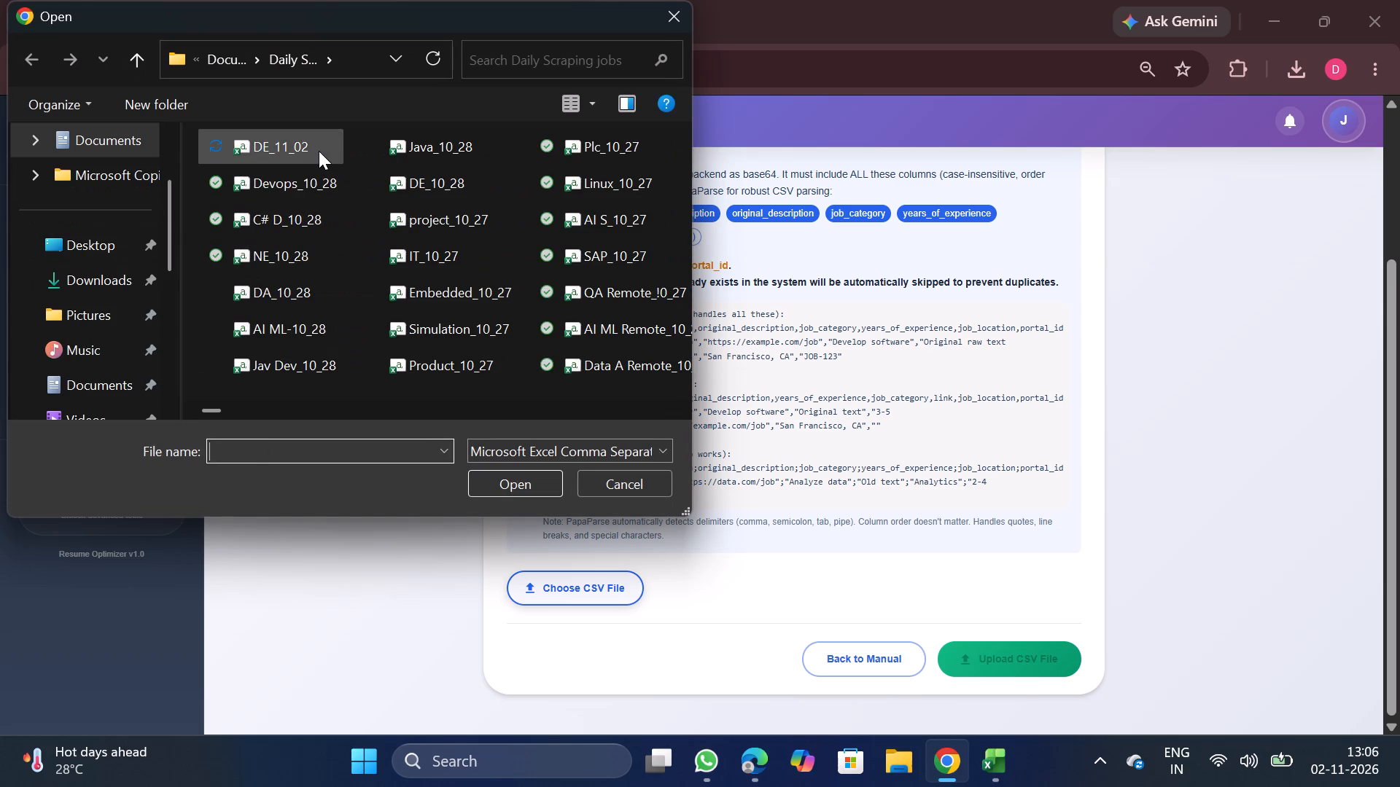
{"action": "double_click", "coordinate": [319, 151]}
{"action": "scroll", "coordinate": [761, 573], "scroll_direction": "down", "scroll_amount": 2}
{"action": "scroll", "coordinate": [844, 570], "scroll_direction": "down", "scroll_amount": 1}
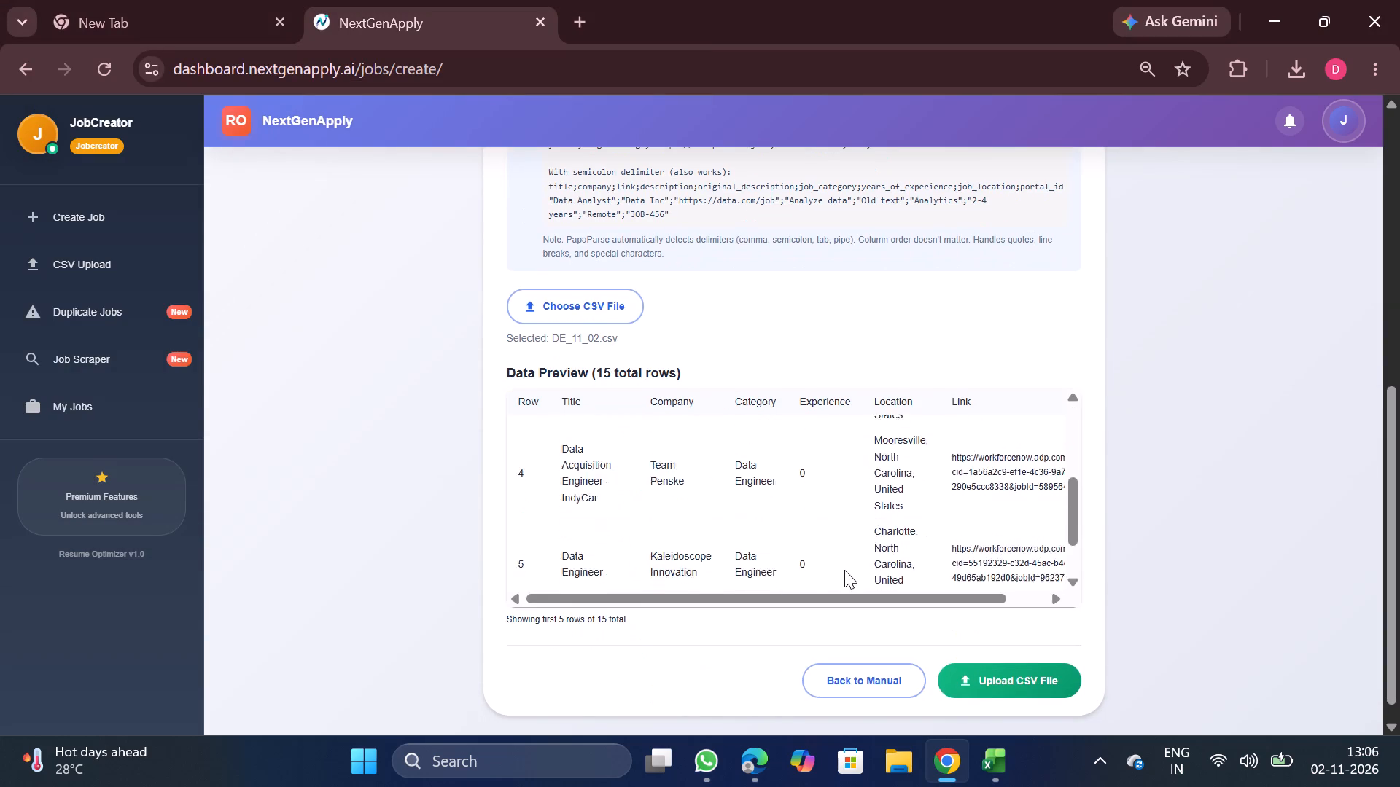
{"action": "scroll", "coordinate": [844, 570], "scroll_direction": "down", "scroll_amount": 4}
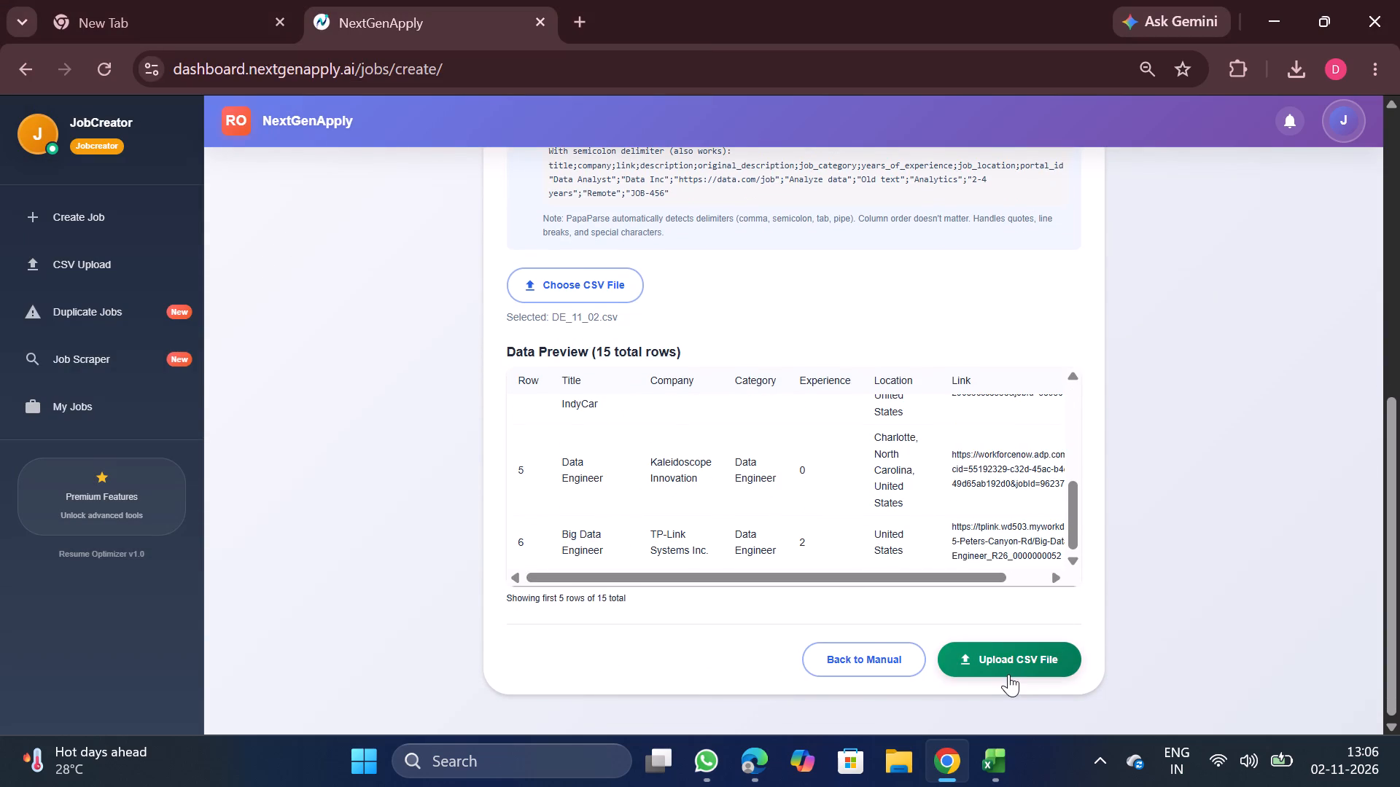
Upload the selected DE_11_02 CSV file to create the jobs in bulk.
{"action": "left_click", "coordinate": [1008, 674]}
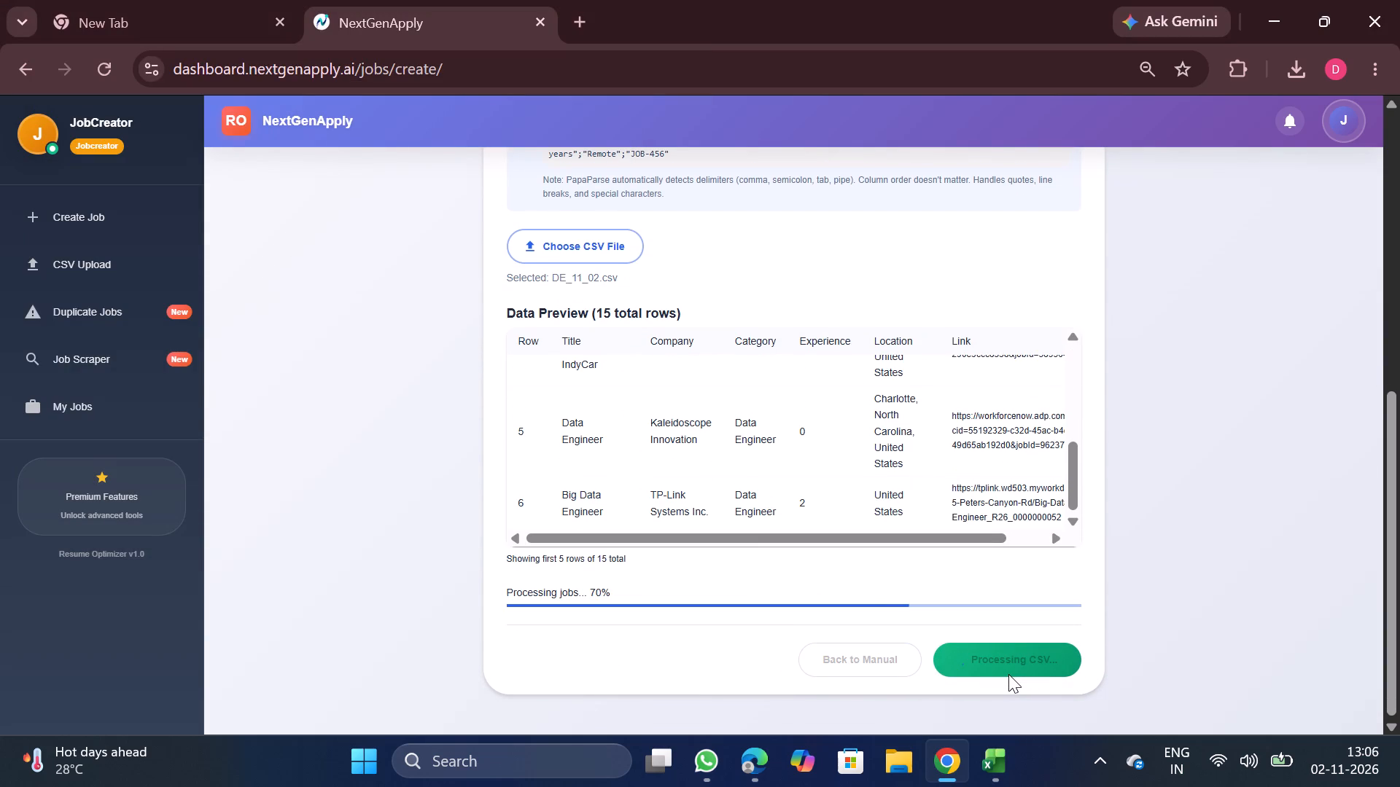
{"action": "scroll", "coordinate": [770, 485], "scroll_direction": "up", "scroll_amount": 3}
Open My Jobs to check the job counts by category.
{"action": "left_click", "coordinate": [109, 413]}
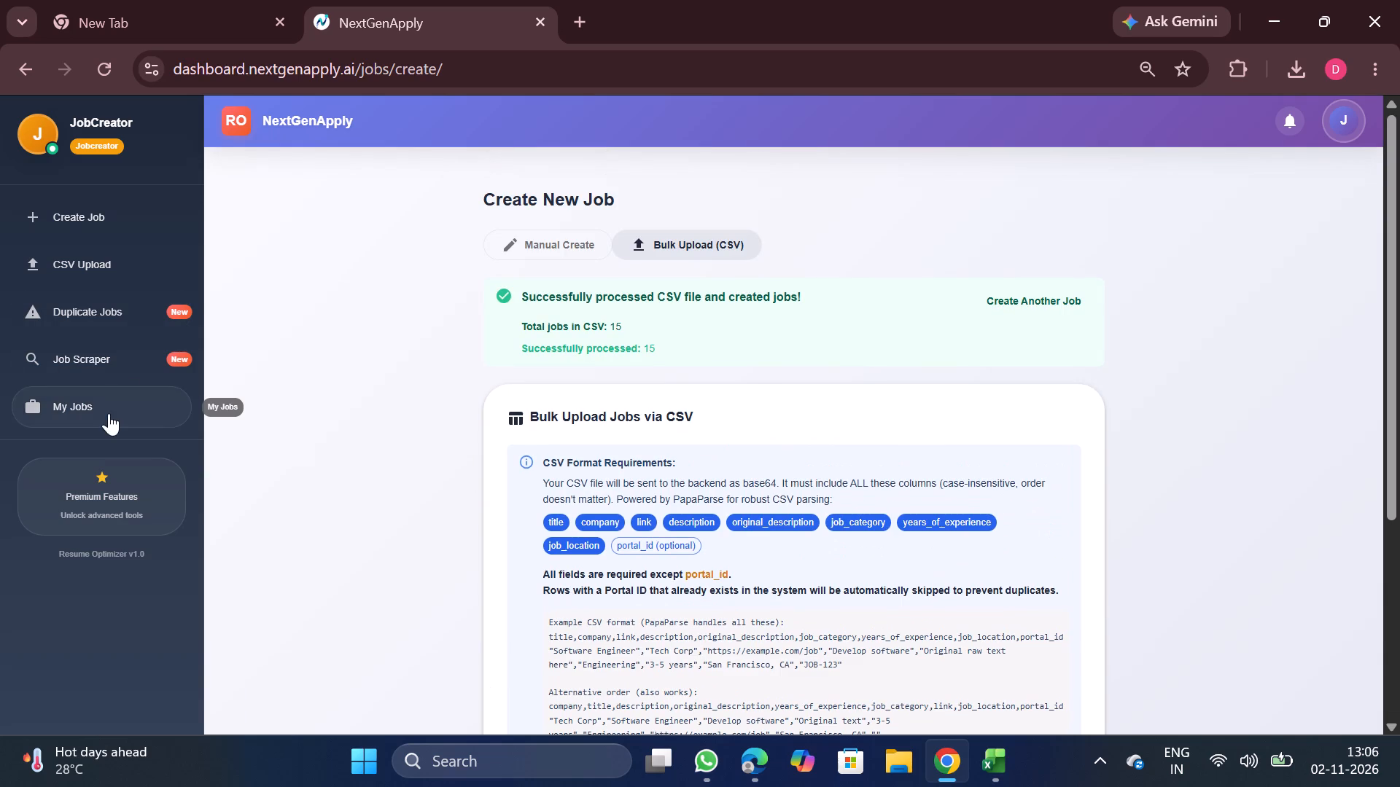
{"action": "scroll", "coordinate": [575, 474], "scroll_direction": "up", "scroll_amount": 6}
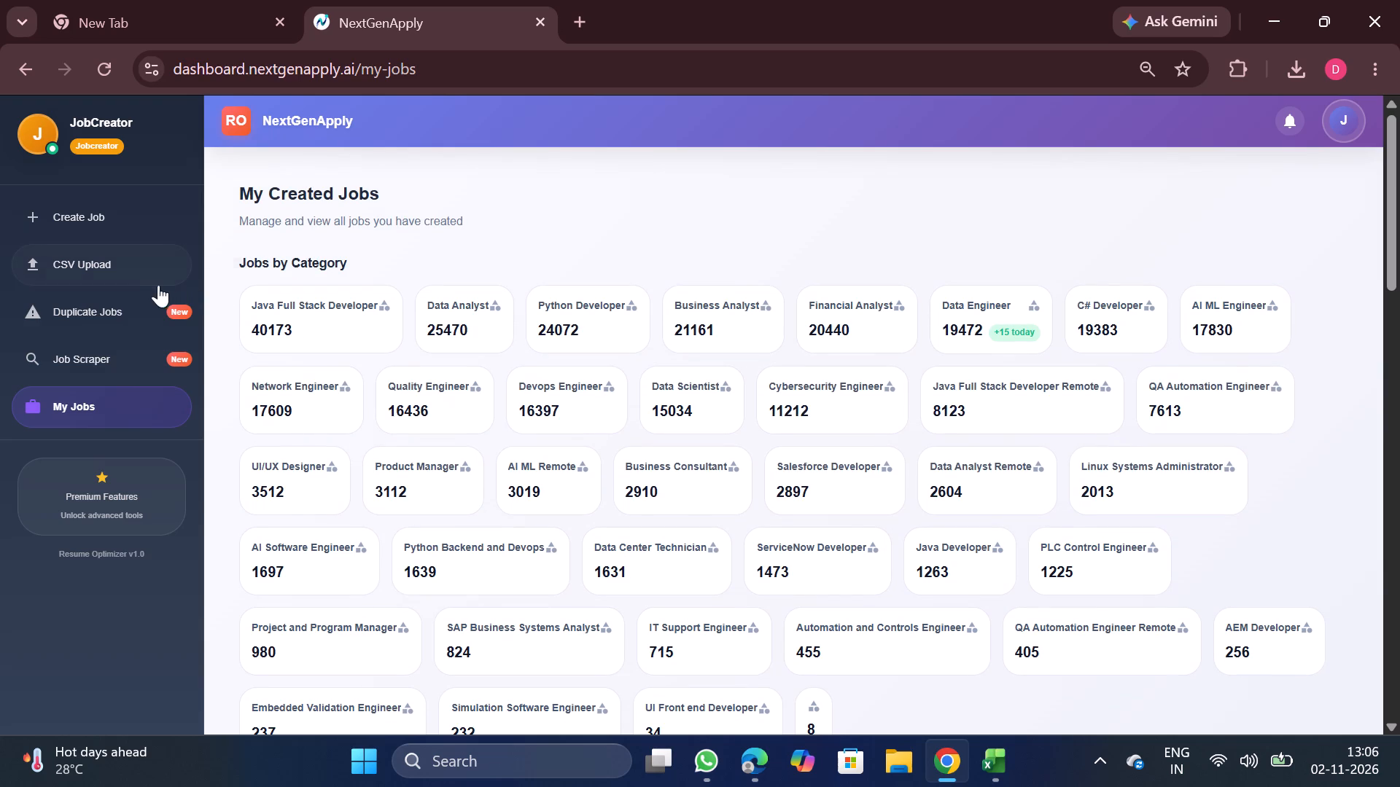
Download the processed CSV for Java Full Stack Developer entry #4753 from the CSV upload history and open it in Excel.
{"action": "left_click", "coordinate": [116, 270]}
{"action": "scroll", "coordinate": [814, 480], "scroll_direction": "up", "scroll_amount": 7}
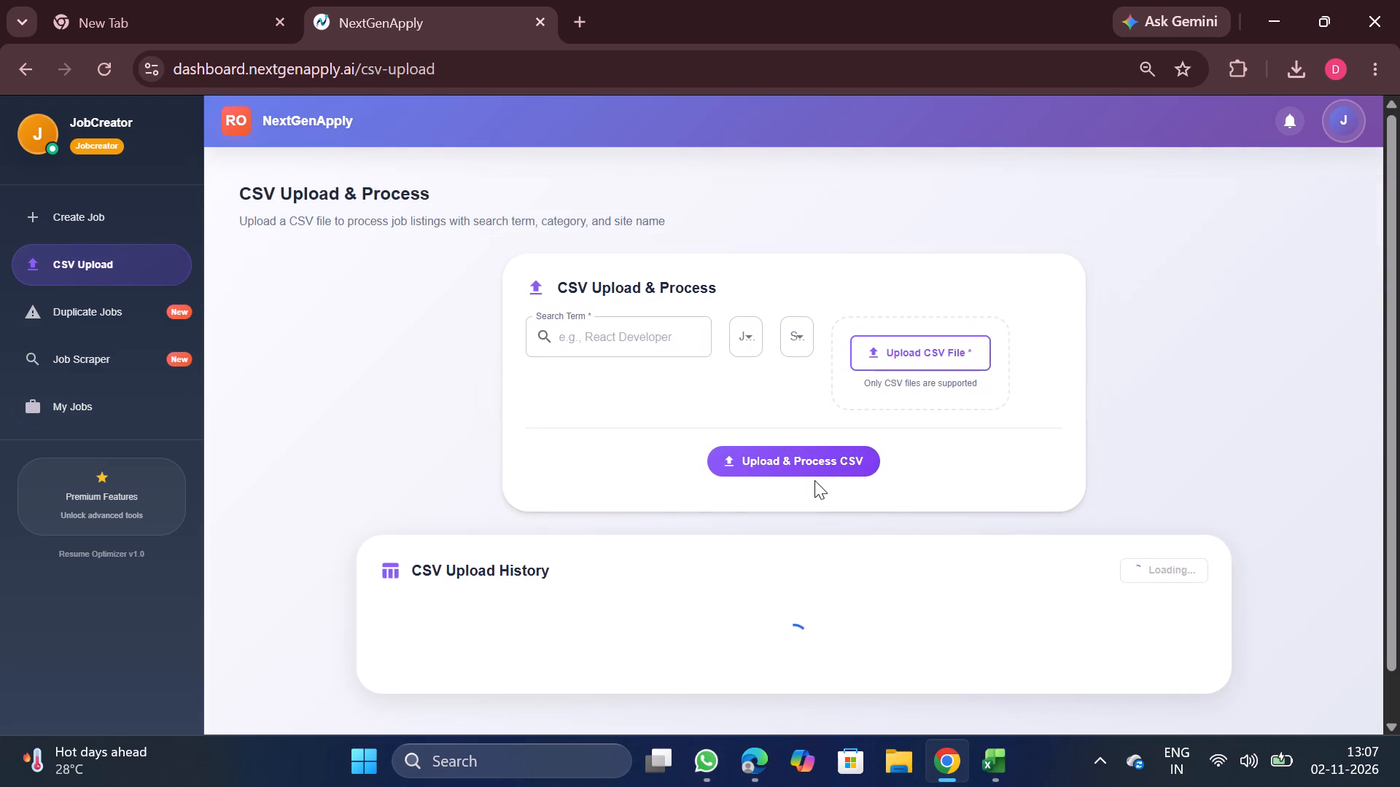
{"action": "scroll", "coordinate": [984, 570], "scroll_direction": "down", "scroll_amount": 4}
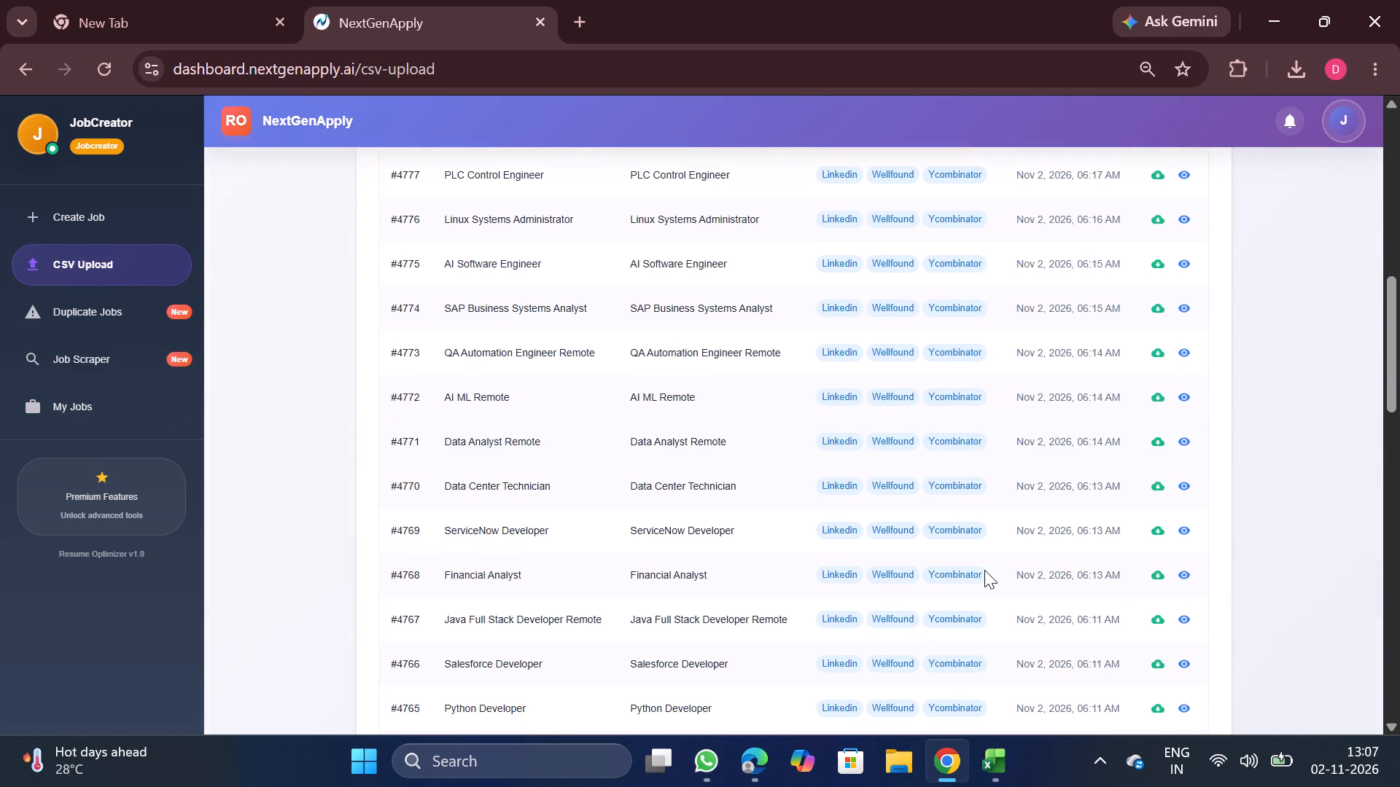
{"action": "scroll", "coordinate": [984, 570], "scroll_direction": "down", "scroll_amount": 6}
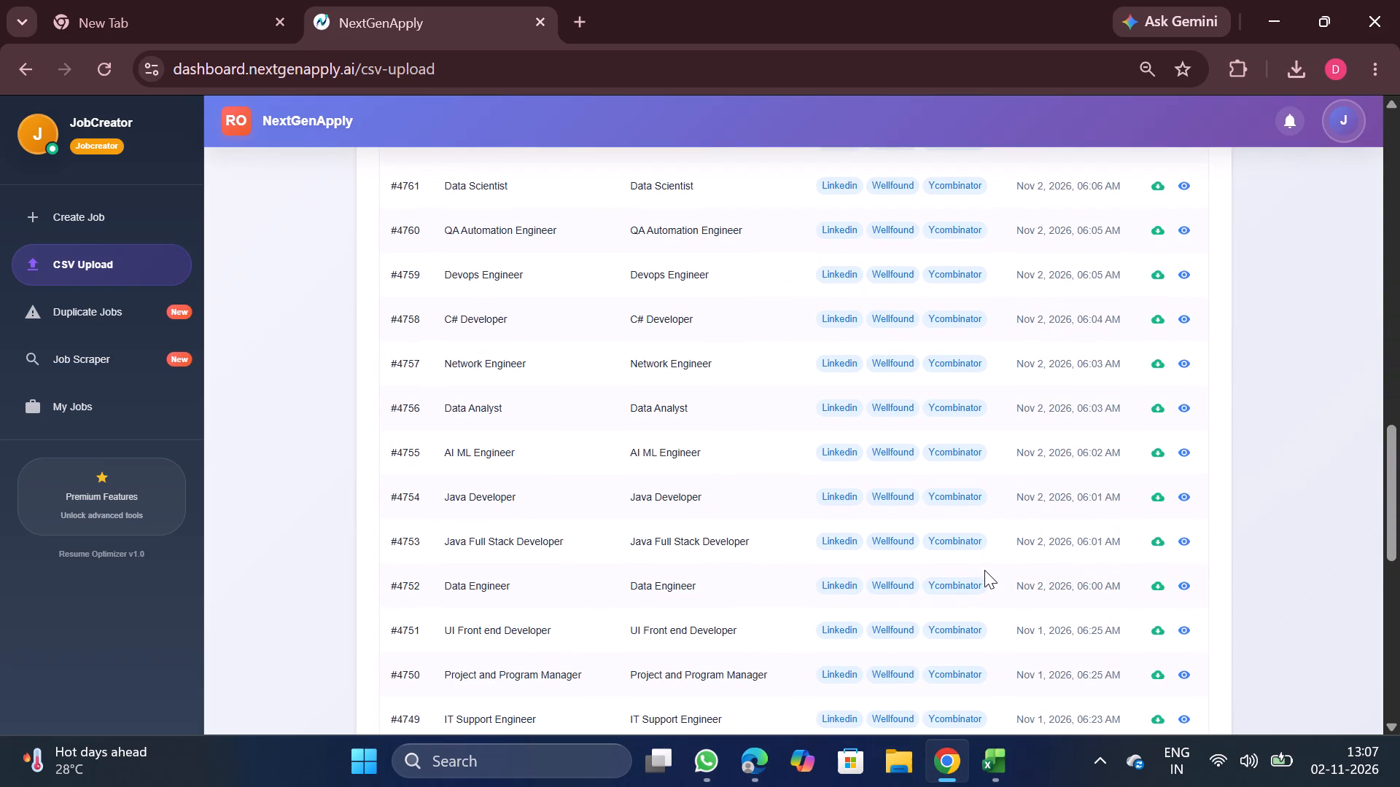
{"action": "left_click", "coordinate": [1162, 541]}
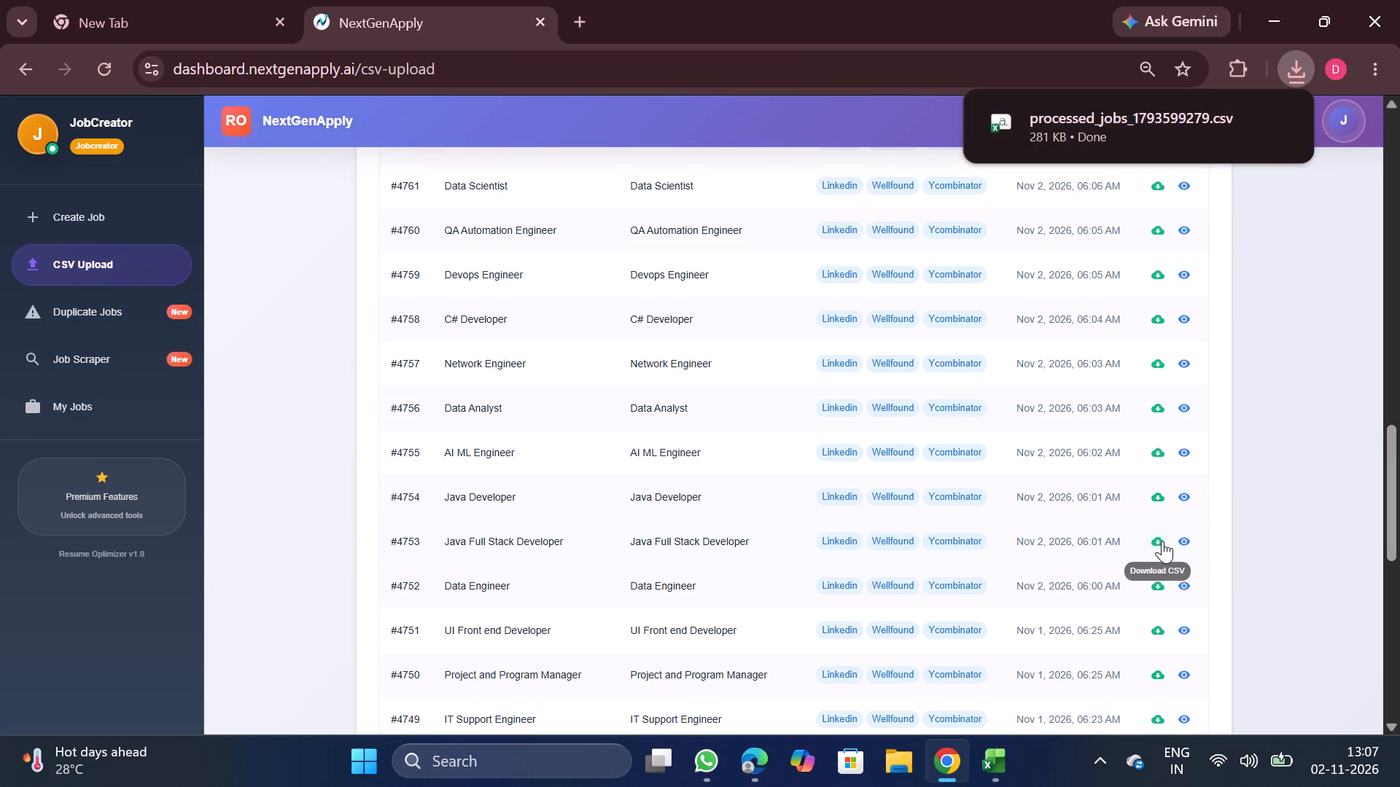
{"action": "left_click", "coordinate": [1094, 136]}
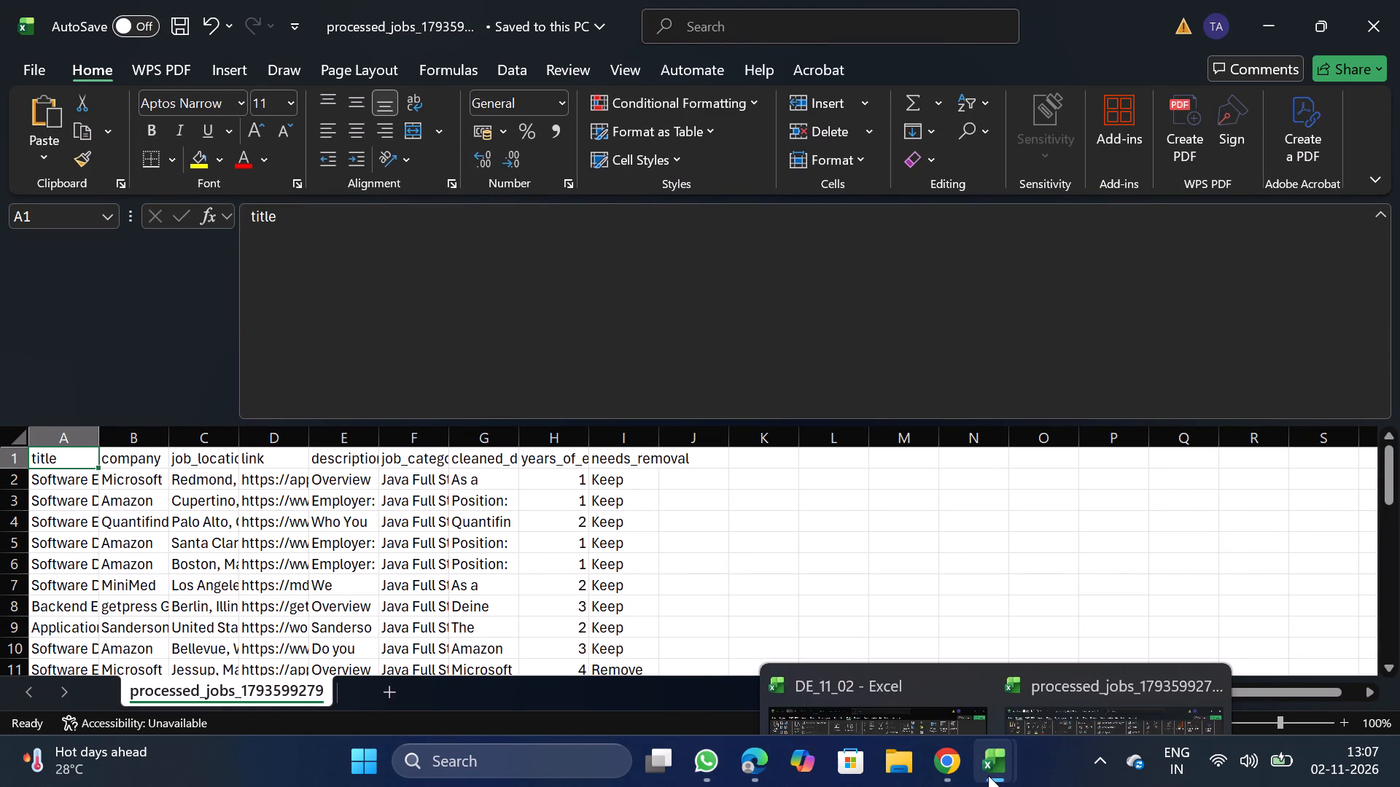
Close the DE_11_02 workbook.
{"action": "left_click", "coordinate": [982, 578]}
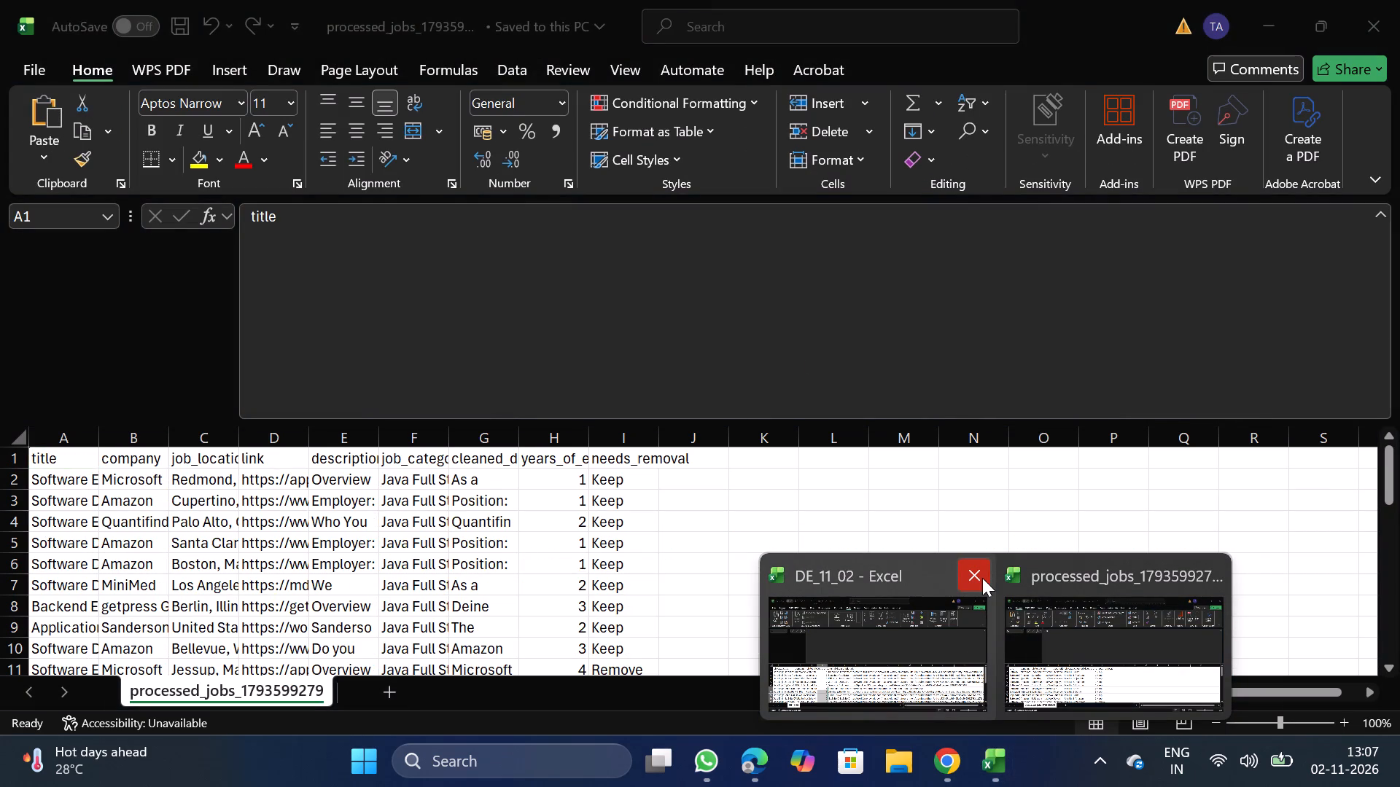
Remove duplicate rows from the whole processed jobs table, comparing only the company column.
{"action": "double_click", "coordinate": [503, 607]}
{"action": "key", "text": "ctrl+a"}
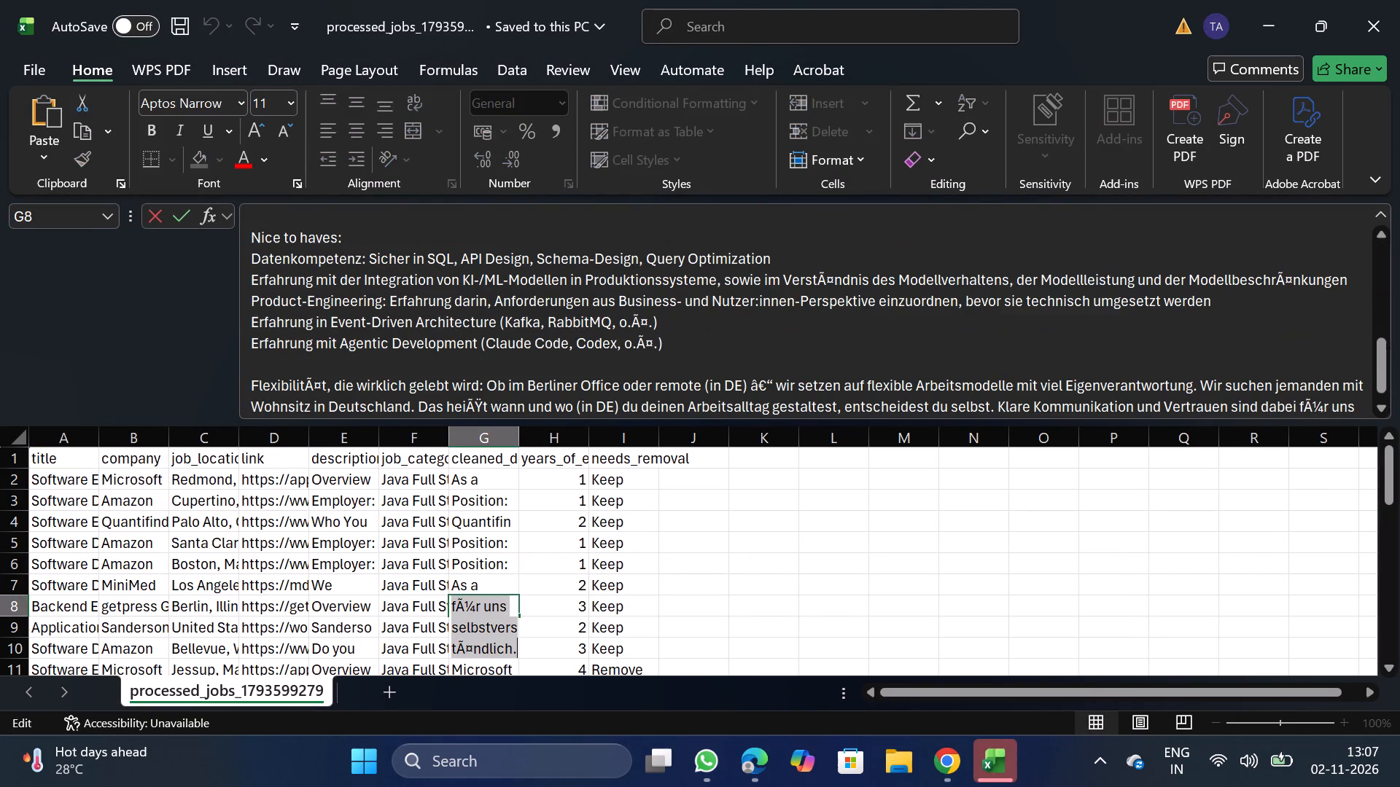
{"action": "left_click", "coordinate": [229, 524]}
{"action": "key", "text": "ctrl+a"}
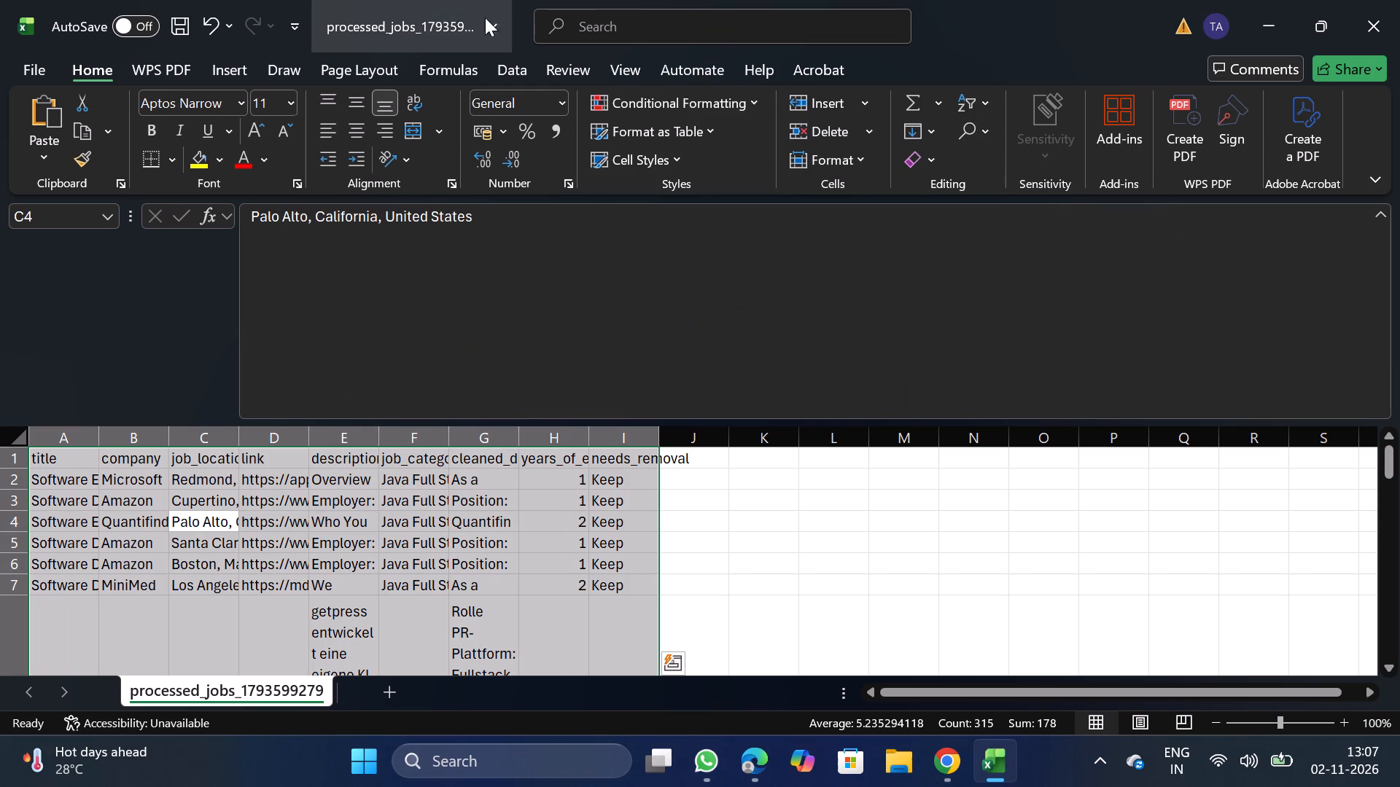
{"action": "left_click", "coordinate": [526, 63]}
{"action": "left_click", "coordinate": [928, 134]}
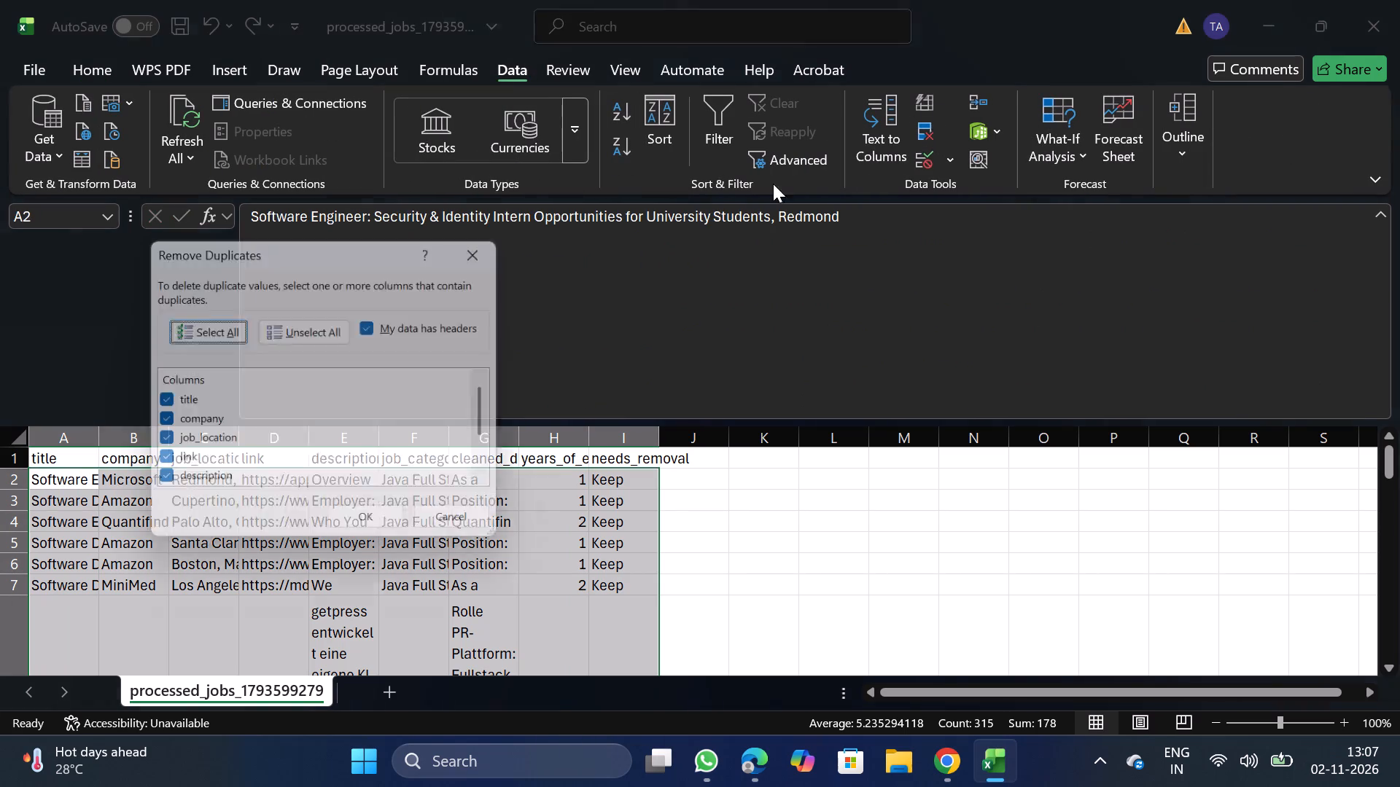
{"action": "left_click", "coordinate": [277, 332]}
{"action": "left_click", "coordinate": [160, 416]}
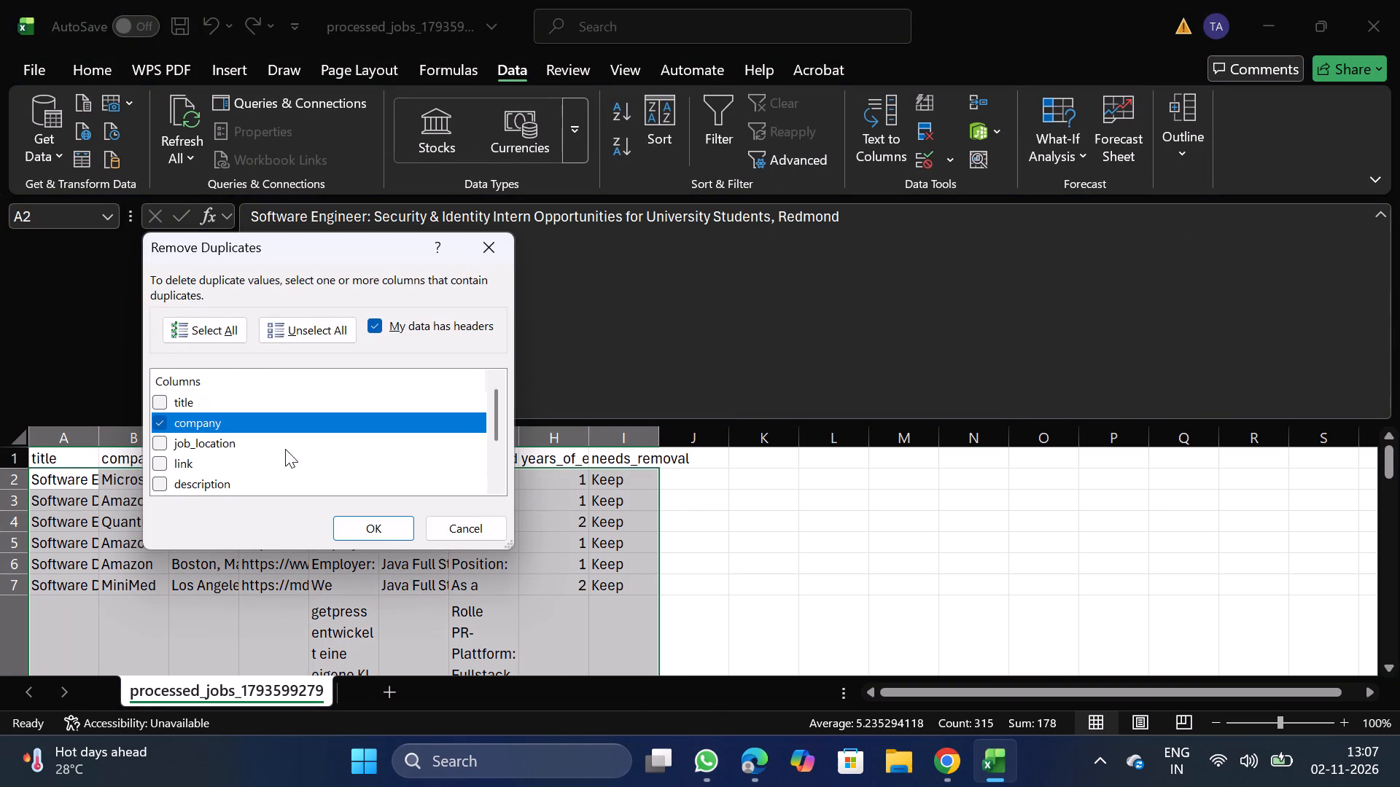
{"action": "left_click", "coordinate": [392, 533]}
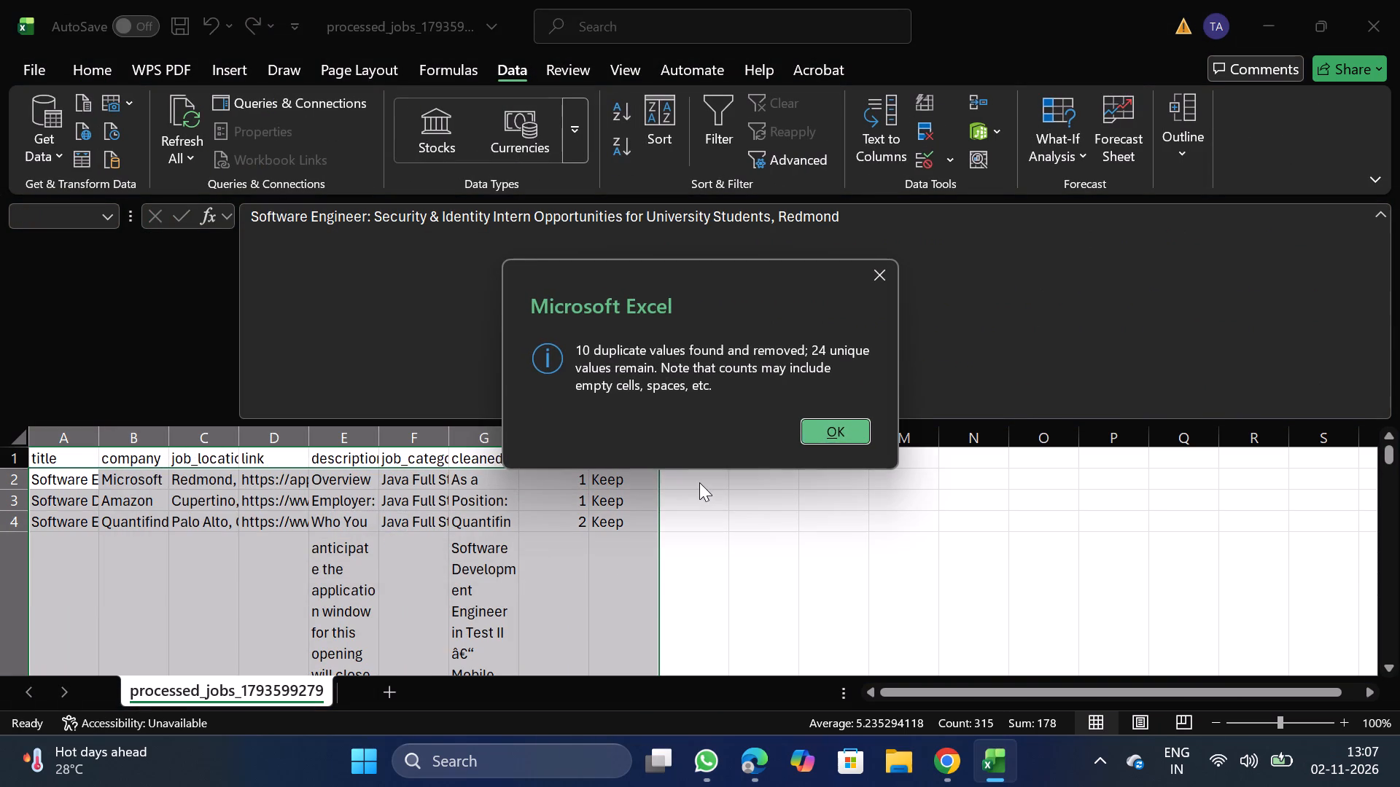
{"action": "left_click", "coordinate": [832, 431]}
Filter the needs_removal column to hide Keep rows, leaving Remove and blank entries.
{"action": "left_click", "coordinate": [603, 441]}
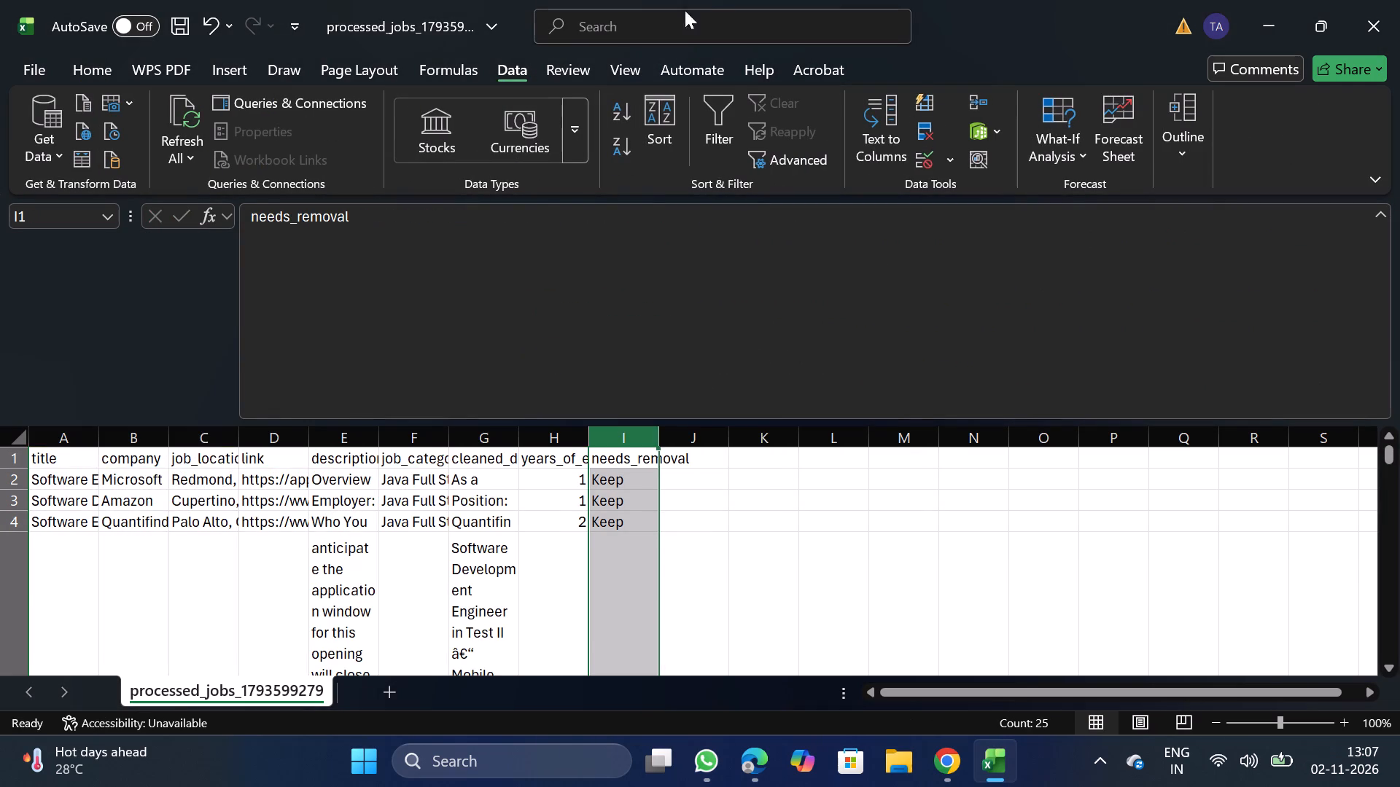
{"action": "left_click", "coordinate": [725, 83]}
{"action": "left_click", "coordinate": [499, 70]}
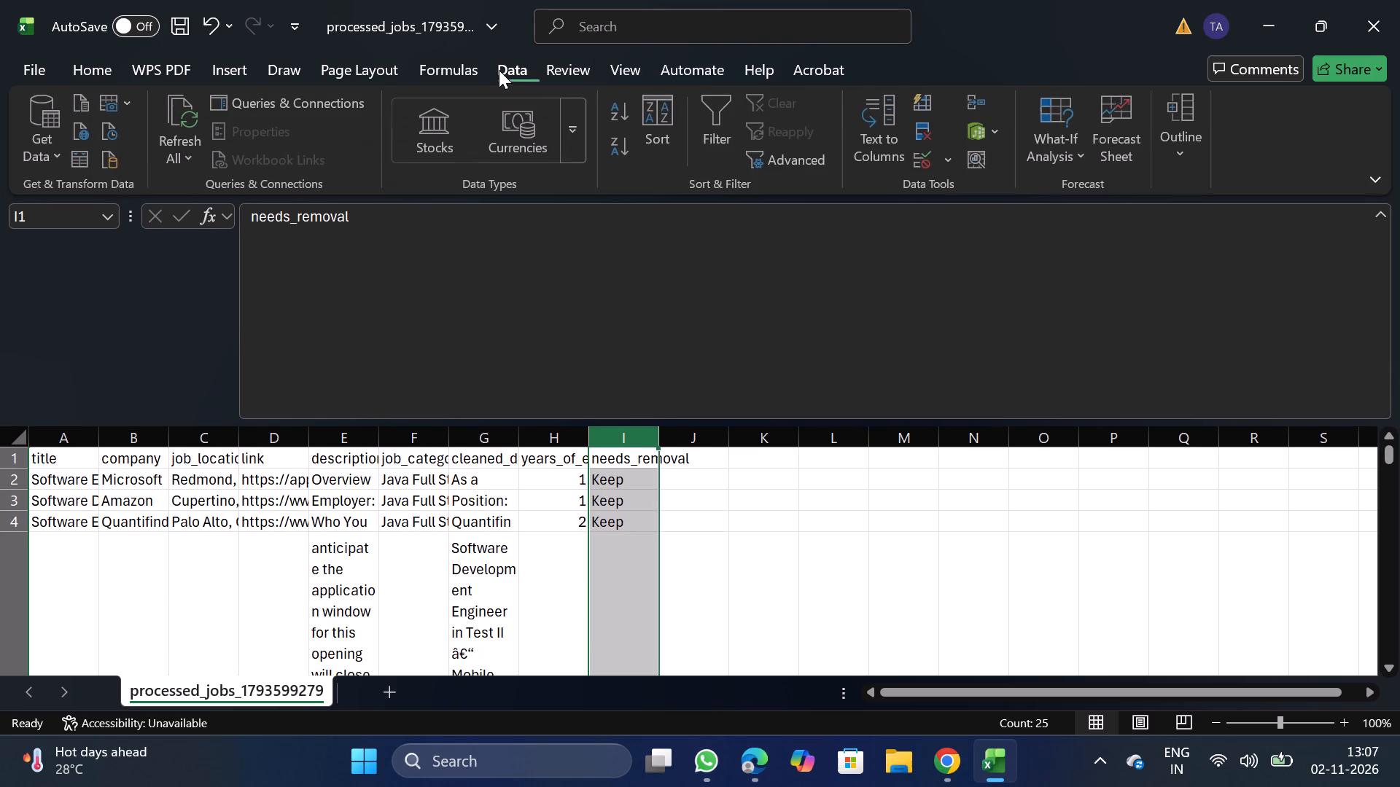
{"action": "left_click", "coordinate": [705, 125]}
{"action": "left_click", "coordinate": [646, 458]}
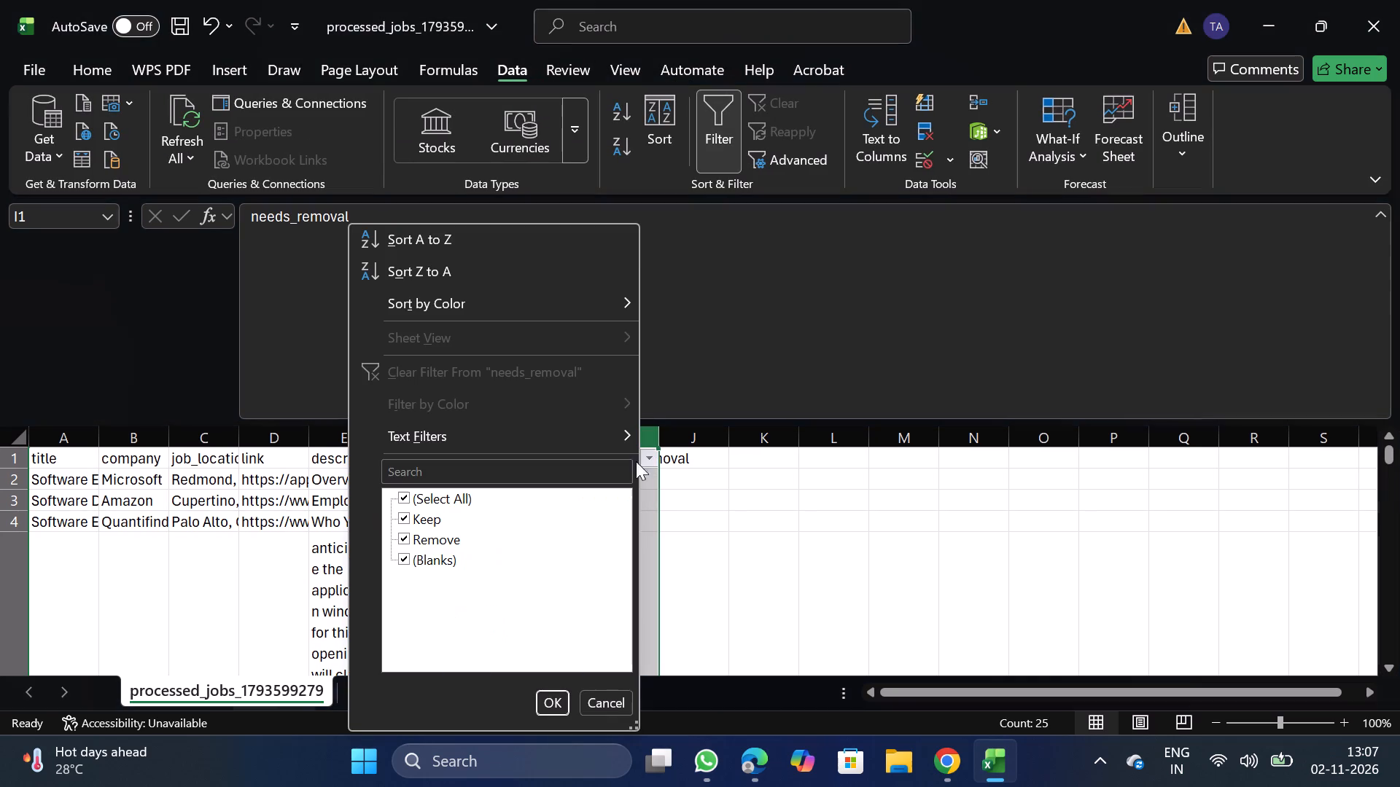
{"action": "left_click", "coordinate": [427, 523]}
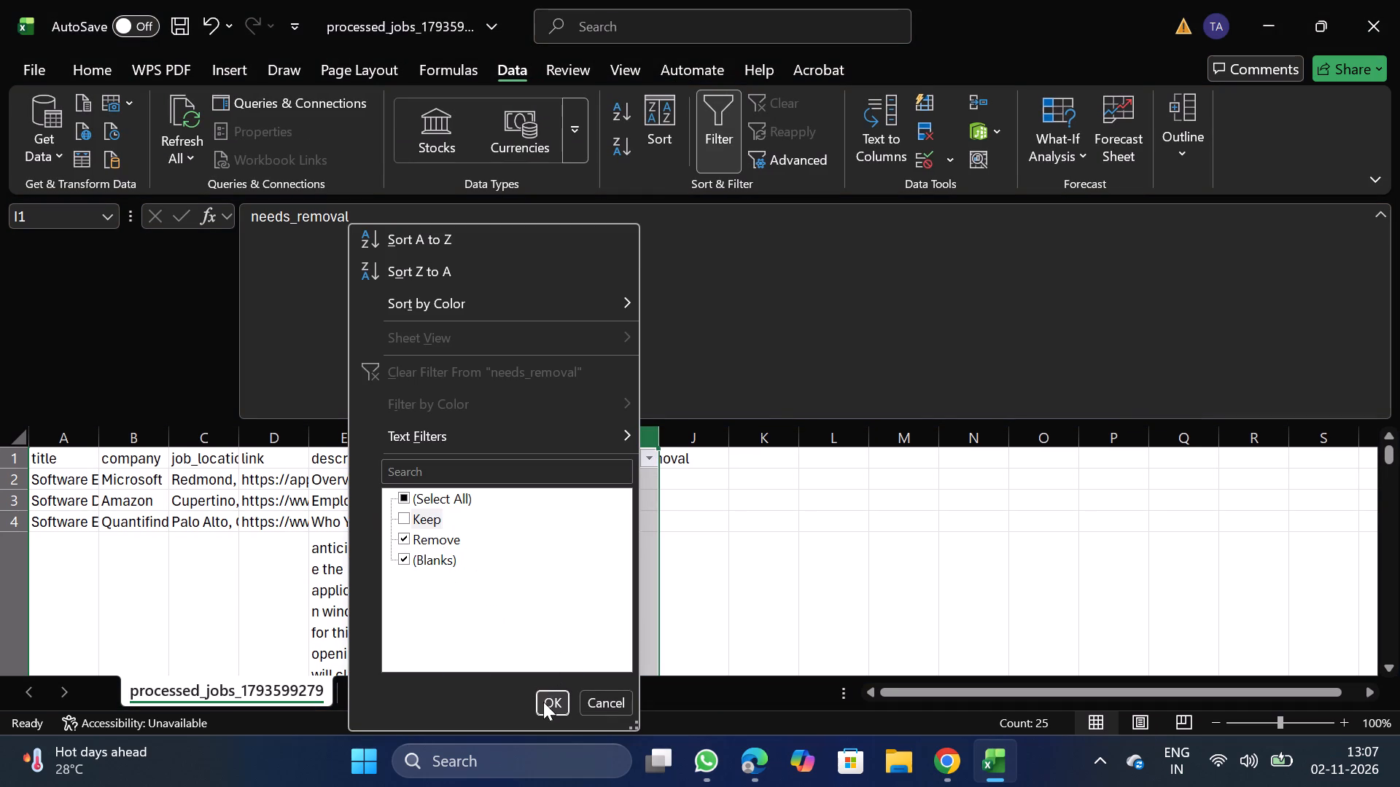
{"action": "left_click", "coordinate": [543, 702]}
Delete all the rows left by the needs_removal filter and turn filtering off.
{"action": "left_click", "coordinate": [0, 510]}
{"action": "key", "text": "ctrl+shift+Down"}
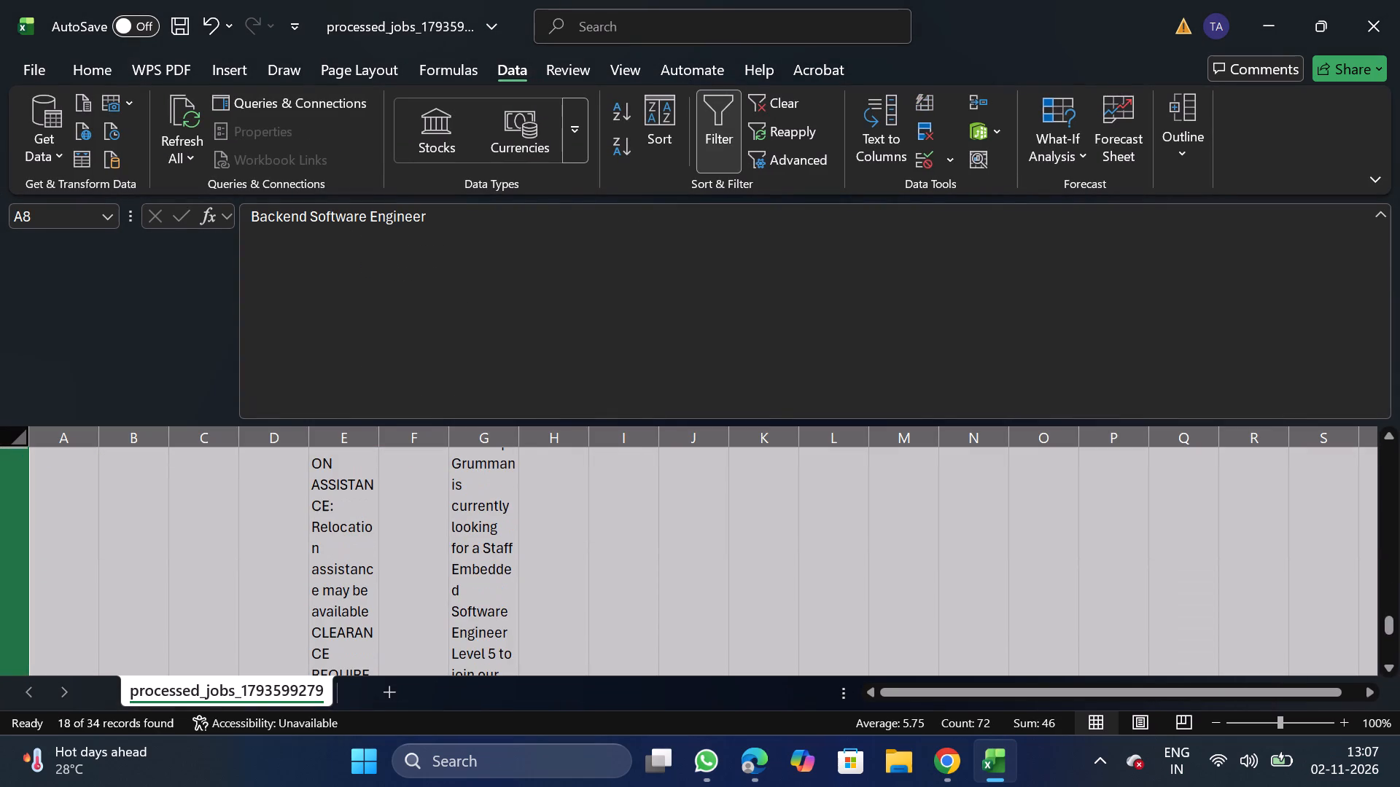
{"action": "right_click_drag", "start_coordinate": [143, 544], "coordinate": [143, 577]}
{"action": "left_click", "coordinate": [270, 367]}
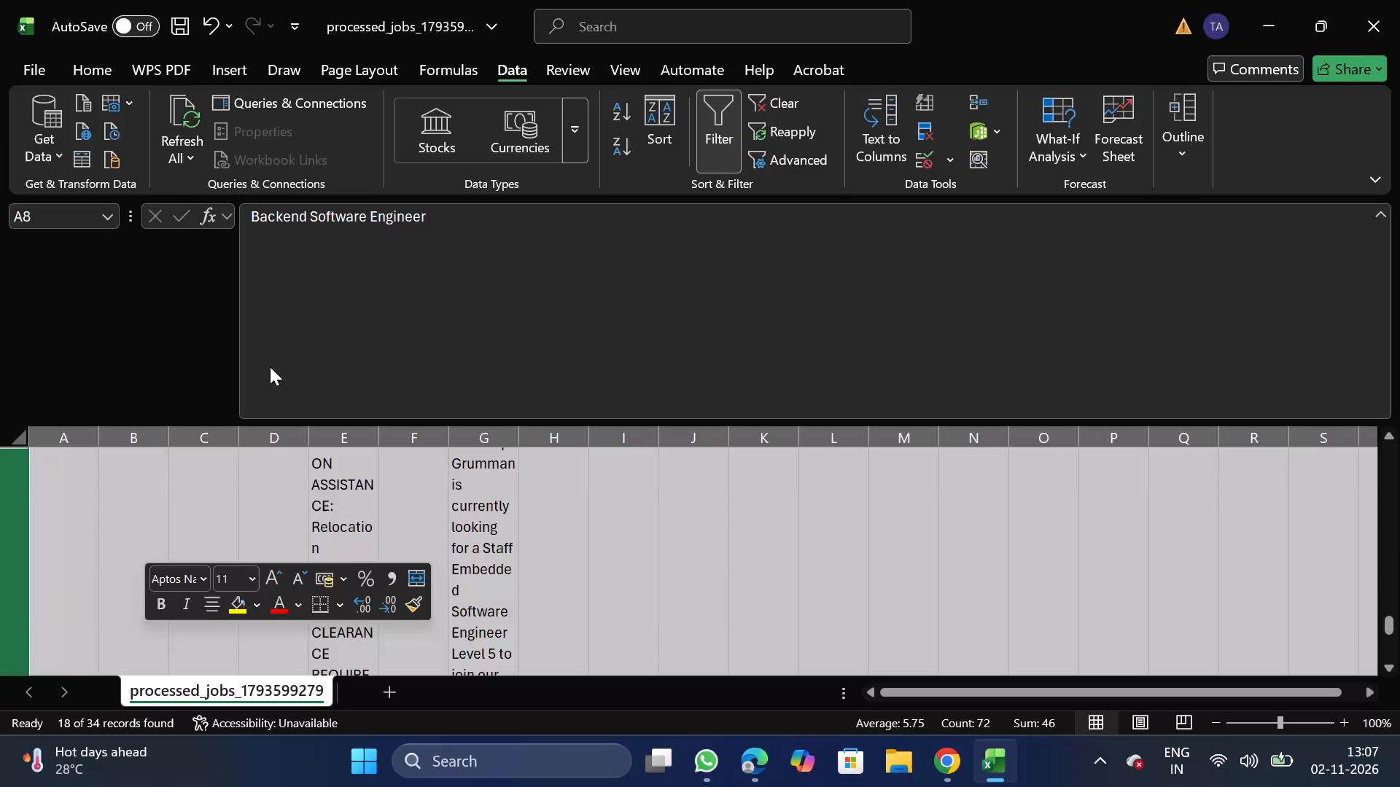
{"action": "left_click", "coordinate": [722, 137]}
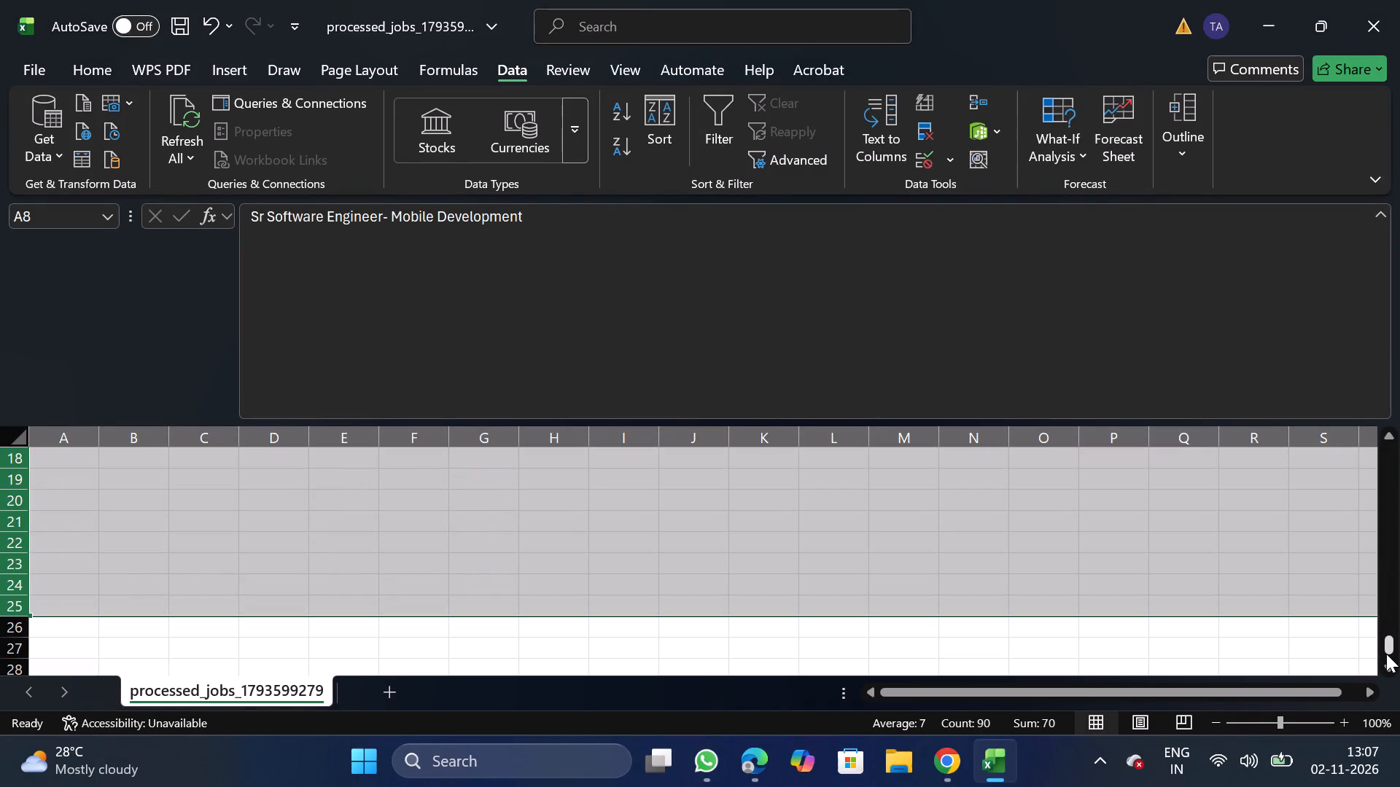
Filter the years_of_experience column to show only the values 8, 10, 12 and blanks.
{"action": "left_click_drag", "start_coordinate": [1386, 654], "coordinate": [1355, 361]}
{"action": "left_click", "coordinate": [559, 444]}
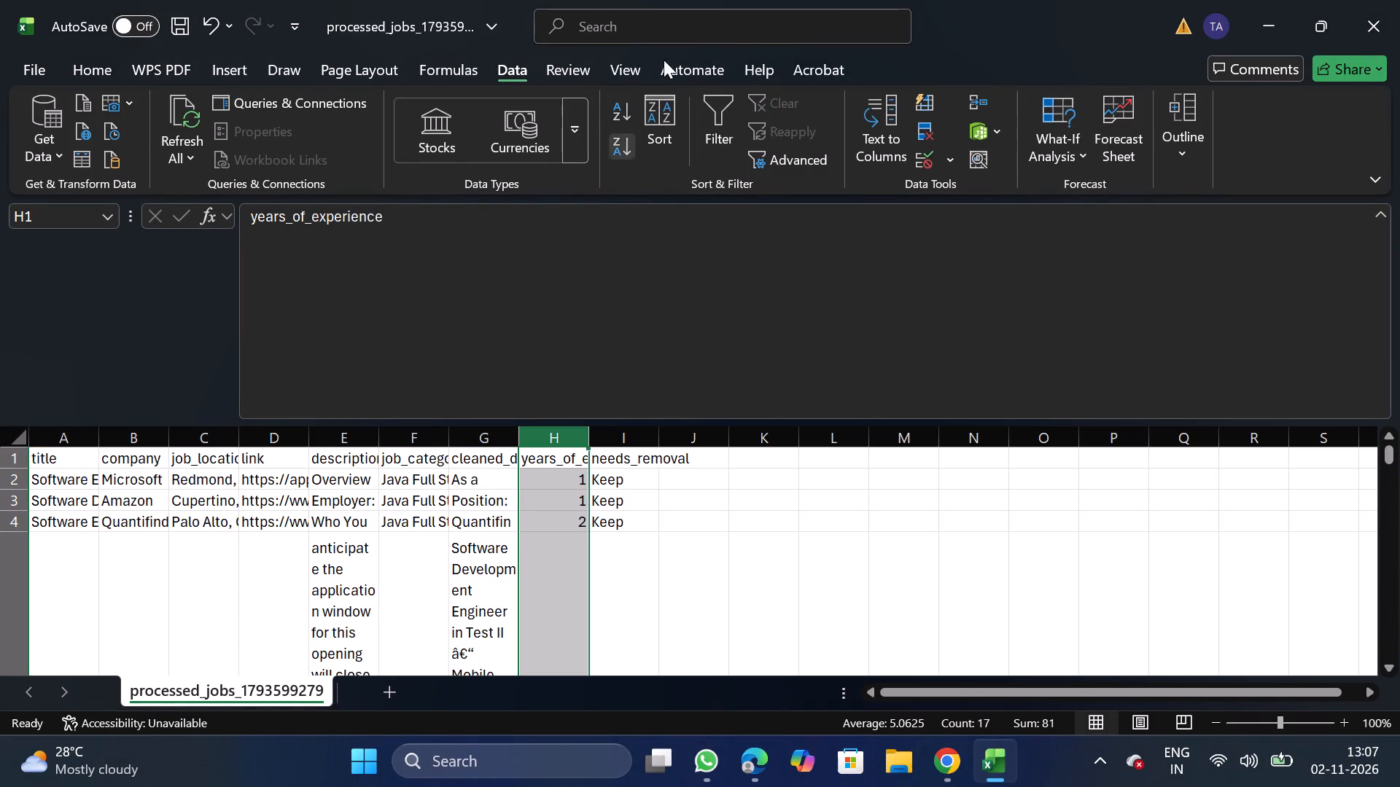
{"action": "left_click", "coordinate": [726, 119]}
{"action": "left_click", "coordinate": [582, 463]}
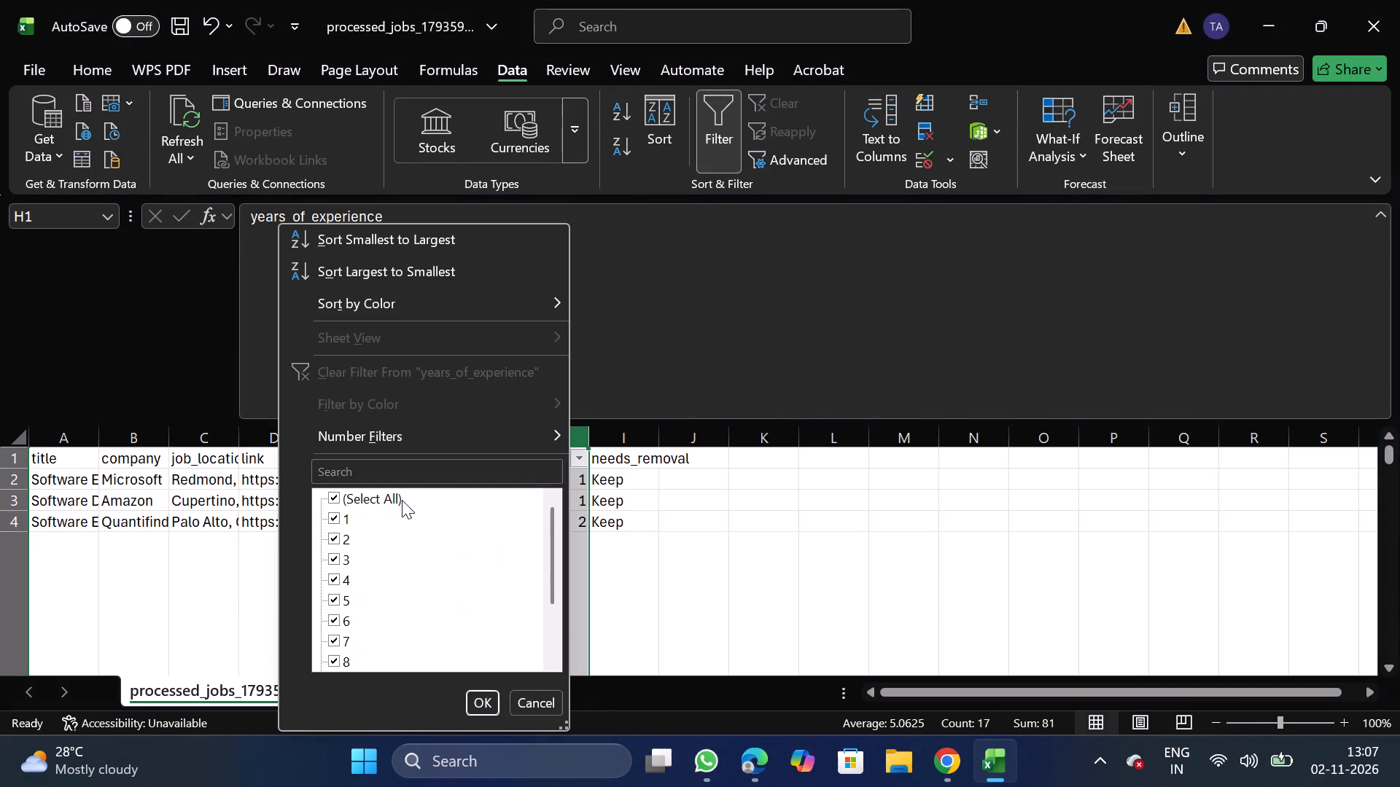
{"action": "left_click", "coordinate": [393, 494]}
{"action": "left_click", "coordinate": [334, 663]}
{"action": "scroll", "coordinate": [334, 663], "scroll_direction": "down", "scroll_amount": 1}
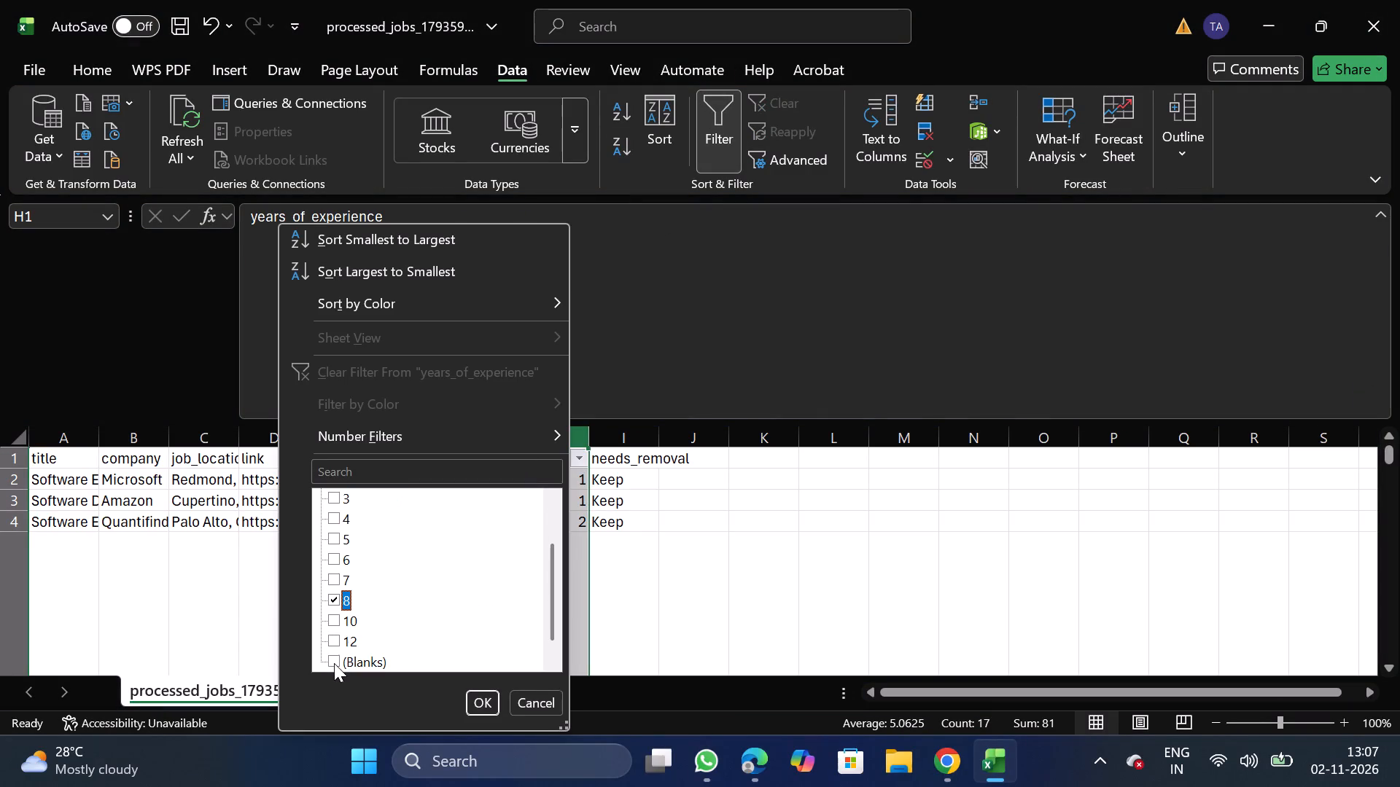
{"action": "left_click", "coordinate": [337, 610]}
{"action": "left_click", "coordinate": [335, 624]}
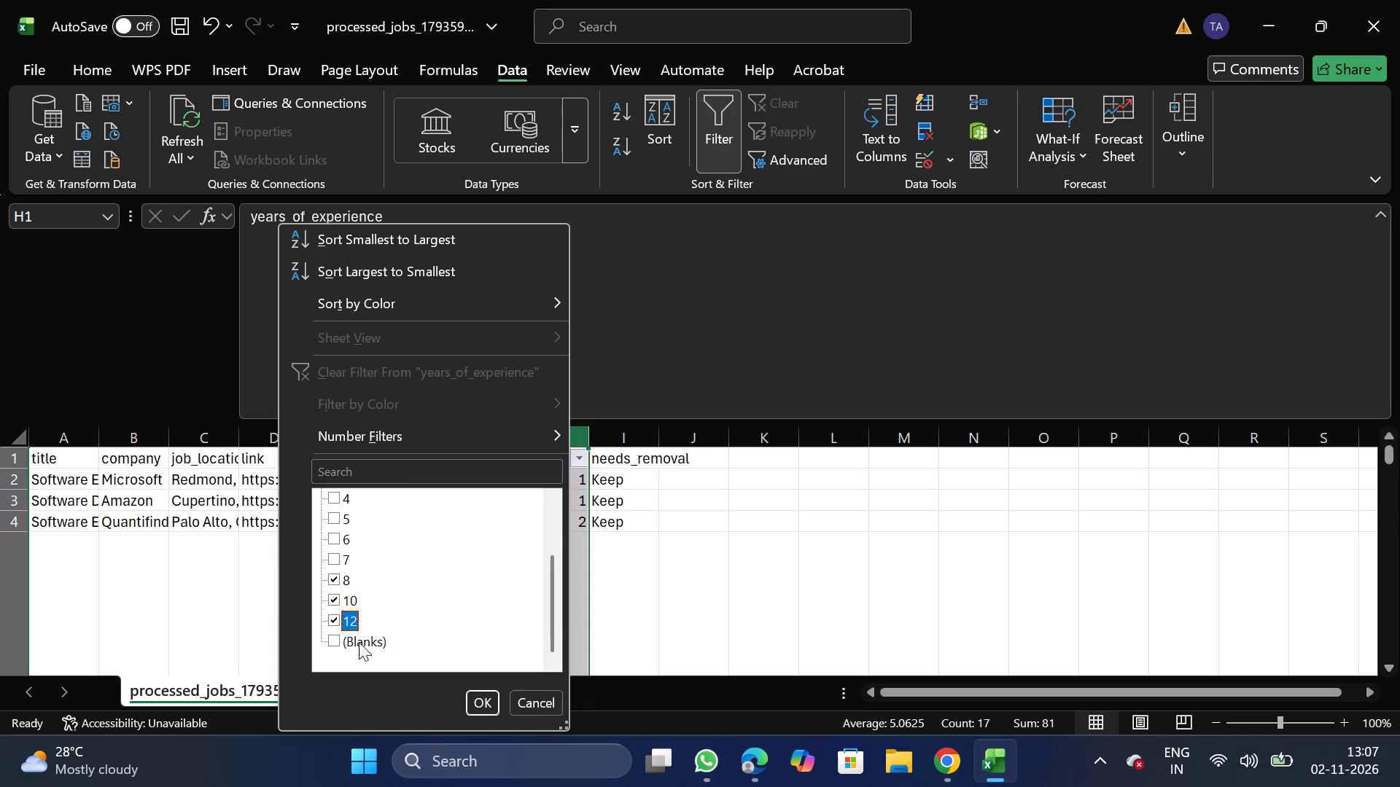
{"action": "left_click", "coordinate": [367, 643]}
{"action": "left_click", "coordinate": [490, 711]}
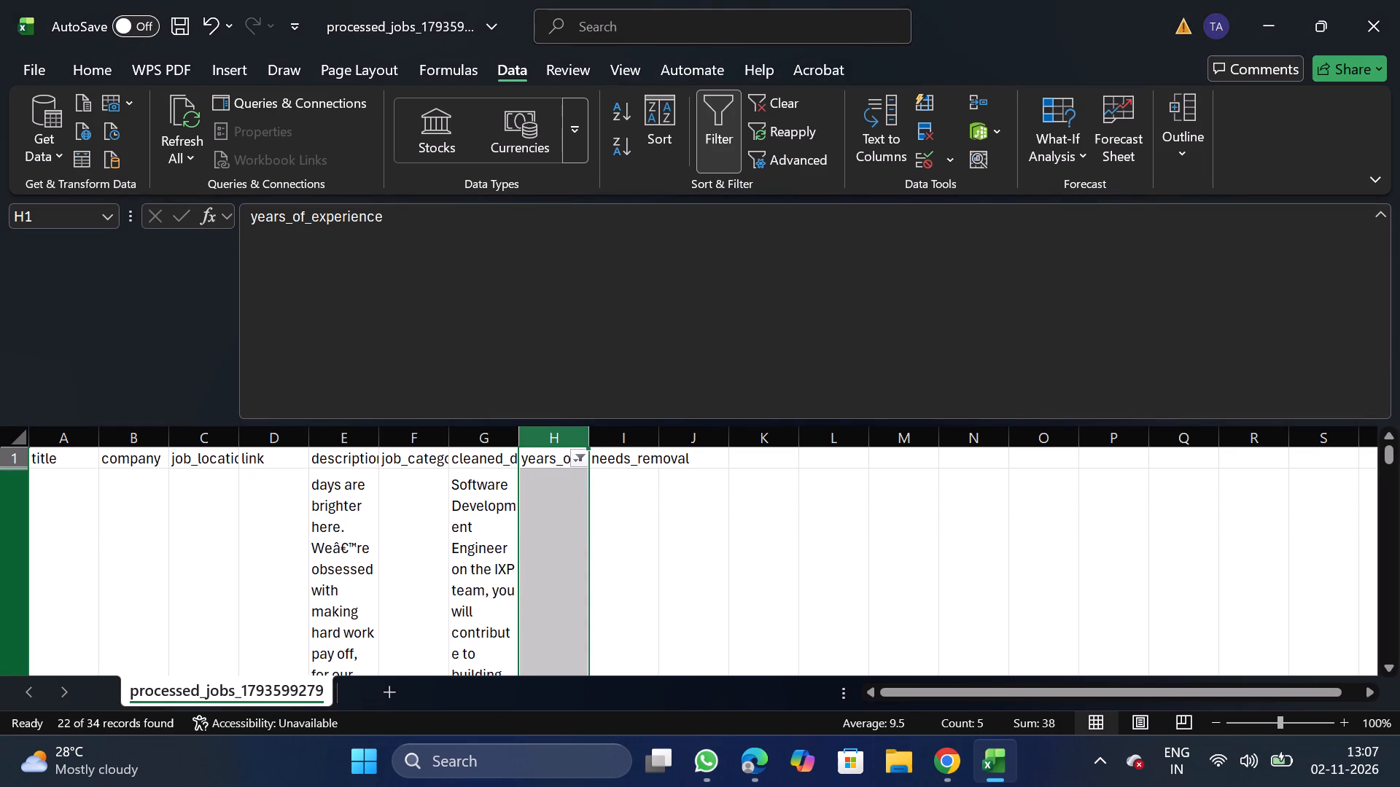
Delete all the rows left by the years_of_experience filter and turn filtering off.
{"action": "left_click", "coordinate": [15, 506]}
{"action": "key", "text": "ctrl+shift+Down"}
{"action": "right_click", "coordinate": [162, 554]}
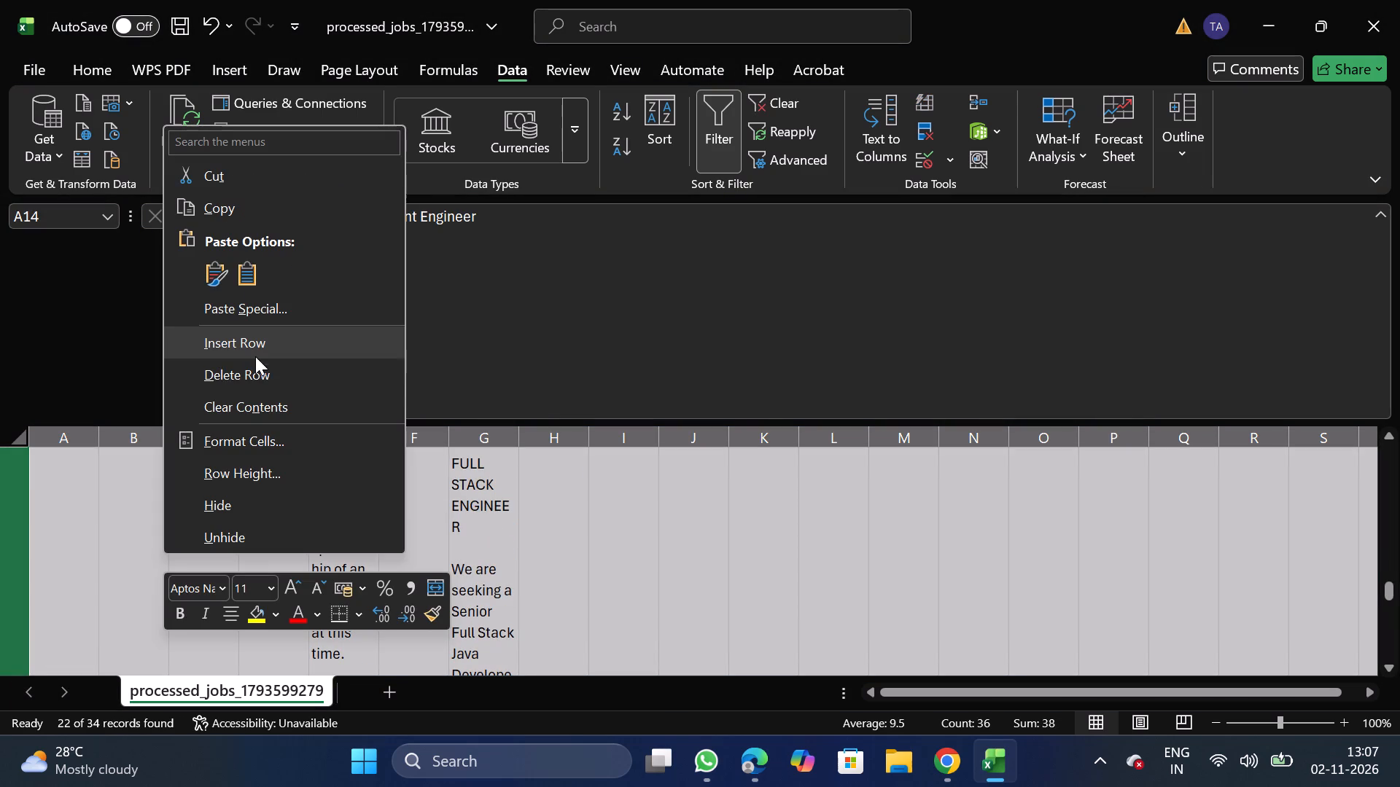
{"action": "left_click", "coordinate": [257, 374]}
{"action": "left_click", "coordinate": [724, 140]}
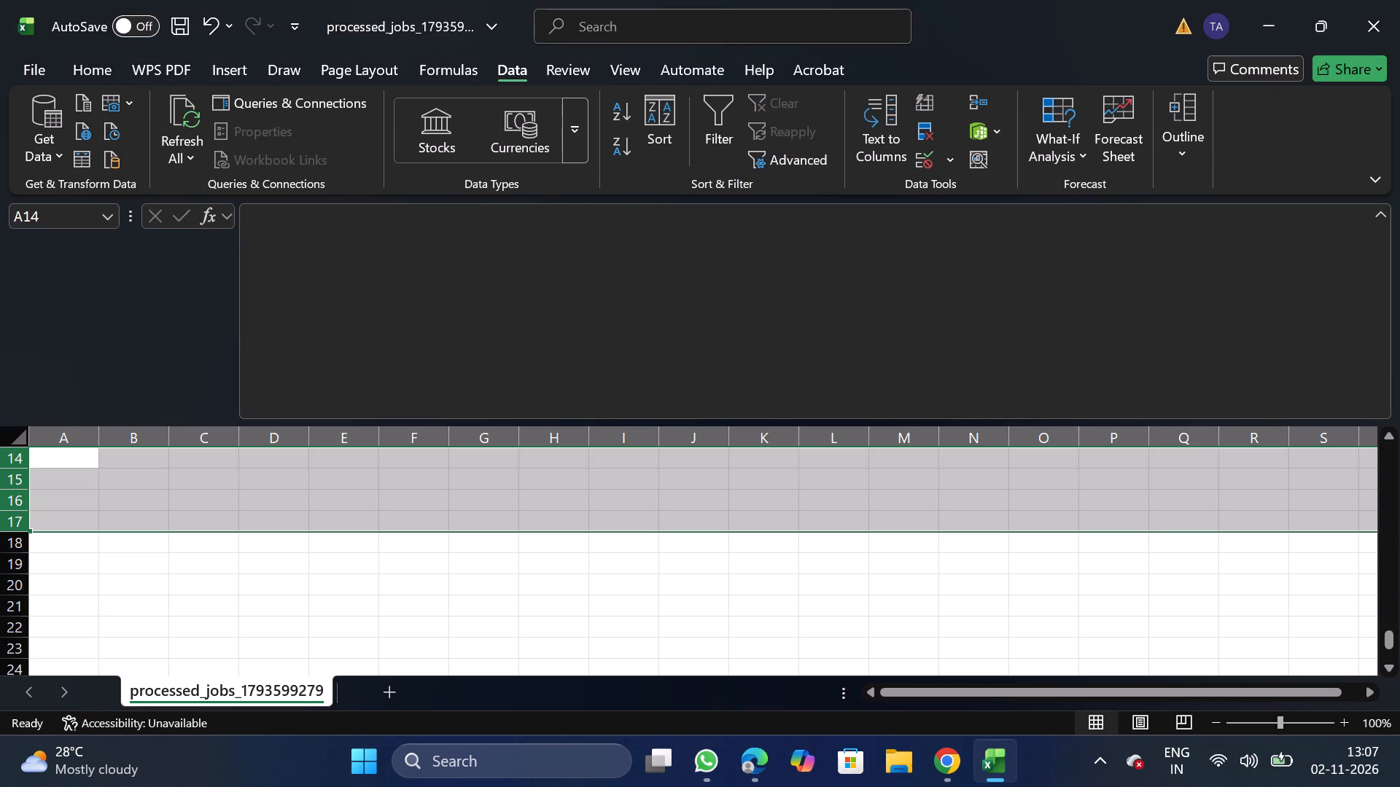
Delete the needs_removal column from the sheet.
{"action": "left_click_drag", "start_coordinate": [1392, 648], "coordinate": [1341, 330]}
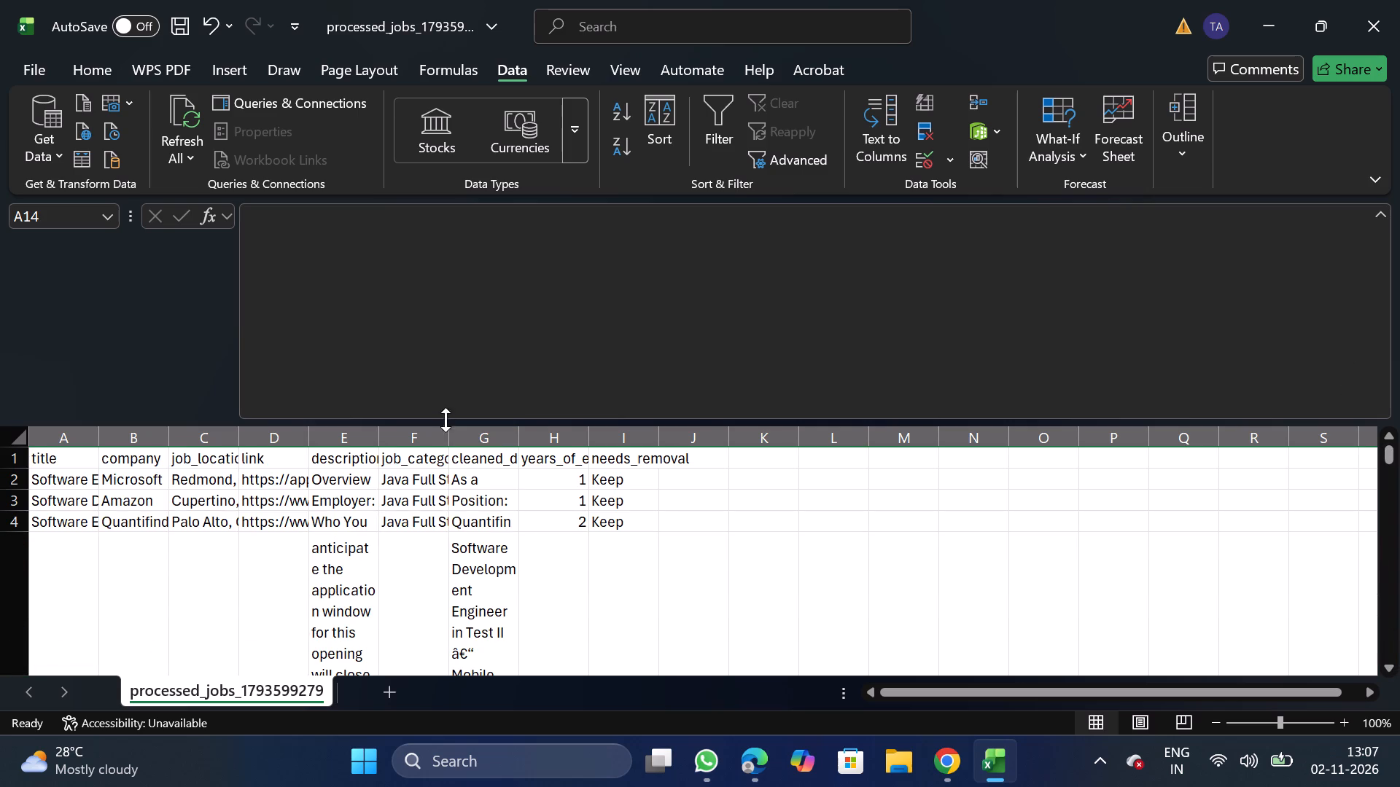
{"action": "left_click_drag", "start_coordinate": [631, 438], "coordinate": [634, 576]}
{"action": "right_click", "coordinate": [634, 576]}
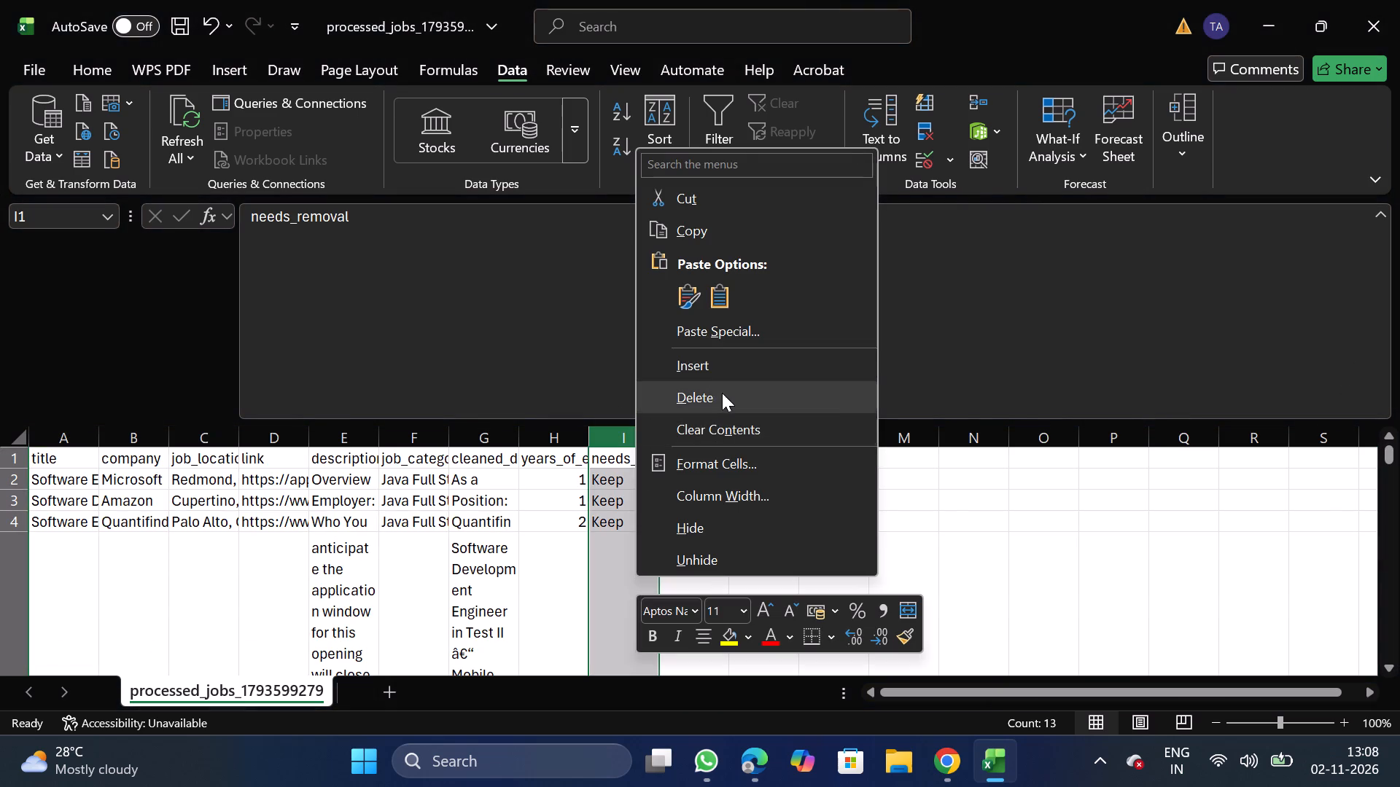
{"action": "left_click", "coordinate": [722, 393]}
Move the job_category column to the start of the sheet, before the title column.
{"action": "left_click", "coordinate": [421, 438]}
{"action": "key", "text": "ctrl+x"}
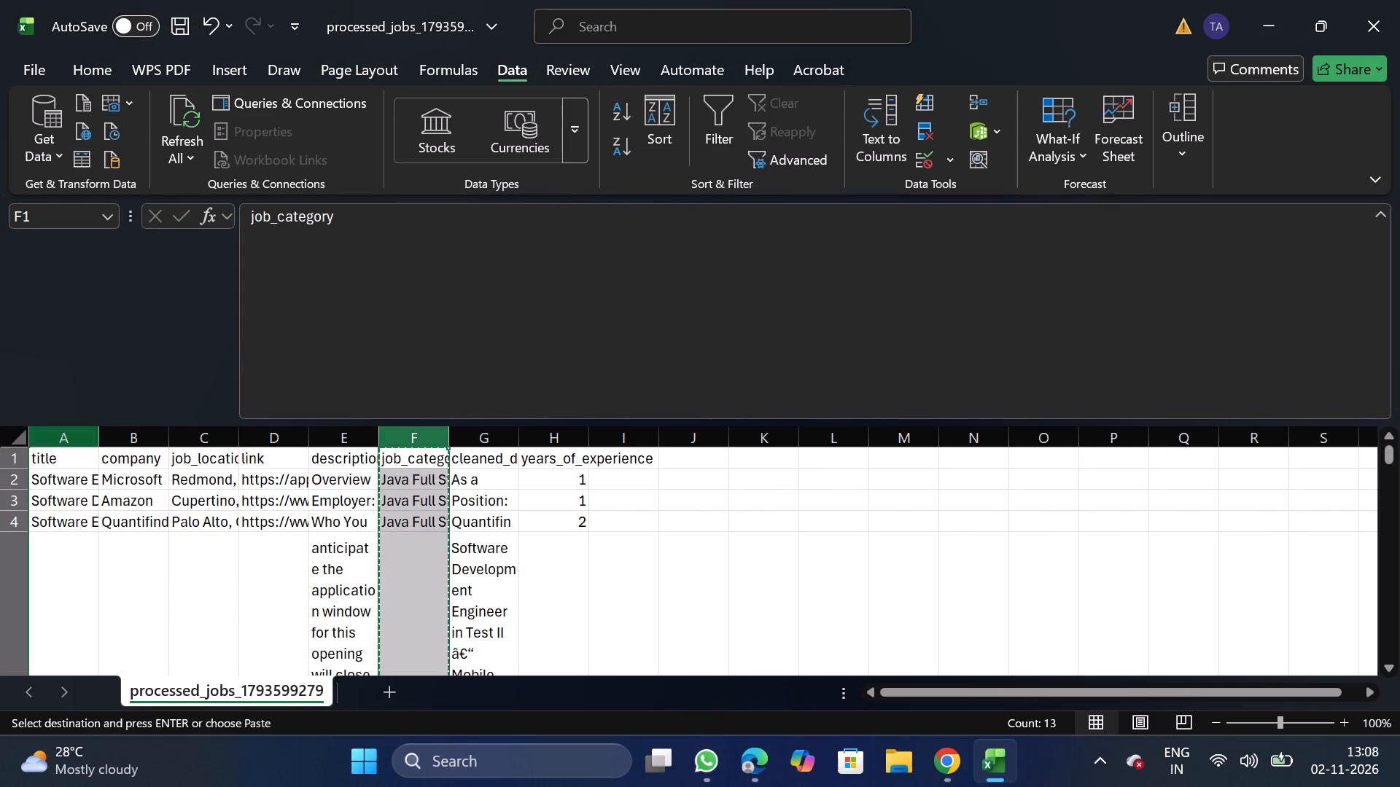
{"action": "left_click", "coordinate": [44, 441]}
{"action": "right_click", "coordinate": [58, 524]}
{"action": "left_click", "coordinate": [141, 302]}
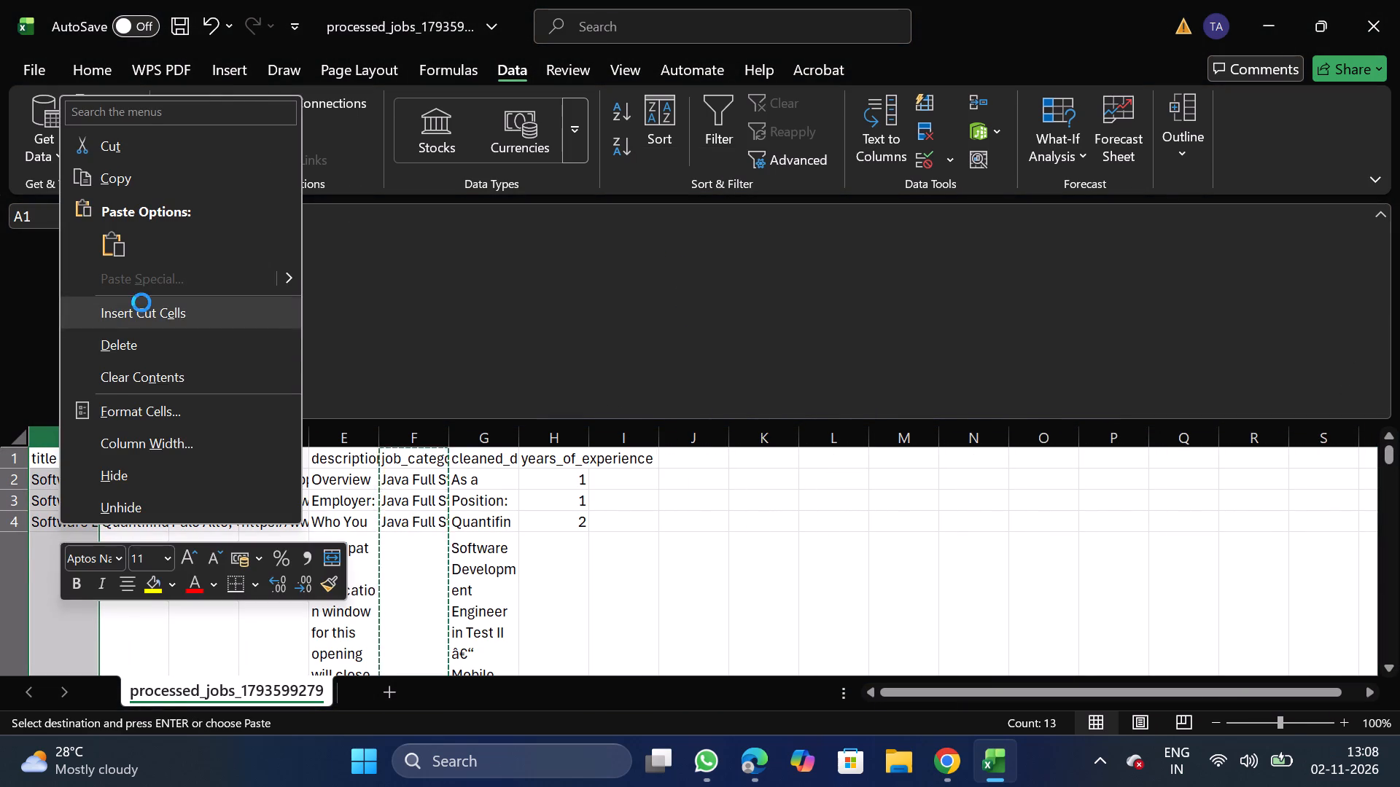
Turn off text wrapping for the description column and the cleaned description column next to it.
{"action": "left_click", "coordinate": [426, 436]}
{"action": "key", "text": "shift+Right"}
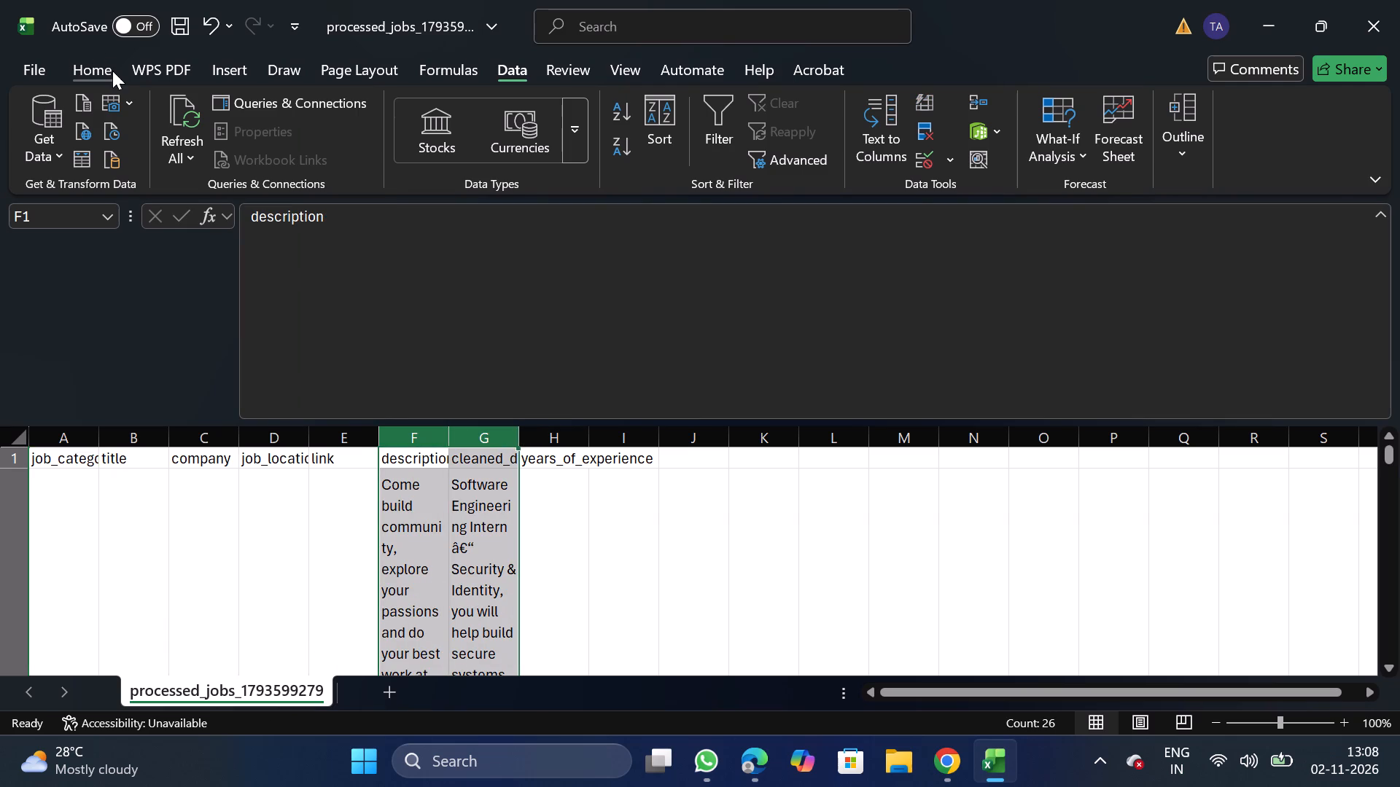
{"action": "left_click", "coordinate": [112, 71]}
{"action": "left_click", "coordinate": [452, 184]}
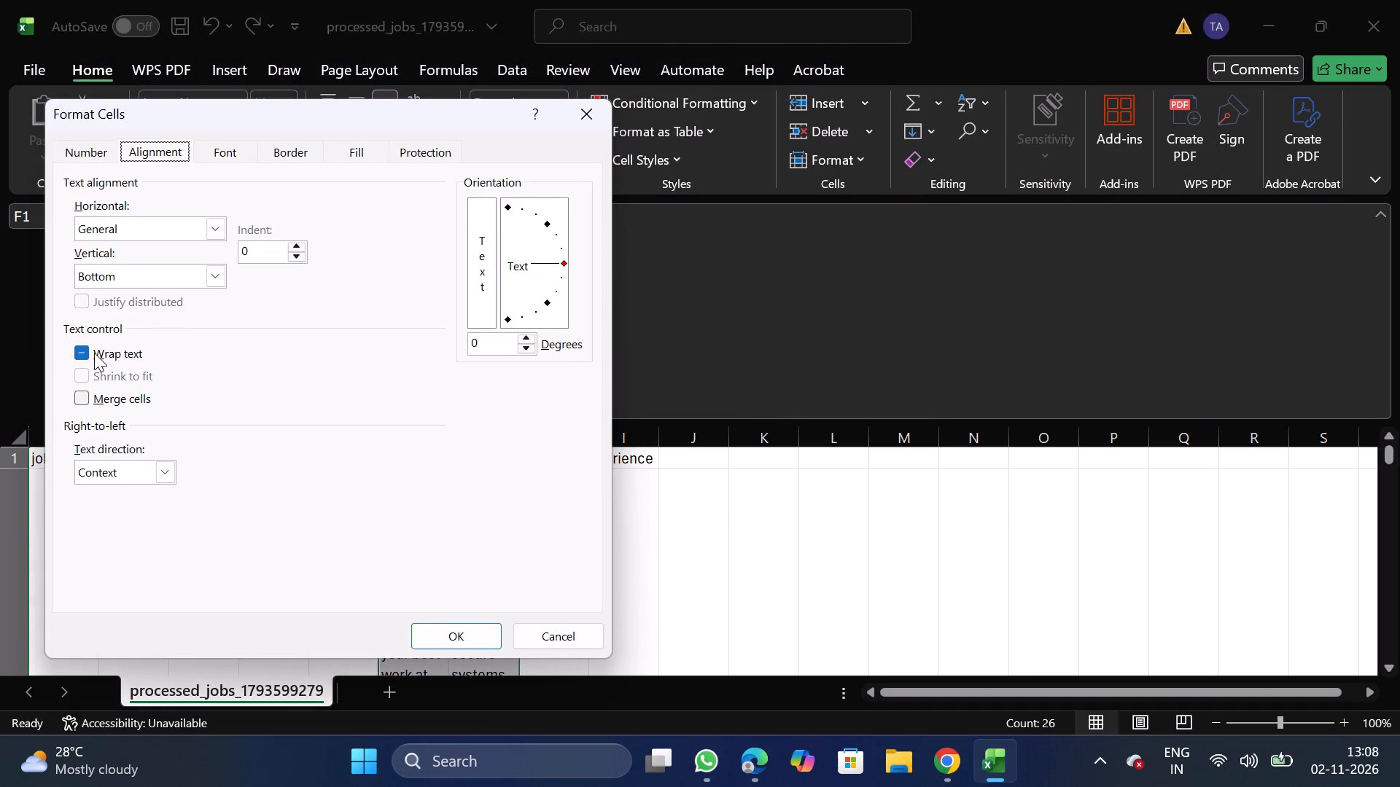
{"action": "double_click", "coordinate": [105, 352]}
{"action": "scroll", "coordinate": [105, 352], "scroll_direction": "right", "scroll_amount": 1}
{"action": "left_click", "coordinate": [487, 641]}
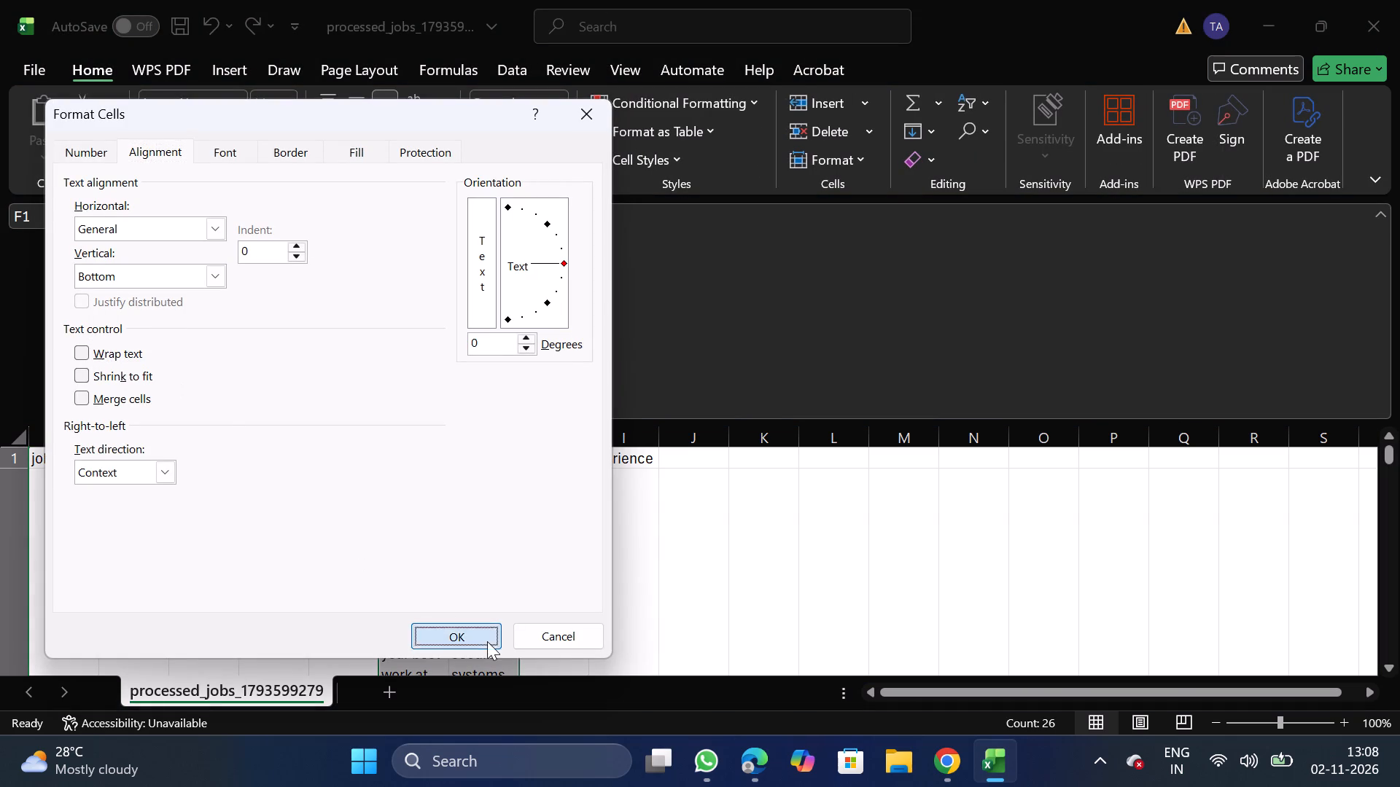
Move the link column to the end of the table, after the years_of_experience column.
{"action": "left_click", "coordinate": [355, 442]}
{"action": "key", "text": "ctrl+x"}
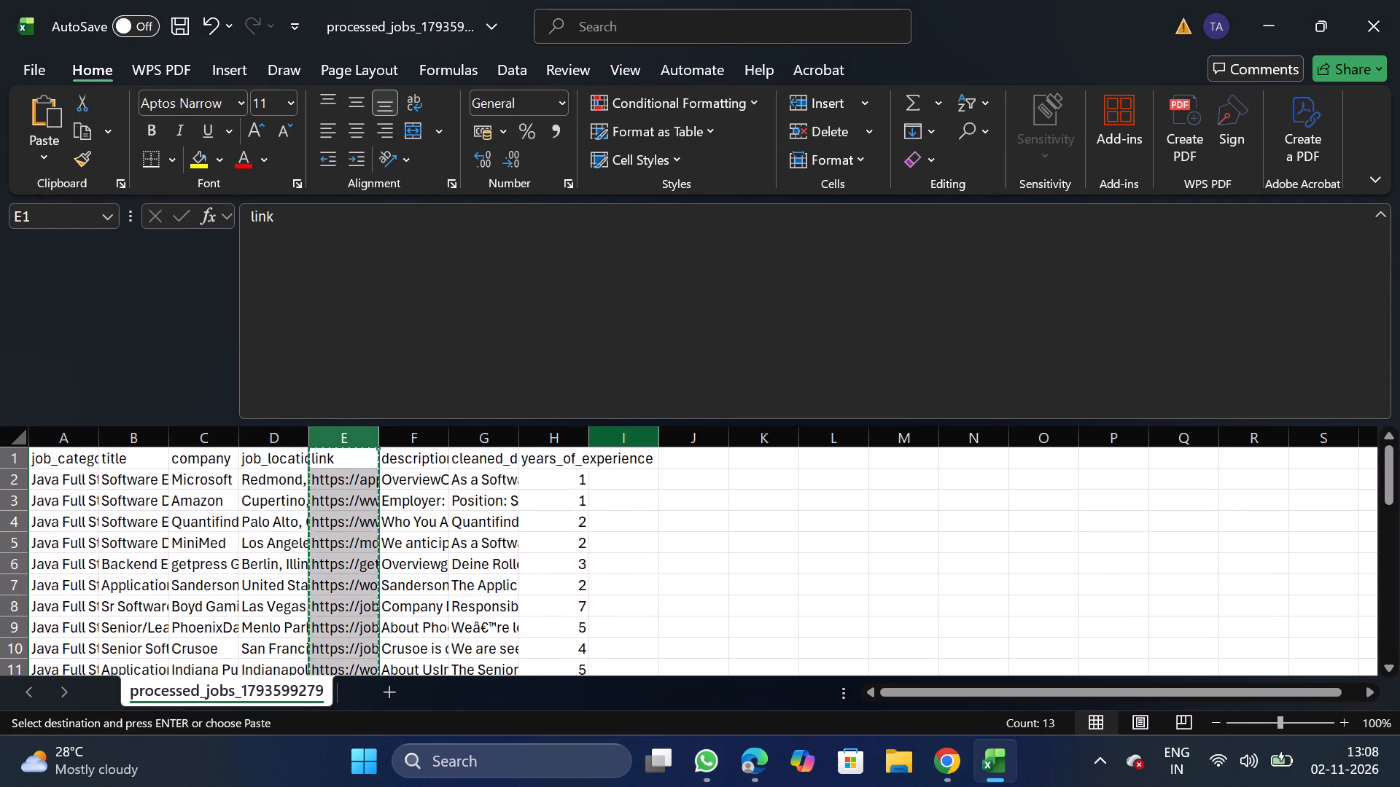
{"action": "left_click_drag", "start_coordinate": [631, 440], "coordinate": [647, 612]}
{"action": "right_click", "coordinate": [647, 612]}
{"action": "left_click", "coordinate": [715, 396]}
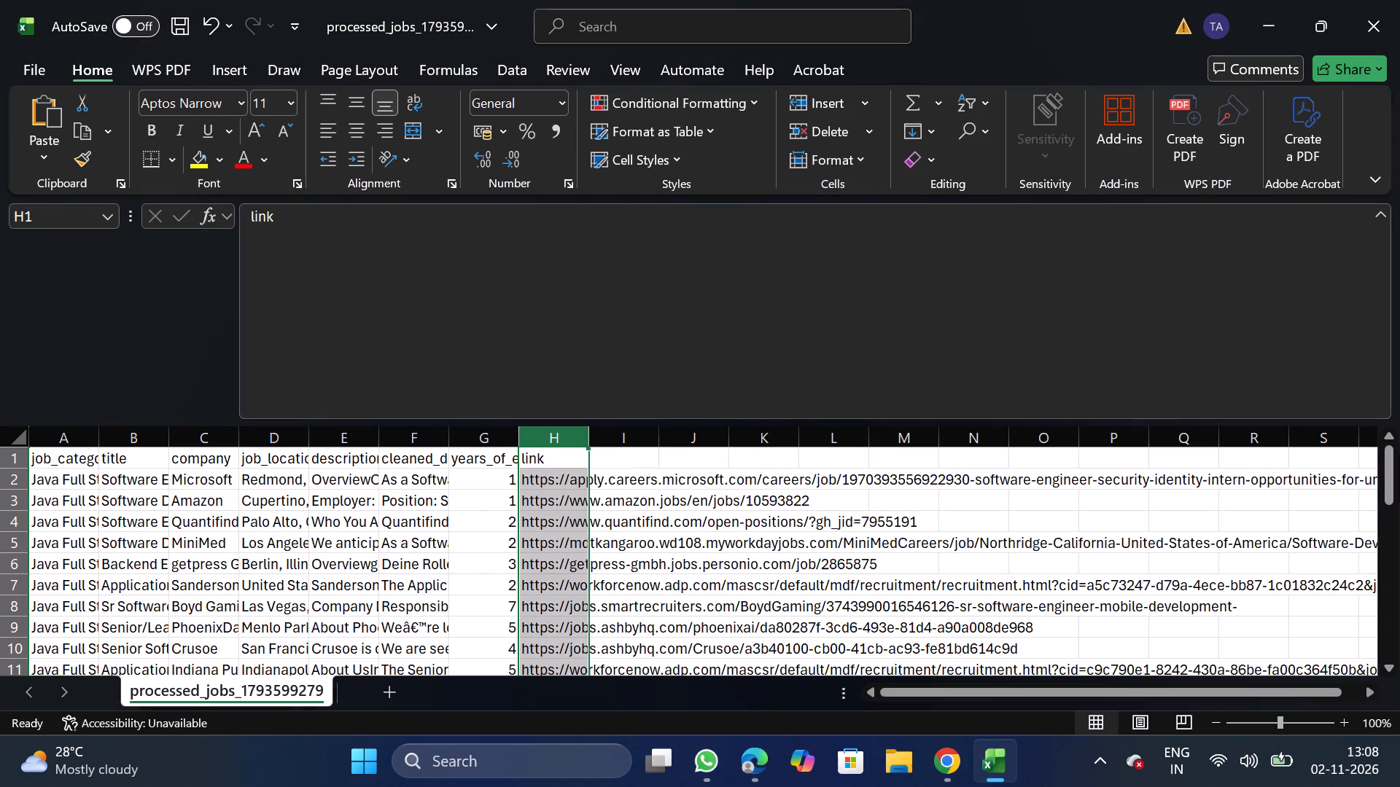
Move the years_of_experience column to just before the description column.
{"action": "left_click", "coordinate": [513, 438]}
{"action": "left_click", "coordinate": [477, 439]}
{"action": "key", "text": "ctrl+x"}
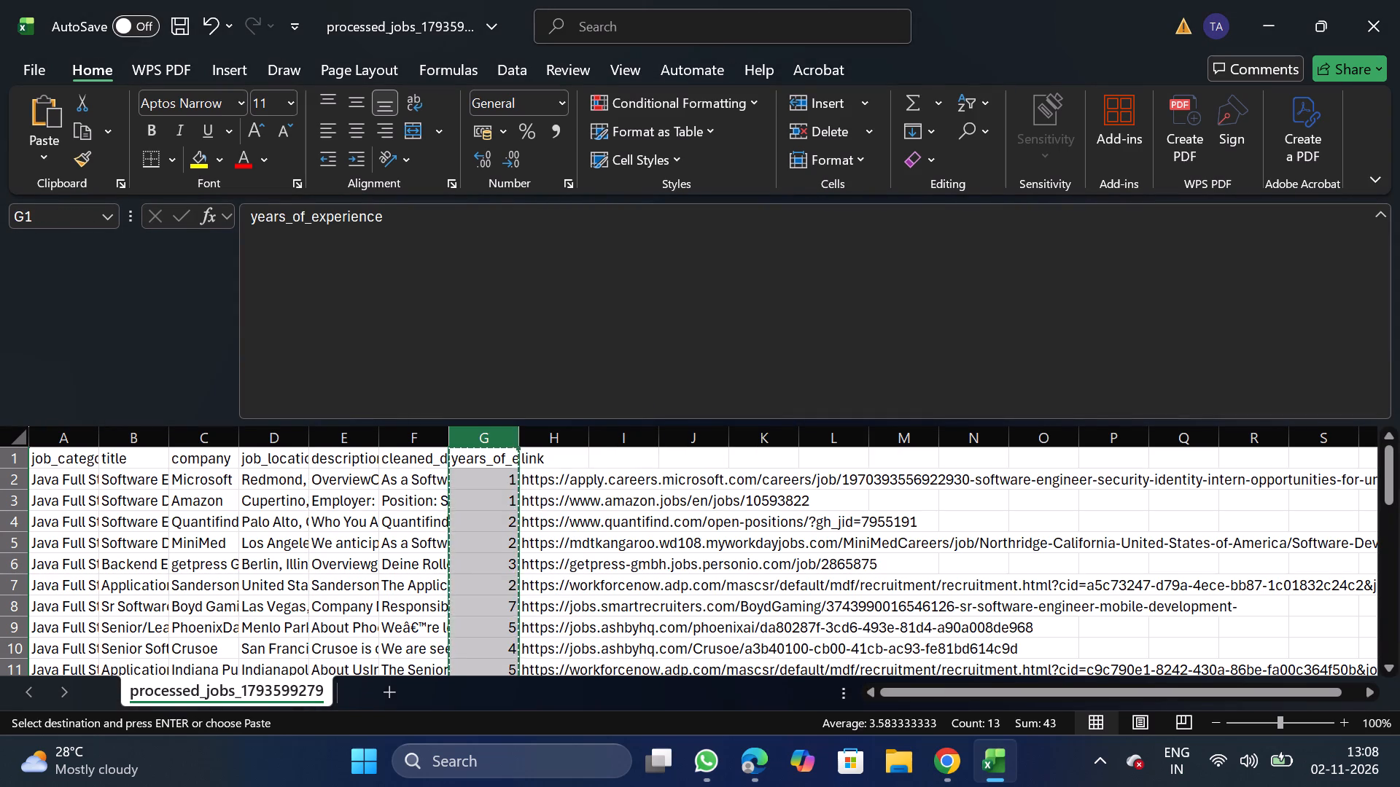
{"action": "left_click", "coordinate": [350, 448]}
{"action": "left_click_drag", "start_coordinate": [343, 440], "coordinate": [341, 541]}
{"action": "right_click", "coordinate": [341, 541]}
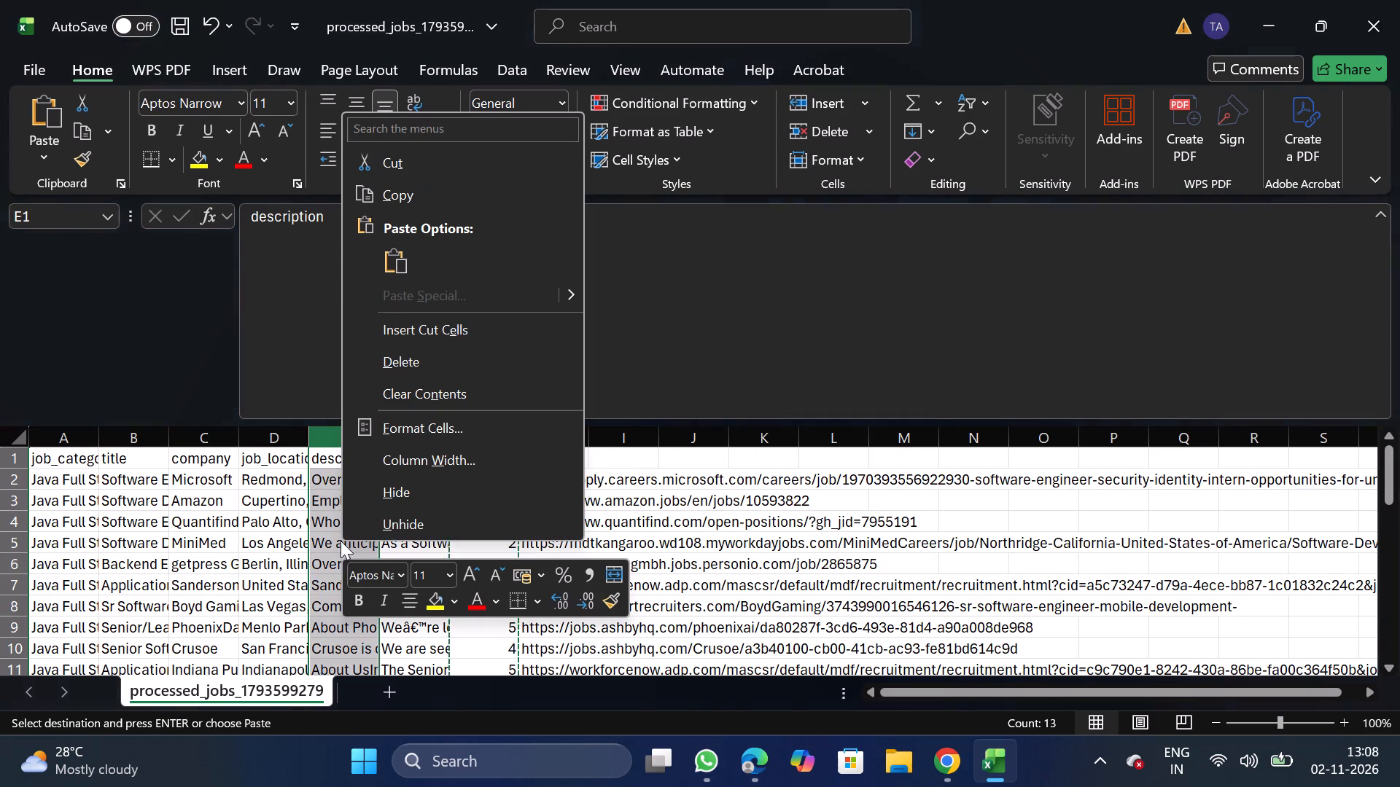
{"action": "left_click", "coordinate": [464, 340]}
Replace the cleaned_description header with description, copying the name from the neighbouring description column's header.
{"action": "left_click", "coordinate": [401, 471]}
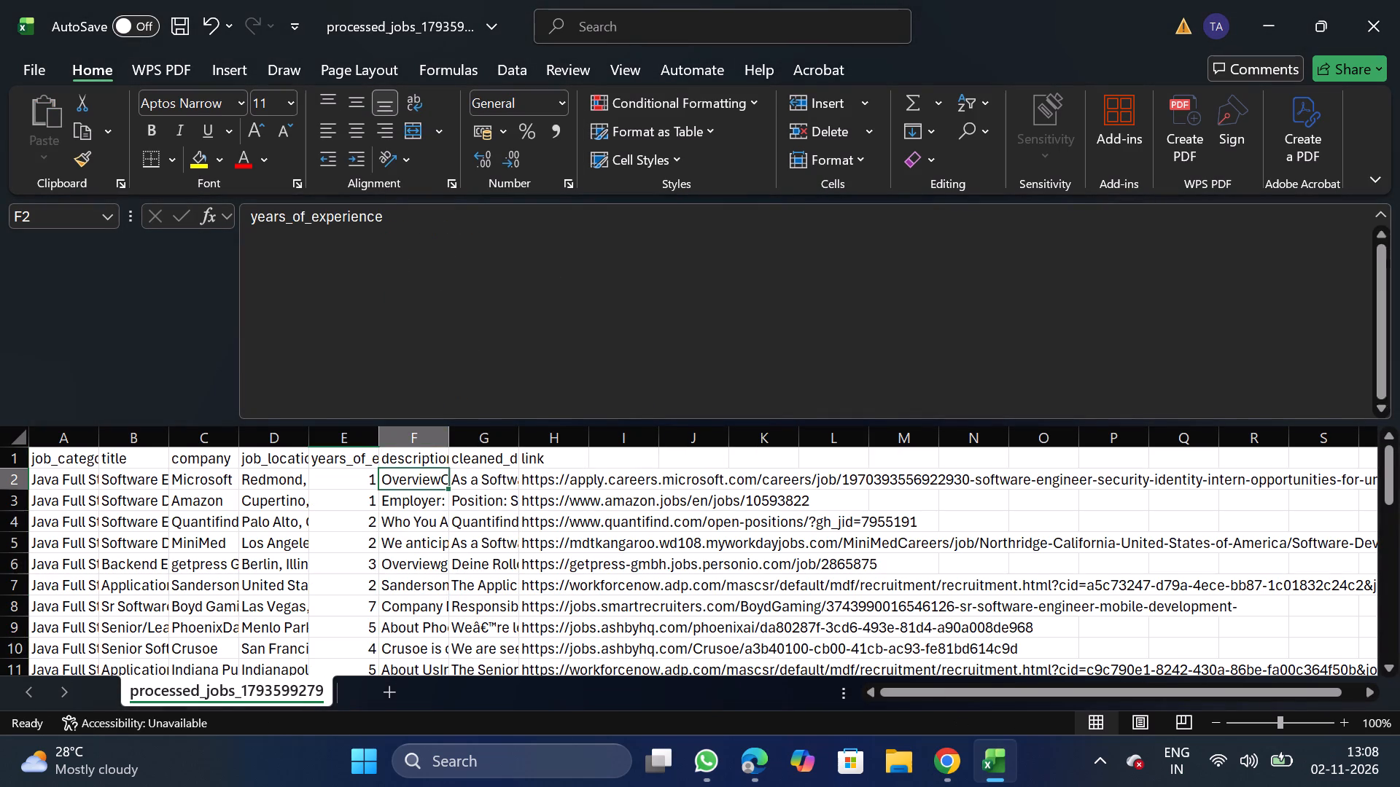
{"action": "left_click", "coordinate": [417, 450]}
{"action": "left_click_drag", "start_coordinate": [250, 214], "coordinate": [365, 224]}
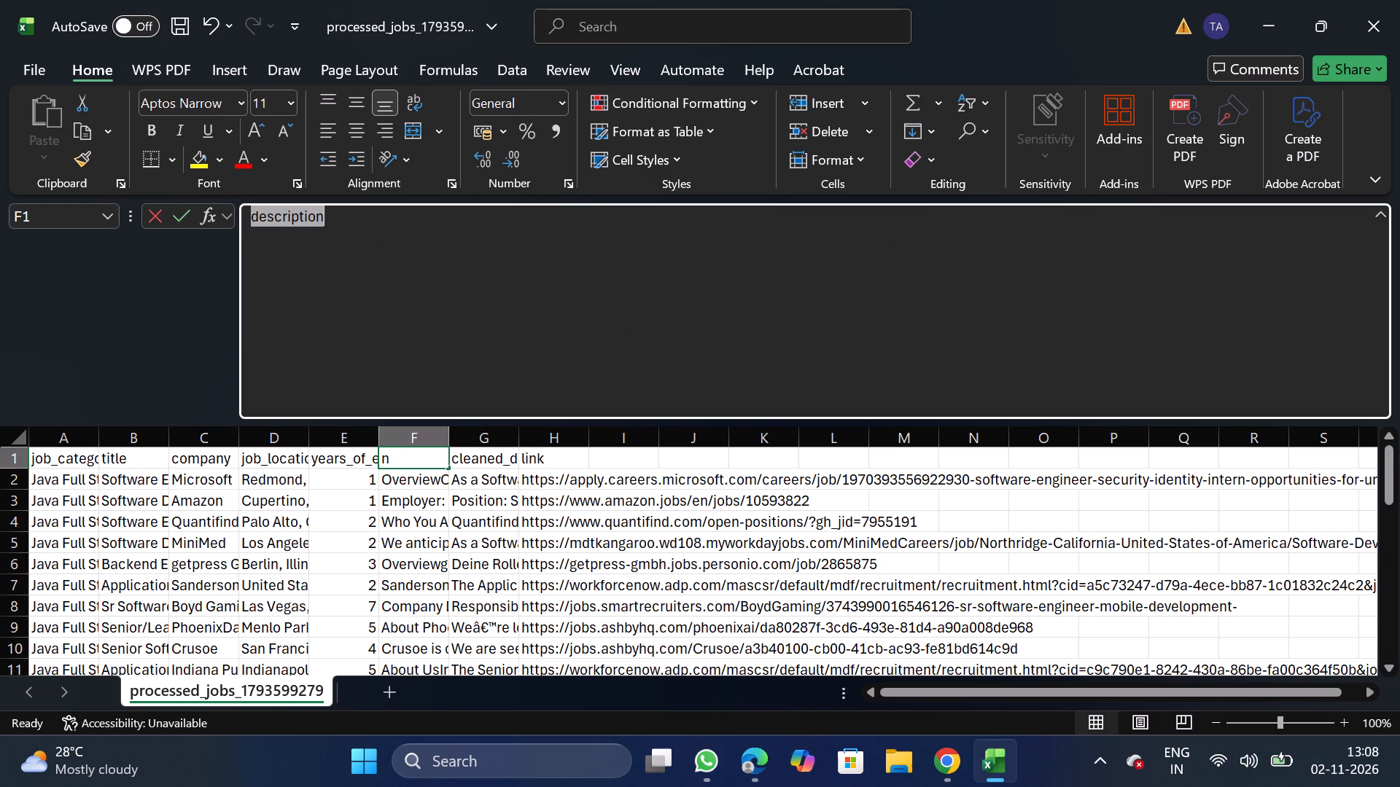
{"action": "left_click_drag", "start_coordinate": [365, 224], "coordinate": [366, 224]}
{"action": "key", "text": "ctrl+c"}
{"action": "left_click", "coordinate": [496, 453]}
{"action": "left_click", "coordinate": [695, 337]}
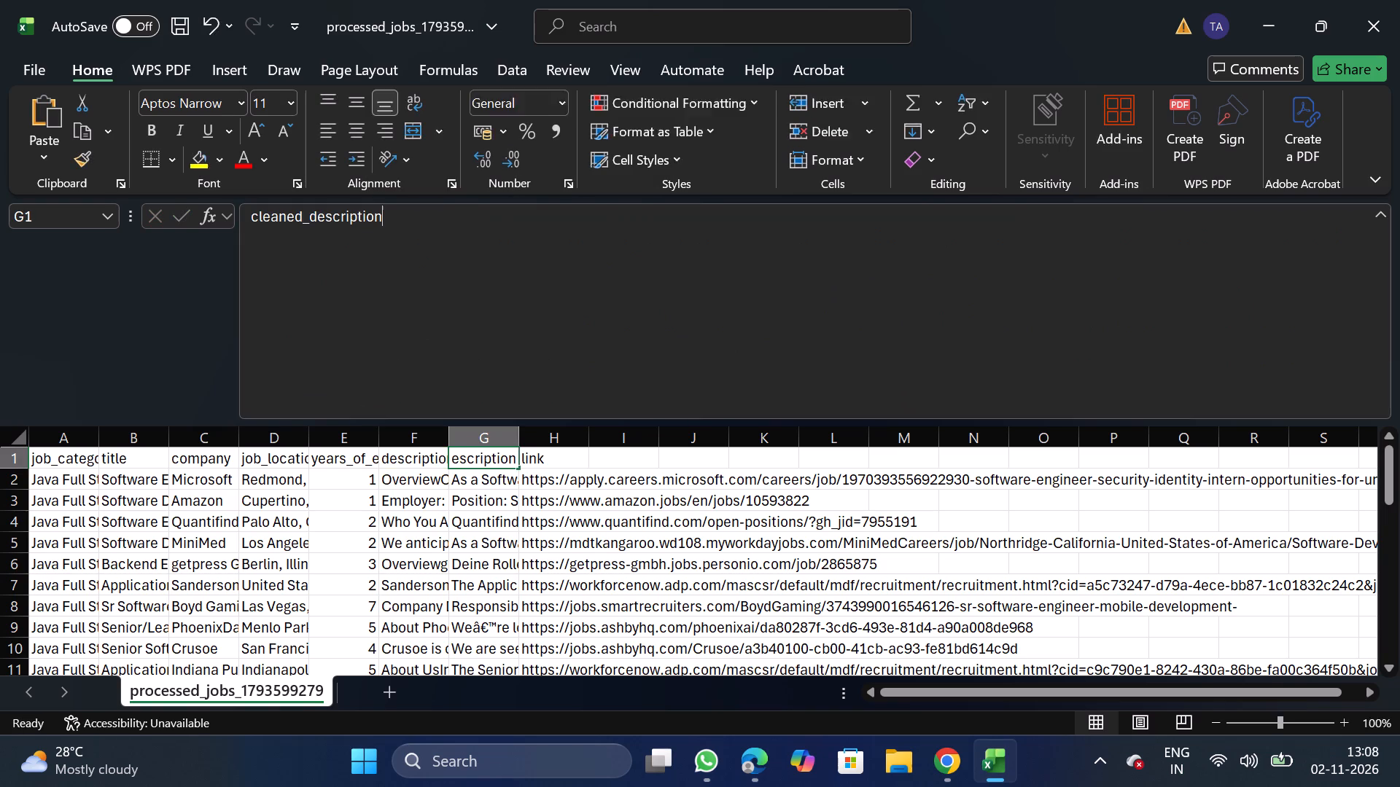
{"action": "key", "text": "BackSpace"}
{"action": "key", "text": "BackSpace"}
{"action": "key", "text": "BackSpace"}
{"action": "key", "text": "BackSpace"}
{"action": "key", "text": "BackSpace"}
{"action": "key", "text": "BackSpace"}
{"action": "key", "text": "BackSpace"}
{"action": "key", "text": "BackSpace"}
{"action": "key", "text": "BackSpace"}
{"action": "key", "text": "BackSpace"}
{"action": "key", "text": "BackSpace"}
{"action": "key", "text": "BackSpace"}
{"action": "key", "text": "BackSpace"}
{"action": "key", "text": "BackSpace"}
{"action": "key", "text": "BackSpace"}
{"action": "key", "text": "BackSpace"}
{"action": "key", "text": "BackSpace"}
{"action": "key", "text": "BackSpace"}
{"action": "key", "text": "BackSpace"}
{"action": "key", "text": "BackSpace"}
{"action": "key", "text": "ctrl+v"}
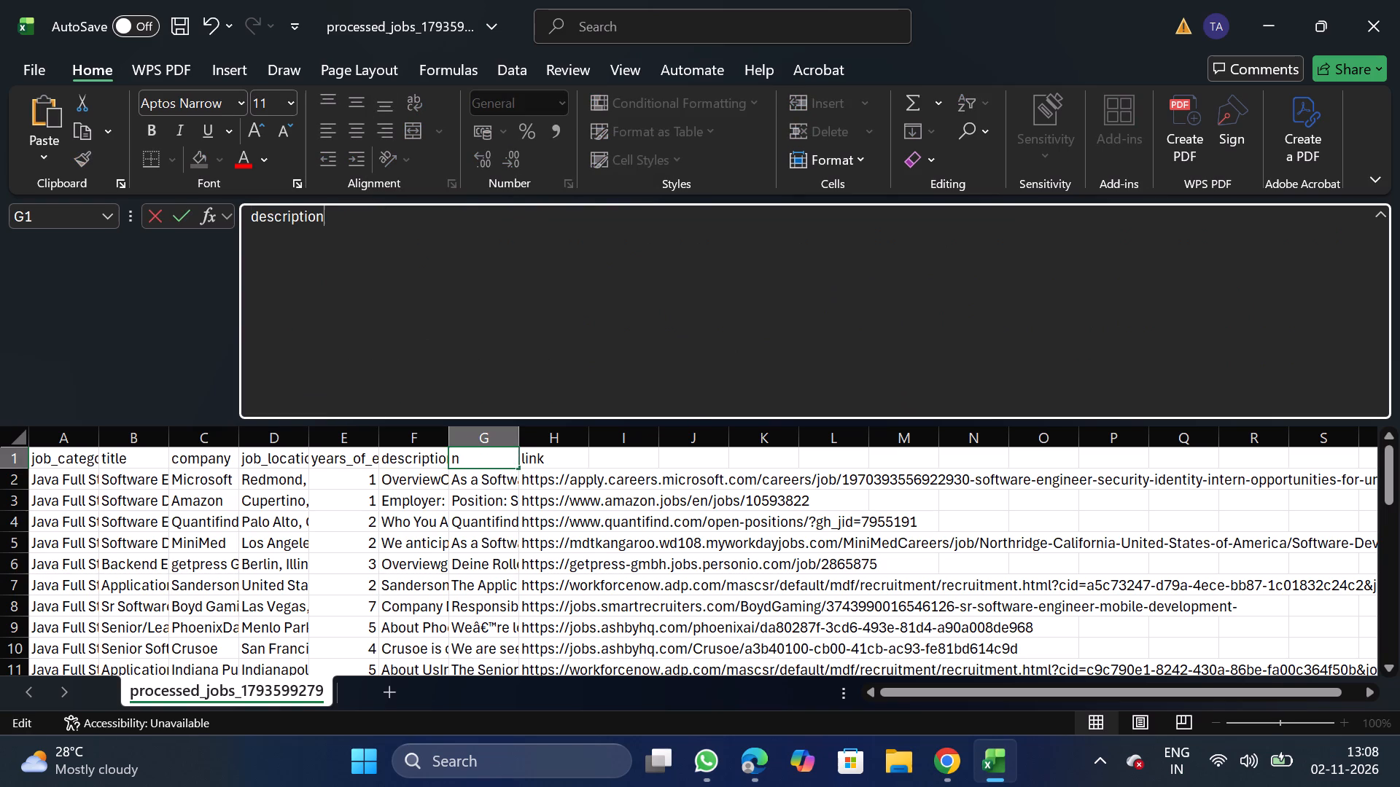
Rename the header in F1 as original_description, copying the name from the CSV format requirements on NextGenApply's Bulk Upload page in Chrome.
{"action": "left_click", "coordinate": [405, 460]}
{"action": "left_click", "coordinate": [607, 342]}
{"action": "key", "text": "BackSpace"}
{"action": "key", "text": "BackSpace"}
{"action": "key", "text": "BackSpace"}
{"action": "key", "text": "BackSpace"}
{"action": "key", "text": "BackSpace"}
{"action": "key", "text": "BackSpace"}
{"action": "key", "text": "BackSpace"}
{"action": "key", "text": "BackSpace"}
{"action": "key", "text": "BackSpace"}
{"action": "key", "text": "BackSpace"}
{"action": "key", "text": "BackSpace"}
{"action": "key", "text": "BackSpace"}
{"action": "key", "text": "BackSpace"}
{"action": "key", "text": "BackSpace"}
{"action": "key", "text": "BackSpace"}
{"action": "key", "text": "BackSpace"}
{"action": "key", "text": "BackSpace"}
{"action": "key", "text": "BackSpace"}
{"action": "key", "text": "BackSpace"}
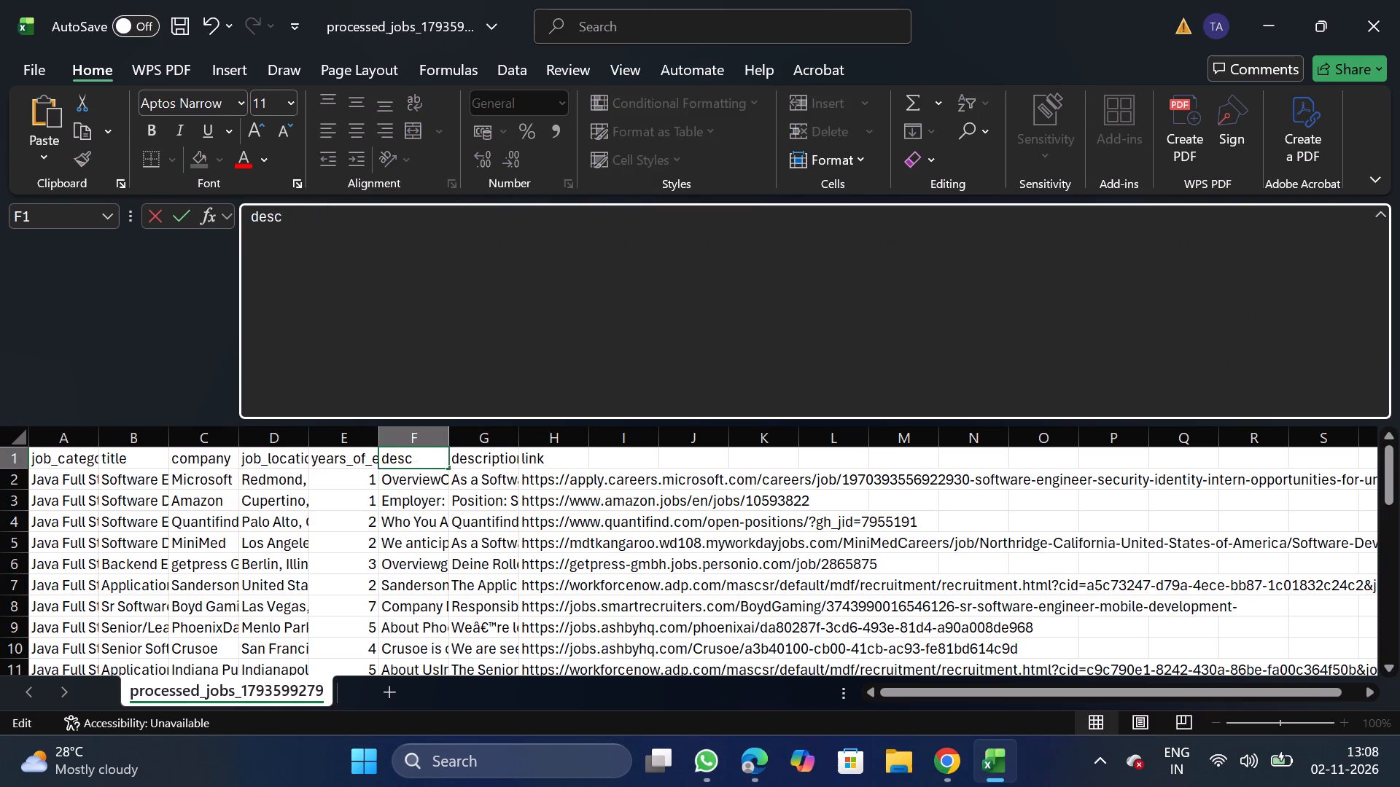
{"action": "left_click", "coordinate": [946, 767]}
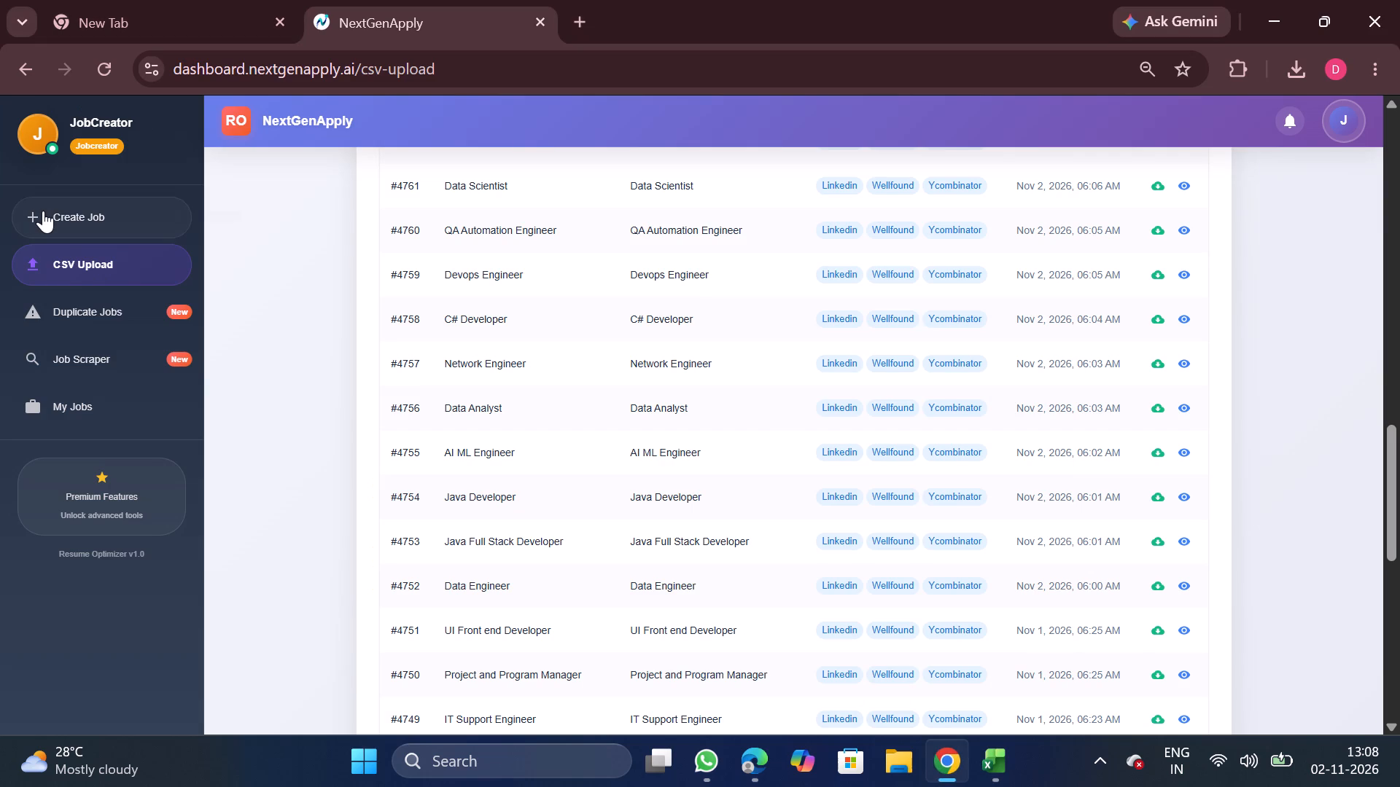
{"action": "left_click", "coordinate": [66, 208]}
{"action": "left_click", "coordinate": [708, 200]}
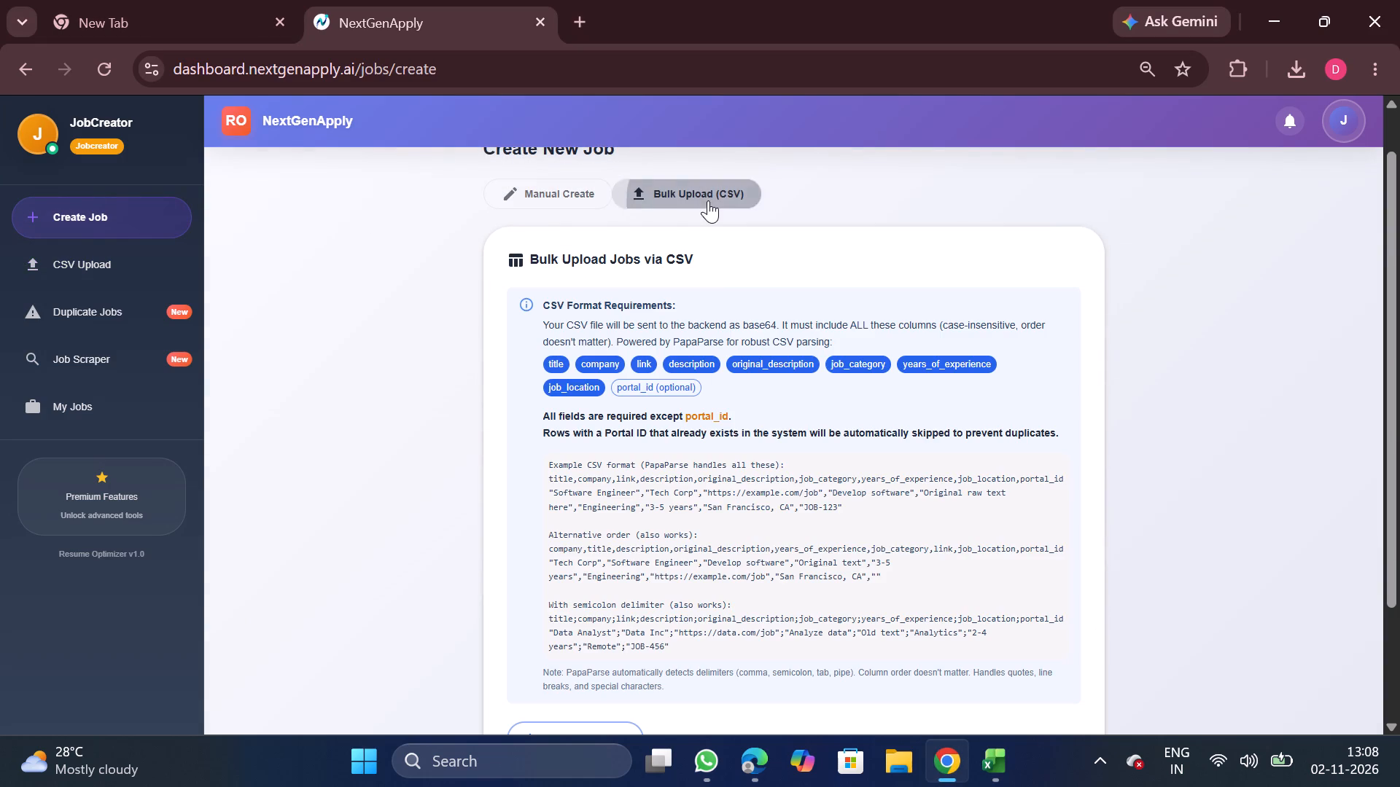
{"action": "double_click", "coordinate": [784, 367]}
{"action": "key", "text": "ctrl+c"}
{"action": "left_click", "coordinate": [997, 763]}
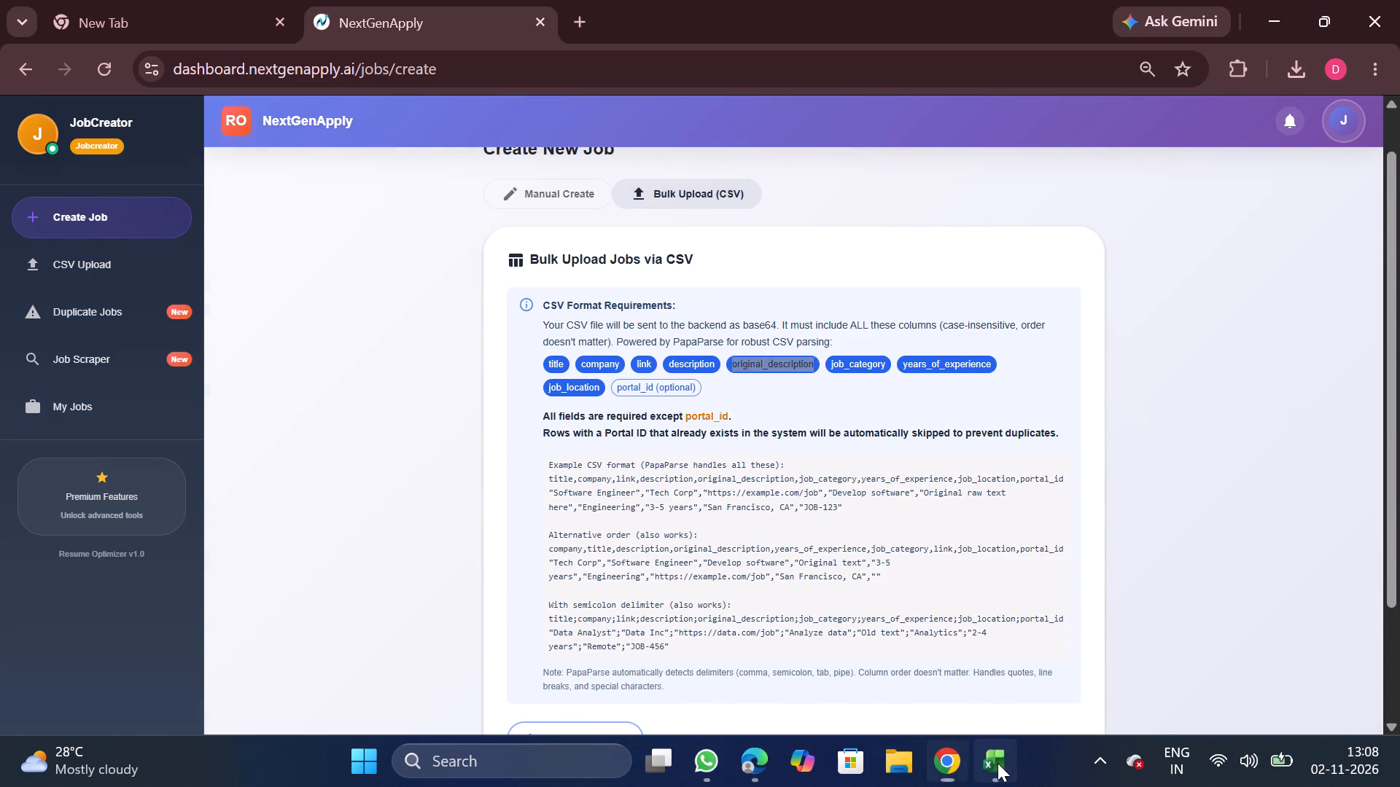
{"action": "key", "text": "ctrl+v"}
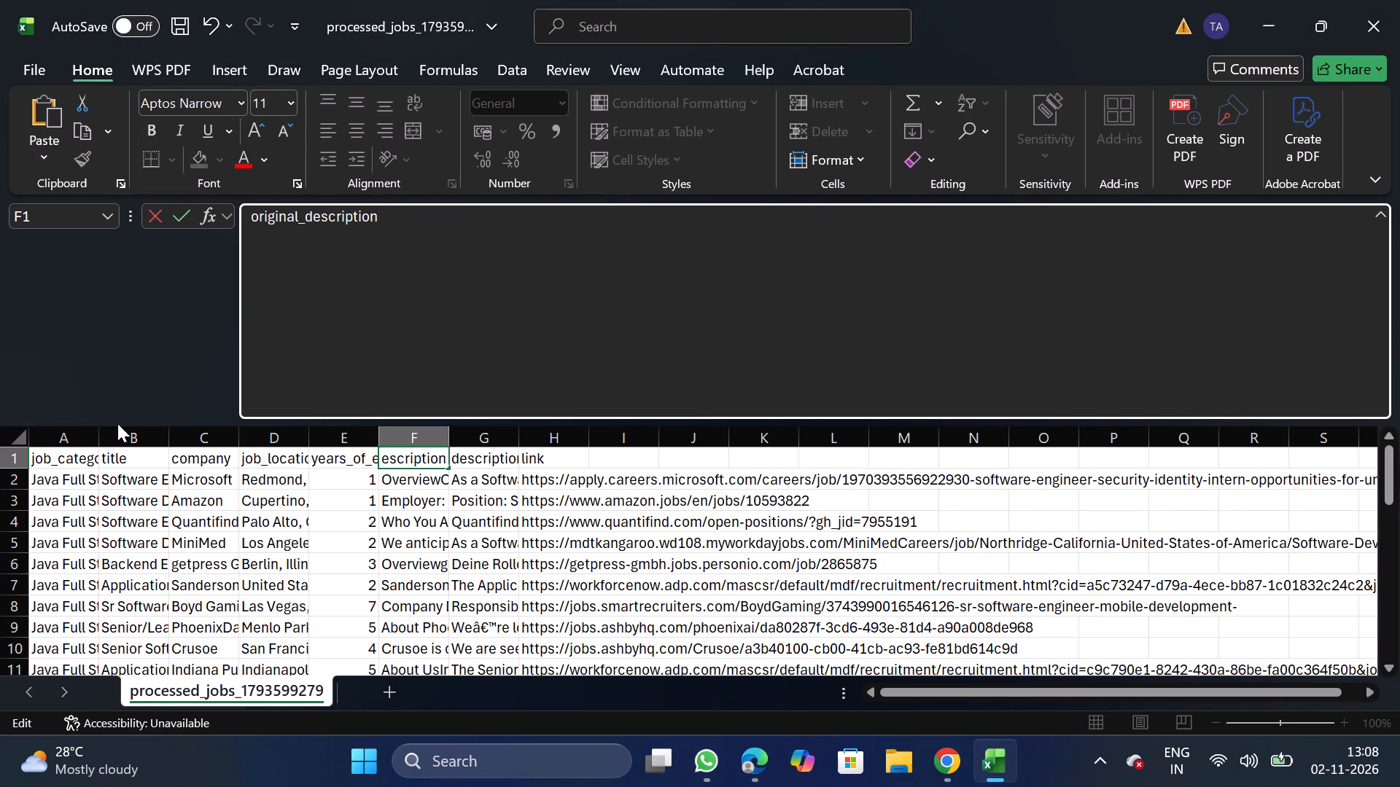
Filter the title column to only the Software Engineer: Security & Identity Intern Opportunities for University Students, Redmond title and blanks.
{"action": "left_click", "coordinate": [137, 434]}
{"action": "left_click", "coordinate": [524, 71]}
{"action": "scroll", "coordinate": [525, 76], "scroll_direction": "right", "scroll_amount": 1}
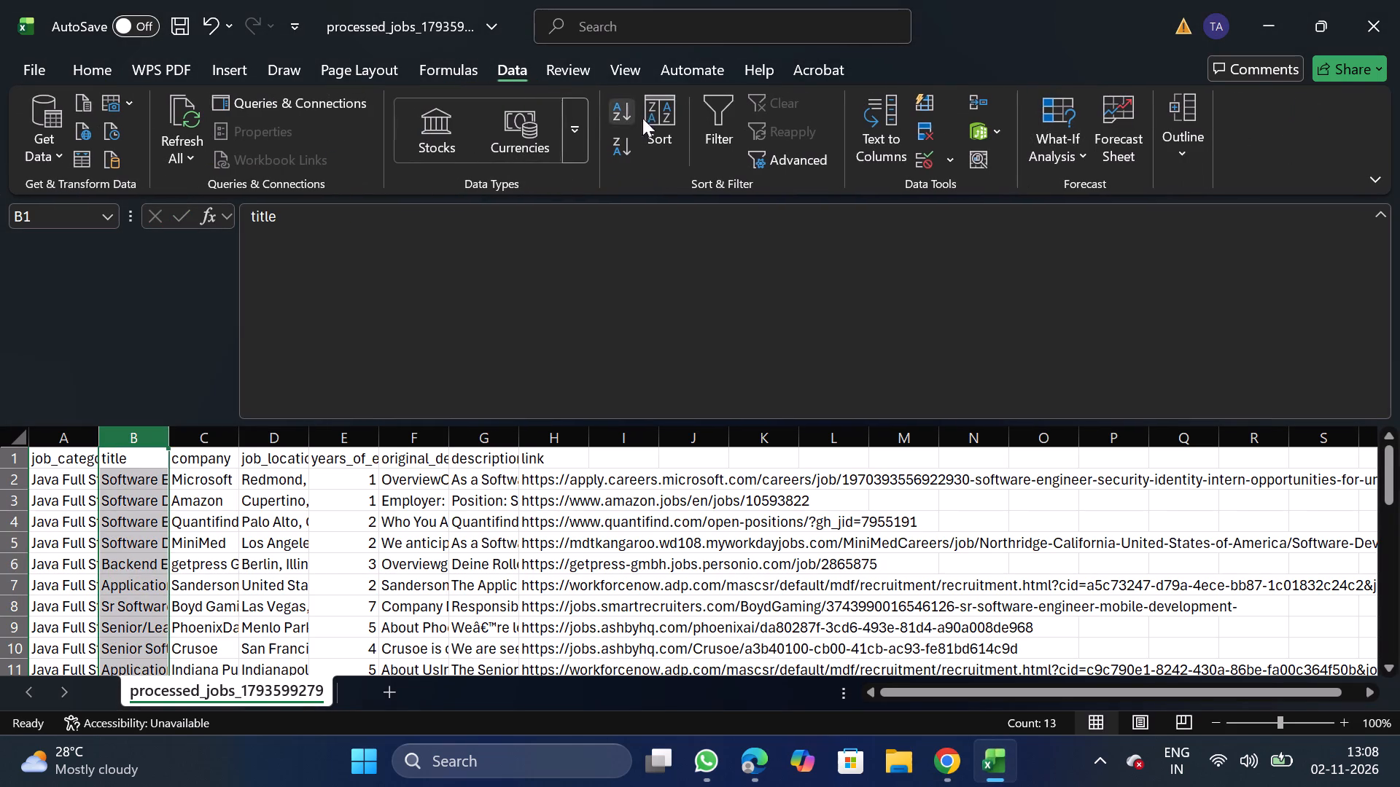
{"action": "scroll", "coordinate": [642, 118], "scroll_direction": "right", "scroll_amount": 1}
{"action": "left_click", "coordinate": [698, 128]}
{"action": "left_click", "coordinate": [161, 462]}
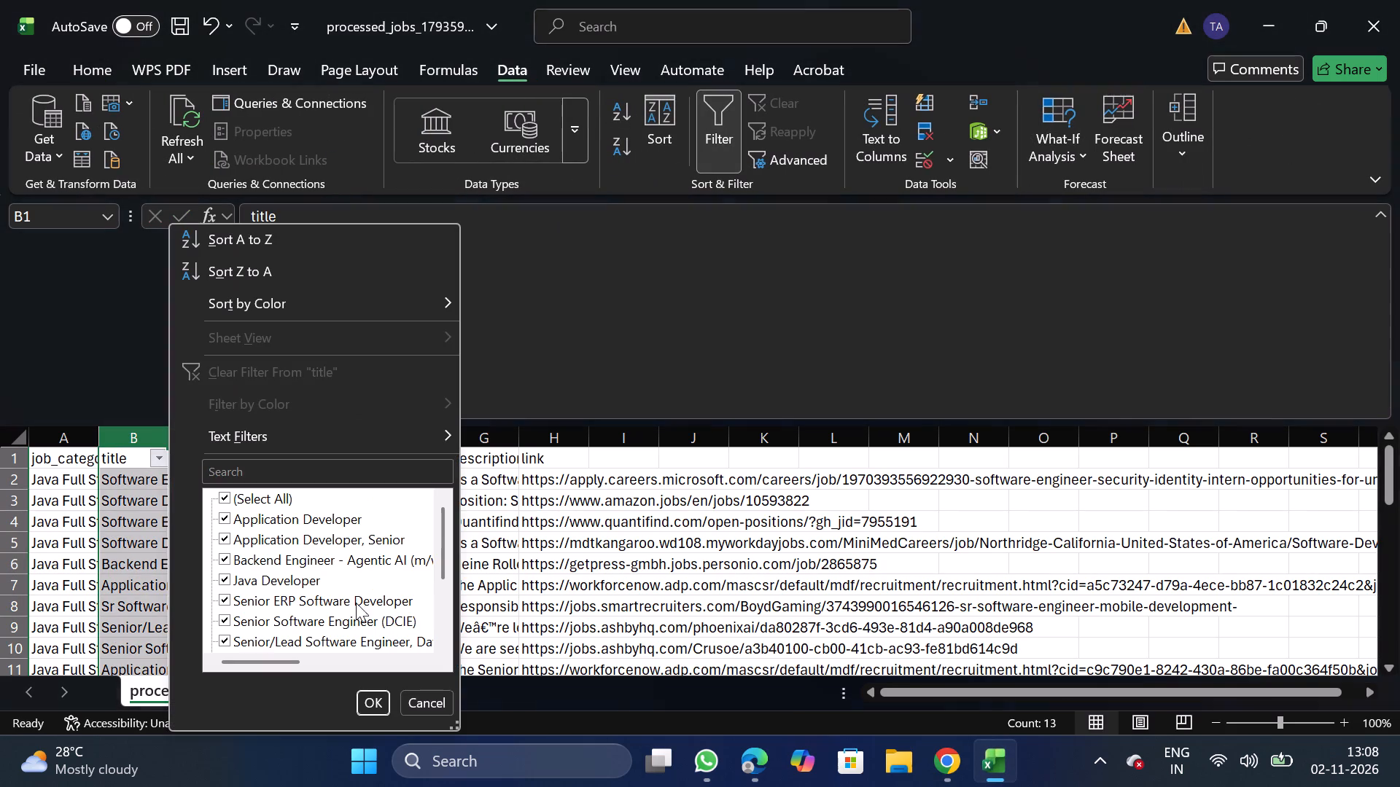
{"action": "scroll", "coordinate": [356, 603], "scroll_direction": "right", "scroll_amount": 1}
{"action": "double_click", "coordinate": [454, 731]}
{"action": "left_click_drag", "start_coordinate": [454, 731], "coordinate": [537, 764]}
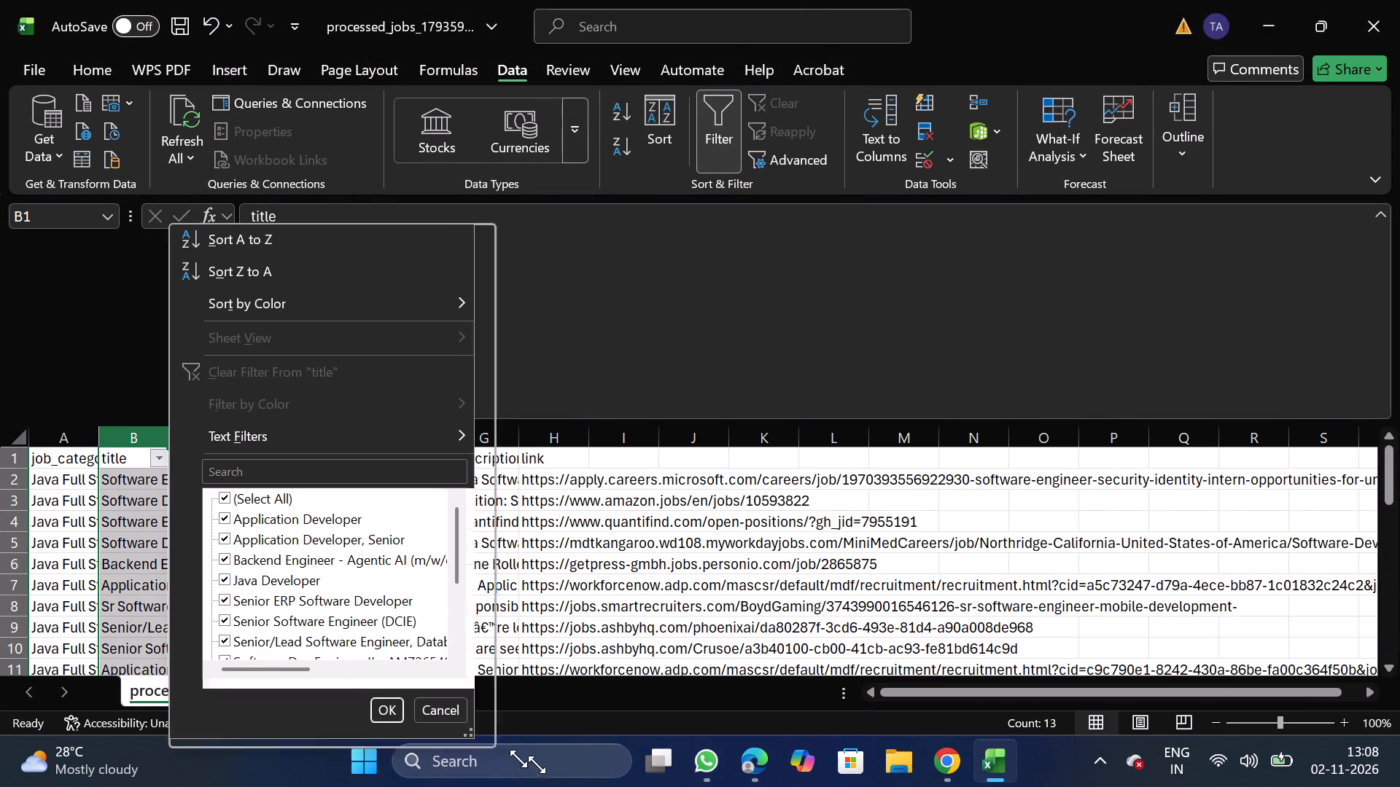
{"action": "left_click_drag", "start_coordinate": [537, 764], "coordinate": [1124, 786]}
{"action": "scroll", "coordinate": [348, 395], "scroll_direction": "left", "scroll_amount": 1}
{"action": "left_click", "coordinate": [264, 502]}
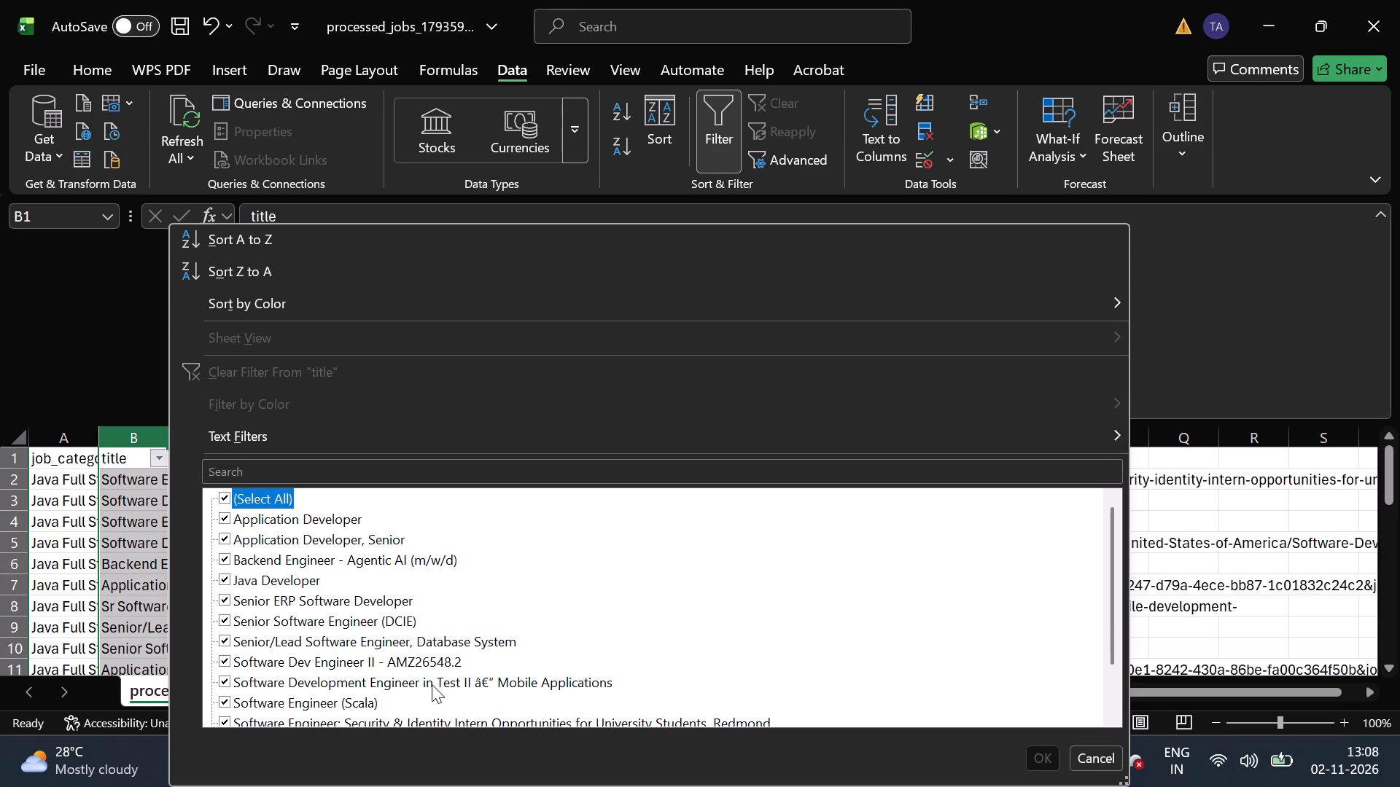
{"action": "scroll", "coordinate": [432, 684], "scroll_direction": "down", "scroll_amount": 1}
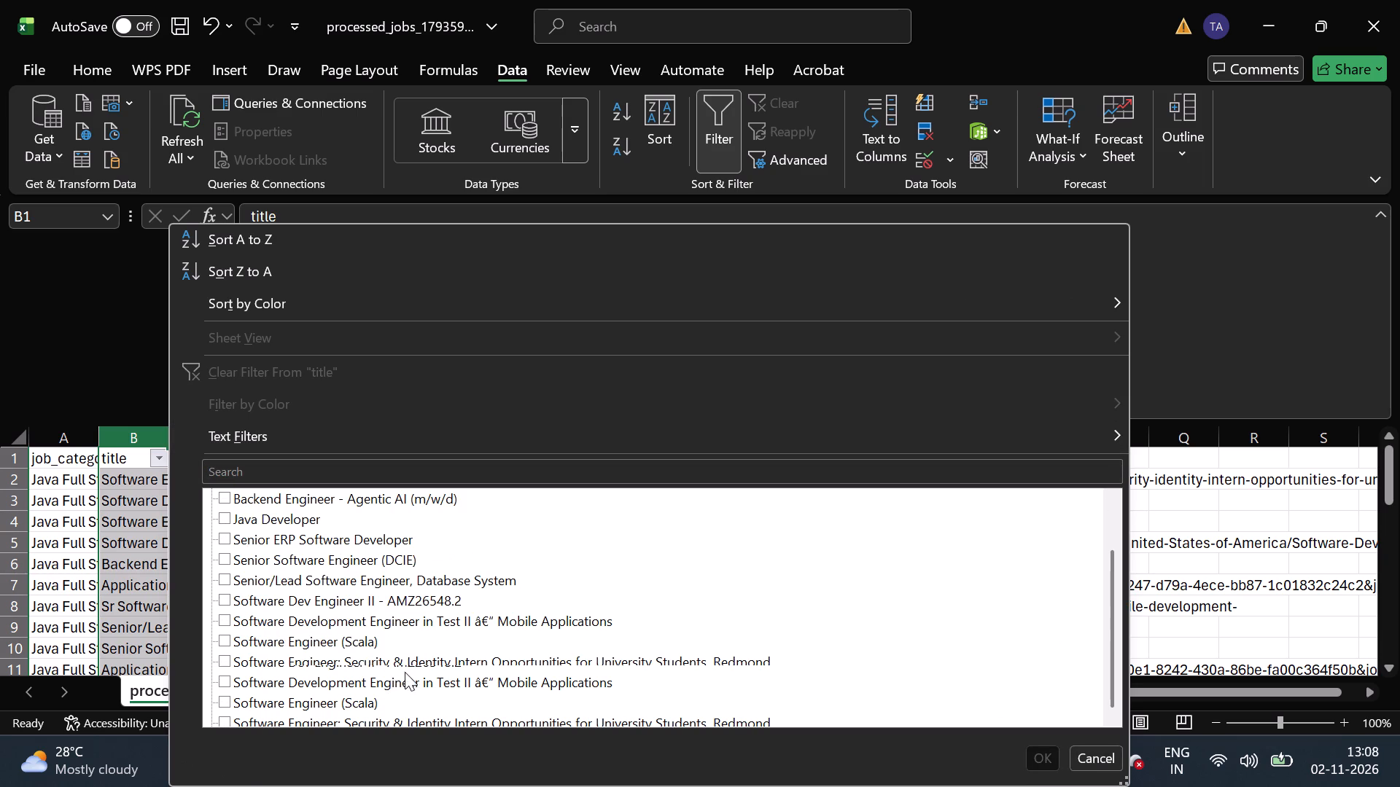
{"action": "left_click", "coordinate": [396, 665]}
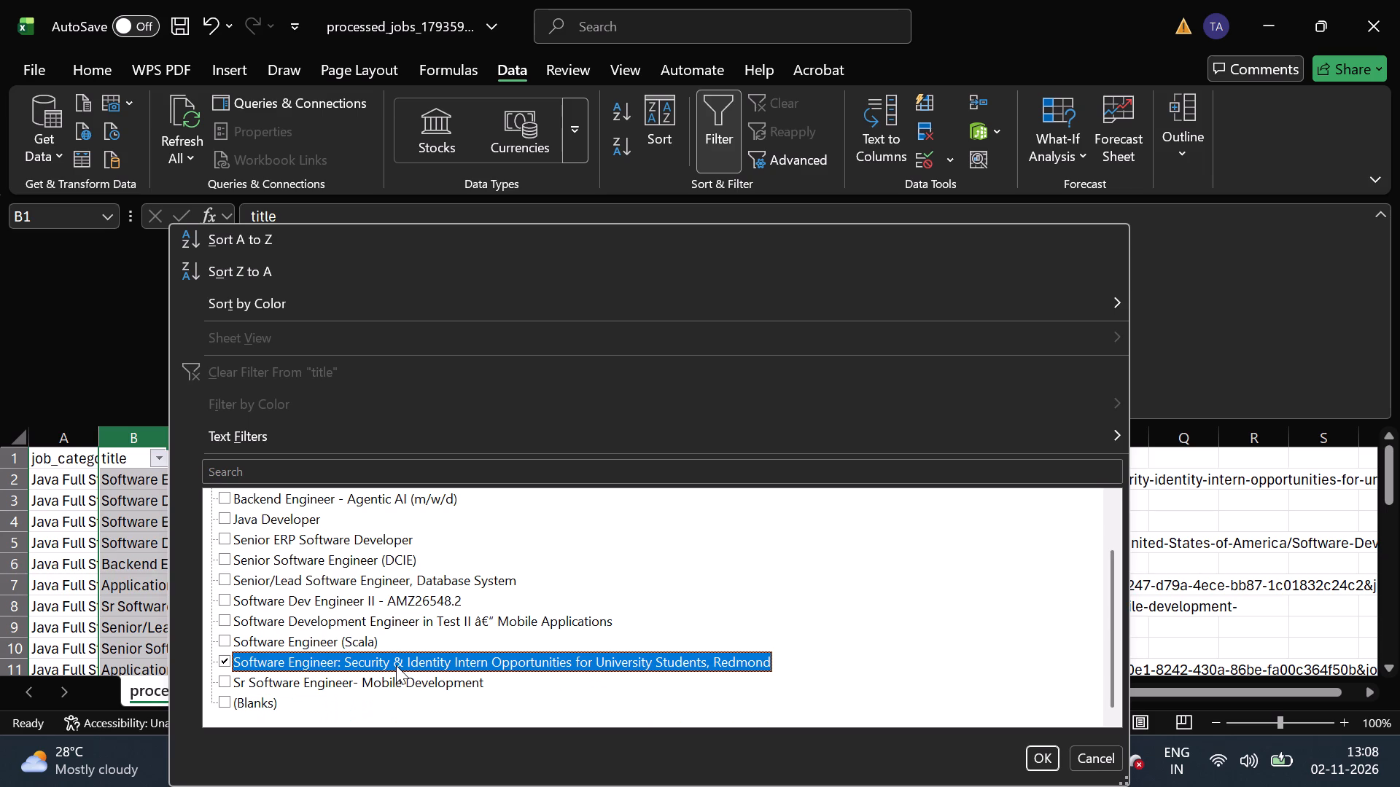
{"action": "left_click", "coordinate": [246, 708]}
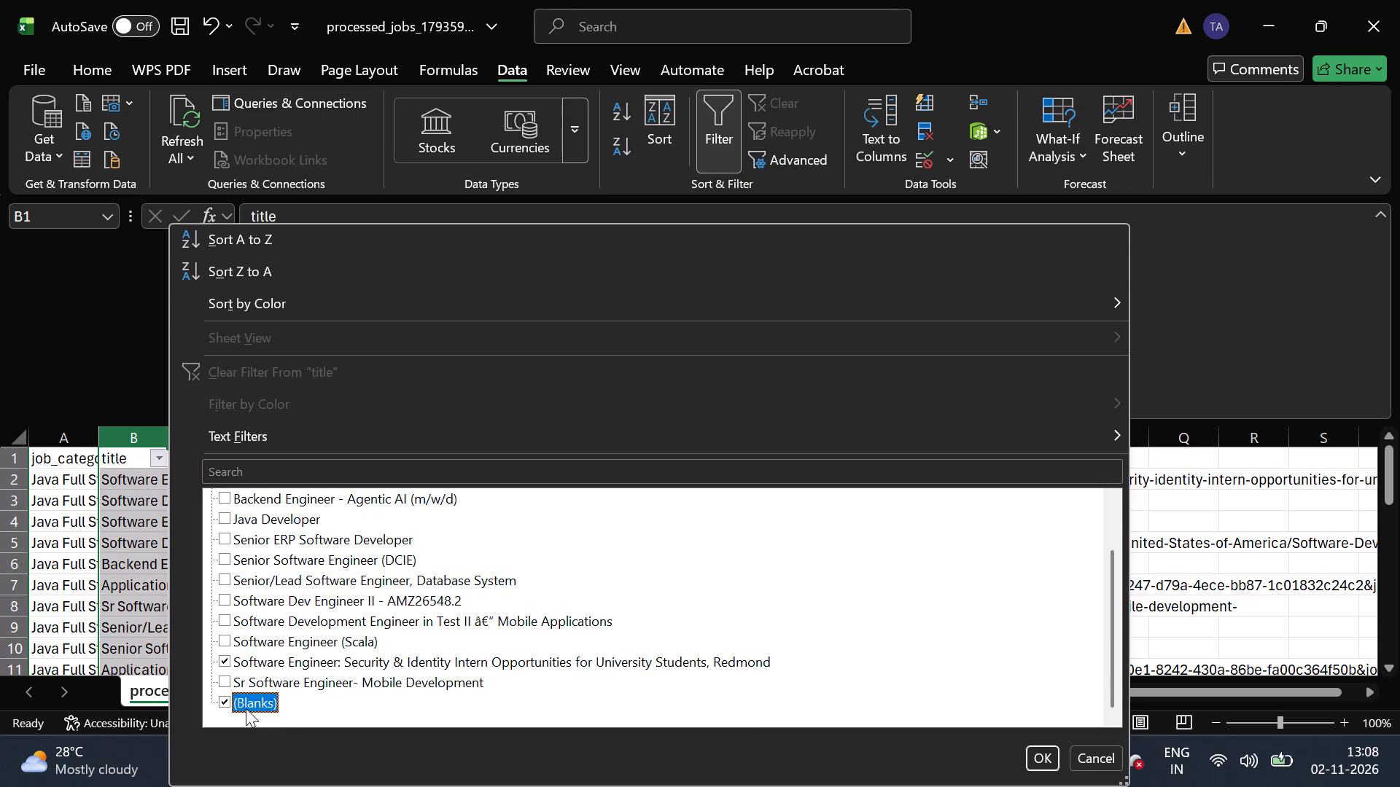
{"action": "left_click", "coordinate": [1038, 756]}
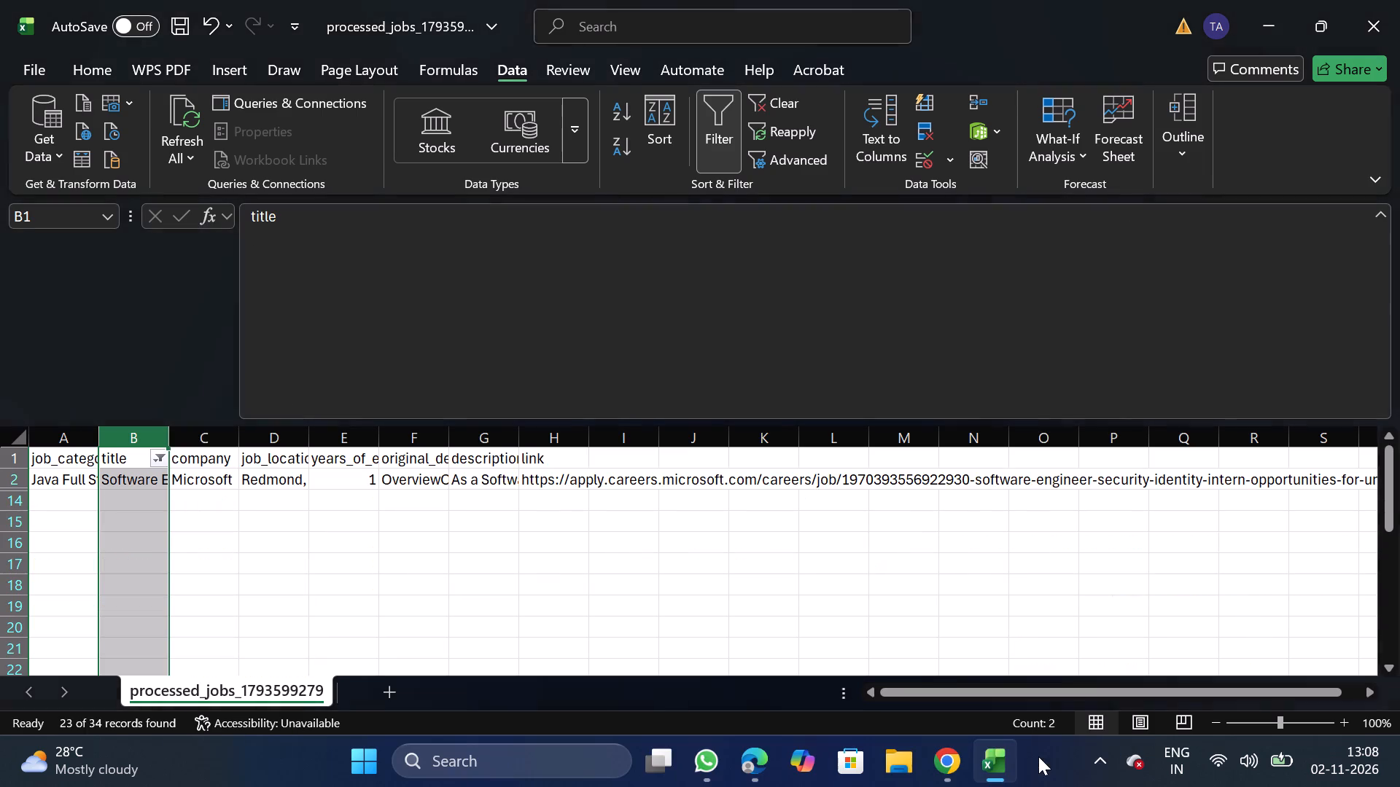
Delete the Microsoft intern job row left by the title filter and turn filtering off.
{"action": "scroll", "coordinate": [0, 498], "scroll_direction": "left", "scroll_amount": 1}
{"action": "left_click", "coordinate": [11, 481]}
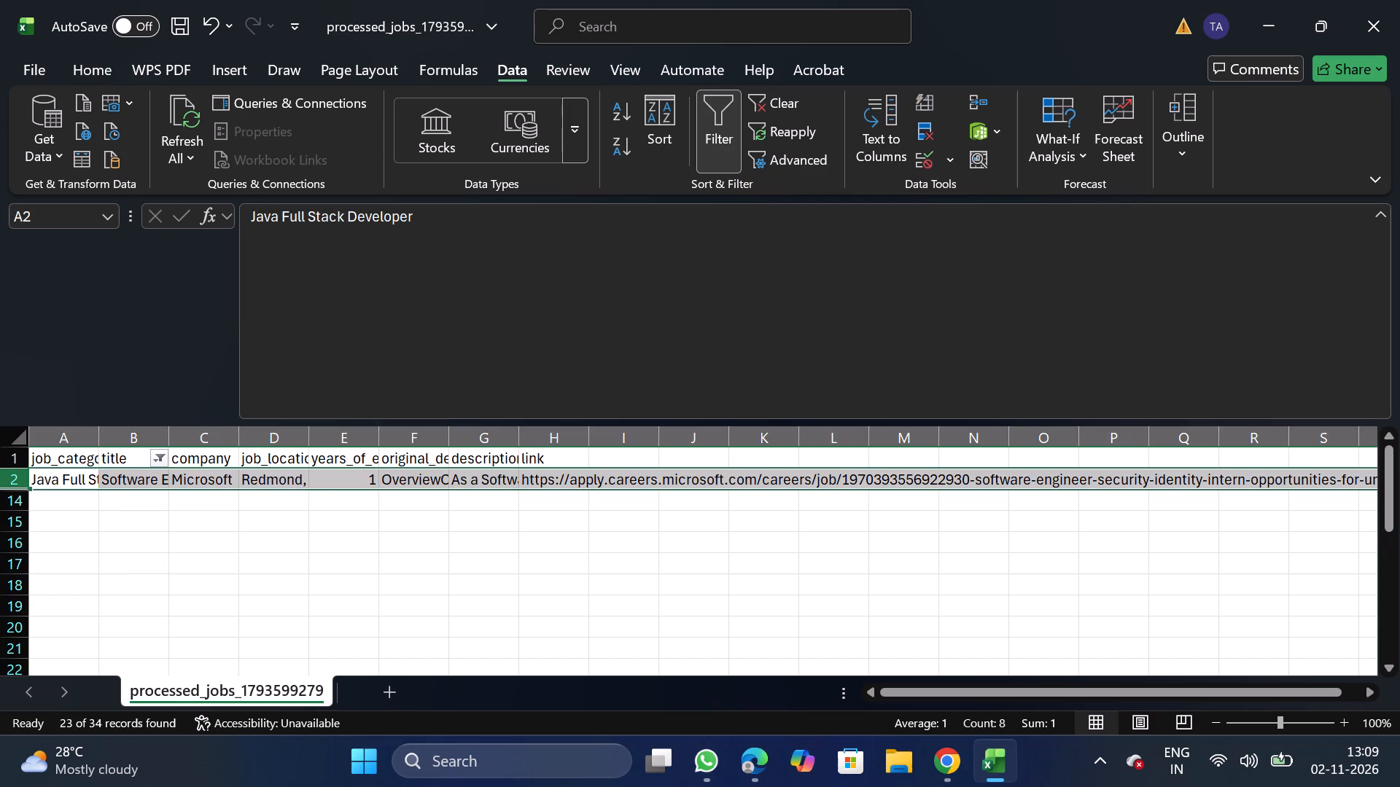
{"action": "right_click", "coordinate": [38, 482]}
{"action": "left_click", "coordinate": [150, 294]}
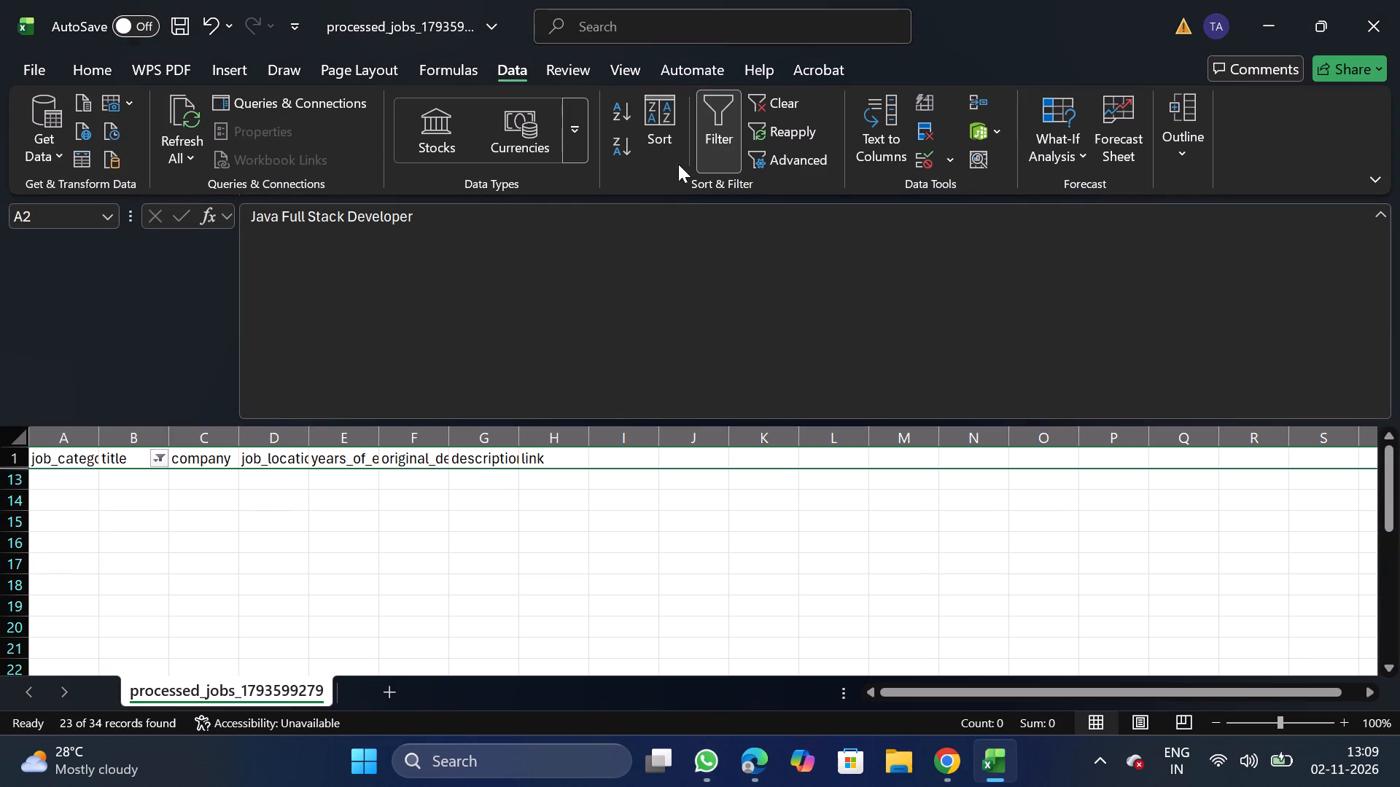
{"action": "left_click", "coordinate": [720, 144]}
Turn on filtering for the company column and search its values for the unwanted companies walmarr, dried and capital.
{"action": "left_click", "coordinate": [196, 443]}
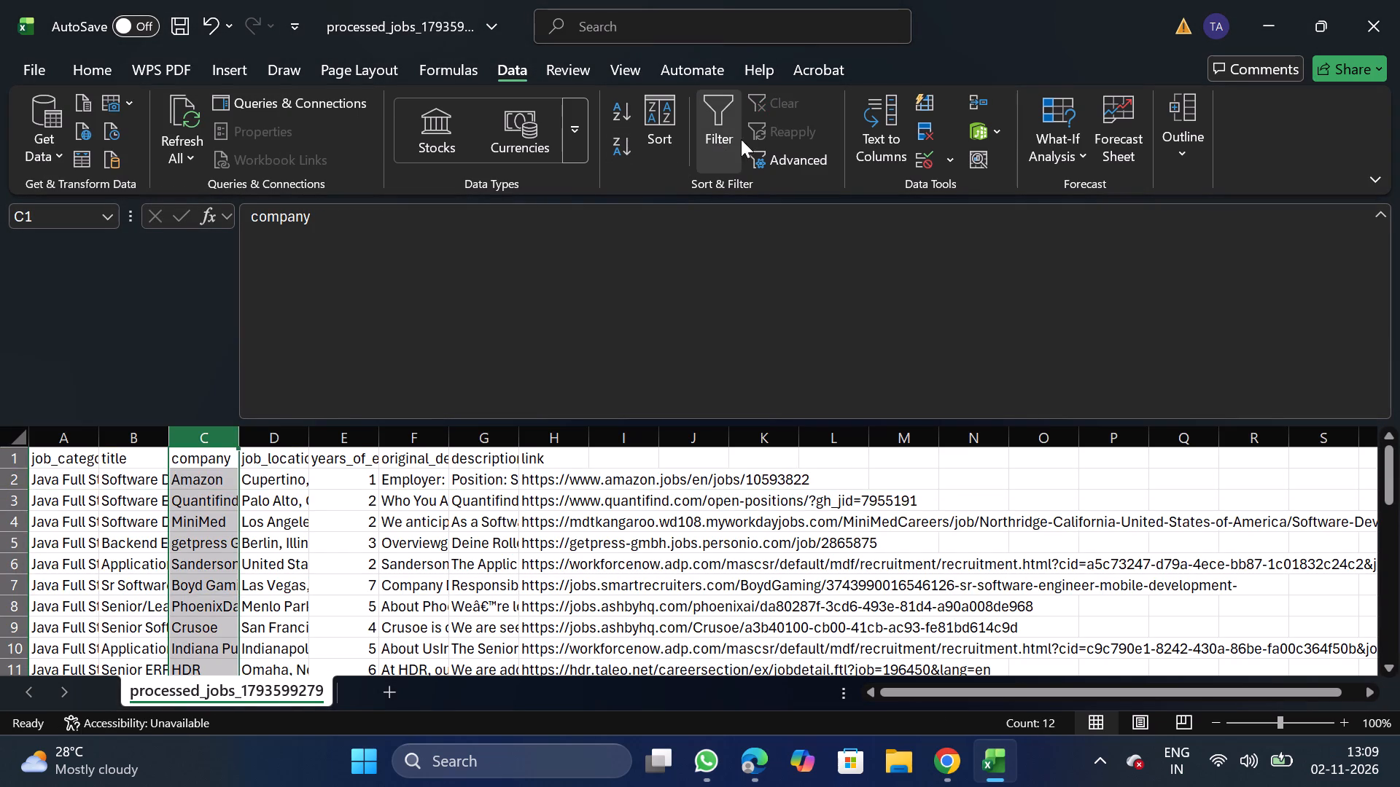
{"action": "left_click", "coordinate": [731, 120]}
{"action": "left_click", "coordinate": [233, 458]}
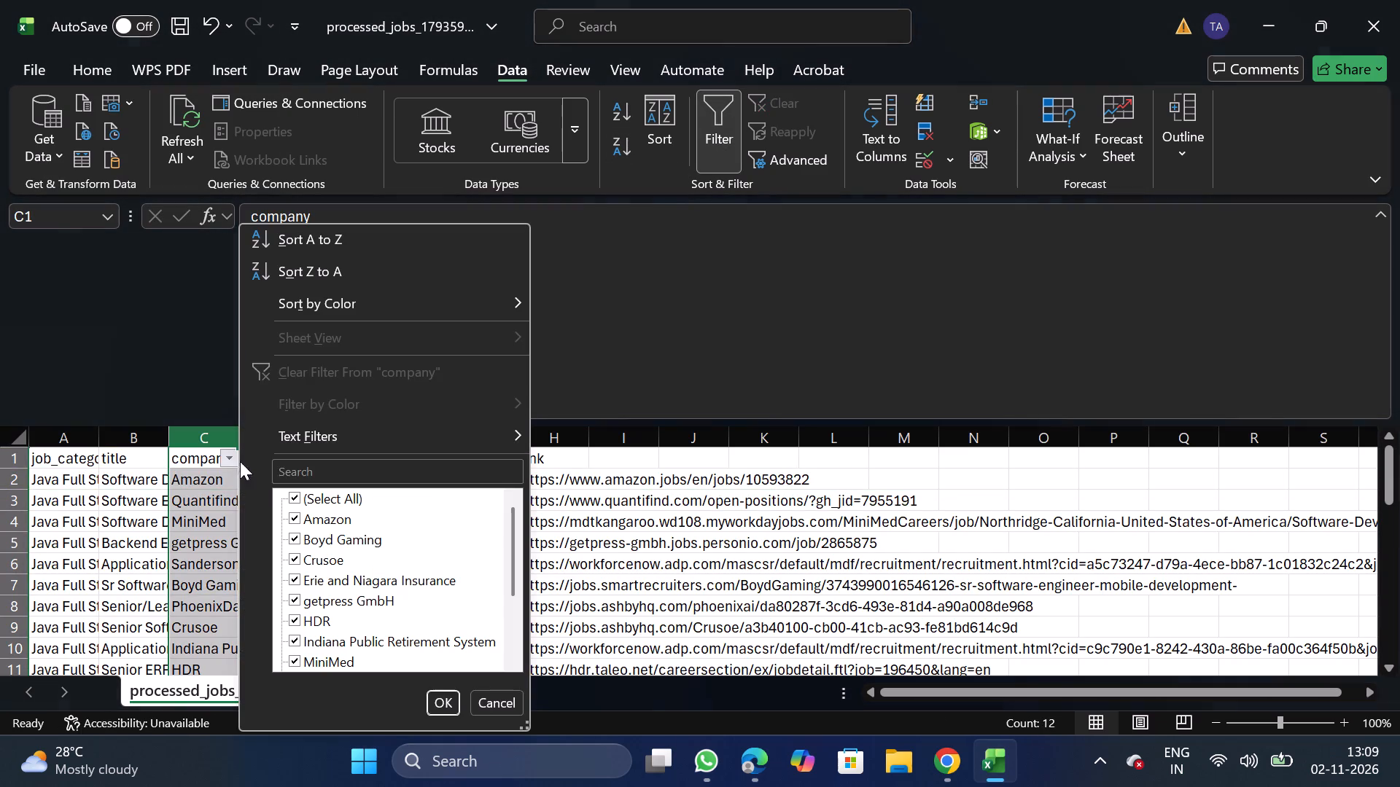
{"action": "left_click", "coordinate": [306, 474]}
{"action": "type", "text": "walmarr"}
{"action": "key", "text": "BackSpace"}
{"action": "key", "text": "BackSpace"}
{"action": "key", "text": "BackSpace"}
{"action": "key", "text": "BackSpace"}
{"action": "key", "text": "BackSpace"}
{"action": "key", "text": "BackSpace"}
{"action": "key", "text": "BackSpace"}
{"action": "key", "text": "BackSpace"}
{"action": "key", "text": "BackSpace"}
{"action": "key", "text": "BackSpace"}
{"action": "key", "text": "BackSpace"}
{"action": "key", "text": "BackSpace"}
{"action": "key", "text": "BackSpace"}
{"action": "key", "text": "BackSpace"}
{"action": "key", "text": "BackSpace"}
{"action": "key", "text": "BackSpace"}
{"action": "key", "text": "BackSpace"}
{"action": "key", "text": "BackSpace"}
{"action": "type", "text": "dried"}
{"action": "key", "text": "BackSpace"}
{"action": "key", "text": "BackSpace"}
{"action": "key", "text": "BackSpace"}
{"action": "key", "text": "BackSpace"}
{"action": "key", "text": "BackSpace"}
{"action": "key", "text": "BackSpace"}
{"action": "key", "text": "BackSpace"}
{"action": "key", "text": "BackSpace"}
{"action": "key", "text": "BackSpace"}
{"action": "key", "text": "BackSpace"}
{"action": "key", "text": "BackSpace"}
{"action": "key", "text": "BackSpace"}
{"action": "key", "text": "BackSpace"}
{"action": "key", "text": "BackSpace"}
{"action": "key", "text": "BackSpace"}
{"action": "key", "text": "BackSpace"}
{"action": "type", "text": "capital"}
{"action": "key", "text": "BackSpace"}
{"action": "key", "text": "BackSpace"}
{"action": "key", "text": "BackSpace"}
{"action": "key", "text": "BackSpace"}
{"action": "key", "text": "BackSpace"}
{"action": "key", "text": "BackSpace"}
{"action": "key", "text": "BackSpace"}
{"action": "key", "text": "BackSpace"}
{"action": "key", "text": "BackSpace"}
{"action": "key", "text": "BackSpace"}
{"action": "key", "text": "BackSpace"}
{"action": "key", "text": "BackSpace"}
{"action": "key", "text": "BackSpace"}
{"action": "key", "text": "BackSpace"}
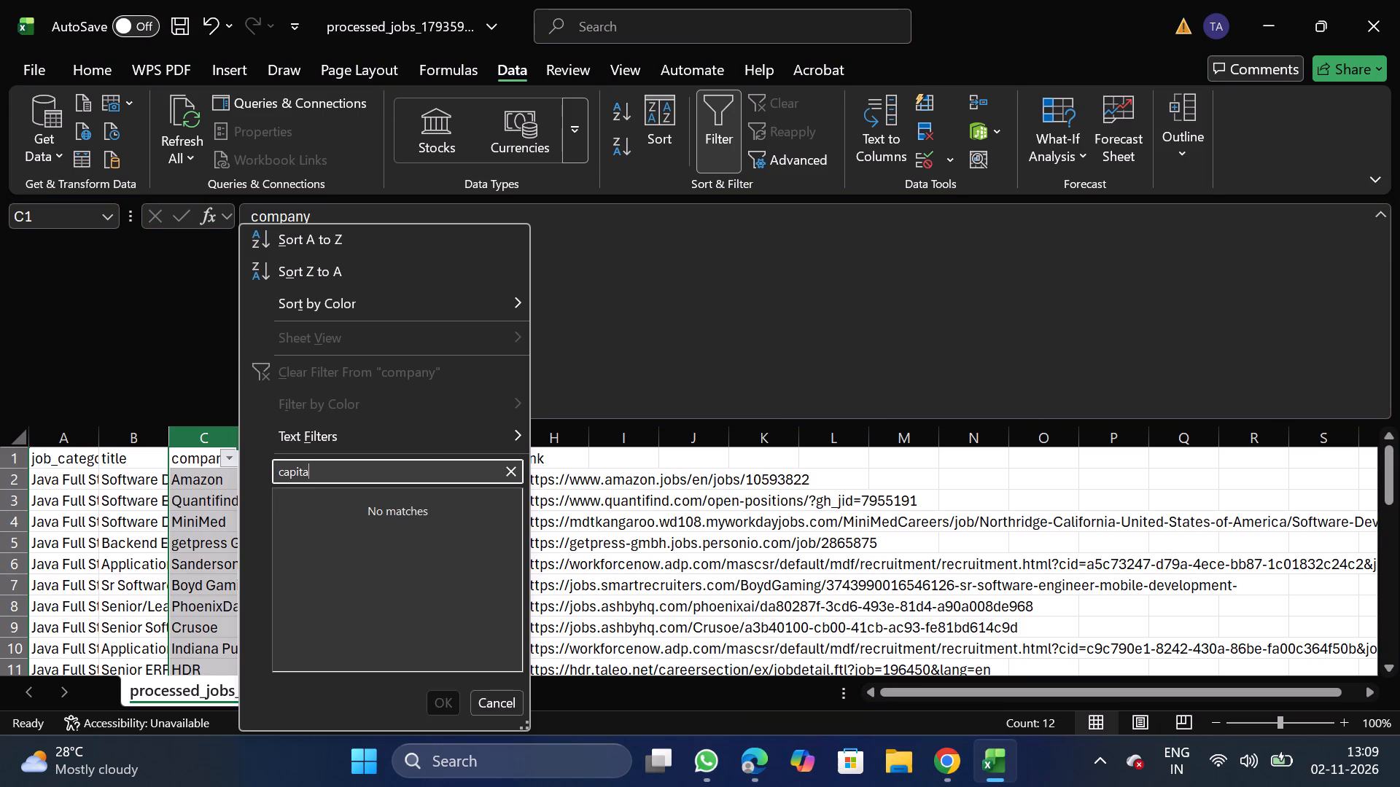
Search the company filter for unde, hun, skim, ape and in landem, then close it and turn filtering off.
{"action": "type", "text": "unde"}
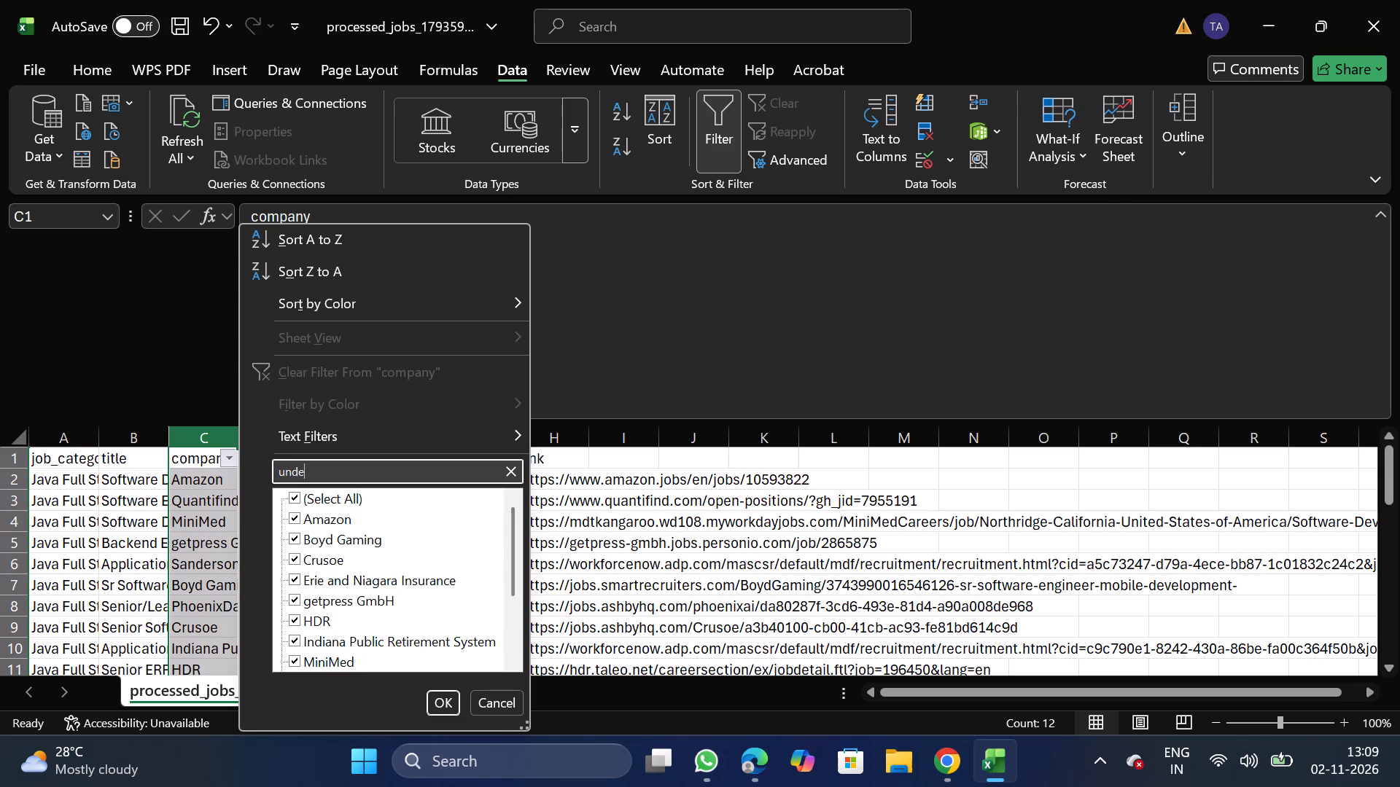
{"action": "key", "text": "BackSpace"}
{"action": "key", "text": "BackSpace"}
{"action": "key", "text": "BackSpace"}
{"action": "key", "text": "BackSpace"}
{"action": "key", "text": "BackSpace"}
{"action": "key", "text": "BackSpace"}
{"action": "key", "text": "BackSpace"}
{"action": "key", "text": "BackSpace"}
{"action": "key", "text": "BackSpace"}
{"action": "key", "text": "BackSpace"}
{"action": "key", "text": "BackSpace"}
{"action": "key", "text": "BackSpace"}
{"action": "key", "text": "BackSpace"}
{"action": "key", "text": "BackSpace"}
{"action": "type", "text": "hun"}
{"action": "key", "text": "BackSpace"}
{"action": "key", "text": "BackSpace"}
{"action": "key", "text": "BackSpace"}
{"action": "key", "text": "BackSpace"}
{"action": "key", "text": "BackSpace"}
{"action": "key", "text": "BackSpace"}
{"action": "key", "text": "BackSpace"}
{"action": "key", "text": "BackSpace"}
{"action": "key", "text": "BackSpace"}
{"action": "key", "text": "BackSpace"}
{"action": "key", "text": "BackSpace"}
{"action": "key", "text": "BackSpace"}
{"action": "key", "text": "BackSpace"}
{"action": "key", "text": "BackSpace"}
{"action": "key", "text": "BackSpace"}
{"action": "key", "text": "BackSpace"}
{"action": "type", "text": "skim"}
{"action": "key", "text": "BackSpace"}
{"action": "key", "text": "BackSpace"}
{"action": "key", "text": "BackSpace"}
{"action": "key", "text": "BackSpace"}
{"action": "key", "text": "BackSpace"}
{"action": "key", "text": "BackSpace"}
{"action": "key", "text": "BackSpace"}
{"action": "key", "text": "BackSpace"}
{"action": "key", "text": "BackSpace"}
{"action": "key", "text": "BackSpace"}
{"action": "key", "text": "BackSpace"}
{"action": "key", "text": "BackSpace"}
{"action": "key", "text": "BackSpace"}
{"action": "key", "text": "BackSpace"}
{"action": "key", "text": "BackSpace"}
{"action": "key", "text": "BackSpace"}
{"action": "key", "text": "BackSpace"}
{"action": "type", "text": "ape"}
{"action": "key", "text": "BackSpace"}
{"action": "key", "text": "BackSpace"}
{"action": "key", "text": "BackSpace"}
{"action": "key", "text": "BackSpace"}
{"action": "key", "text": "BackSpace"}
{"action": "key", "text": "BackSpace"}
{"action": "key", "text": "BackSpace"}
{"action": "key", "text": "BackSpace"}
{"action": "key", "text": "BackSpace"}
{"action": "key", "text": "BackSpace"}
{"action": "key", "text": "BackSpace"}
{"action": "type", "text": "in landem"}
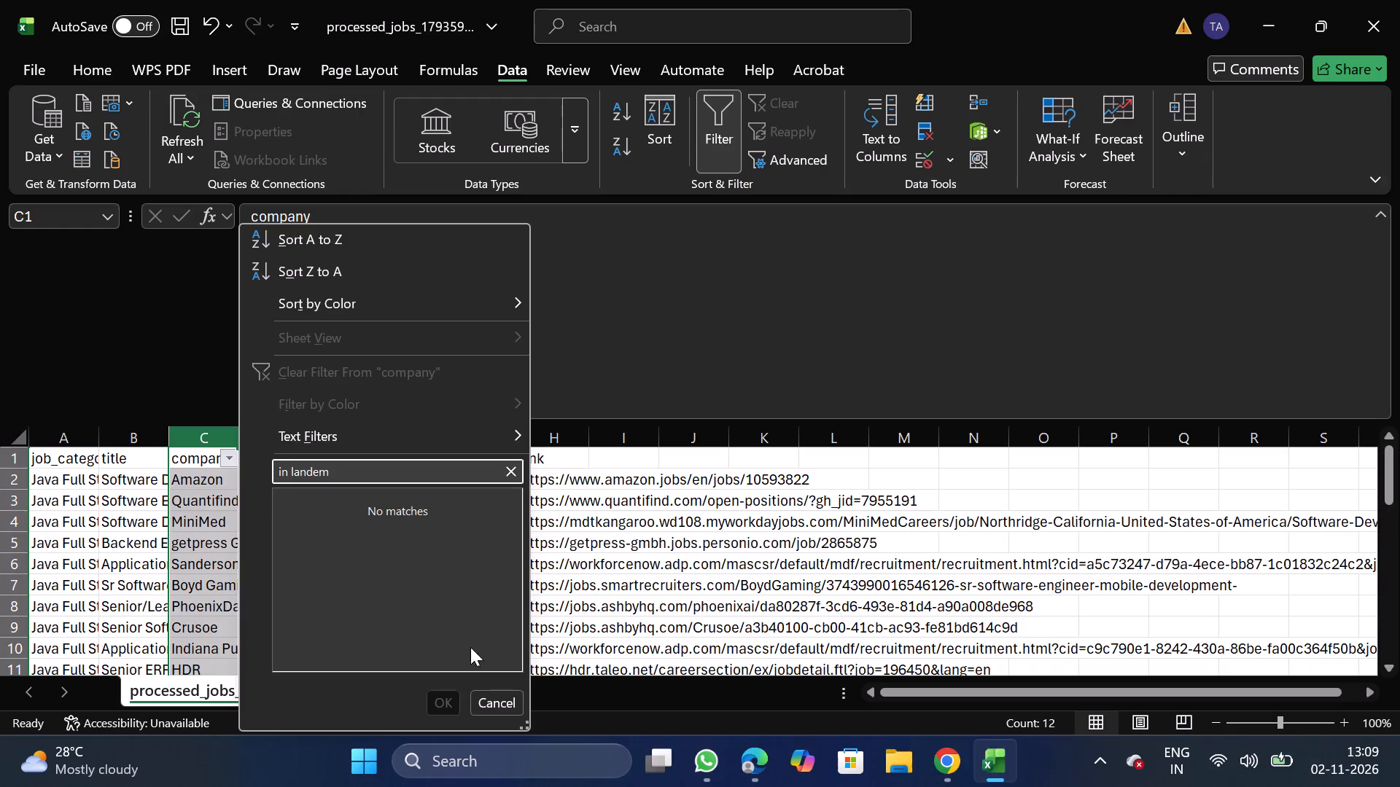
{"action": "left_click", "coordinate": [494, 701]}
{"action": "left_click", "coordinate": [726, 136]}
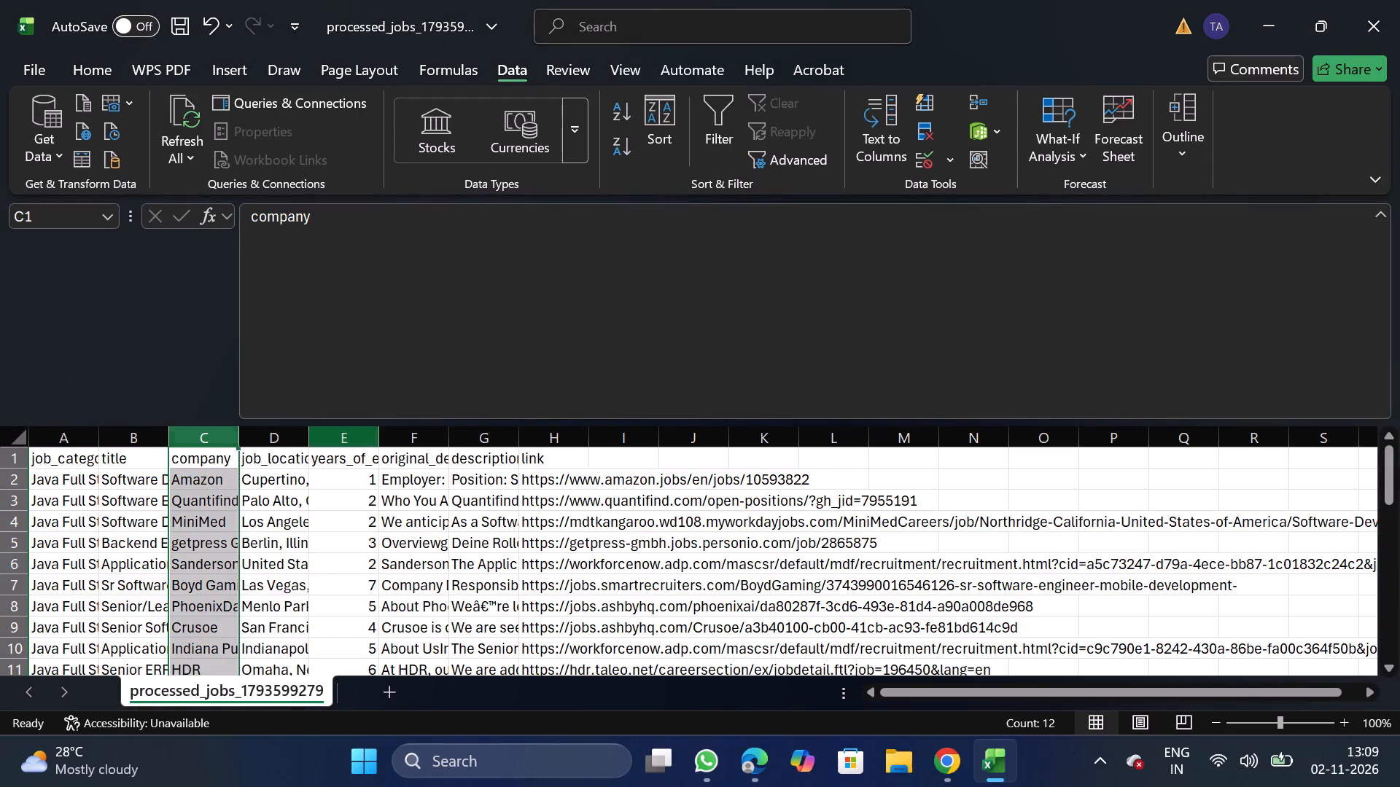
Save the file as the comma-delimited CSV Java_11_02 in the Daily Scraping jobs folder under Documents.
{"action": "left_click", "coordinate": [34, 74]}
{"action": "double_click", "coordinate": [78, 365]}
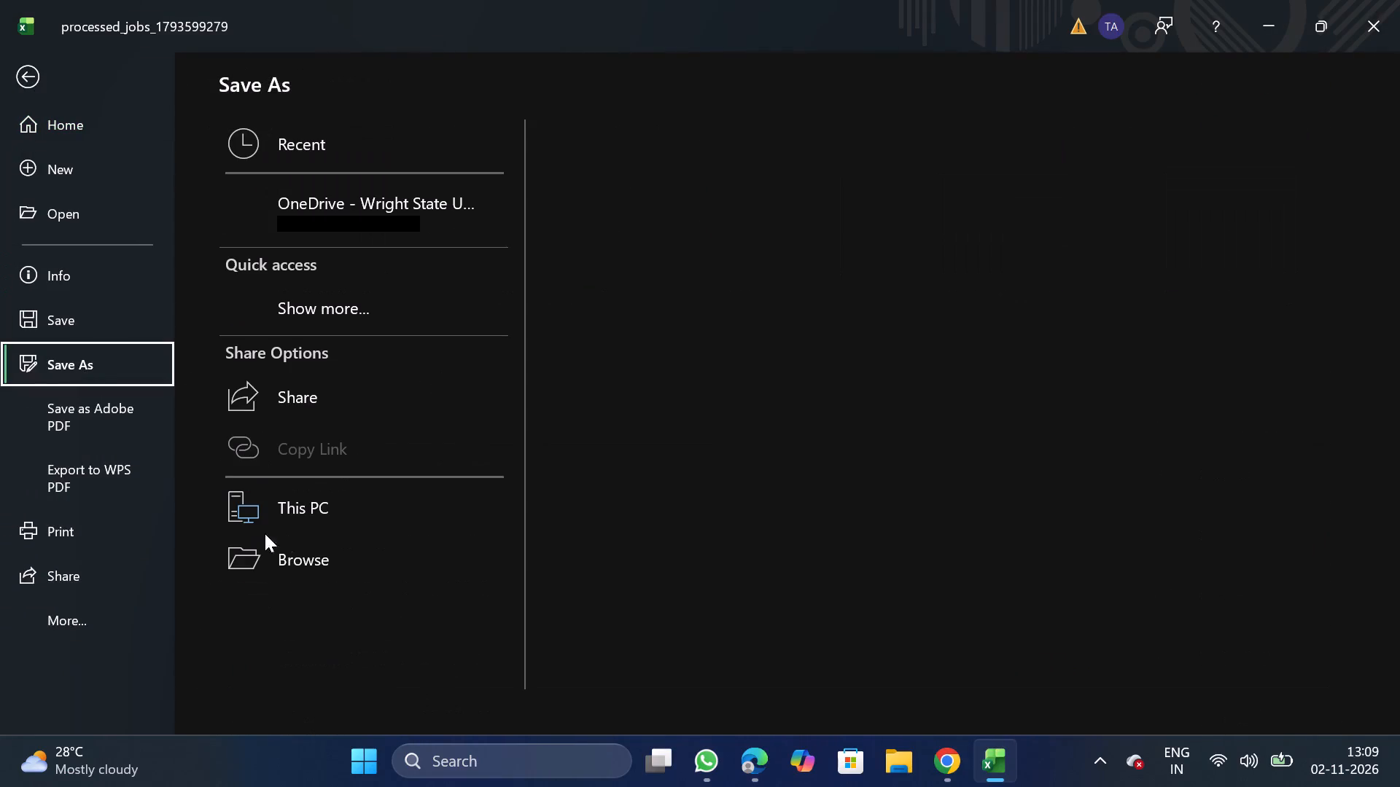
{"action": "triple_click", "coordinate": [322, 587]}
{"action": "left_click_drag", "start_coordinate": [322, 587], "coordinate": [316, 619]}
{"action": "triple_click", "coordinate": [316, 619]}
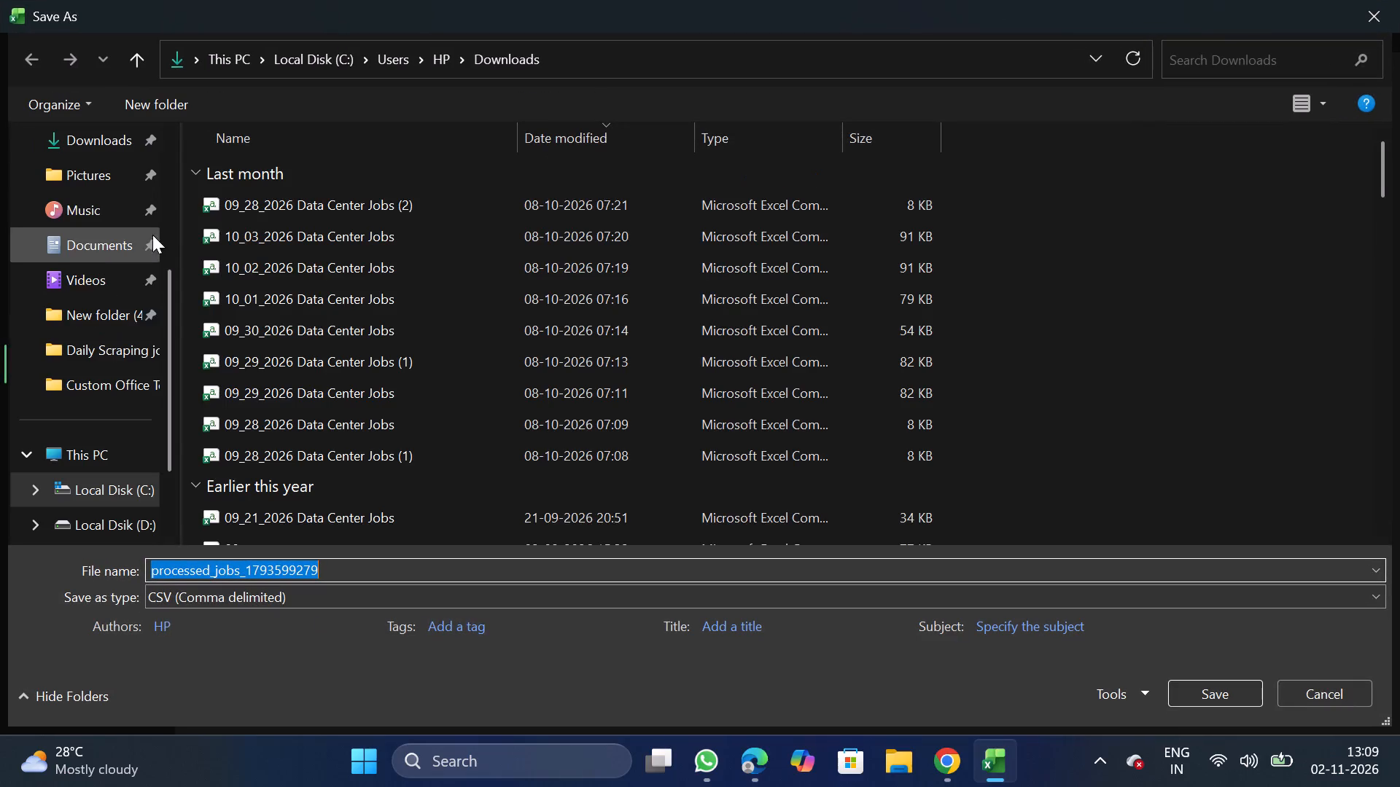
{"action": "double_click", "coordinate": [104, 248]}
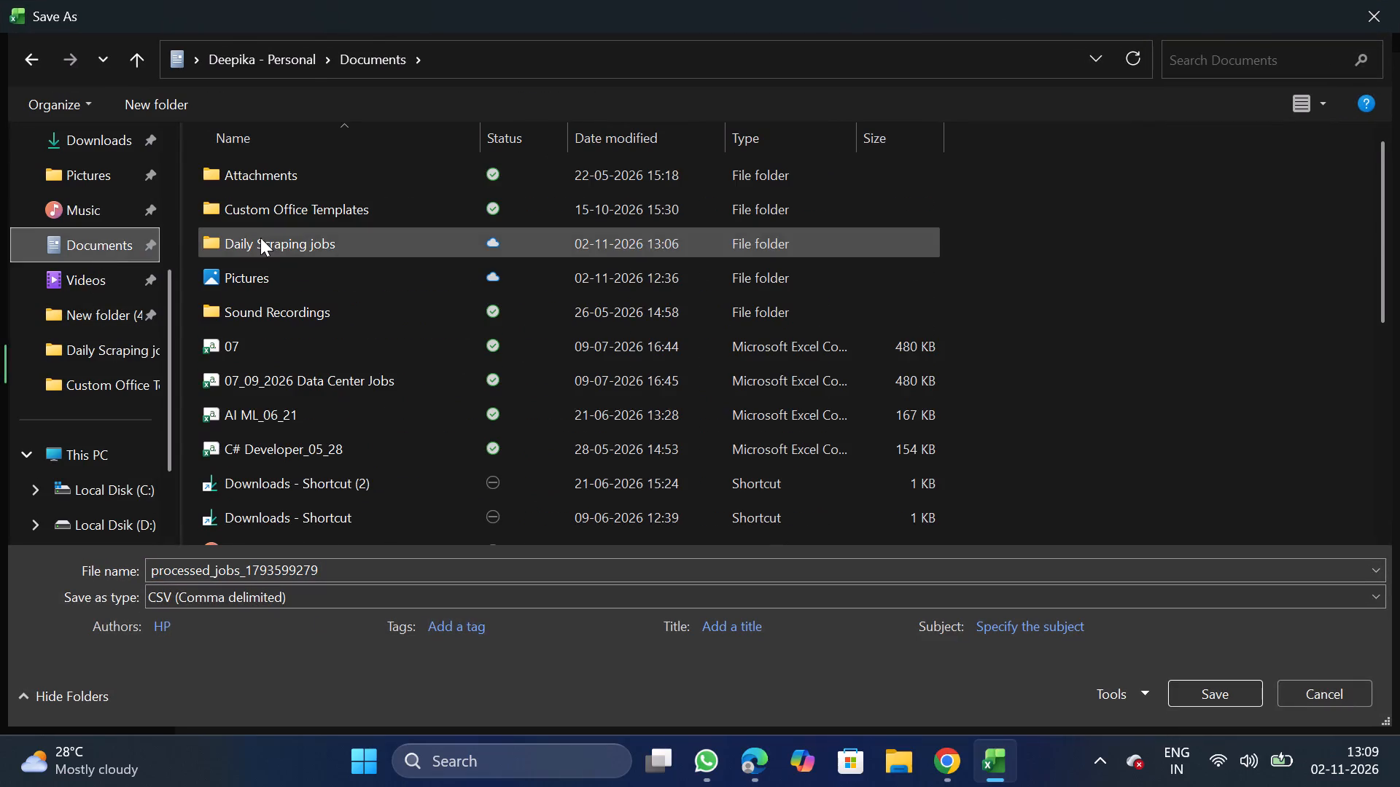
{"action": "double_click", "coordinate": [260, 238]}
{"action": "left_click", "coordinate": [364, 572]}
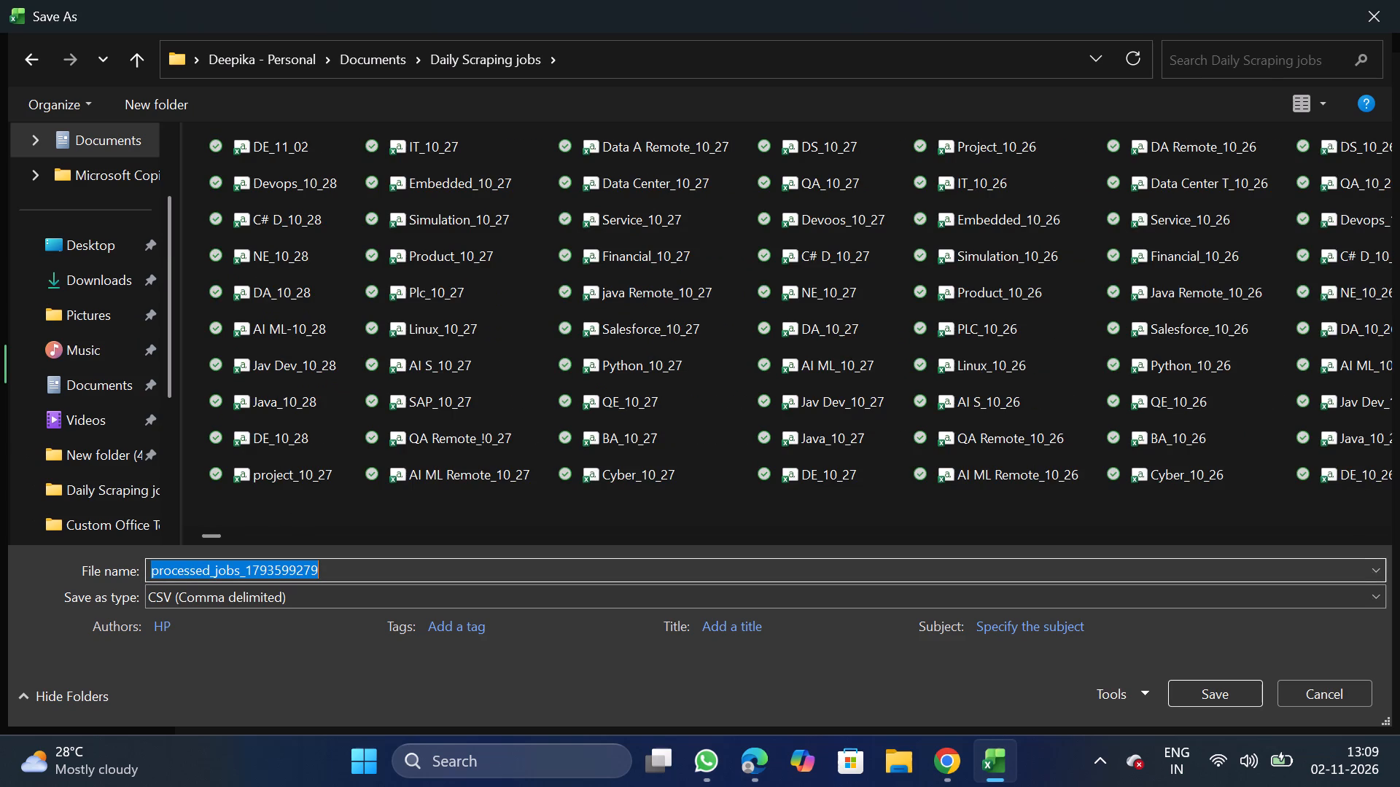
{"action": "key", "text": "BackSpace"}
{"action": "key", "text": "j"}
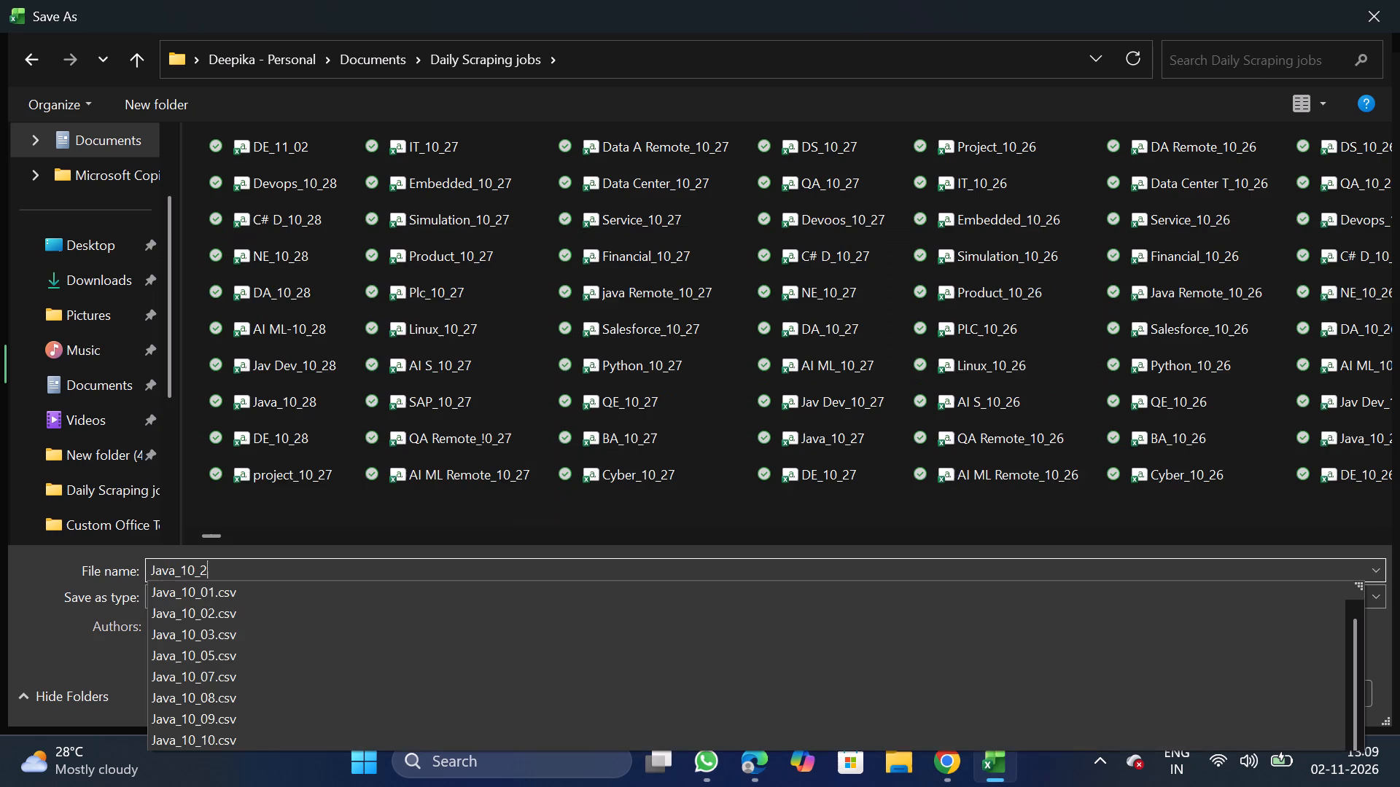
{"action": "key", "text": "BackSpace"}
{"action": "key", "text": "BackSpace"}
{"action": "key", "text": "BackSpace"}
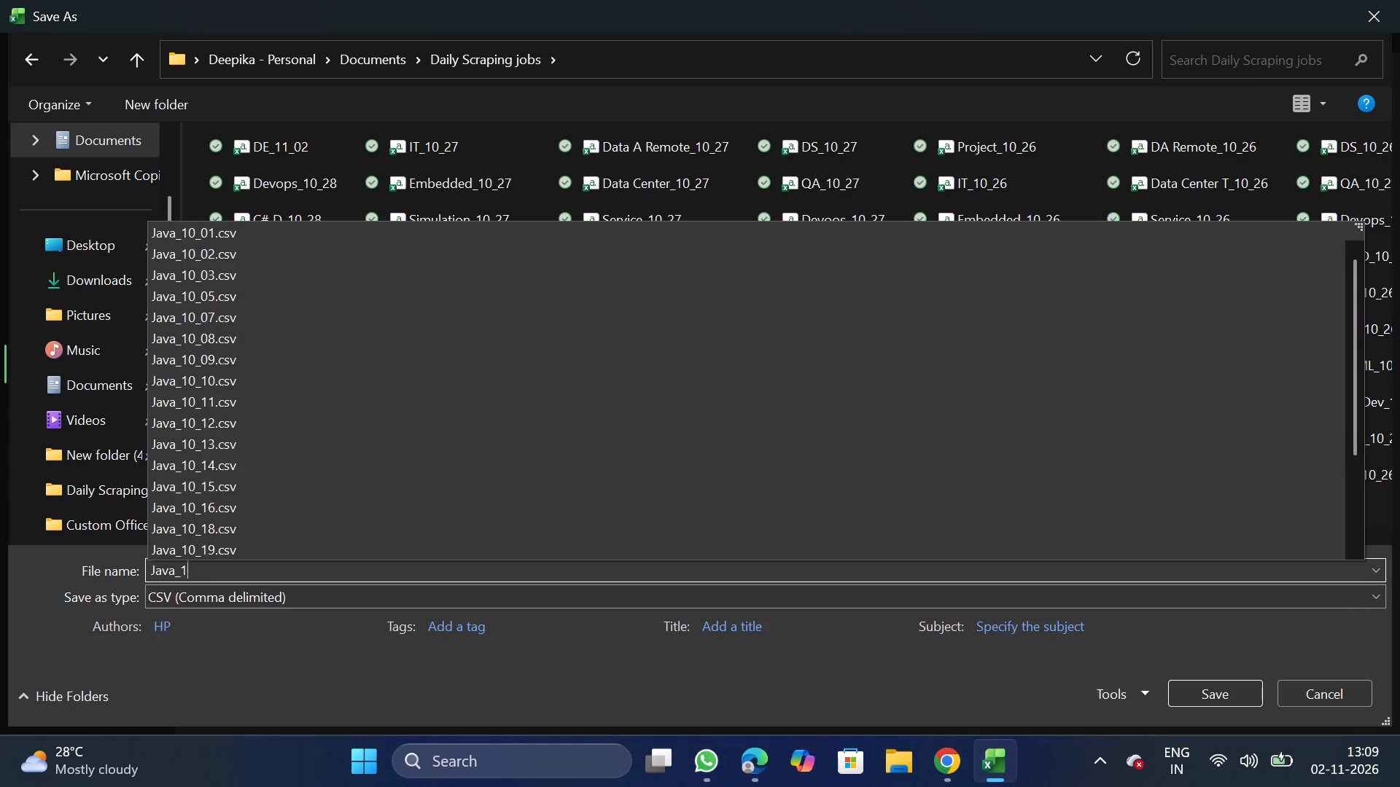
{"action": "type", "text": "1_02"}
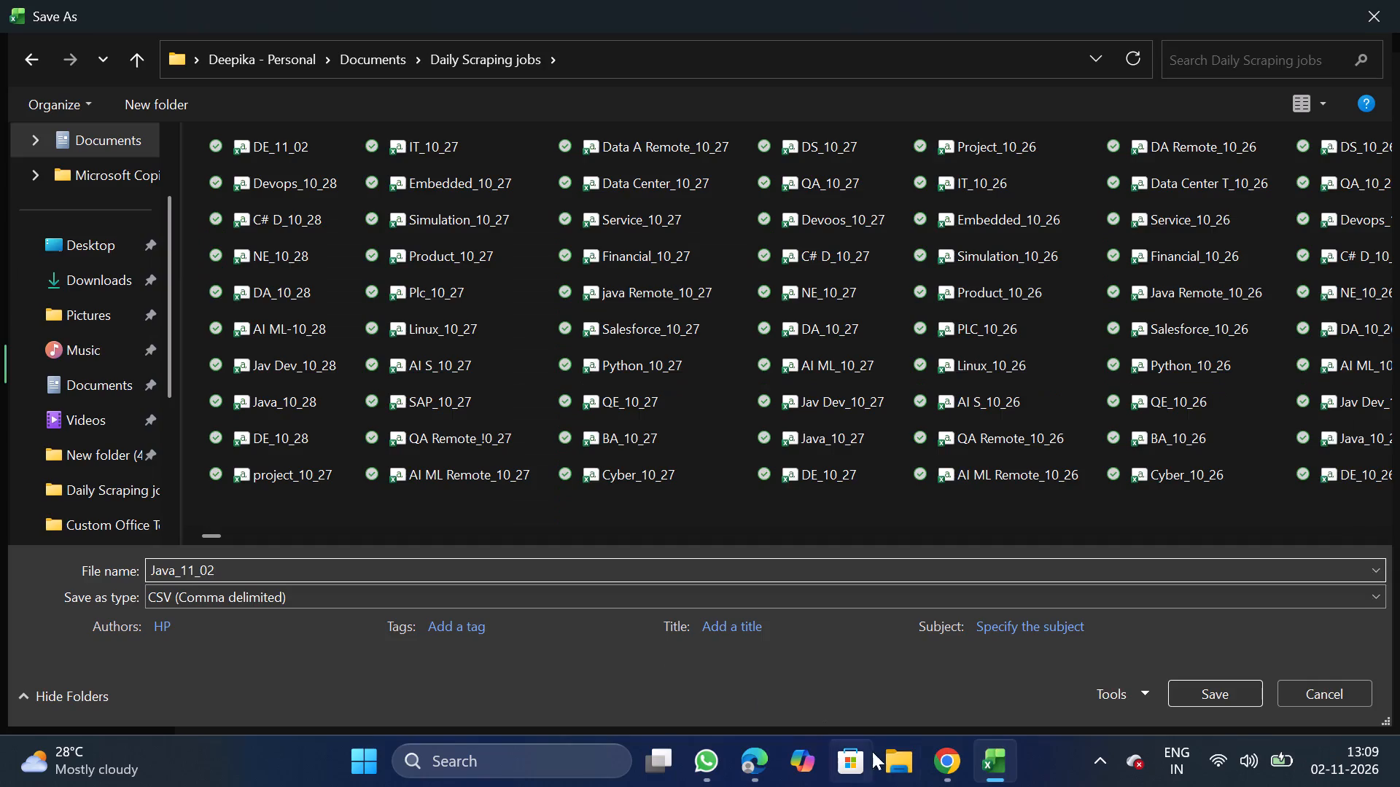
{"action": "left_click", "coordinate": [1210, 688]}
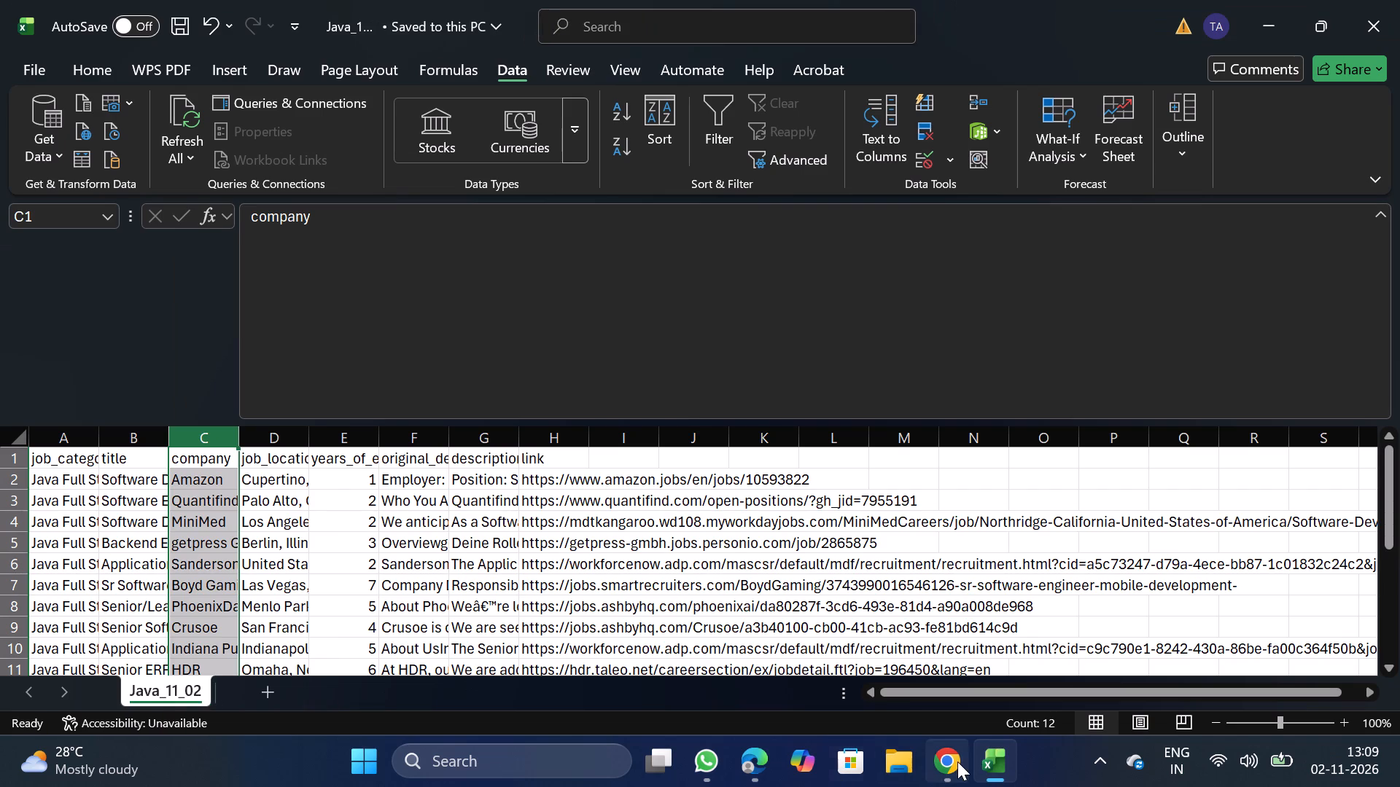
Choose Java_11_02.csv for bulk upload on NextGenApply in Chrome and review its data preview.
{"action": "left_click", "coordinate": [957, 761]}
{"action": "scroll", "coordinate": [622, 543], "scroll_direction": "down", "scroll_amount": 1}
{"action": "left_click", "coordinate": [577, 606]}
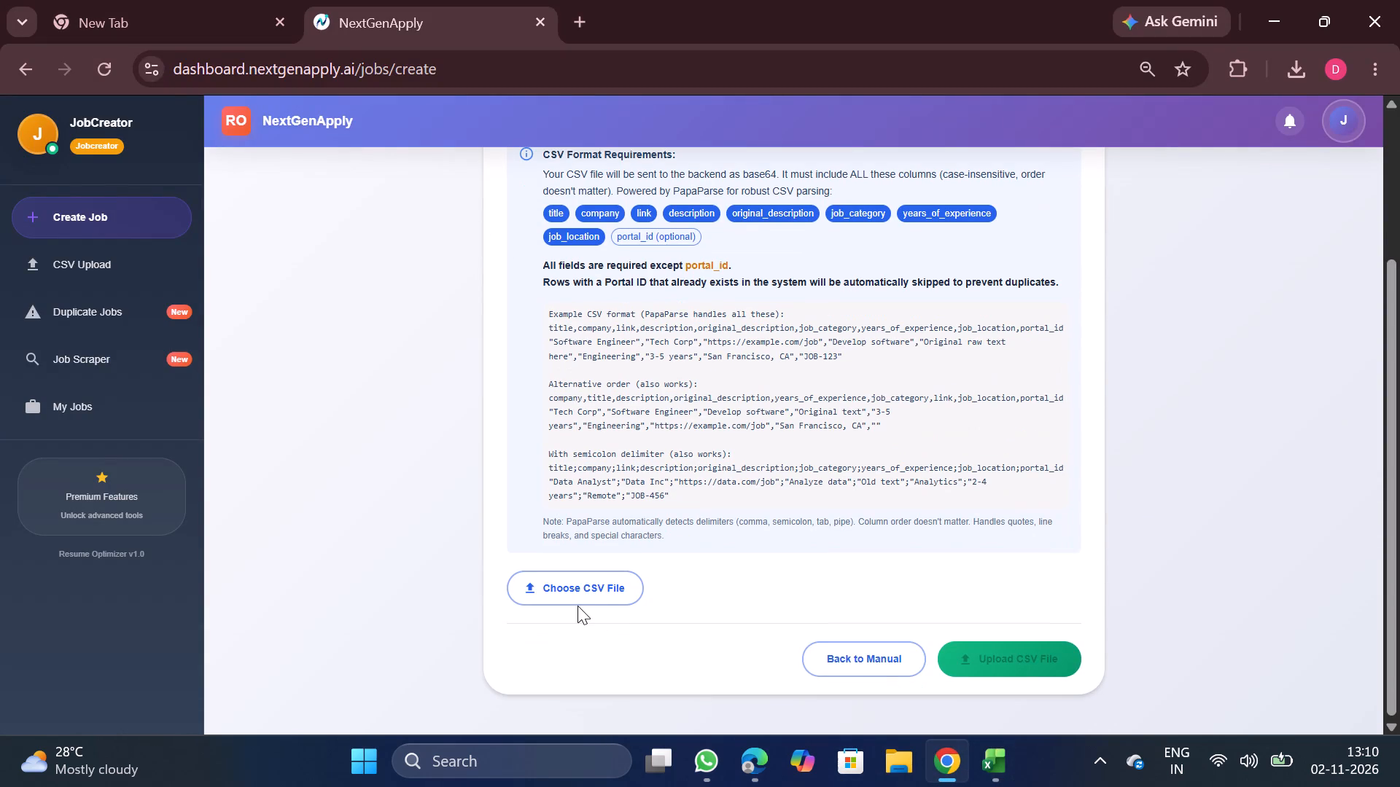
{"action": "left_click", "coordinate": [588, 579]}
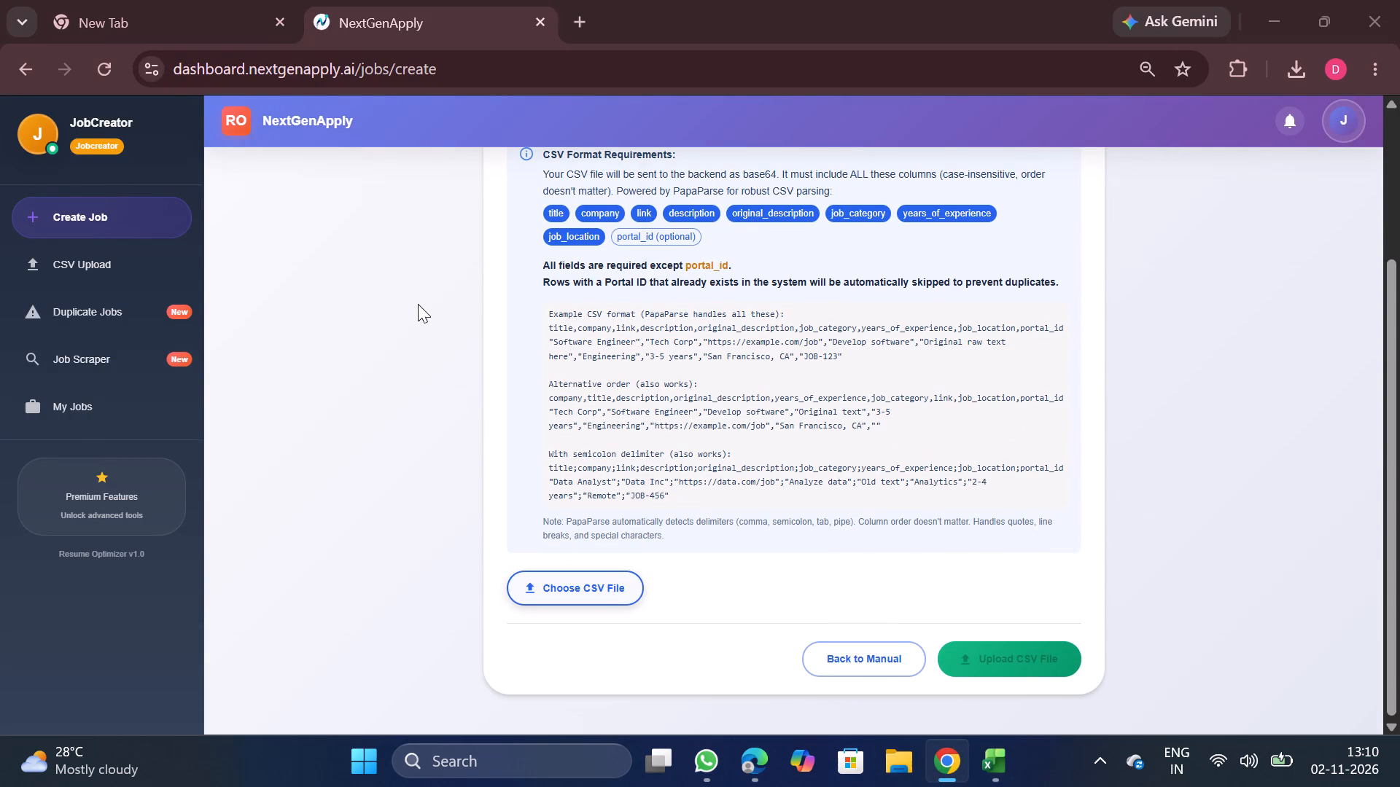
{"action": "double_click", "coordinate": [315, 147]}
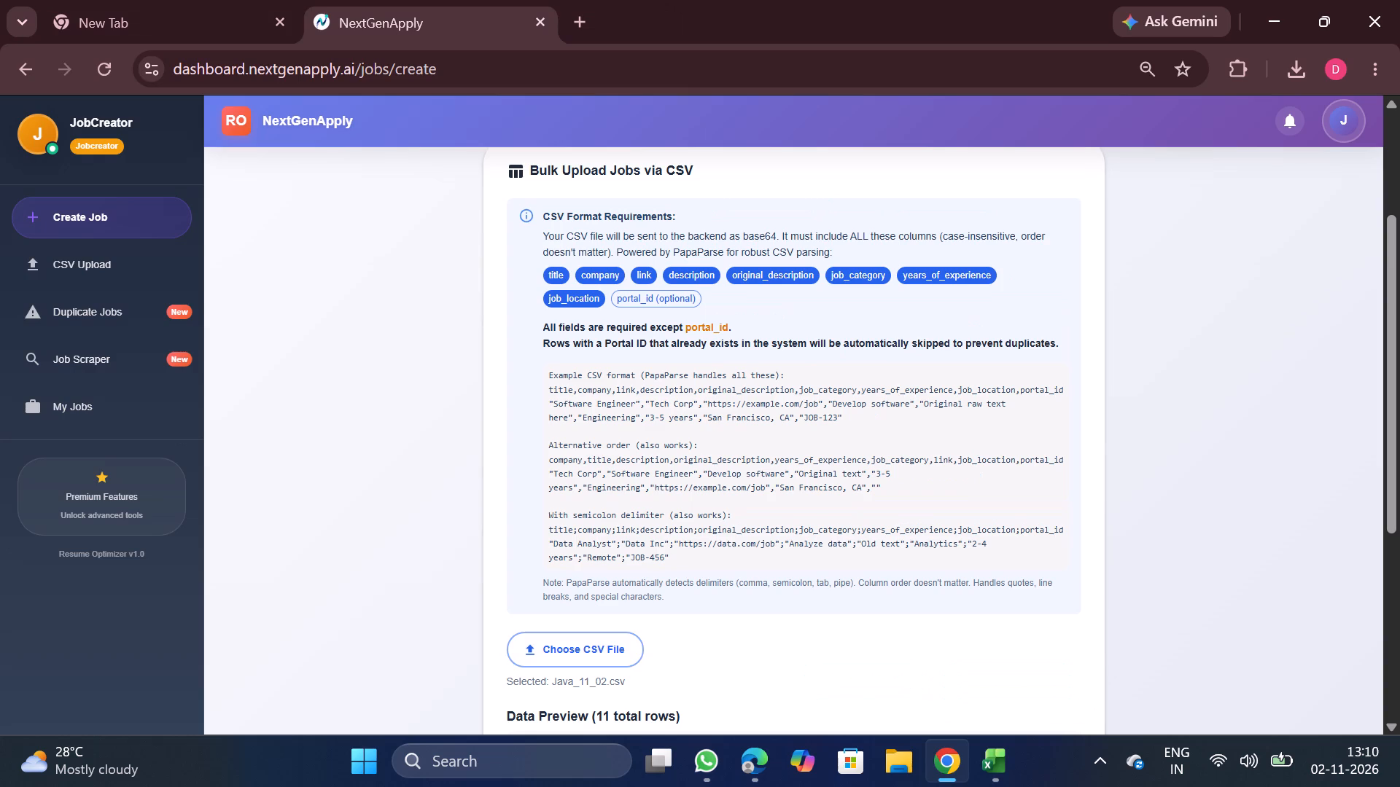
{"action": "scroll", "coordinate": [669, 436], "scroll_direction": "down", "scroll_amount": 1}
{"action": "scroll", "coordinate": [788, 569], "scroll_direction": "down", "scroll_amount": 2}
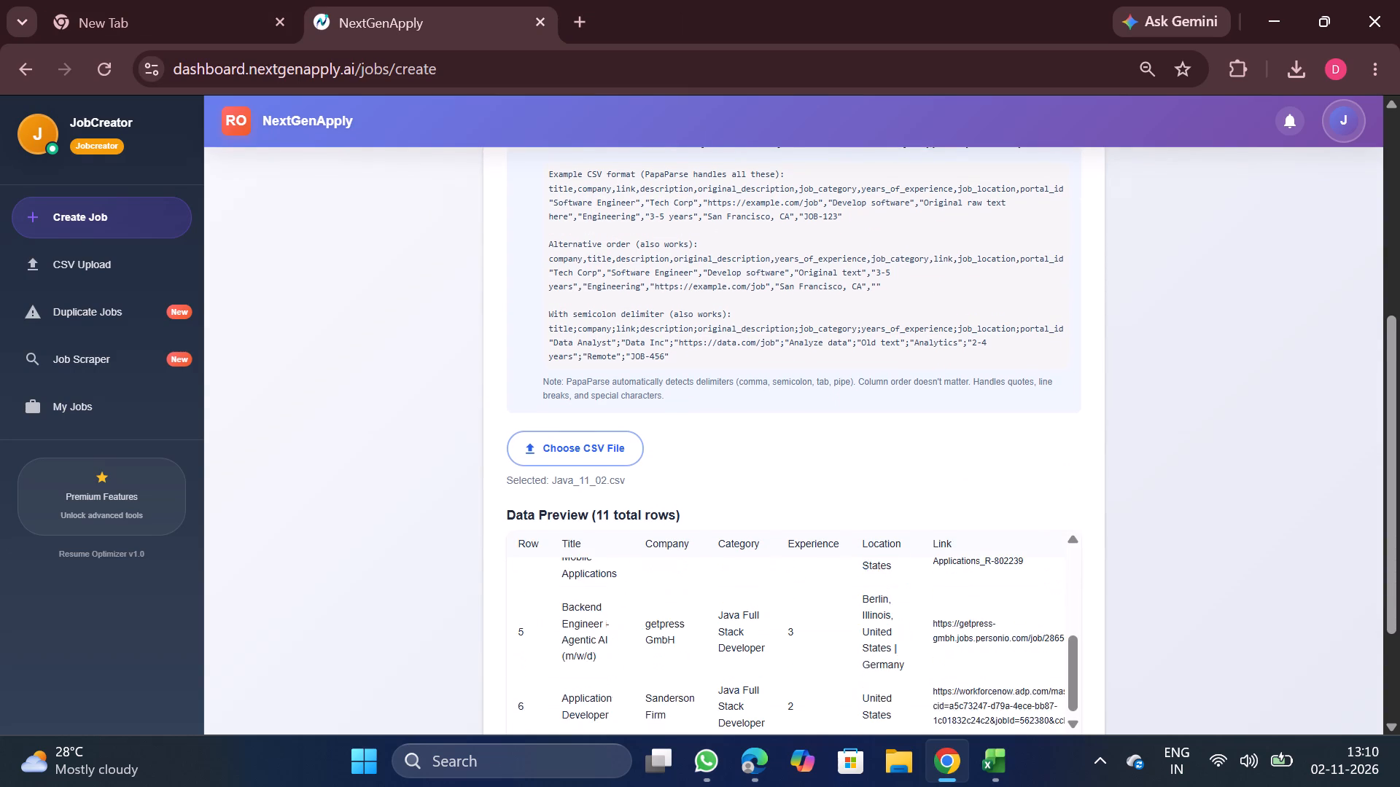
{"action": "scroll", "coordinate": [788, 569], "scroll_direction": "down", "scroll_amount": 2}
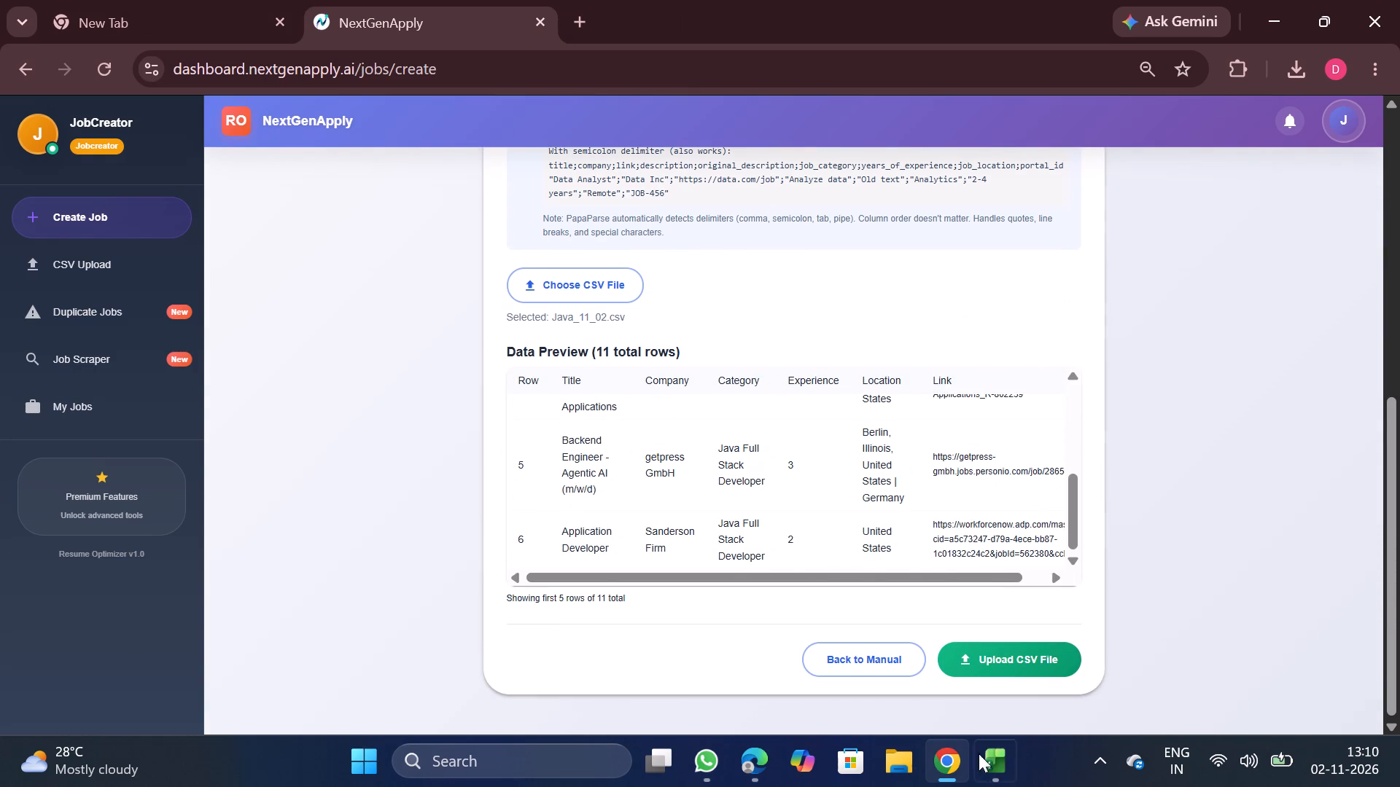
Back in Excel, filter the years_of_experience column of Java_11_02 to only the value 3.
{"action": "left_click", "coordinate": [989, 769]}
{"action": "left_click", "coordinate": [358, 461]}
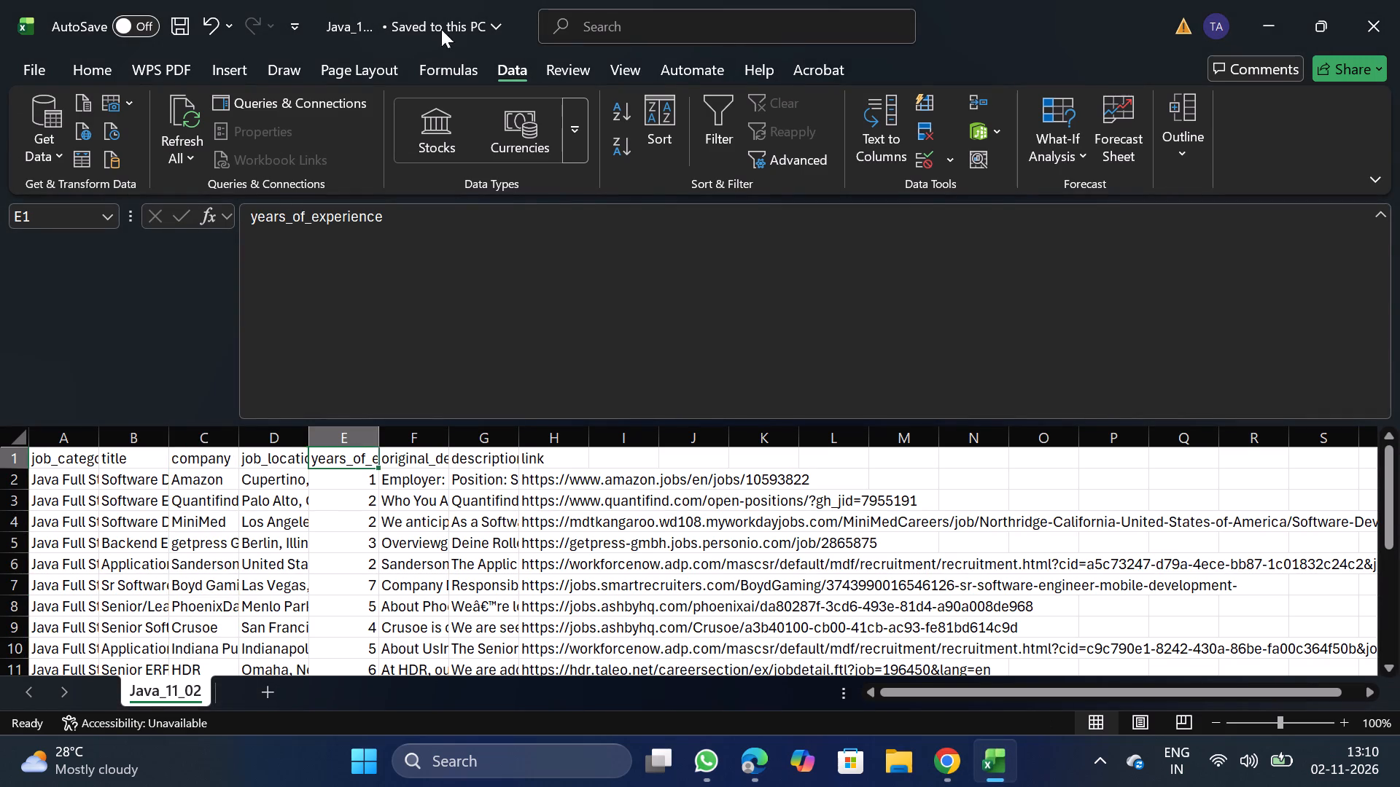
{"action": "left_click", "coordinate": [707, 115]}
{"action": "left_click", "coordinate": [370, 458]}
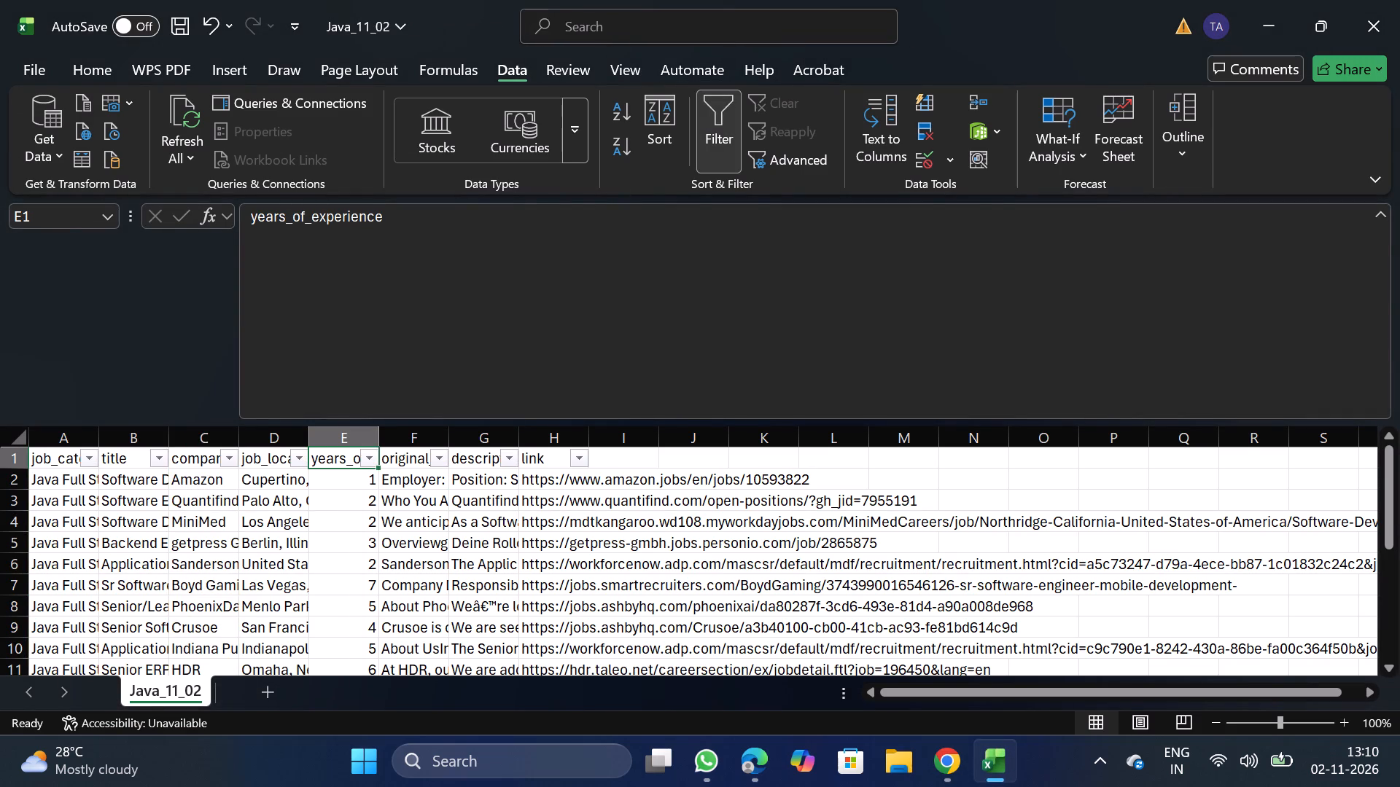
{"action": "left_click", "coordinate": [151, 497]}
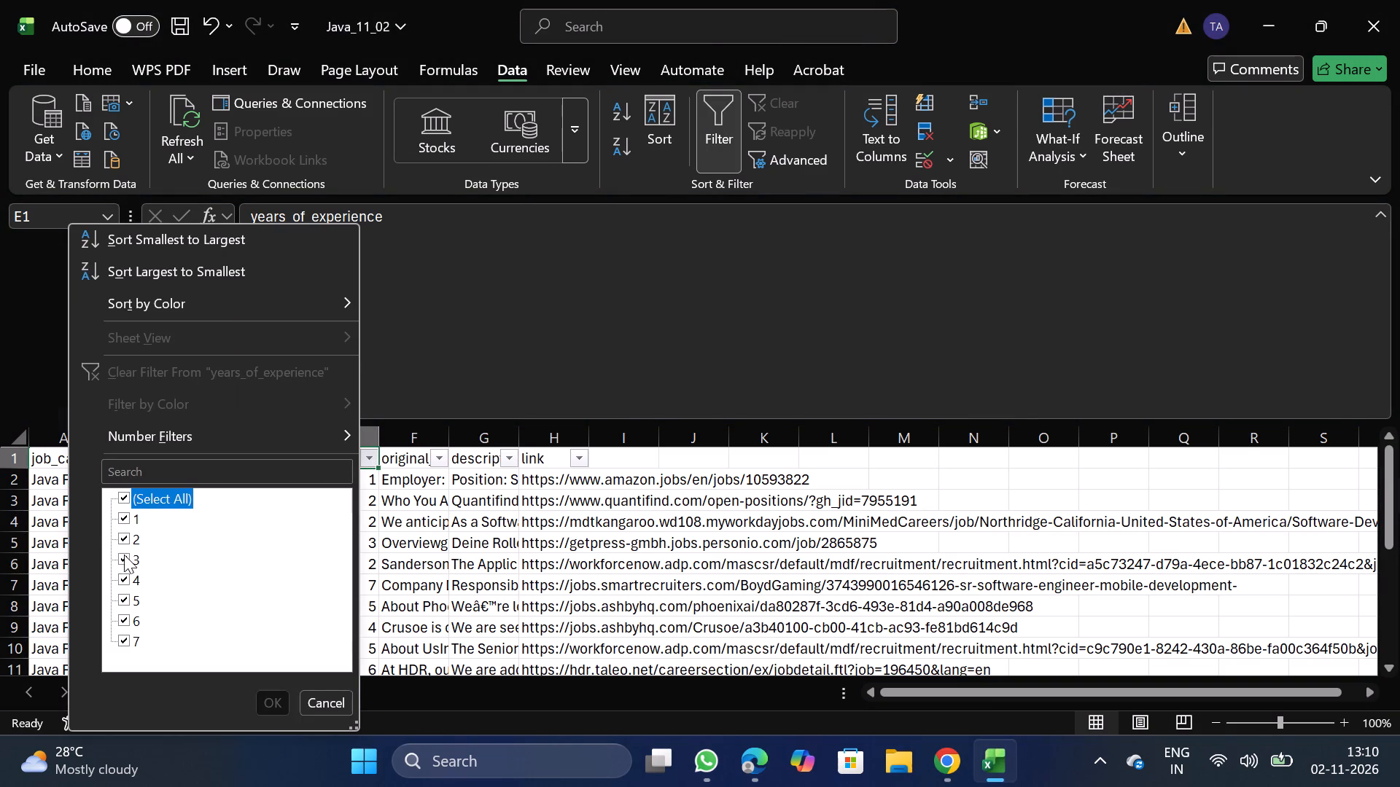
{"action": "left_click", "coordinate": [126, 556]}
{"action": "left_click", "coordinate": [276, 714]}
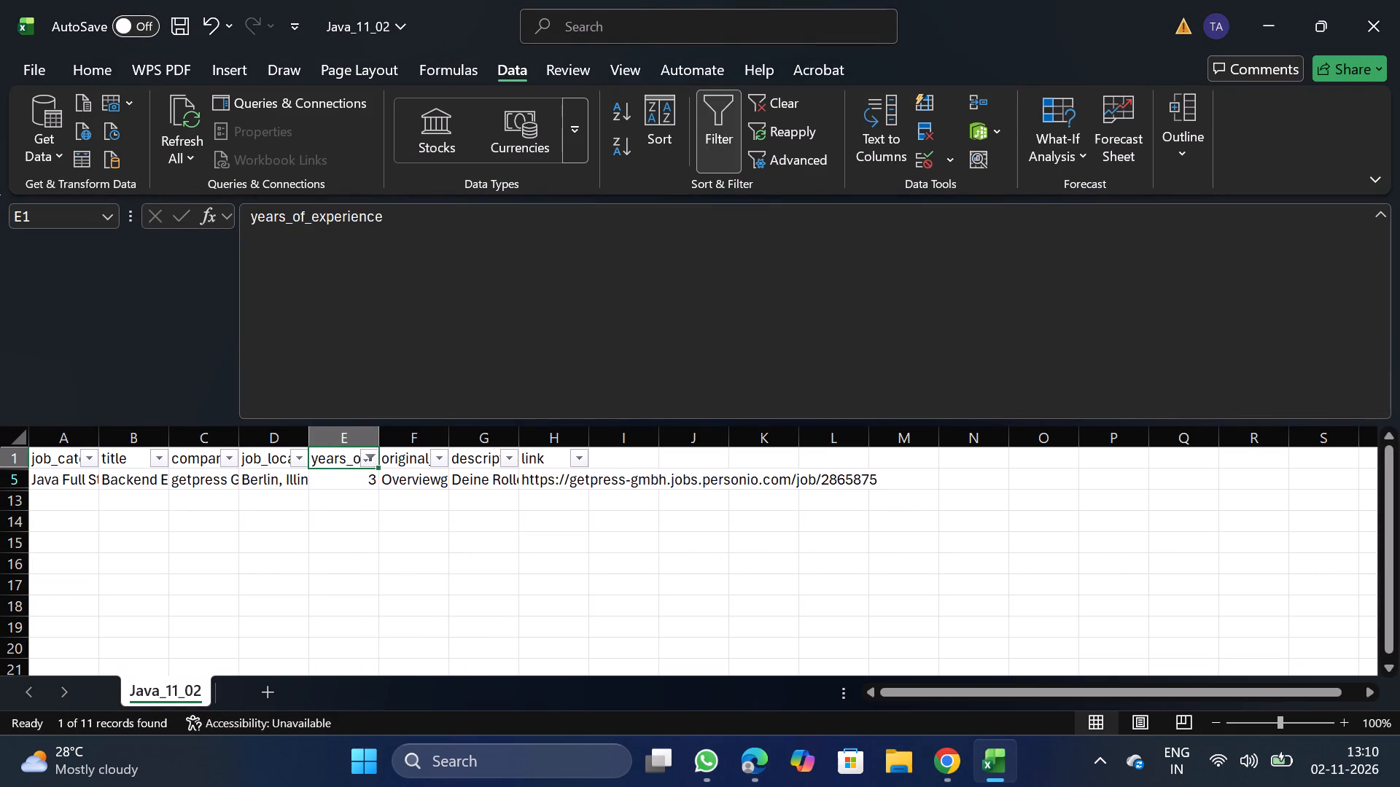
Set the filtered getpress GmbH job's years_of_experience to 2, turn filtering off and save the file.
{"action": "left_click", "coordinate": [346, 479]}
{"action": "left_click", "coordinate": [455, 360]}
{"action": "key", "text": "BackSpace"}
{"action": "key", "text": "2"}
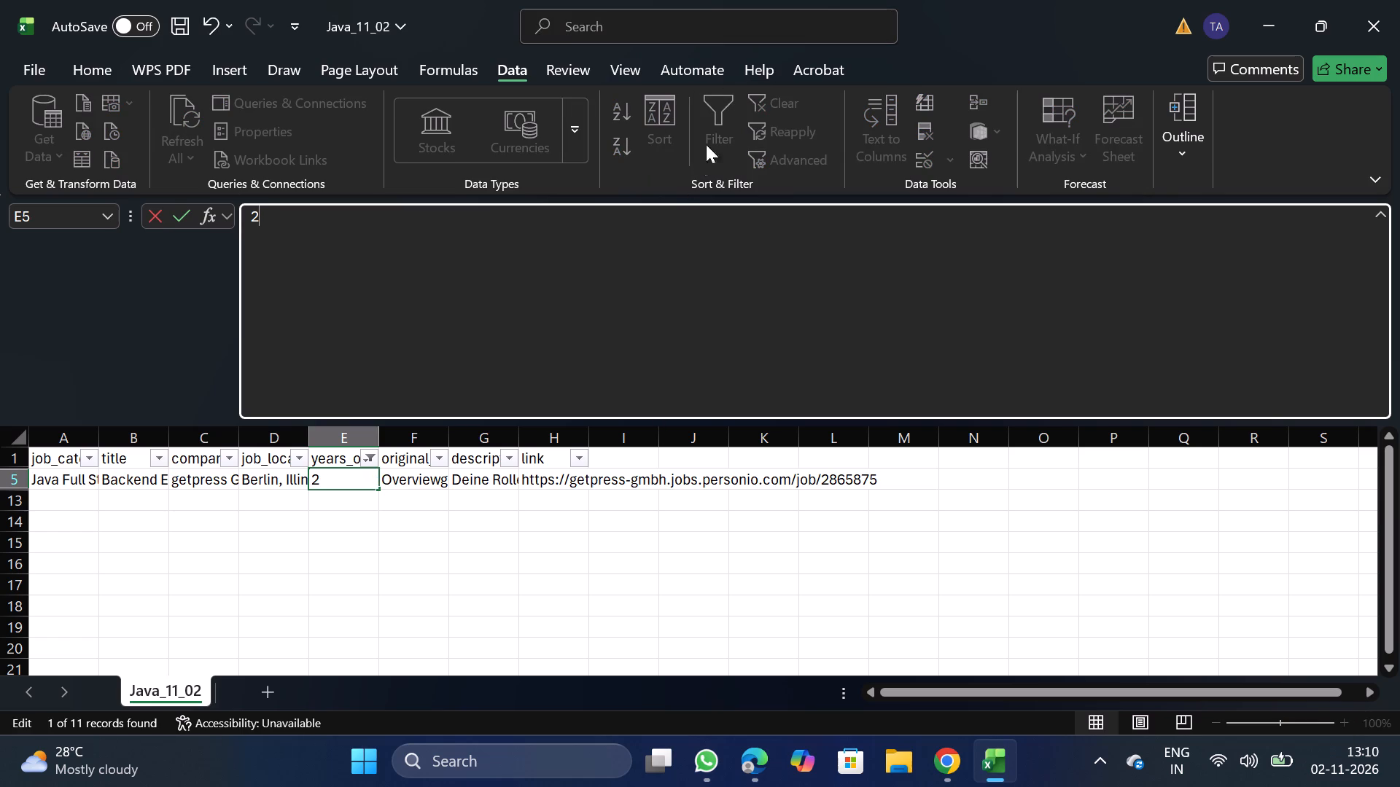
{"action": "left_click", "coordinate": [421, 577]}
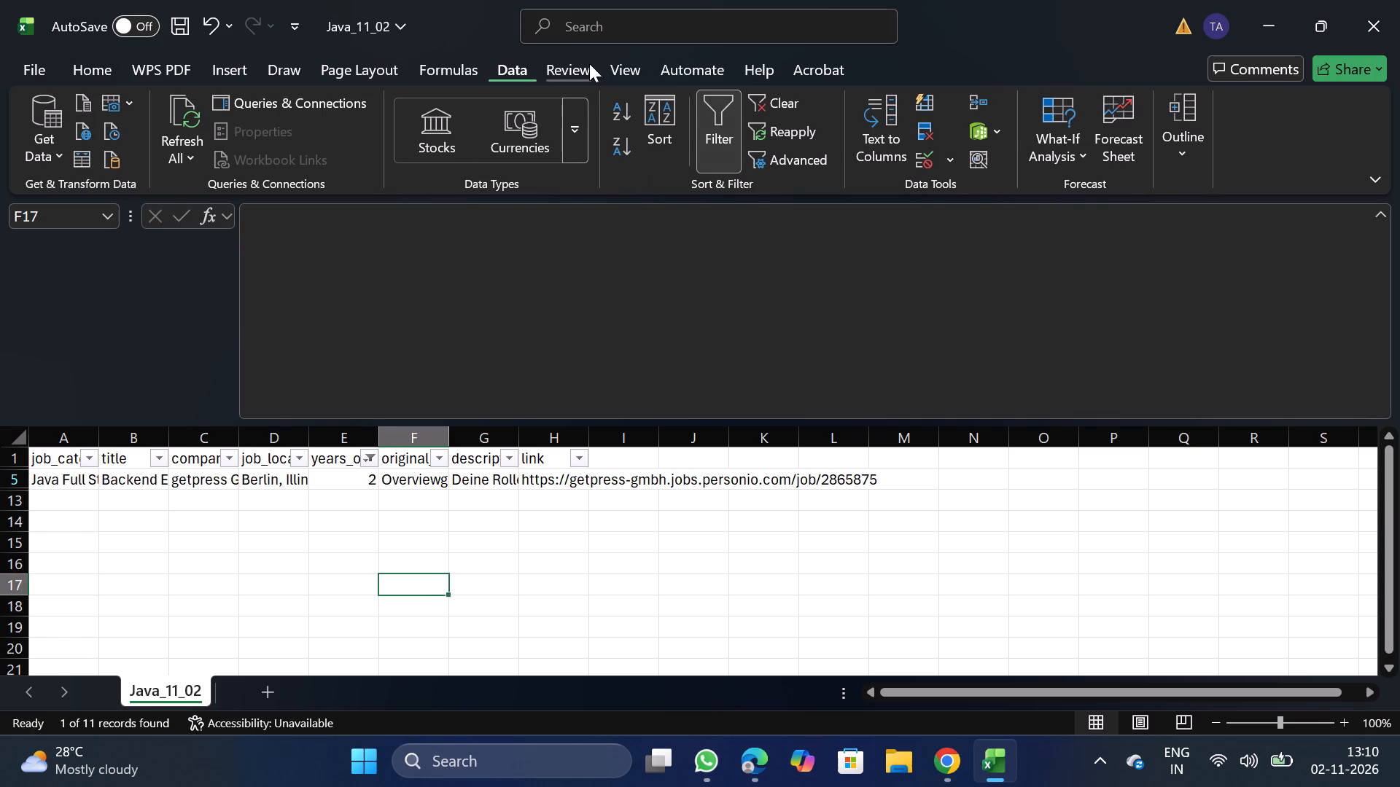
{"action": "left_click", "coordinate": [727, 118]}
{"action": "left_click", "coordinate": [176, 31]}
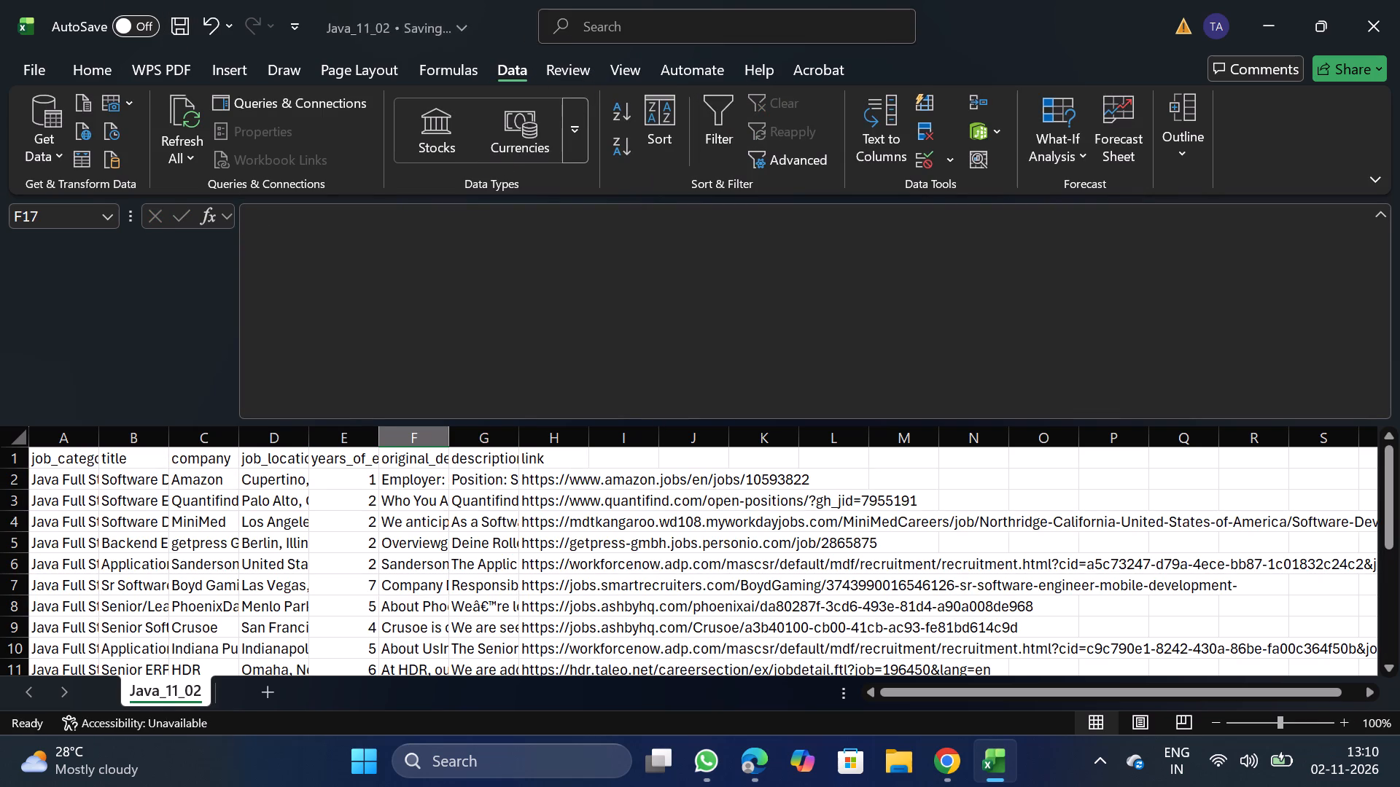
On NextGenApply in Chrome, reload the job creation page and bulk upload Java_11_02.csv.
{"action": "left_click", "coordinate": [946, 778]}
{"action": "left_click", "coordinate": [104, 68]}
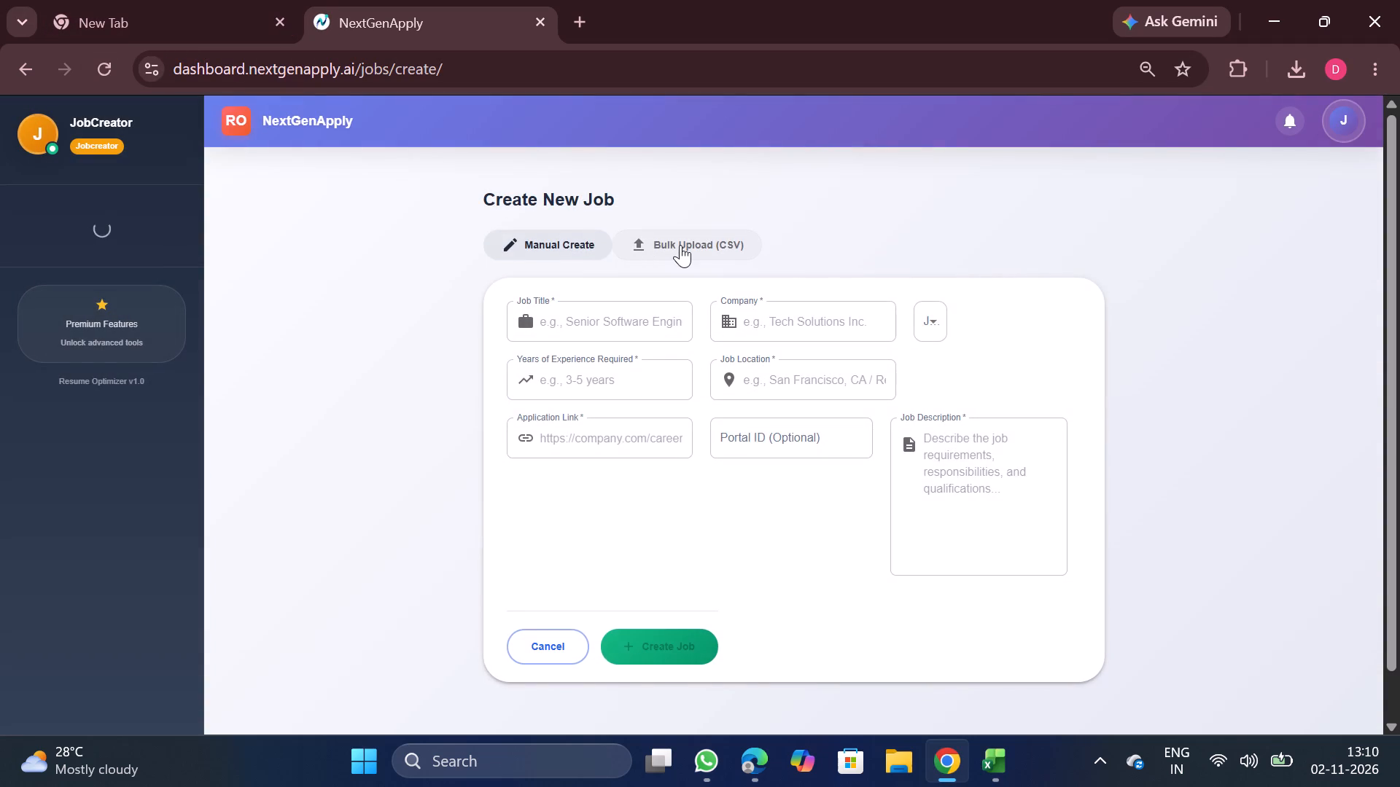
{"action": "left_click", "coordinate": [680, 245]}
{"action": "scroll", "coordinate": [591, 530], "scroll_direction": "down", "scroll_amount": 2}
{"action": "left_click", "coordinate": [574, 597]}
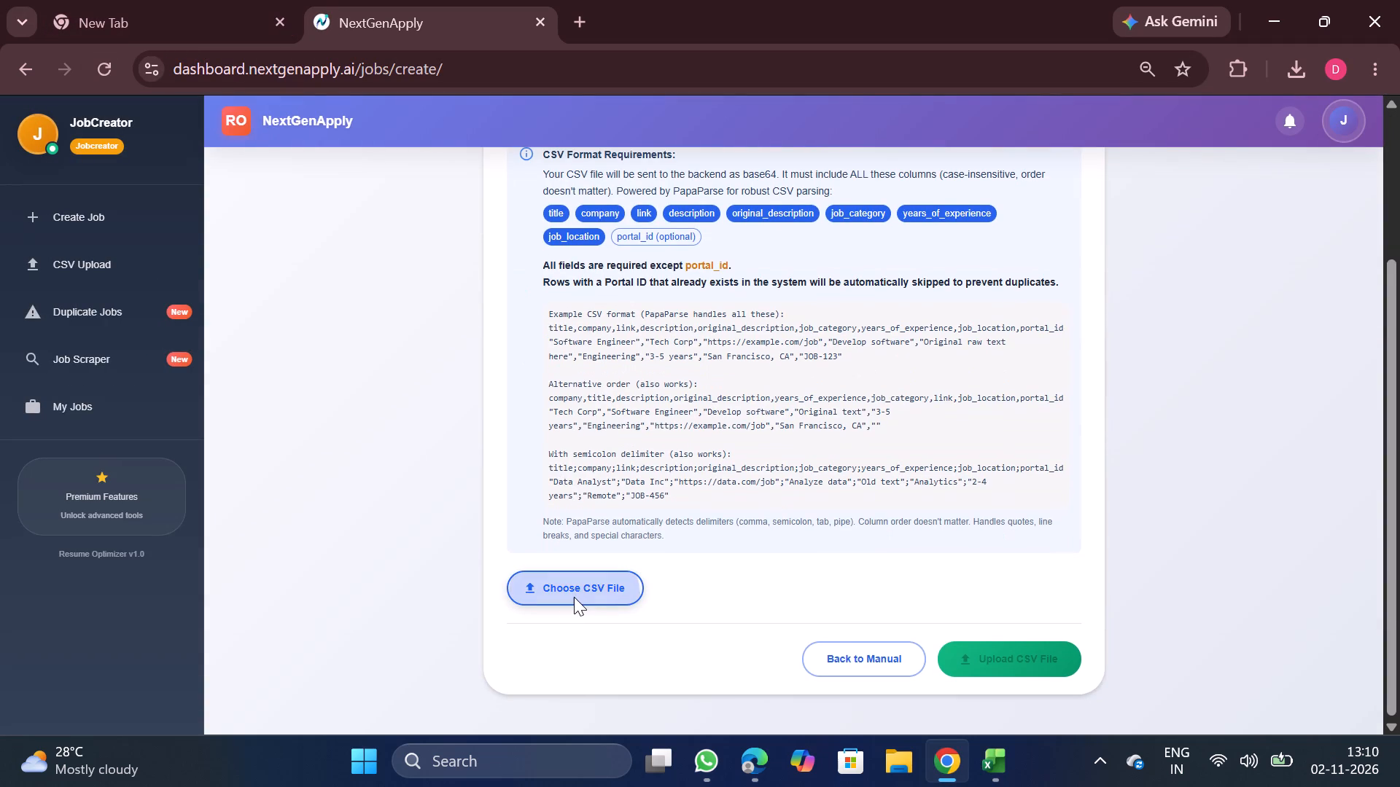
{"action": "double_click", "coordinate": [316, 144]}
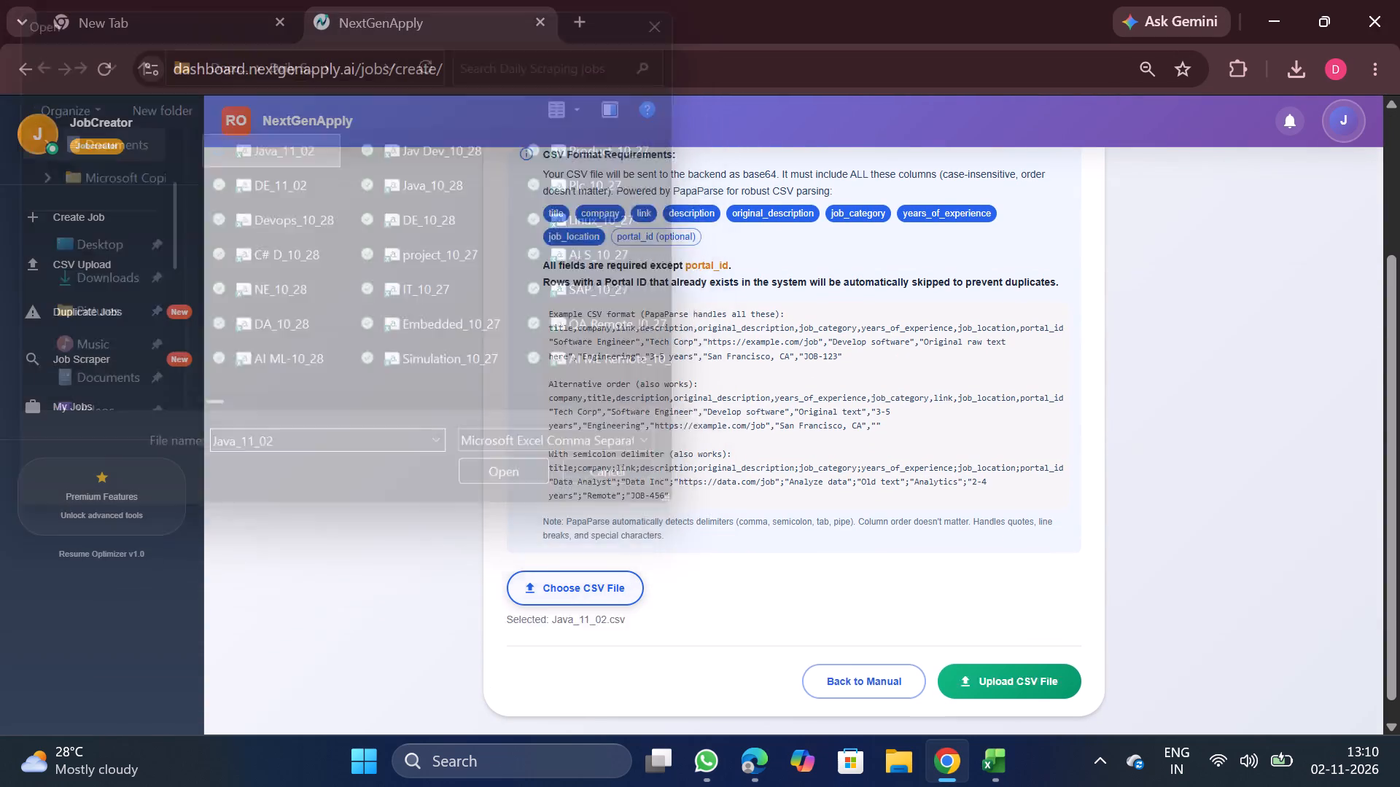
{"action": "scroll", "coordinate": [708, 543], "scroll_direction": "down", "scroll_amount": 3}
{"action": "scroll", "coordinate": [803, 524], "scroll_direction": "down", "scroll_amount": 3}
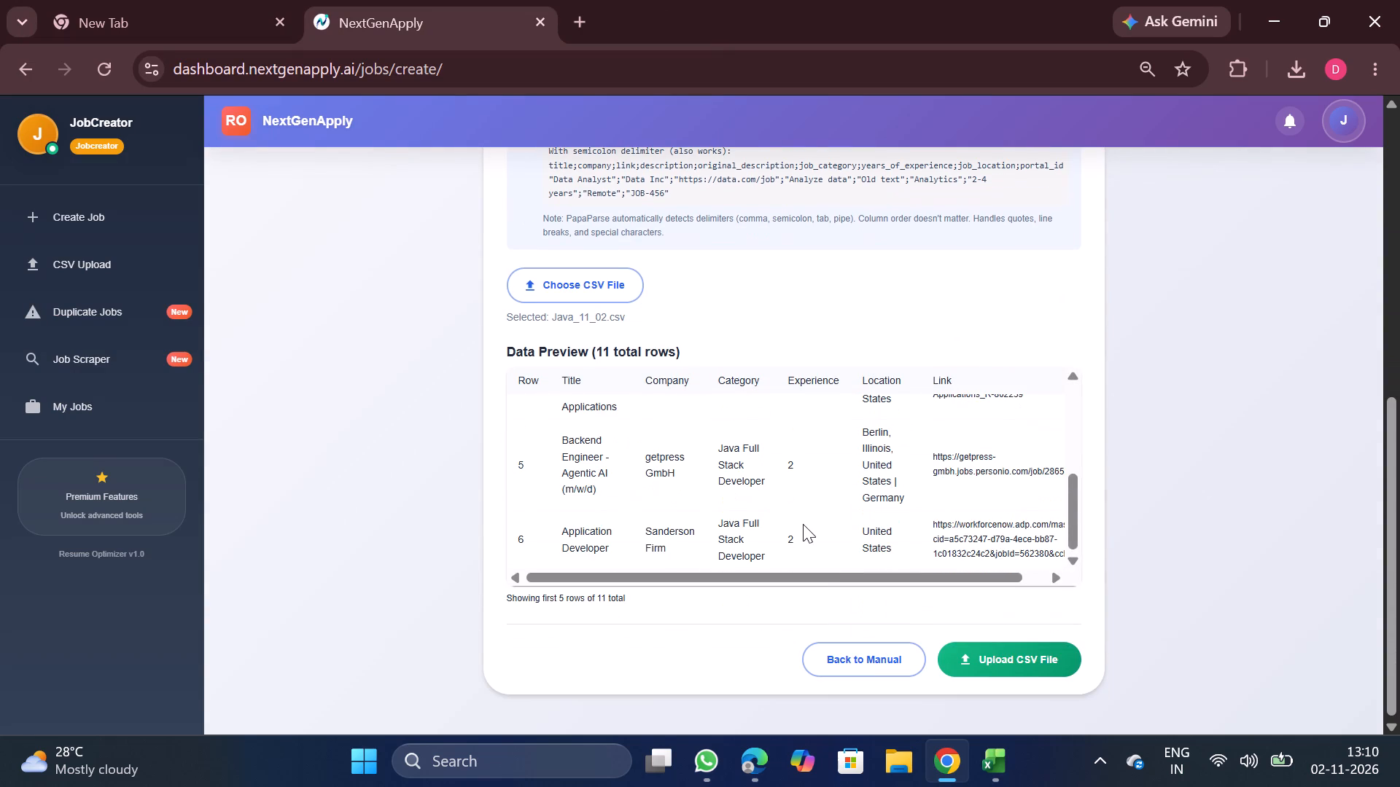
{"action": "left_click", "coordinate": [1000, 662]}
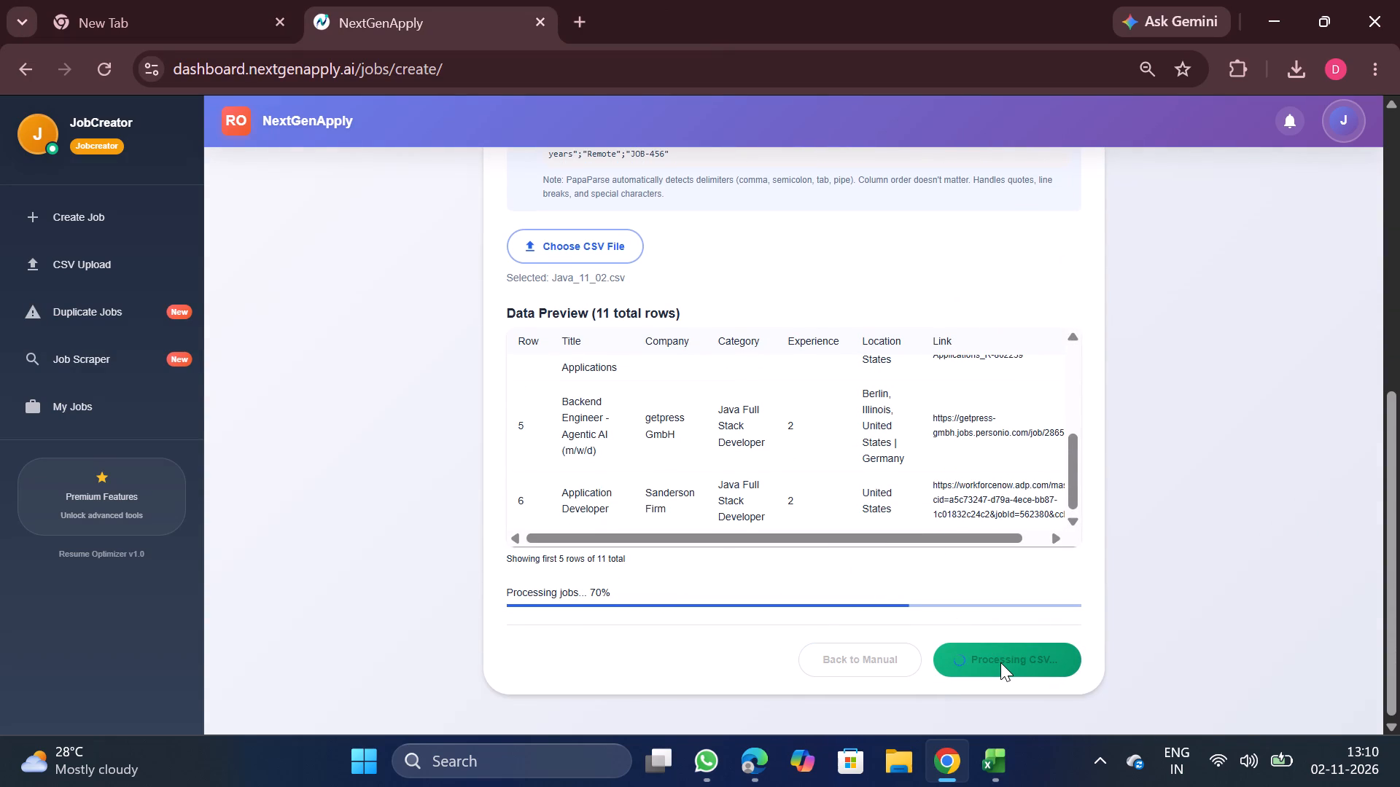
{"action": "scroll", "coordinate": [706, 616], "scroll_direction": "up", "scroll_amount": 4}
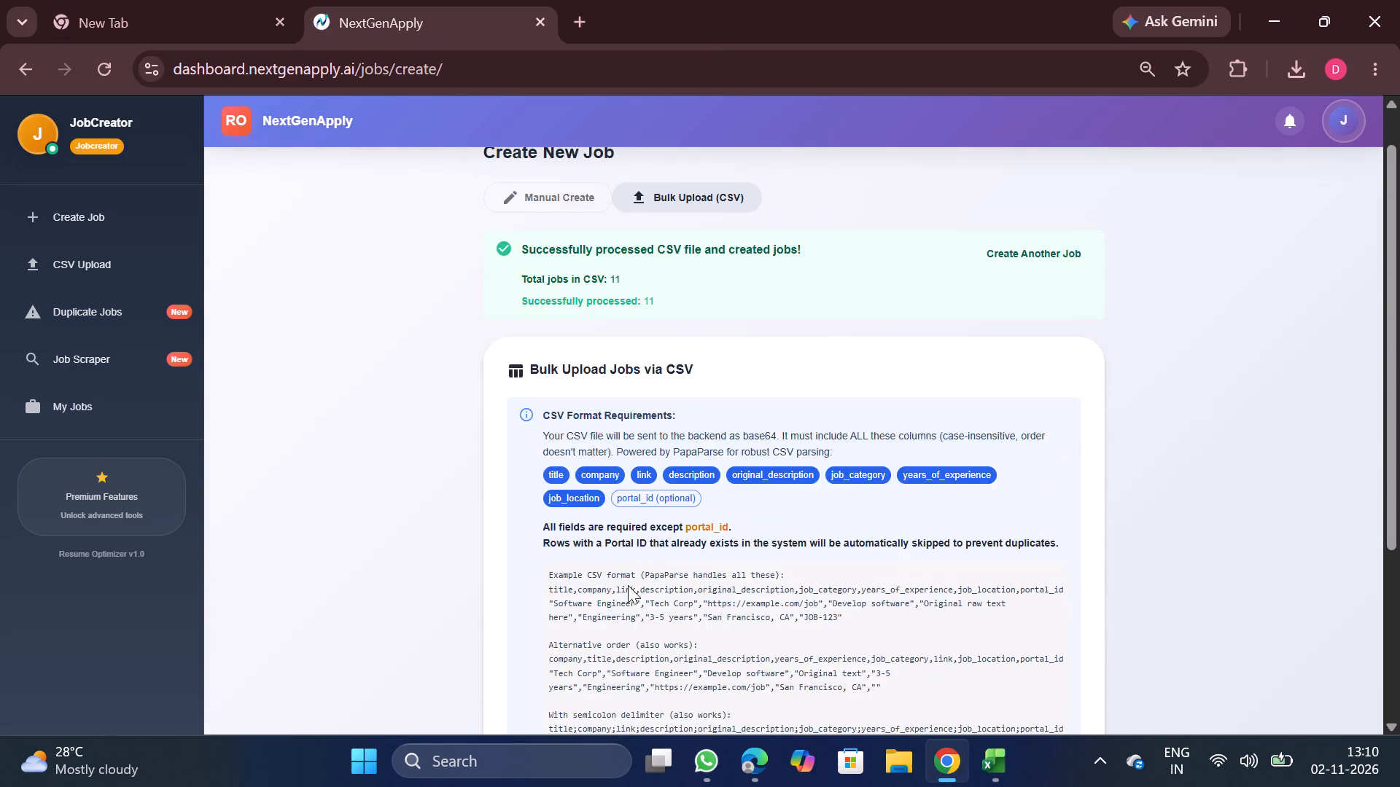
Download the processed CSV of the Java Developer entry #4754 from the CSV upload history and open it in Excel.
{"action": "left_click", "coordinate": [130, 282]}
{"action": "scroll", "coordinate": [766, 508], "scroll_direction": "right", "scroll_amount": 1}
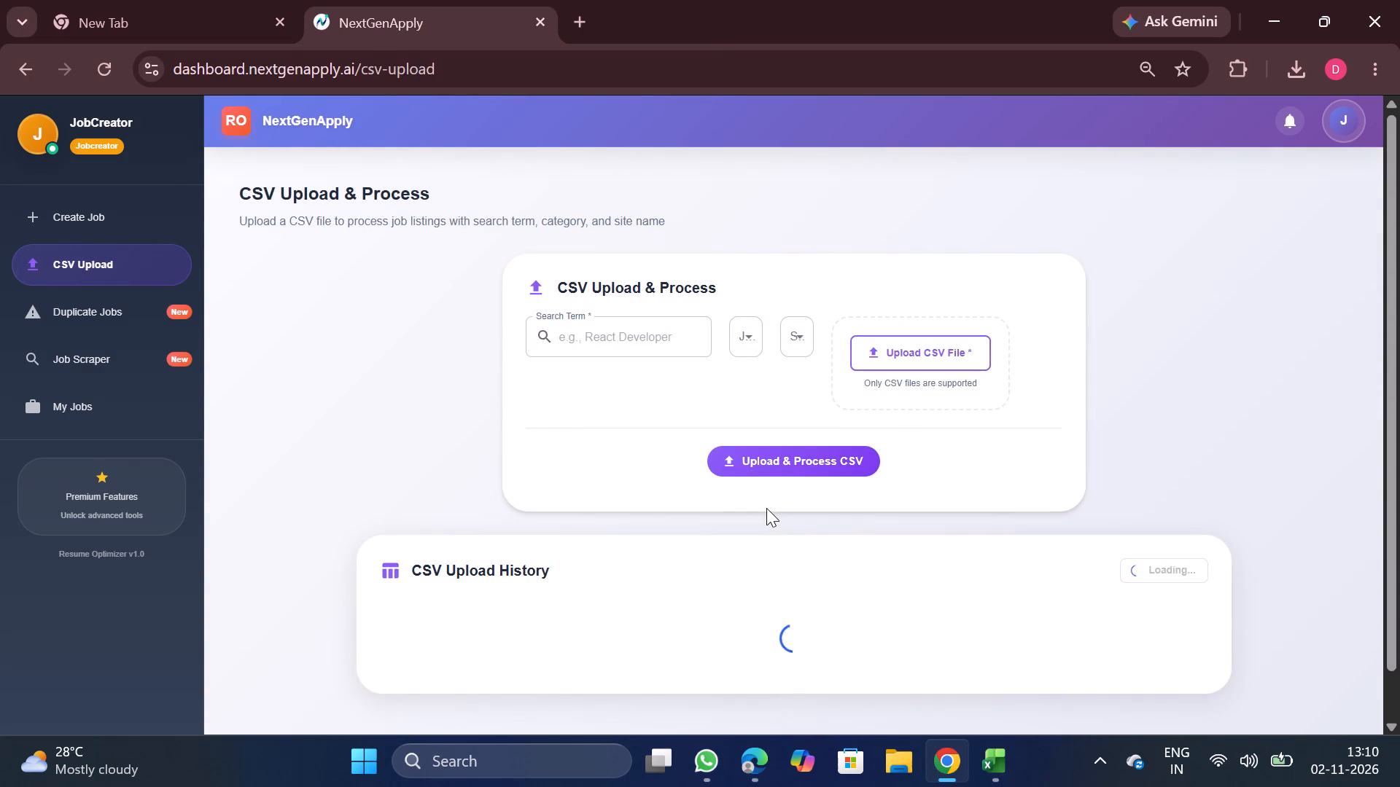
{"action": "scroll", "coordinate": [766, 508], "scroll_direction": "right", "scroll_amount": 1}
{"action": "scroll", "coordinate": [766, 508], "scroll_direction": "up", "scroll_amount": 1}
{"action": "scroll", "coordinate": [766, 508], "scroll_direction": "down", "scroll_amount": 5}
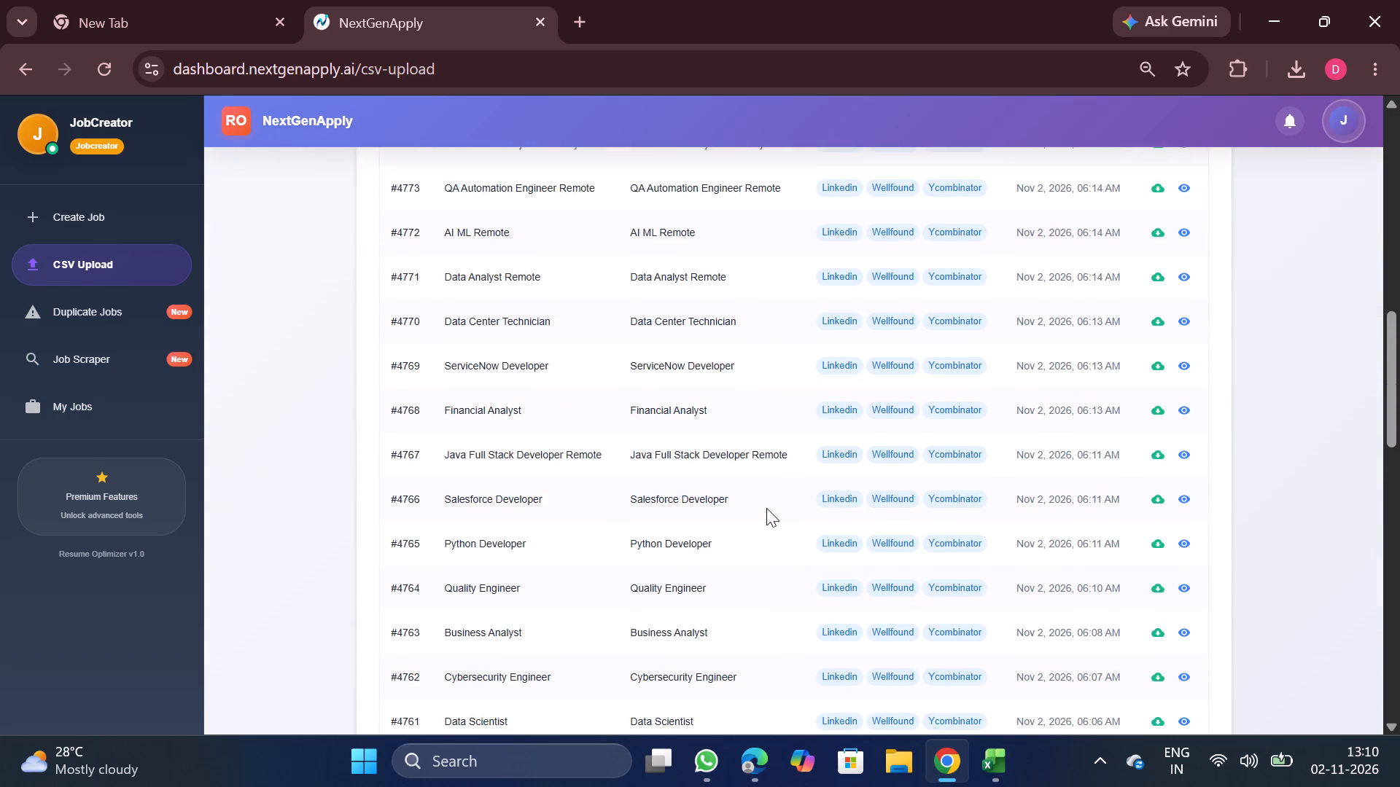
{"action": "scroll", "coordinate": [766, 508], "scroll_direction": "down", "scroll_amount": 3}
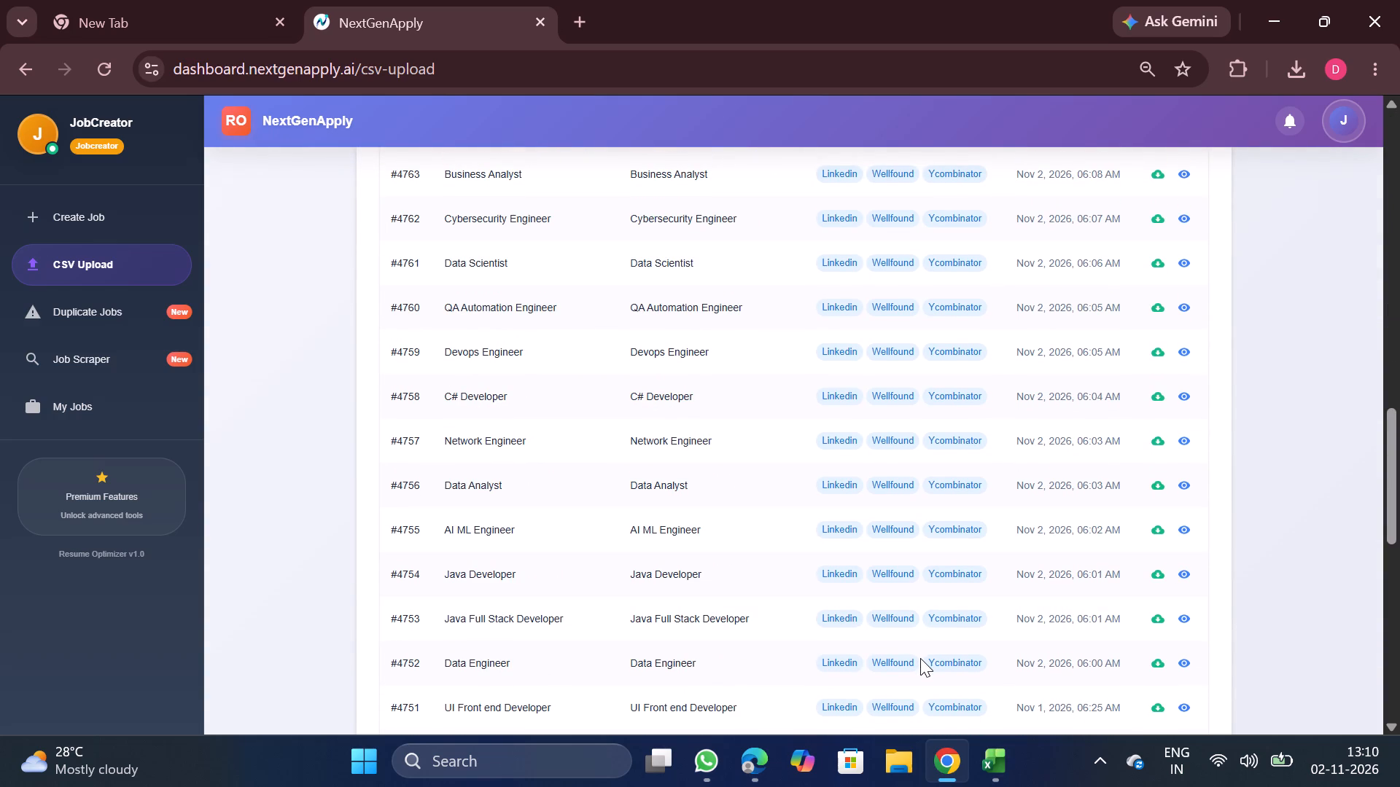
{"action": "scroll", "coordinate": [884, 614], "scroll_direction": "up", "scroll_amount": 1}
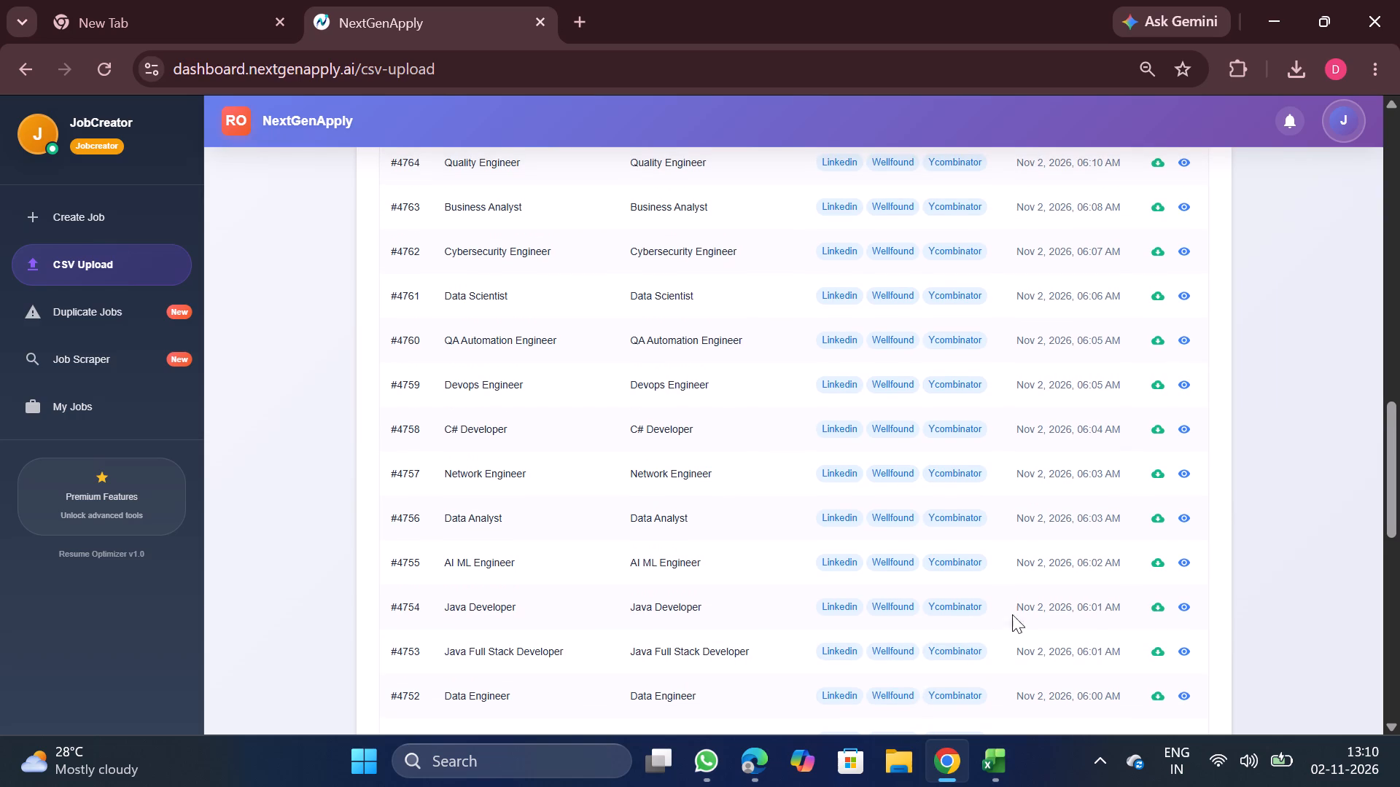
{"action": "left_click", "coordinate": [1159, 608]}
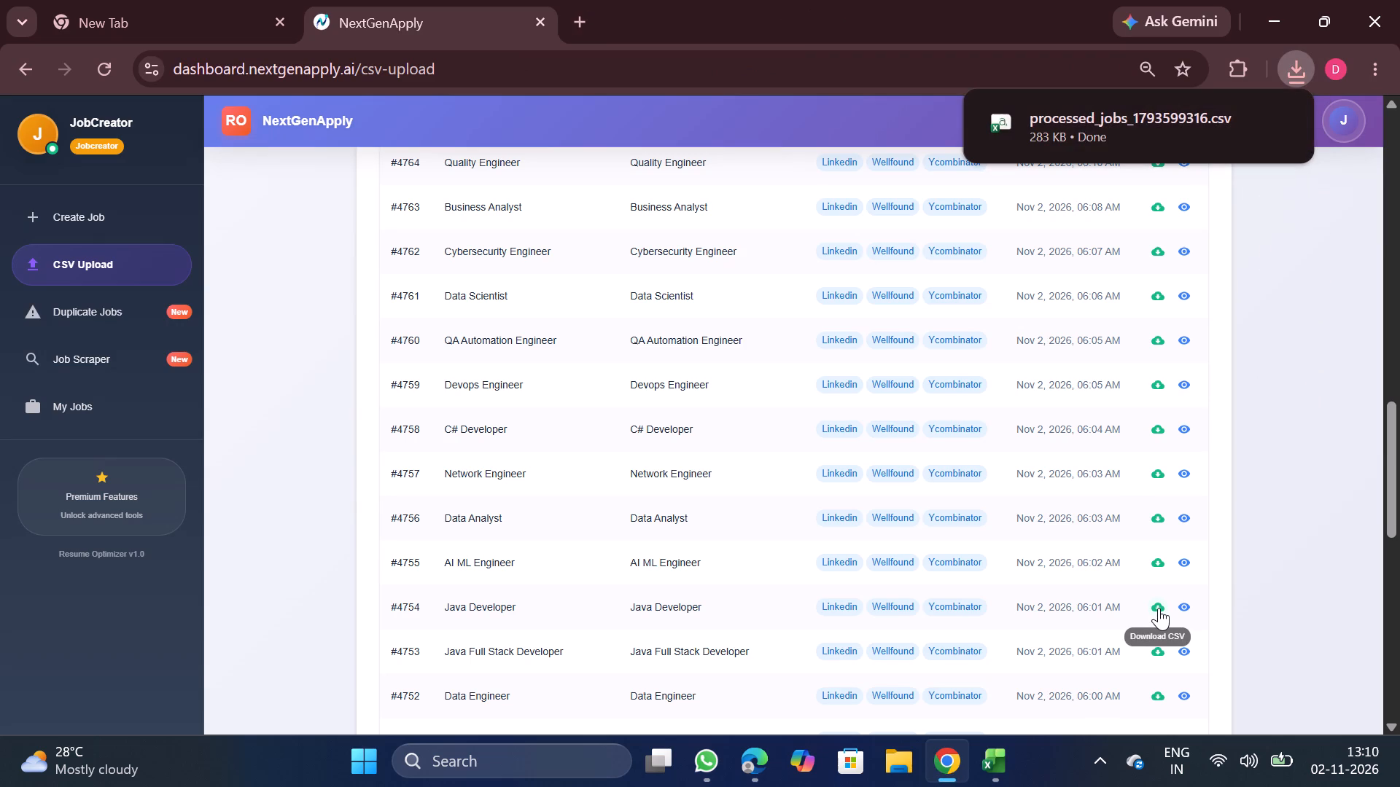
{"action": "left_click", "coordinate": [1105, 127]}
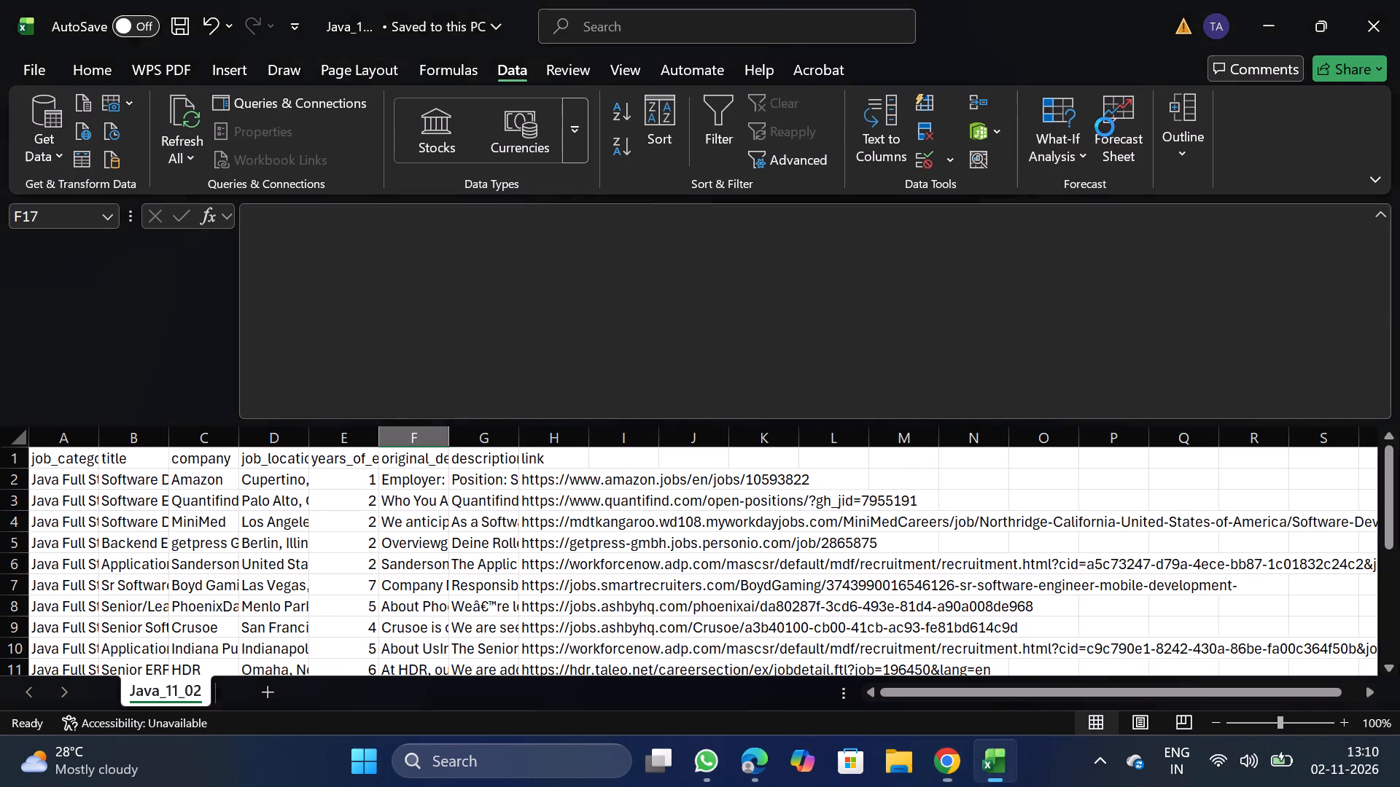
Remove duplicate rows from the whole processed jobs table, comparing only the company column.
{"action": "left_click", "coordinate": [313, 520]}
{"action": "key", "text": "ctrl+a"}
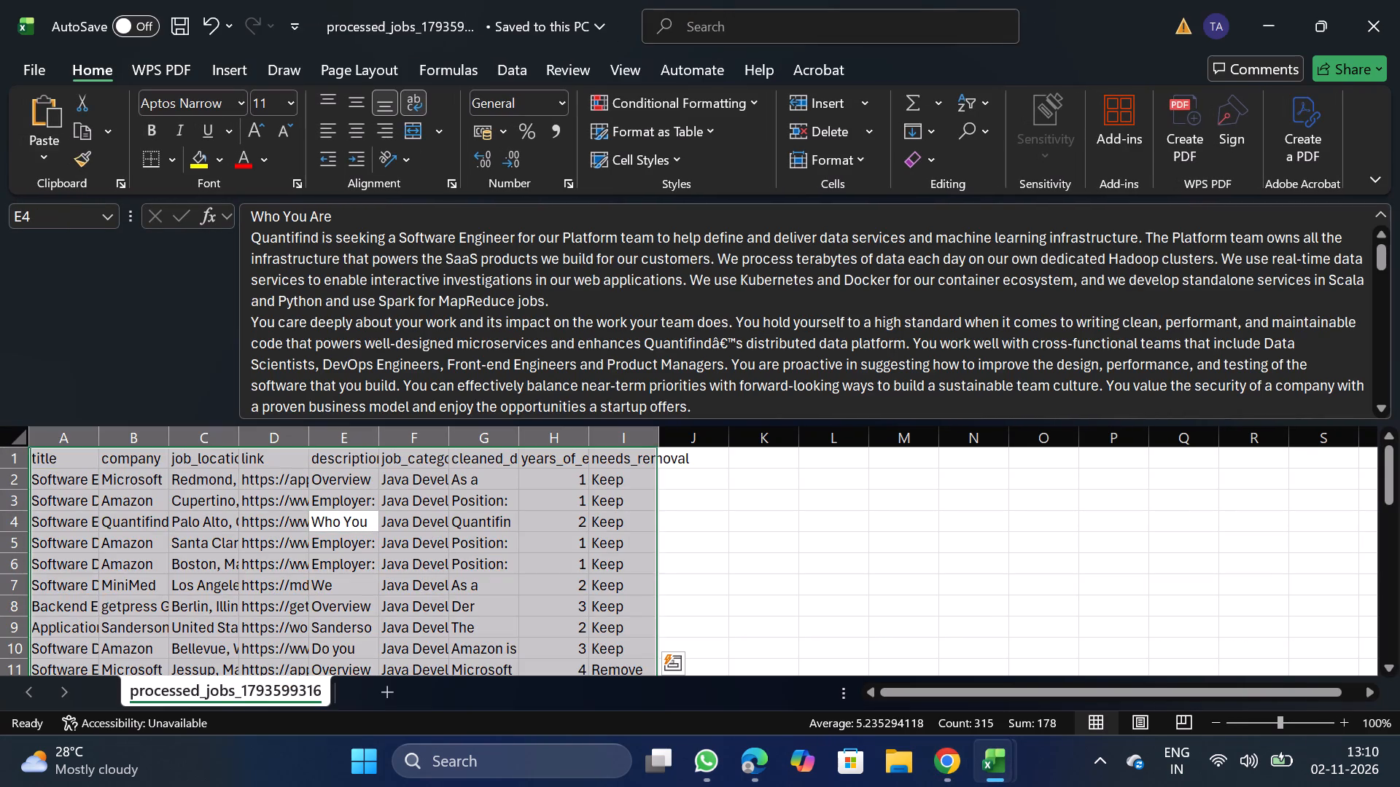
{"action": "left_click", "coordinate": [516, 68]}
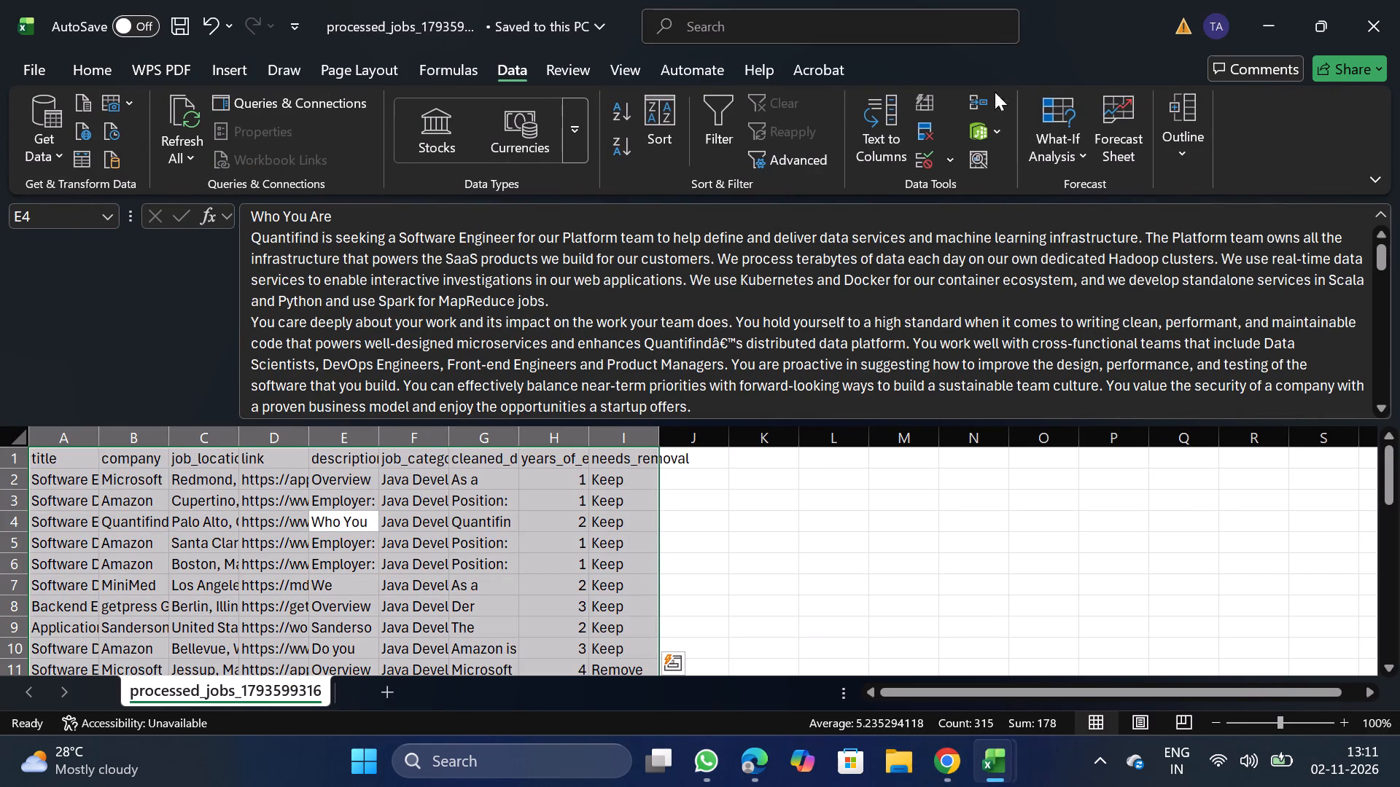
{"action": "left_click", "coordinate": [930, 129]}
{"action": "left_click", "coordinate": [304, 331]}
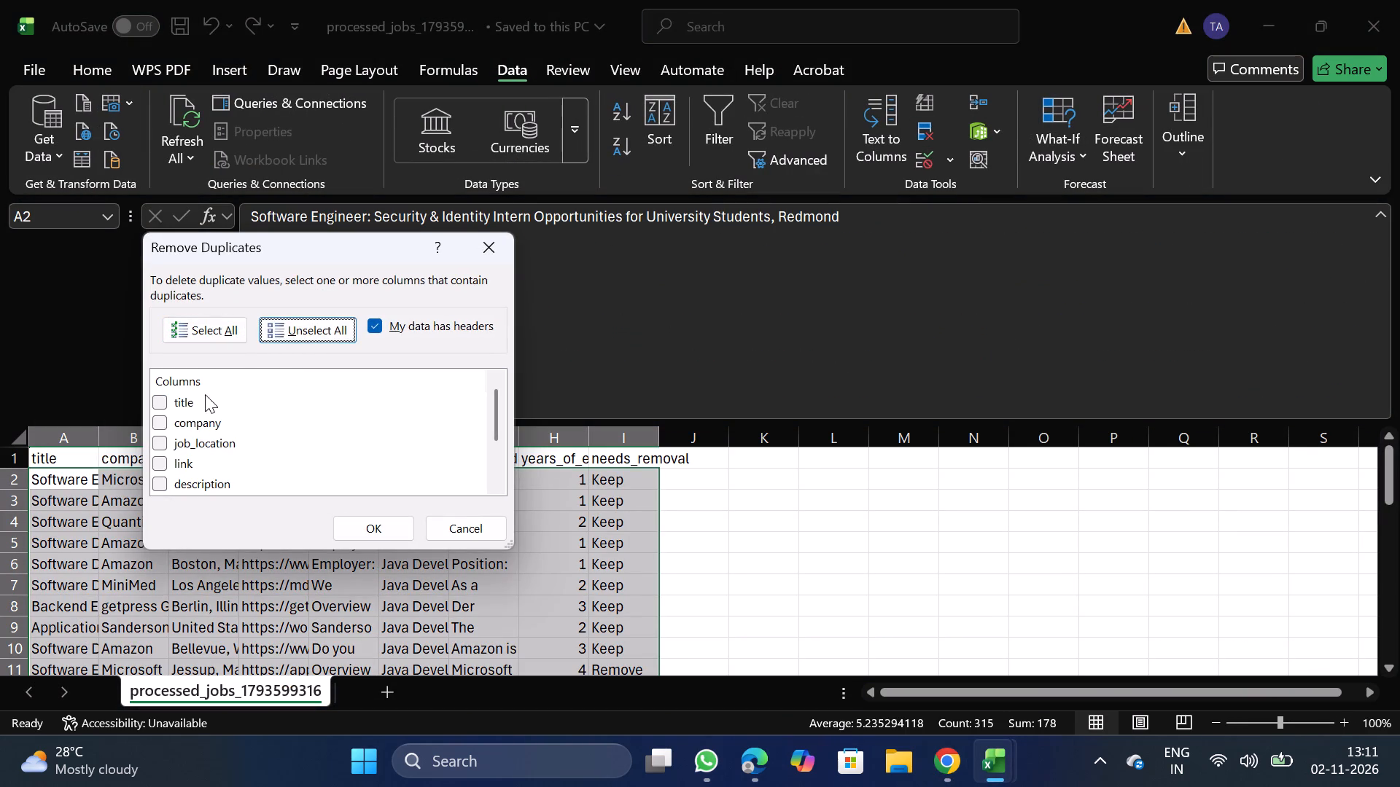
{"action": "left_click", "coordinate": [160, 423]}
{"action": "scroll", "coordinate": [258, 453], "scroll_direction": "right", "scroll_amount": 1}
{"action": "left_click", "coordinate": [379, 522]}
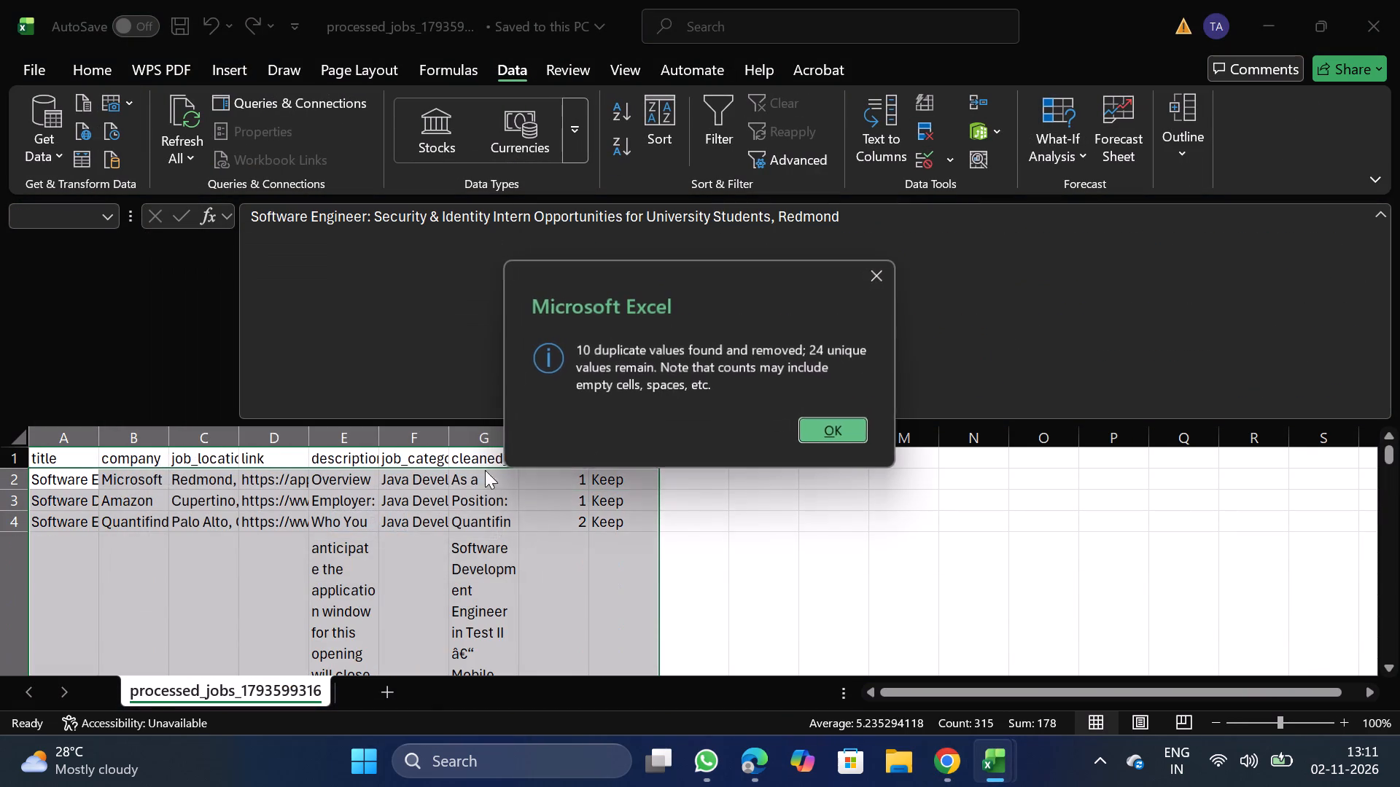
{"action": "left_click", "coordinate": [828, 442]}
Filter needs_removal to Remove, delete all the filtered job rows and turn filtering off.
{"action": "left_click", "coordinate": [604, 463]}
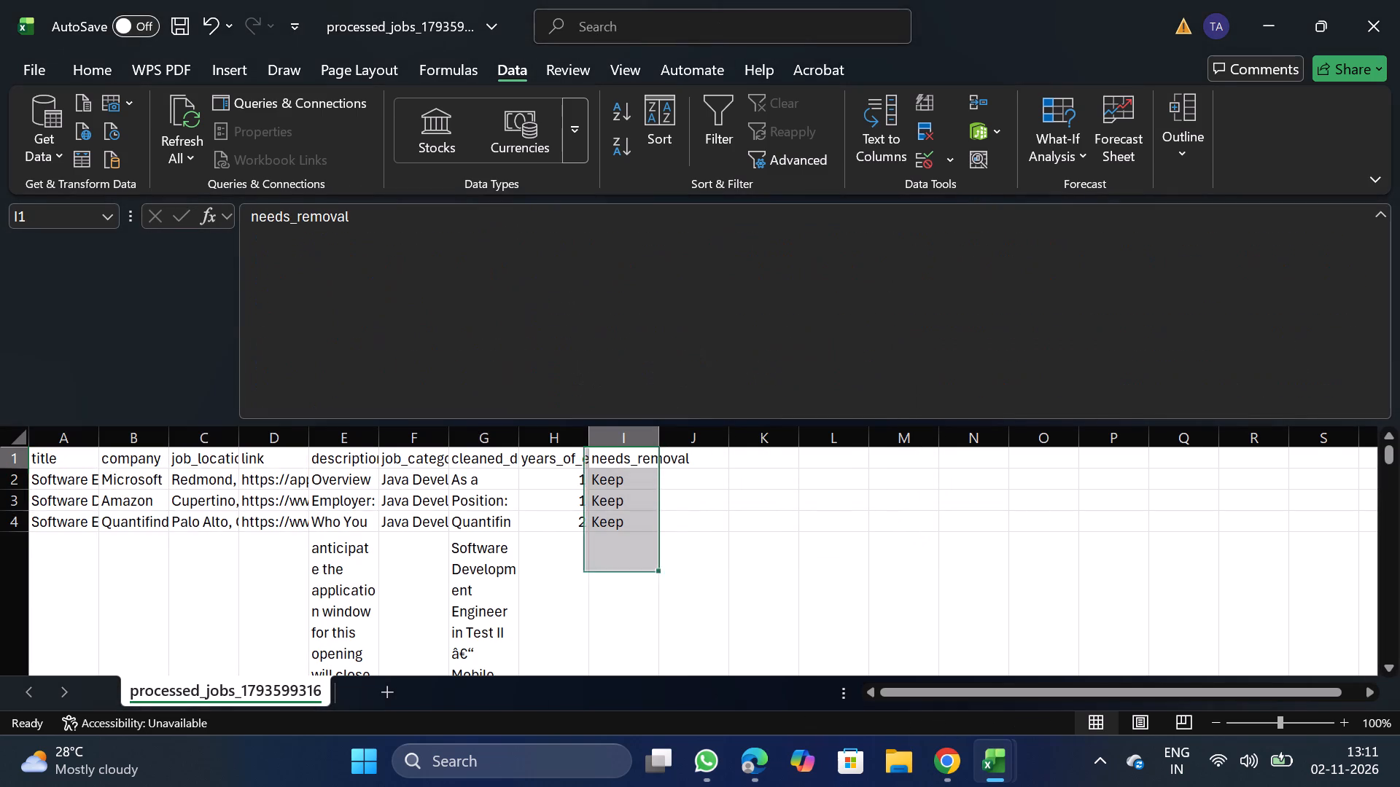
{"action": "left_click", "coordinate": [708, 154]}
{"action": "left_click", "coordinate": [650, 450]}
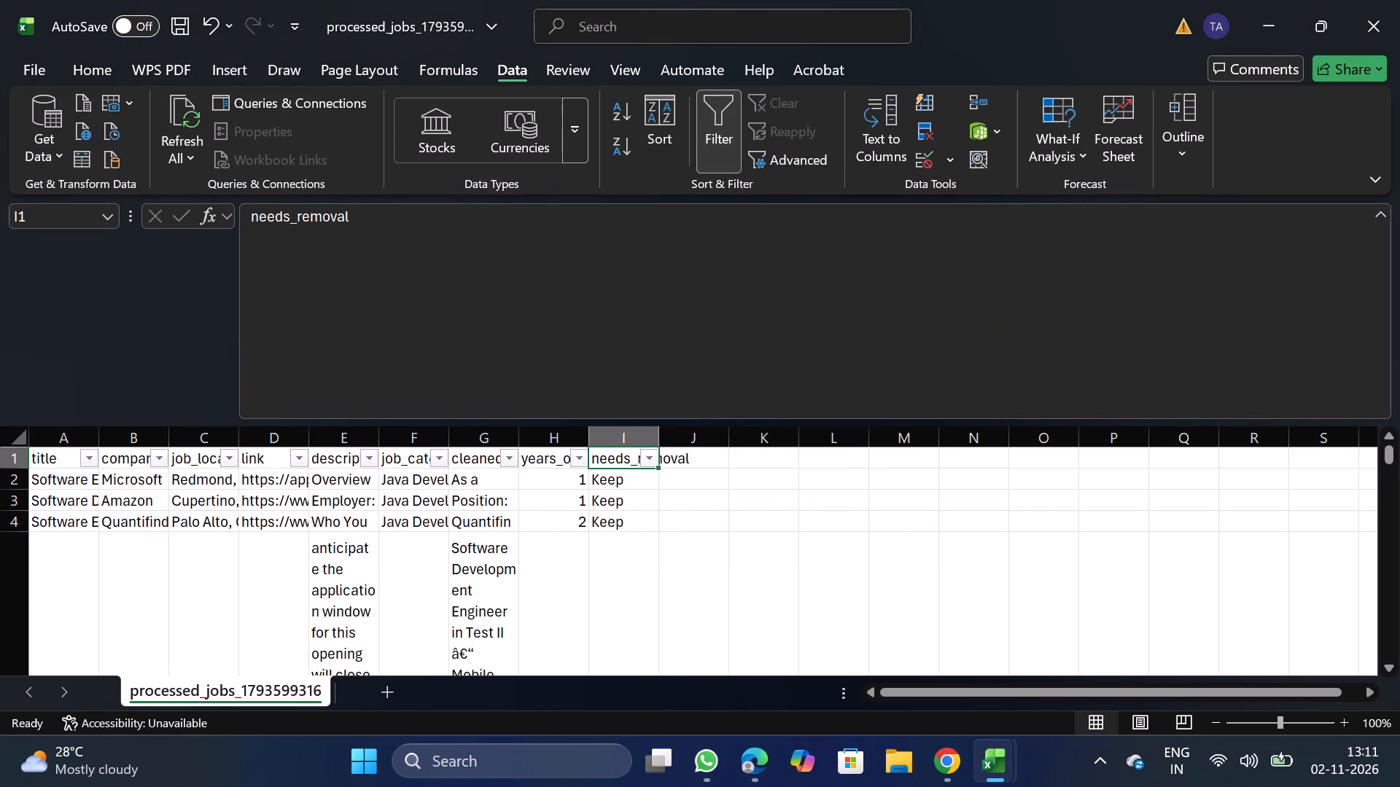
{"action": "left_click", "coordinate": [418, 517]}
{"action": "left_click", "coordinate": [539, 700]}
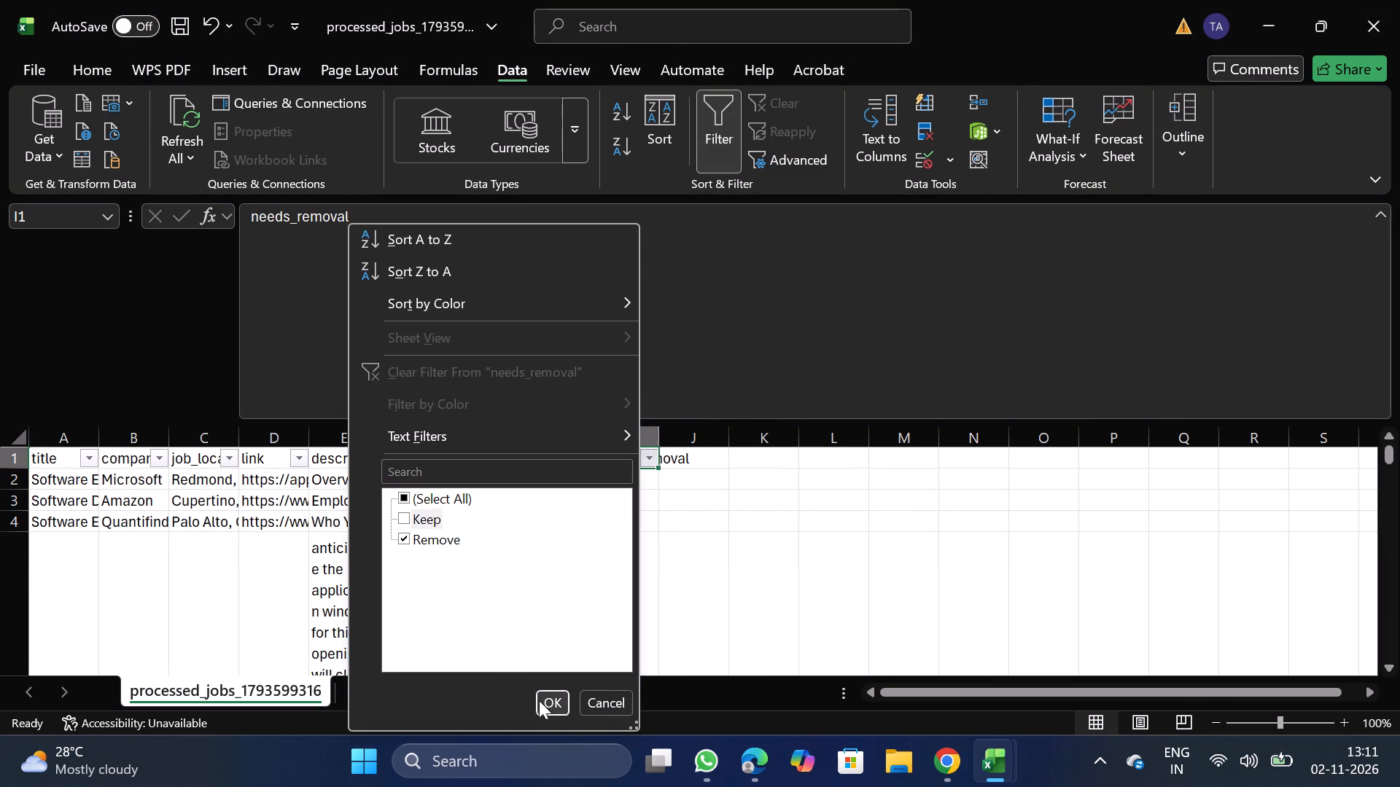
{"action": "left_click", "coordinate": [0, 512]}
{"action": "key", "text": "ctrl+shift+Down"}
{"action": "right_click", "coordinate": [160, 598]}
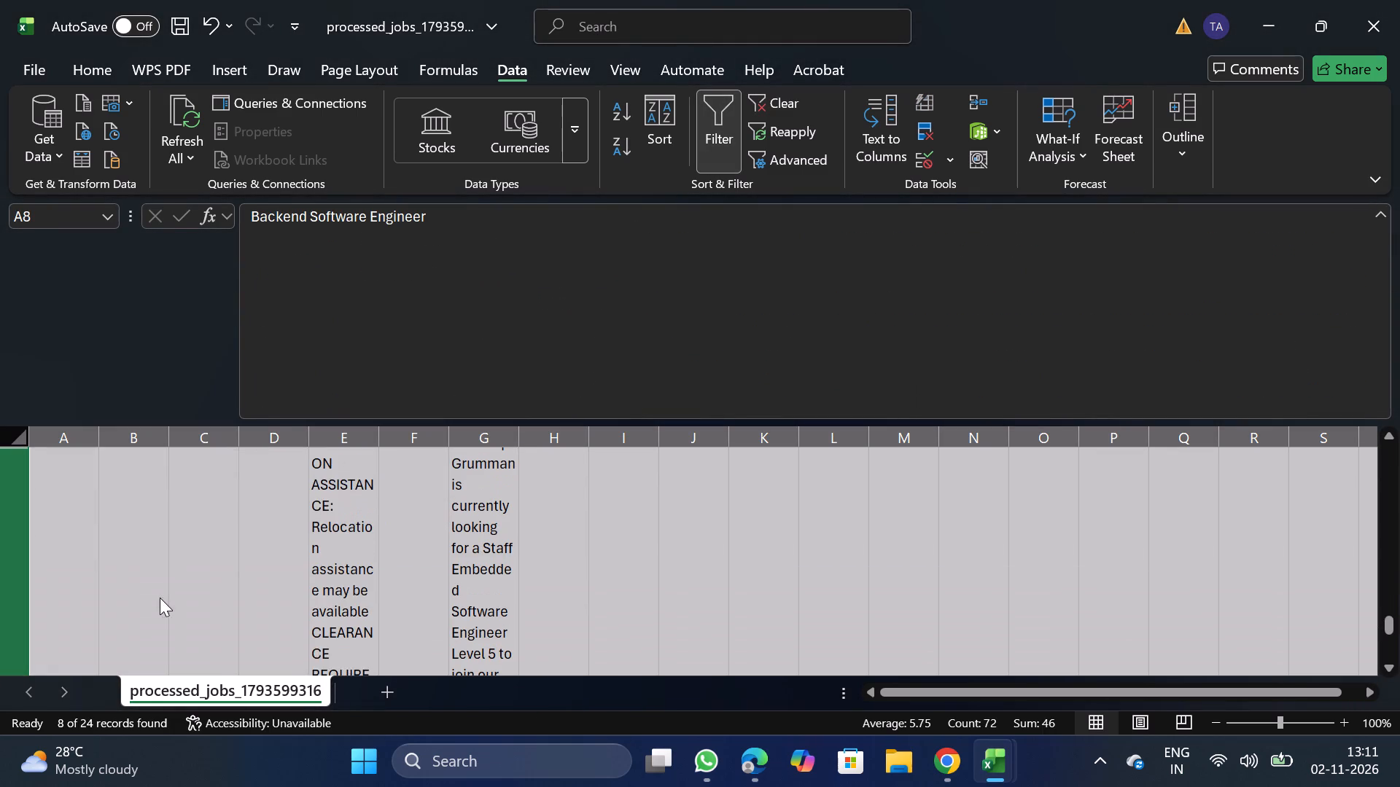
{"action": "left_click", "coordinate": [225, 407]}
{"action": "left_click", "coordinate": [718, 132]}
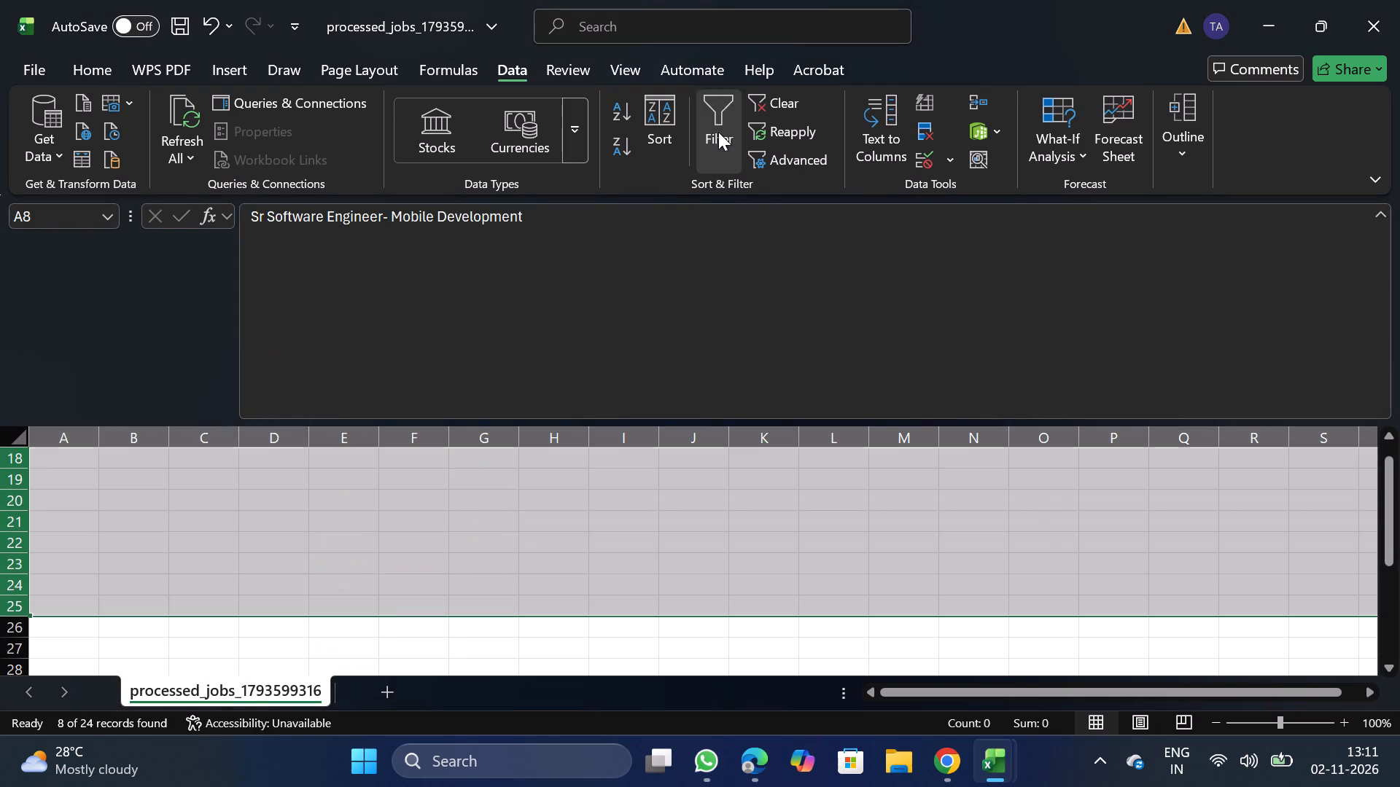
Filter years_of_experience to 8, 10 and 12, delete all the filtered job rows and turn filtering off.
{"action": "left_click_drag", "start_coordinate": [1387, 653], "coordinate": [1384, 415]}
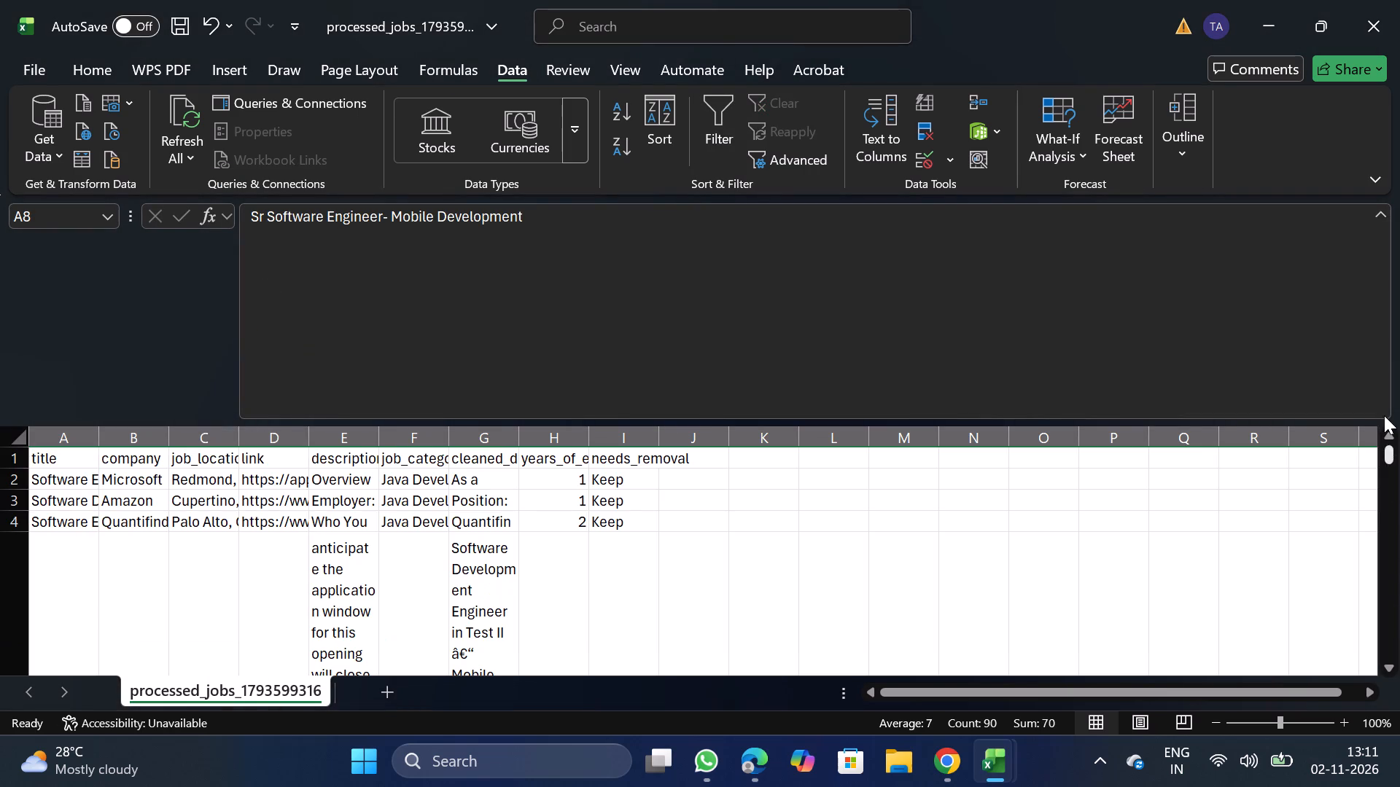
{"action": "left_click", "coordinate": [540, 449]}
{"action": "left_click", "coordinate": [724, 112]}
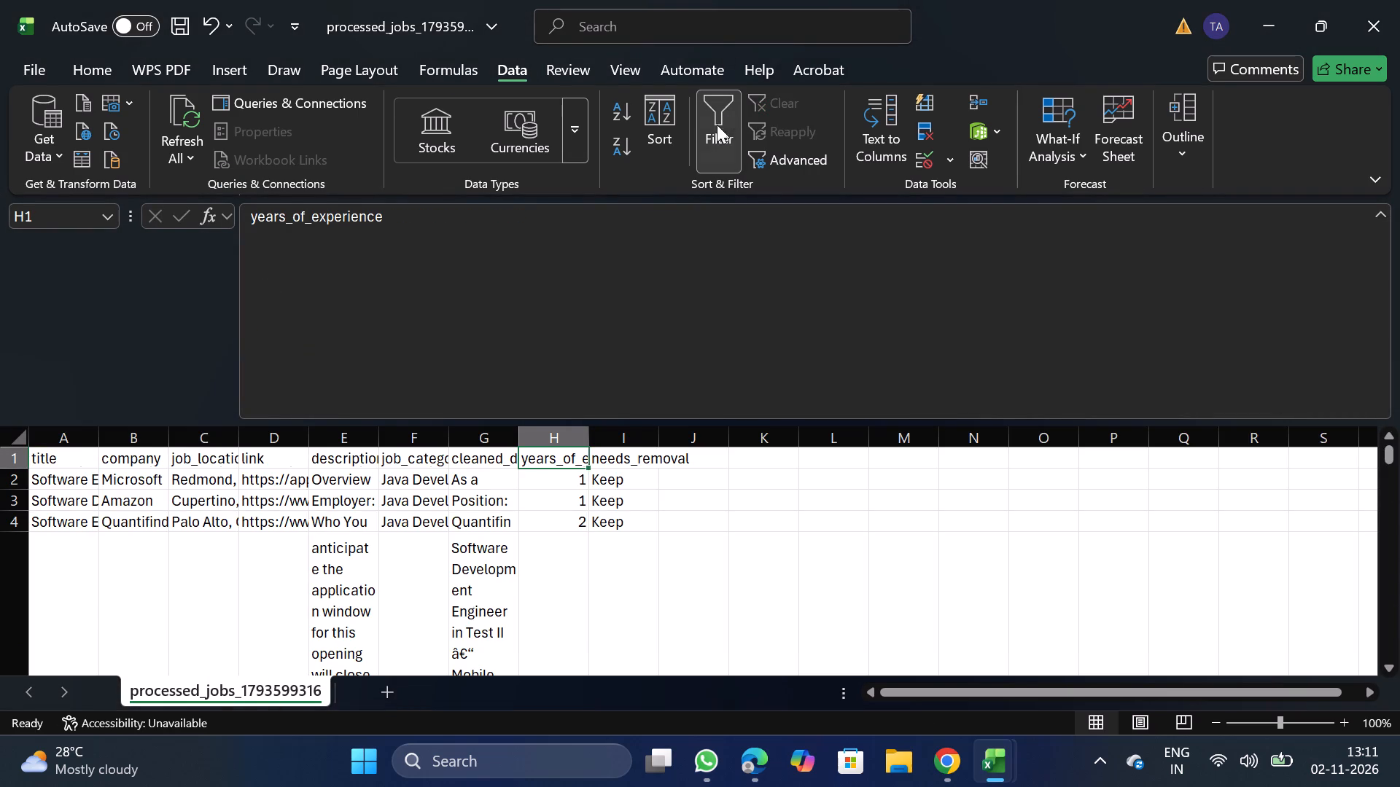
{"action": "left_click", "coordinate": [586, 434]}
{"action": "left_click", "coordinate": [583, 455]}
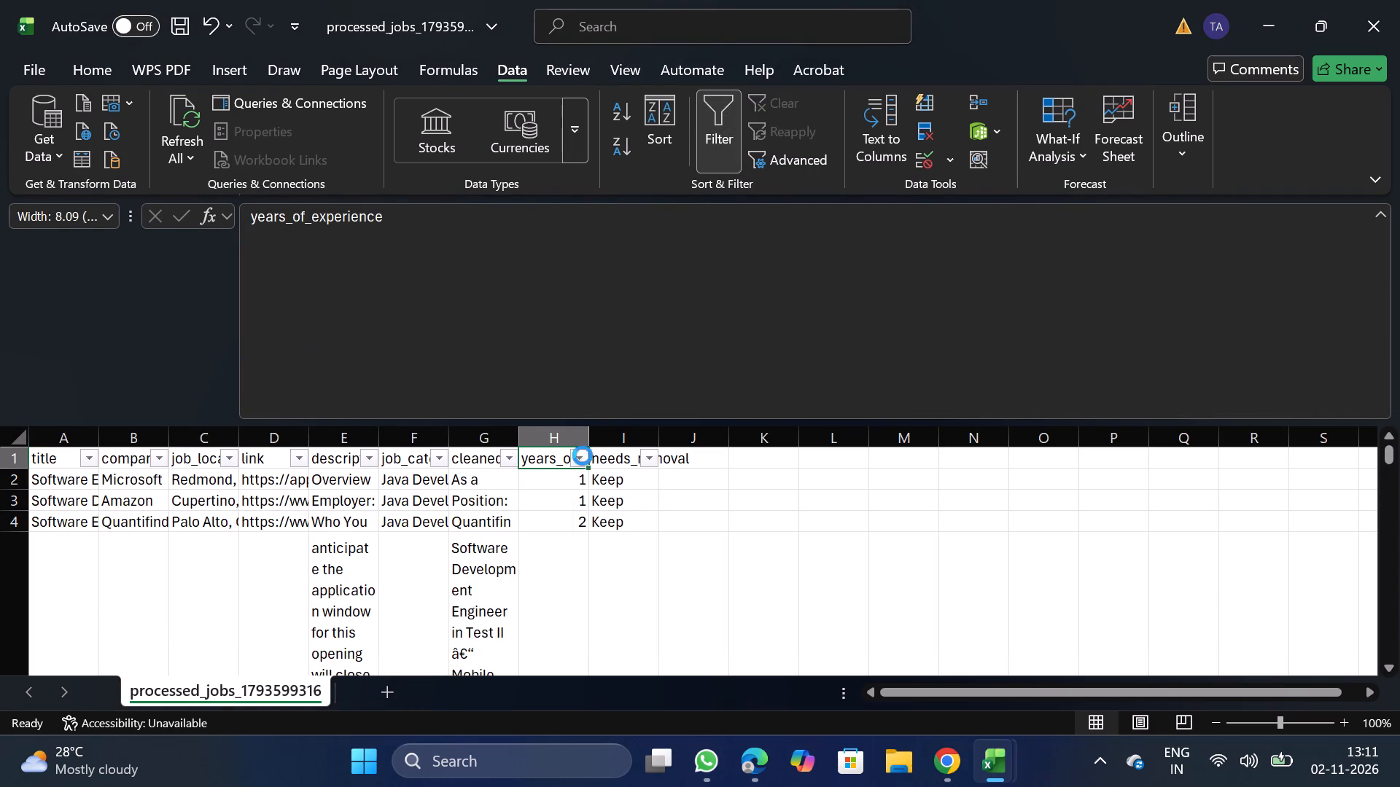
{"action": "left_click", "coordinate": [376, 497]}
{"action": "scroll", "coordinate": [370, 649], "scroll_direction": "down", "scroll_amount": 1}
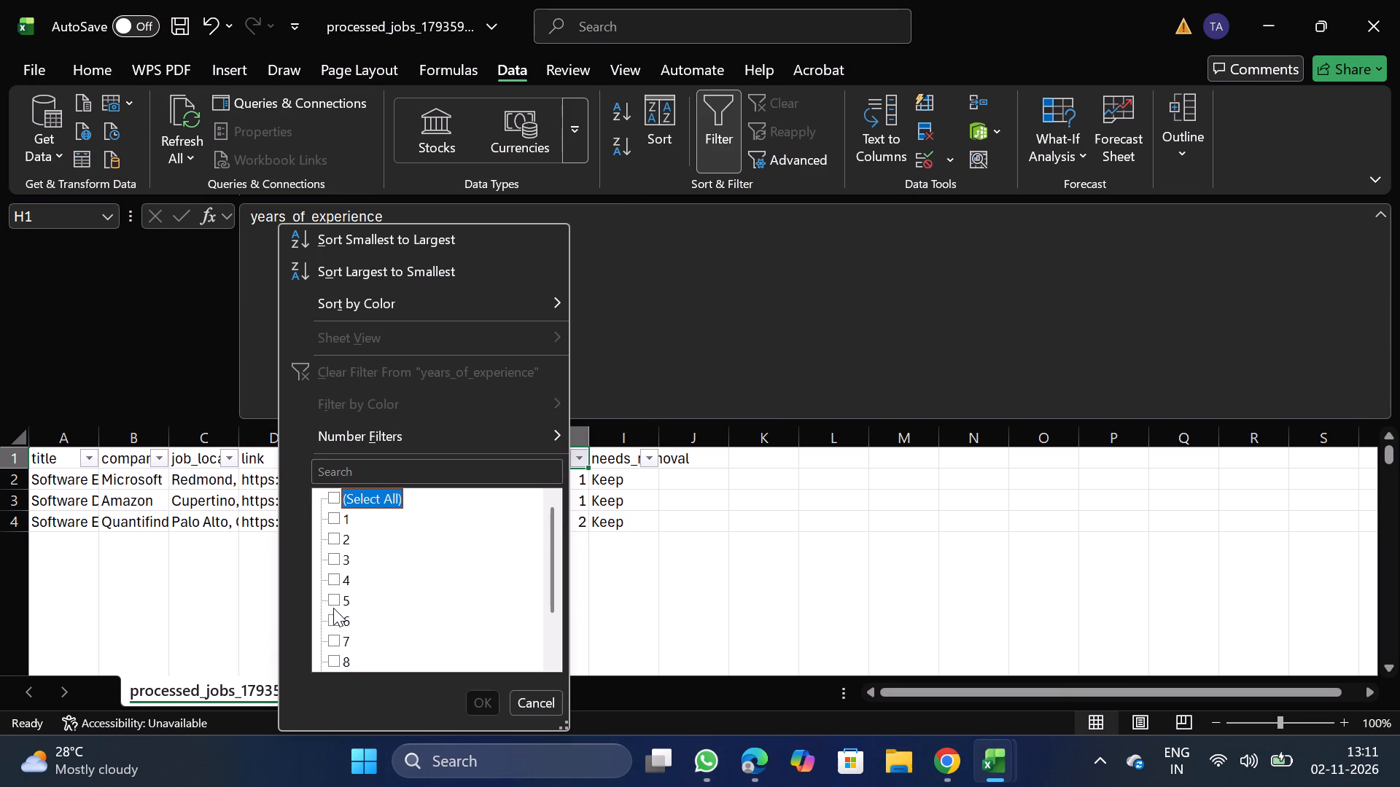
{"action": "left_click", "coordinate": [333, 608]}
{"action": "left_click", "coordinate": [331, 630]}
{"action": "left_click", "coordinate": [333, 641]}
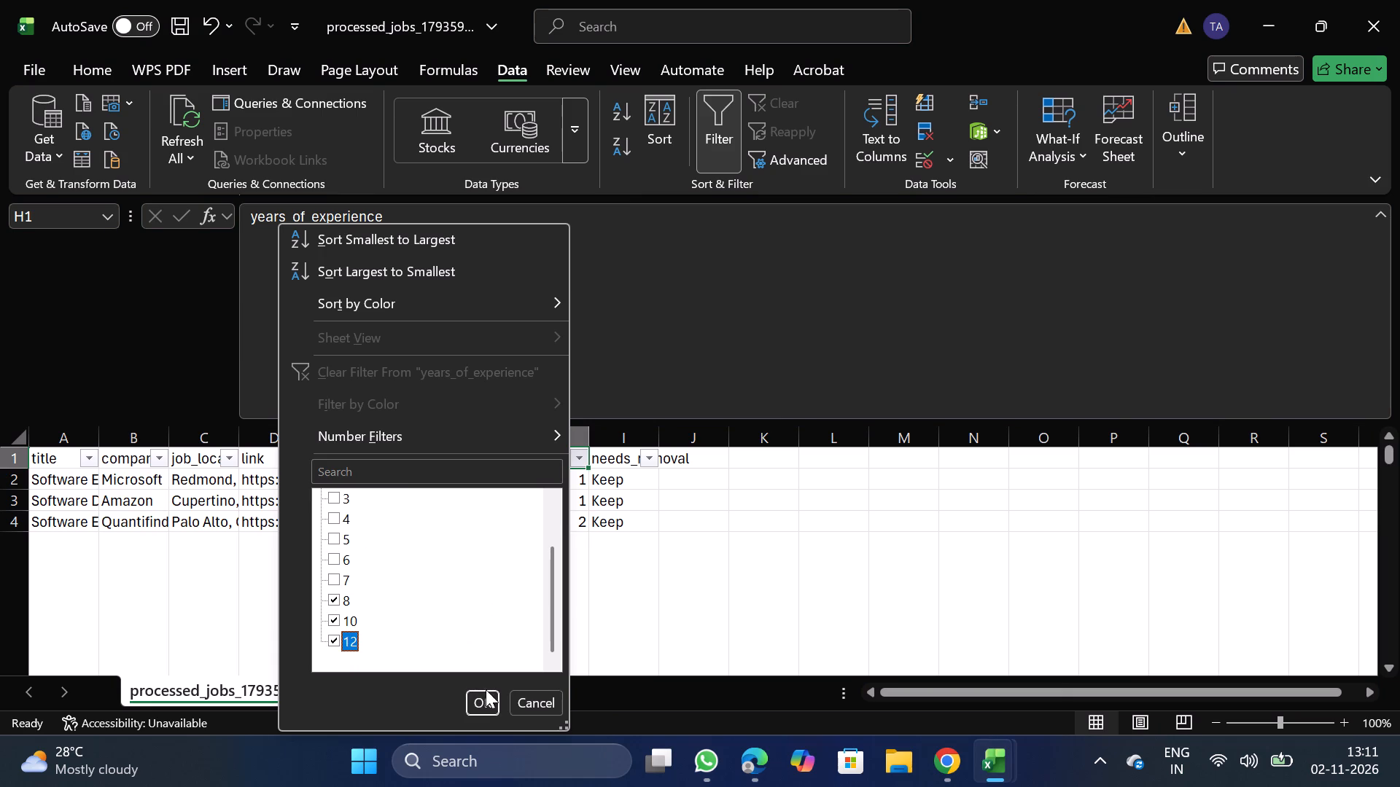
{"action": "left_click", "coordinate": [495, 699]}
{"action": "left_click", "coordinate": [11, 507]}
{"action": "key", "text": "ctrl+shift+Down"}
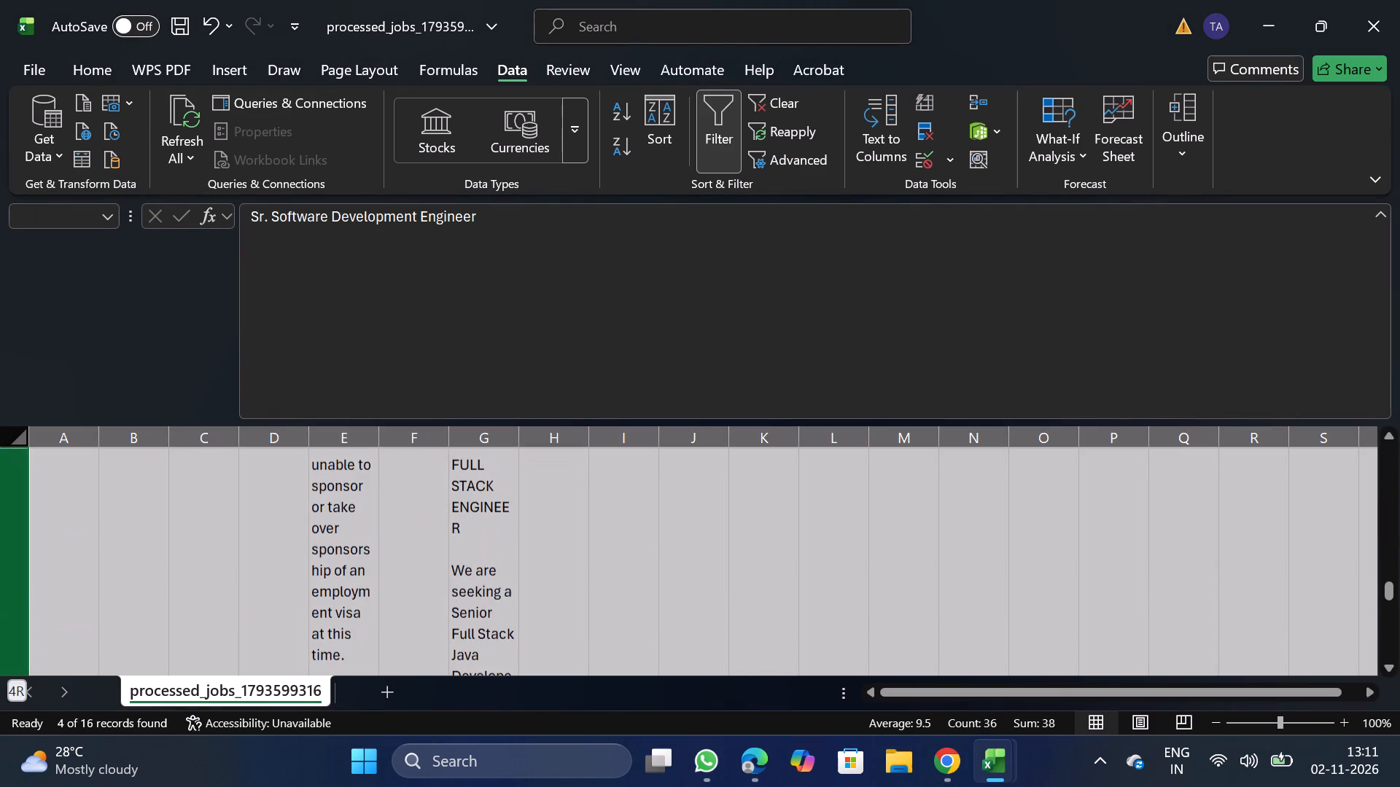
{"action": "right_click", "coordinate": [219, 576]}
{"action": "left_click", "coordinate": [305, 391]}
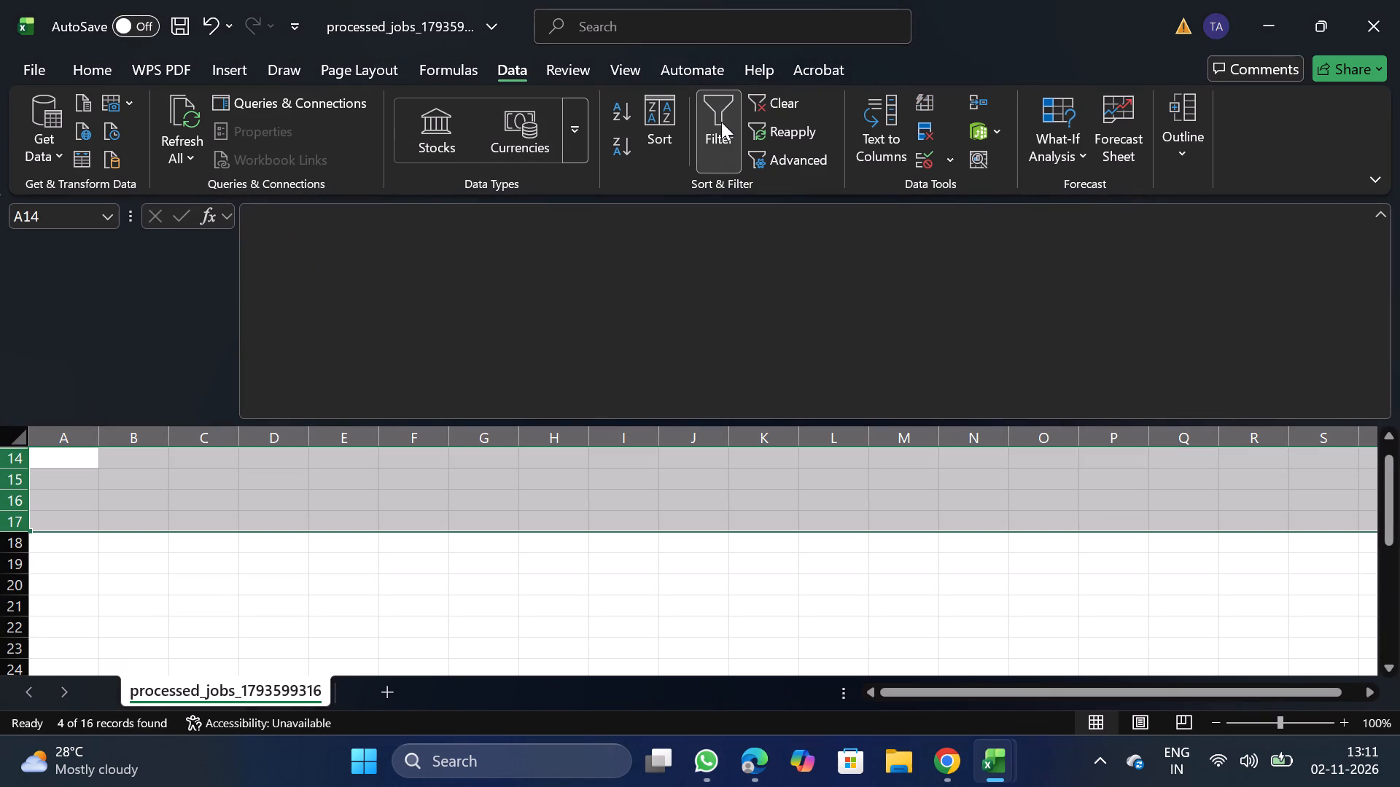
{"action": "left_click", "coordinate": [721, 122]}
Delete the needs_removal column.
{"action": "left_click_drag", "start_coordinate": [1391, 638], "coordinate": [1386, 371]}
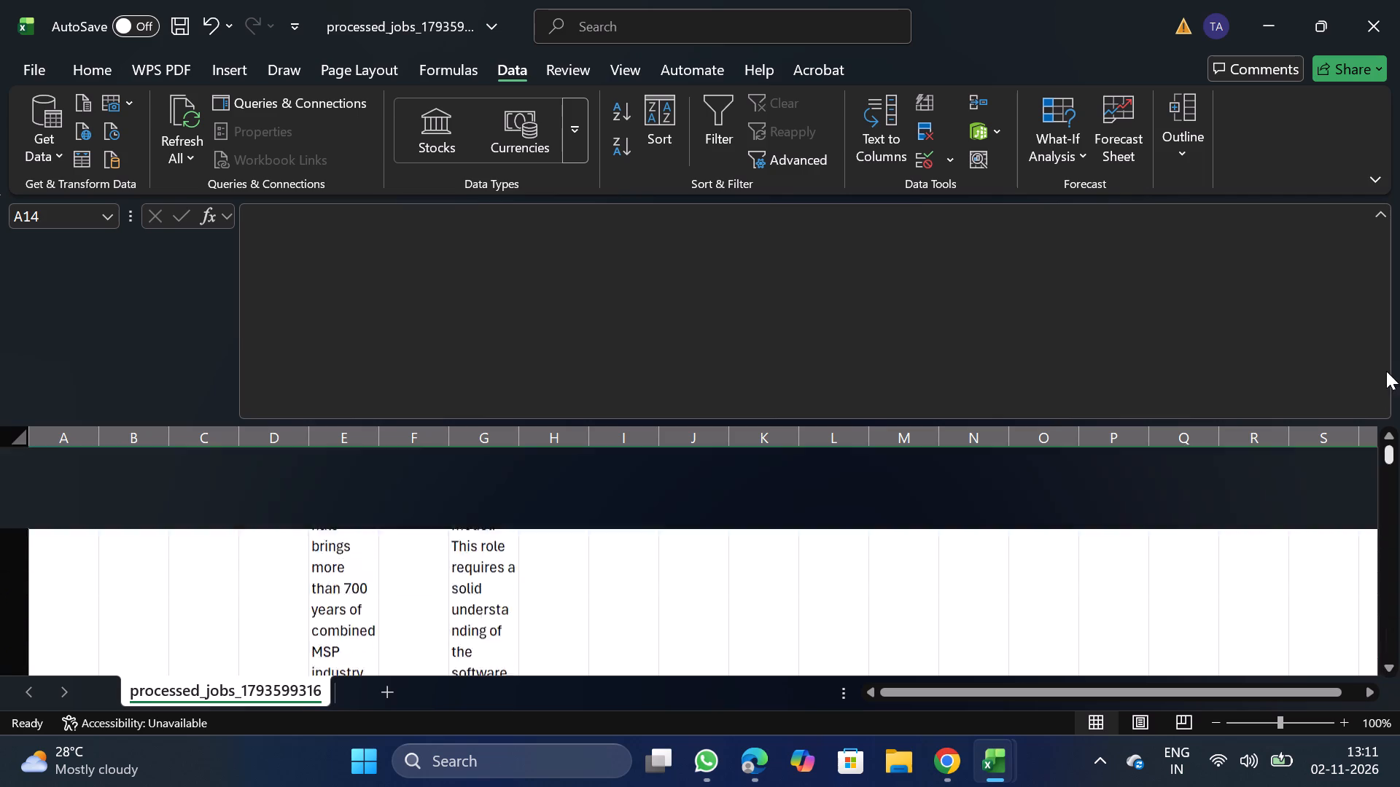
{"action": "left_click_drag", "start_coordinate": [1386, 371], "coordinate": [1385, 324]}
{"action": "left_click", "coordinate": [629, 444]}
{"action": "right_click", "coordinate": [621, 579]}
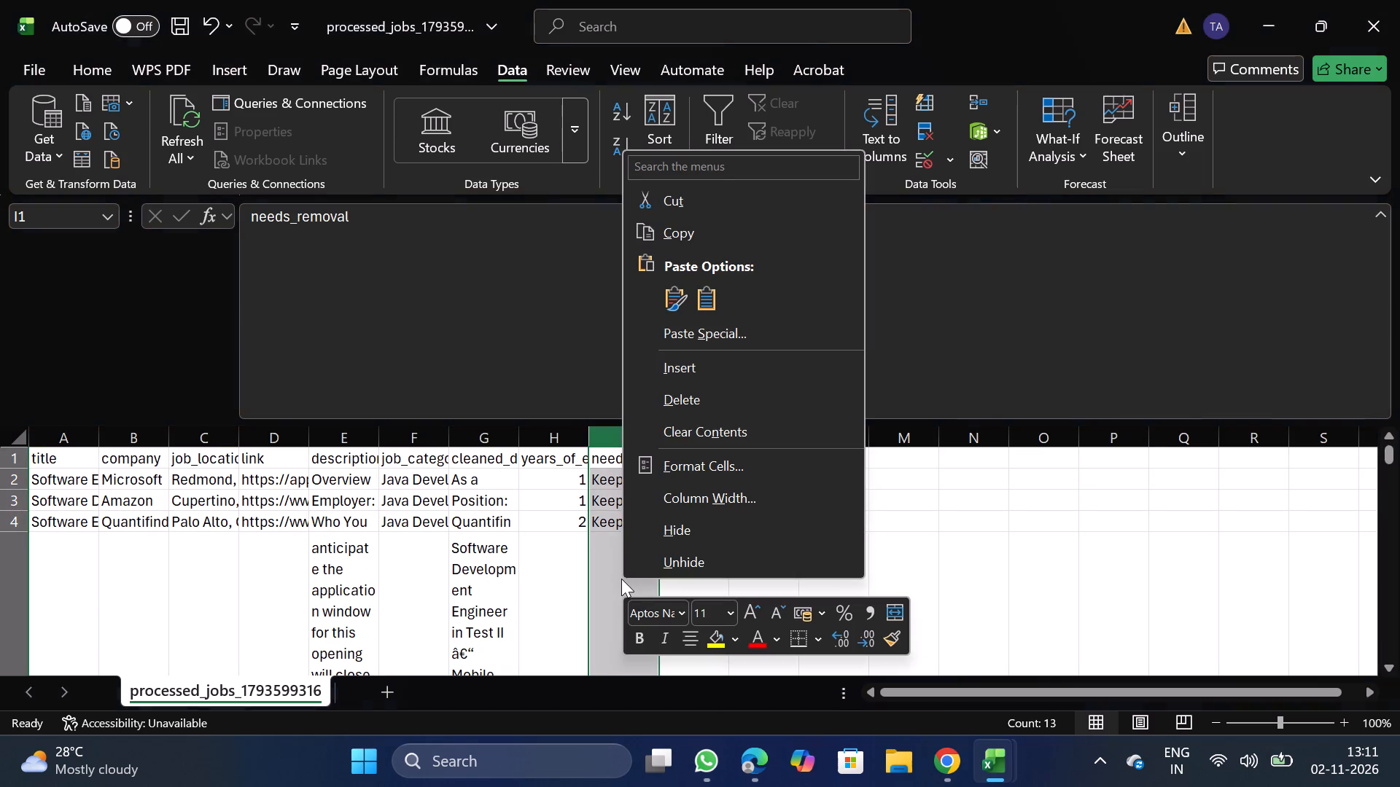
{"action": "left_click", "coordinate": [709, 404]}
Move the job_category column in front of title as the sheet's first column.
{"action": "left_click", "coordinate": [415, 432]}
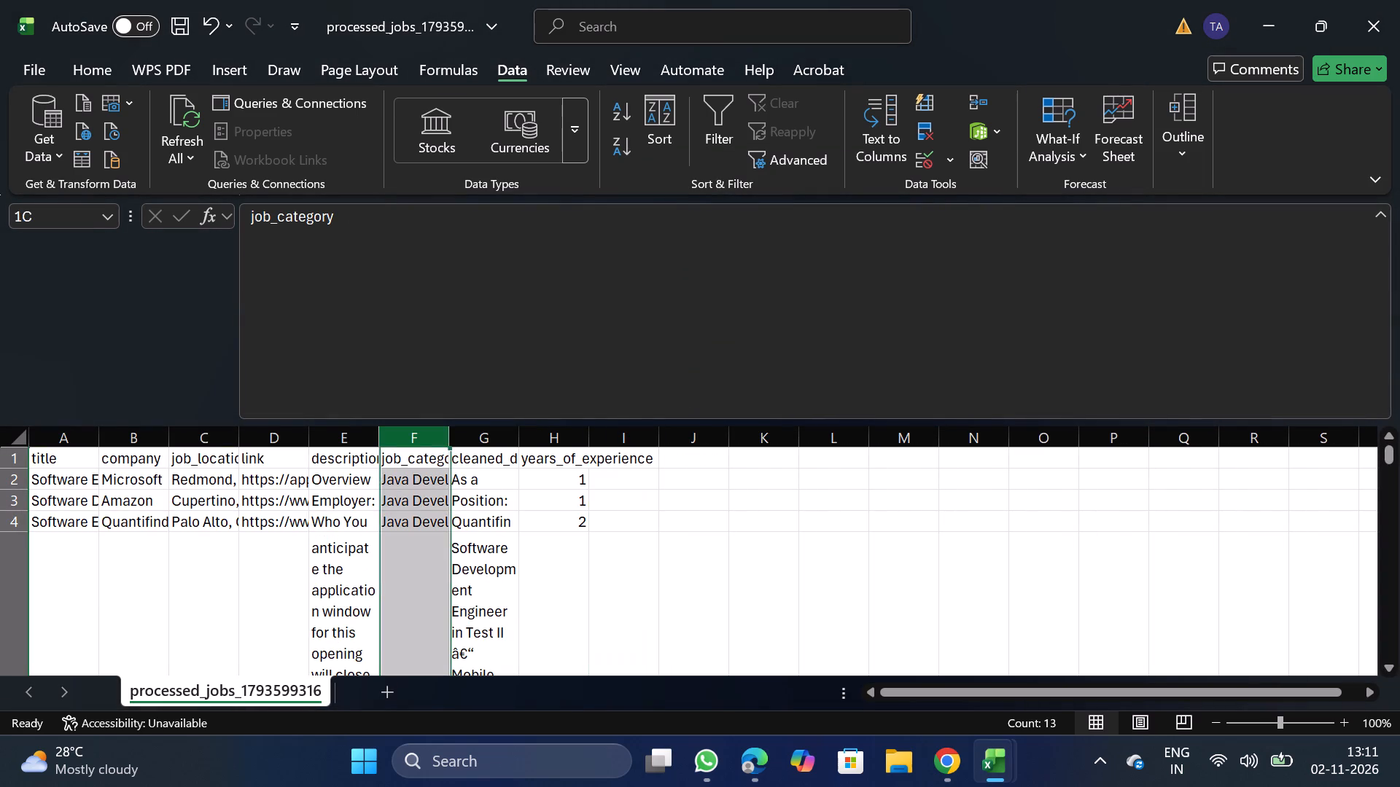
{"action": "key", "text": "ctrl+x"}
{"action": "scroll", "coordinate": [415, 432], "scroll_direction": "left", "scroll_amount": 2}
{"action": "left_click_drag", "start_coordinate": [58, 427], "coordinate": [44, 580]}
{"action": "right_click", "coordinate": [44, 580]}
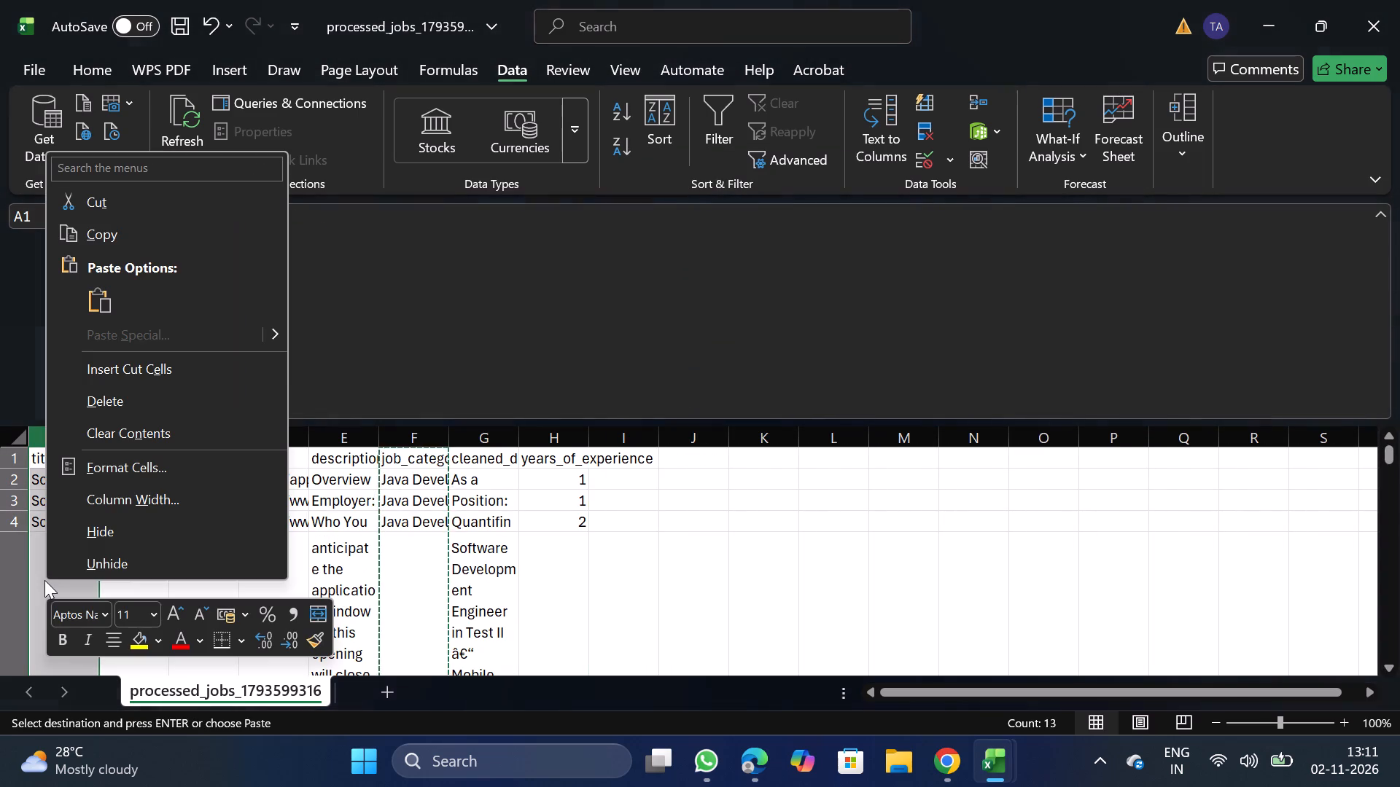
{"action": "left_click", "coordinate": [124, 372]}
Turn off text wrapping for the description and cleaned description columns.
{"action": "scroll", "coordinate": [271, 427], "scroll_direction": "right", "scroll_amount": 2}
{"action": "left_click", "coordinate": [415, 437]}
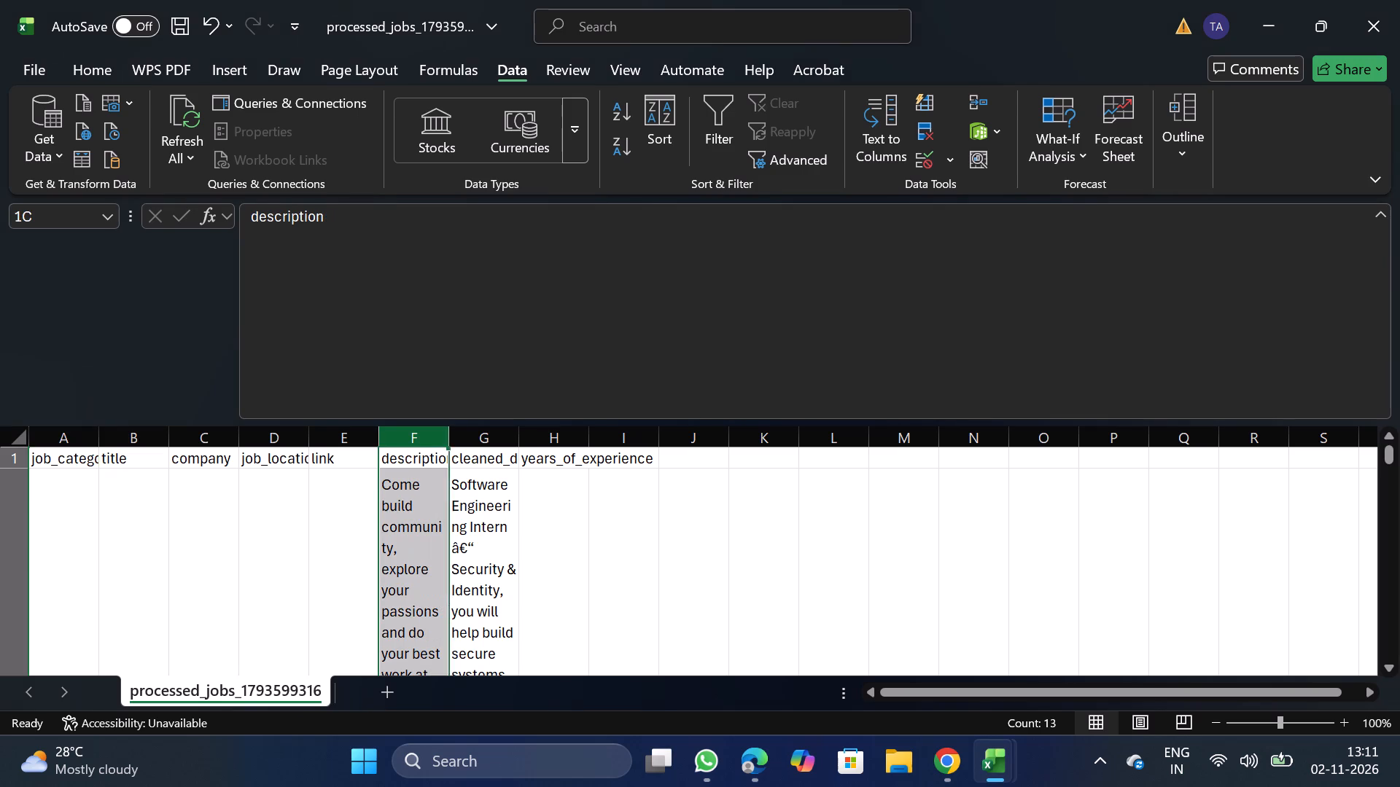
{"action": "key", "text": "shift+Right"}
{"action": "left_click", "coordinate": [81, 51]}
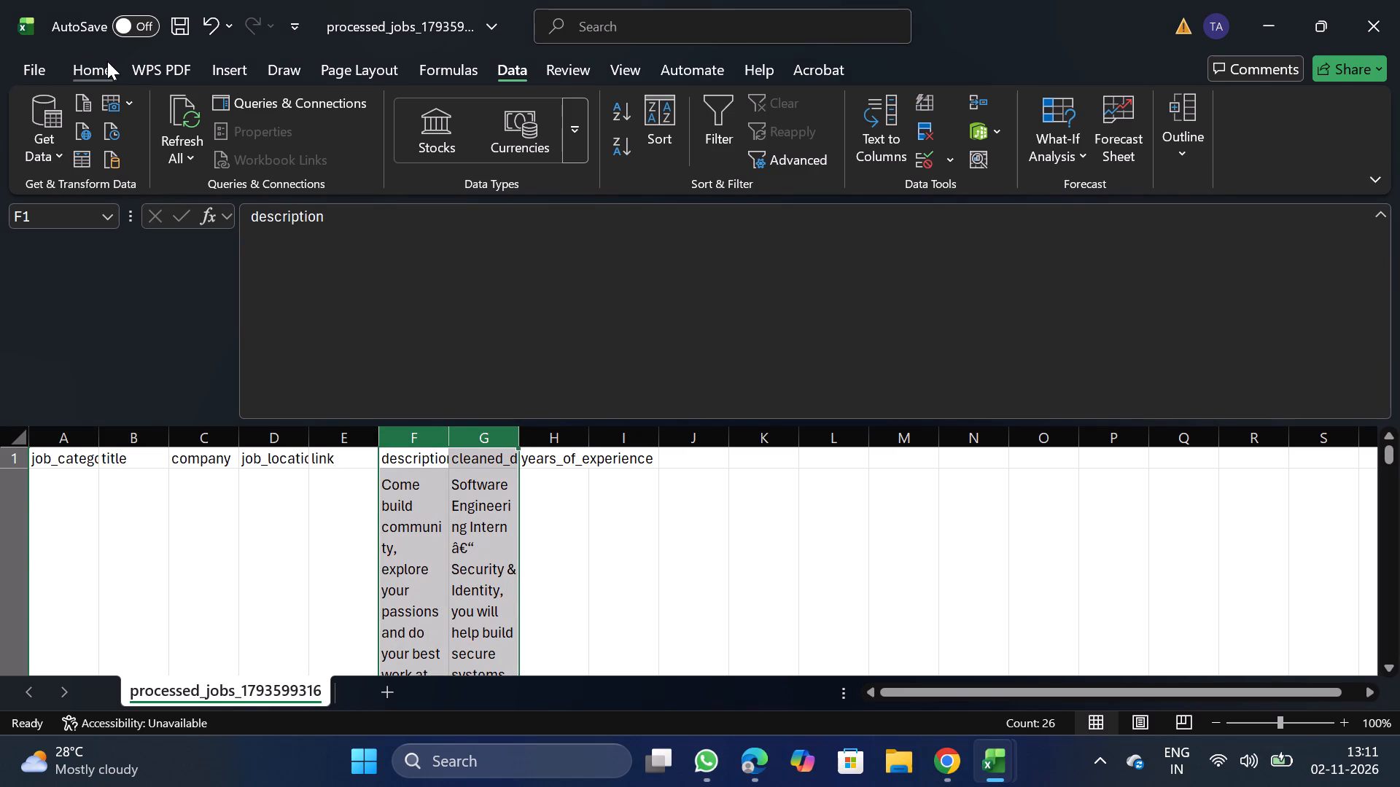
{"action": "left_click", "coordinate": [107, 61]}
{"action": "left_click", "coordinate": [449, 189]}
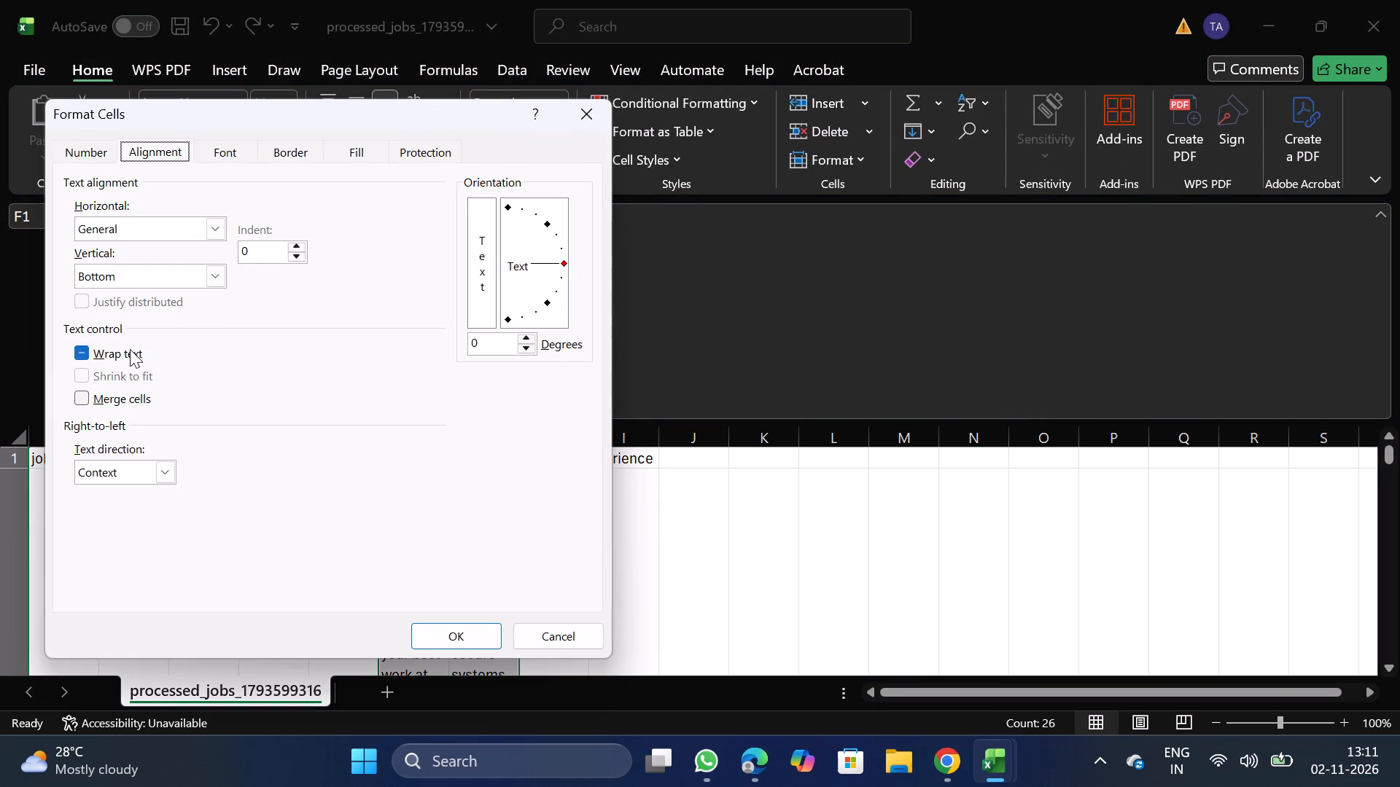
{"action": "double_click", "coordinate": [130, 349]}
{"action": "left_click", "coordinate": [462, 649]}
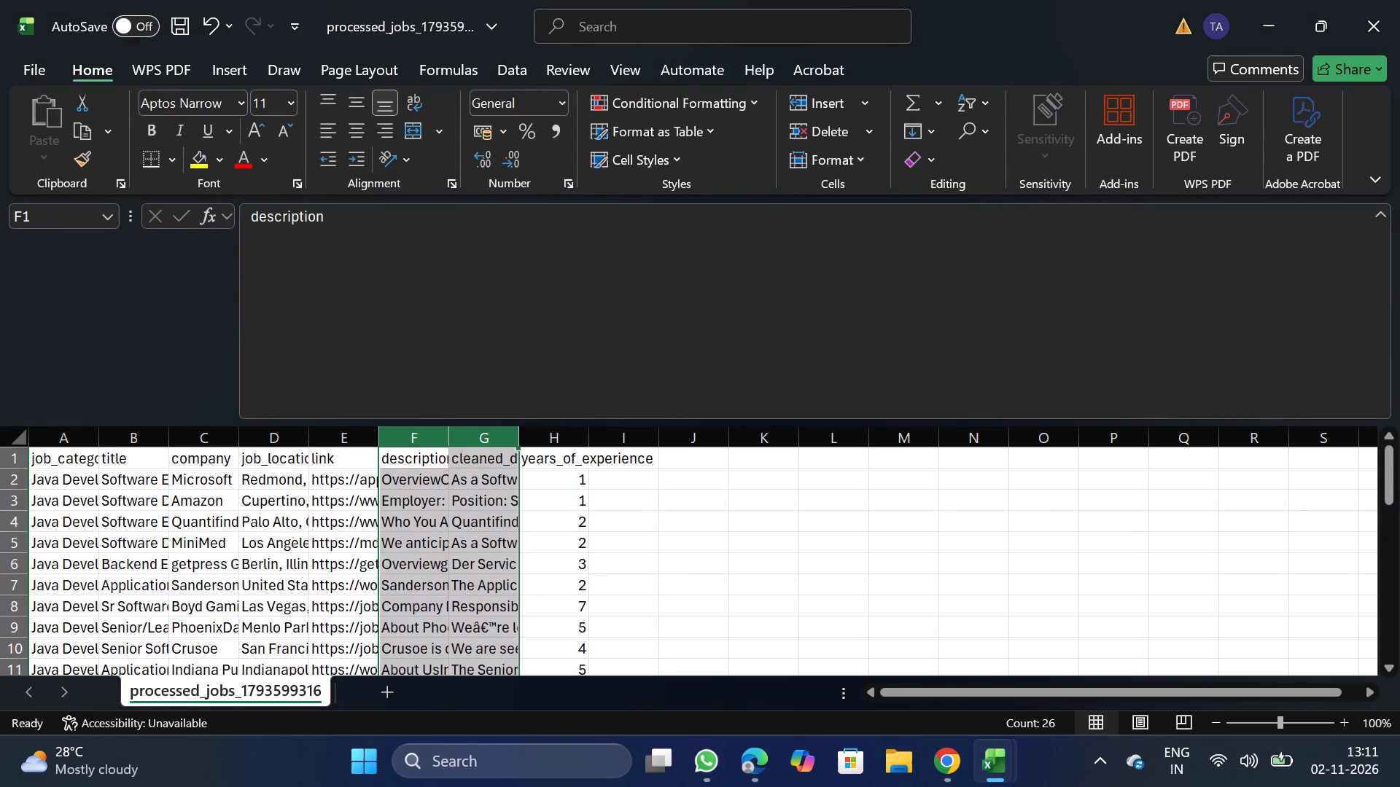
Move the link column behind years_of_experience as the sheet's last column.
{"action": "left_click", "coordinate": [567, 436]}
{"action": "left_click", "coordinate": [355, 445]}
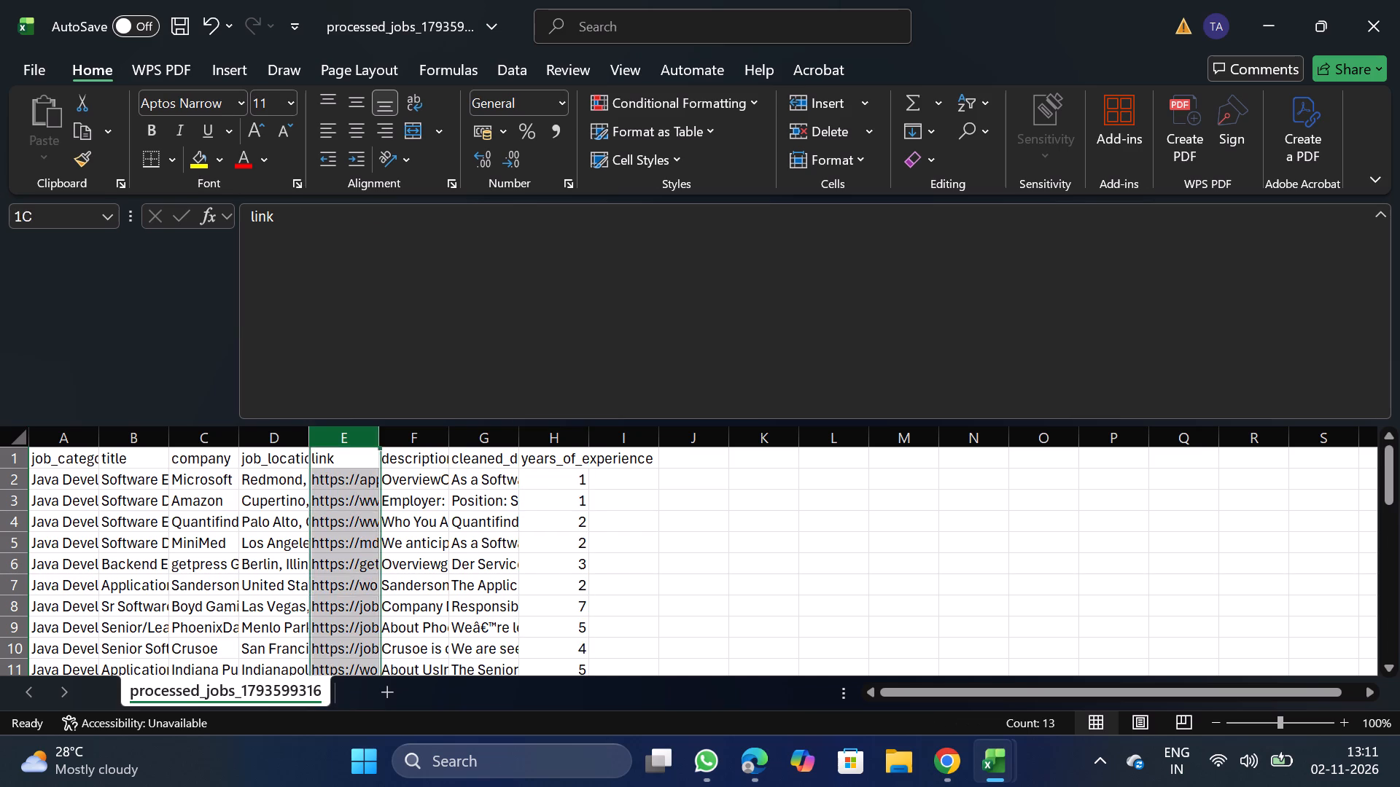
{"action": "key", "text": "ctrl+x"}
{"action": "left_click", "coordinate": [644, 423]}
{"action": "left_click_drag", "start_coordinate": [633, 428], "coordinate": [629, 471]}
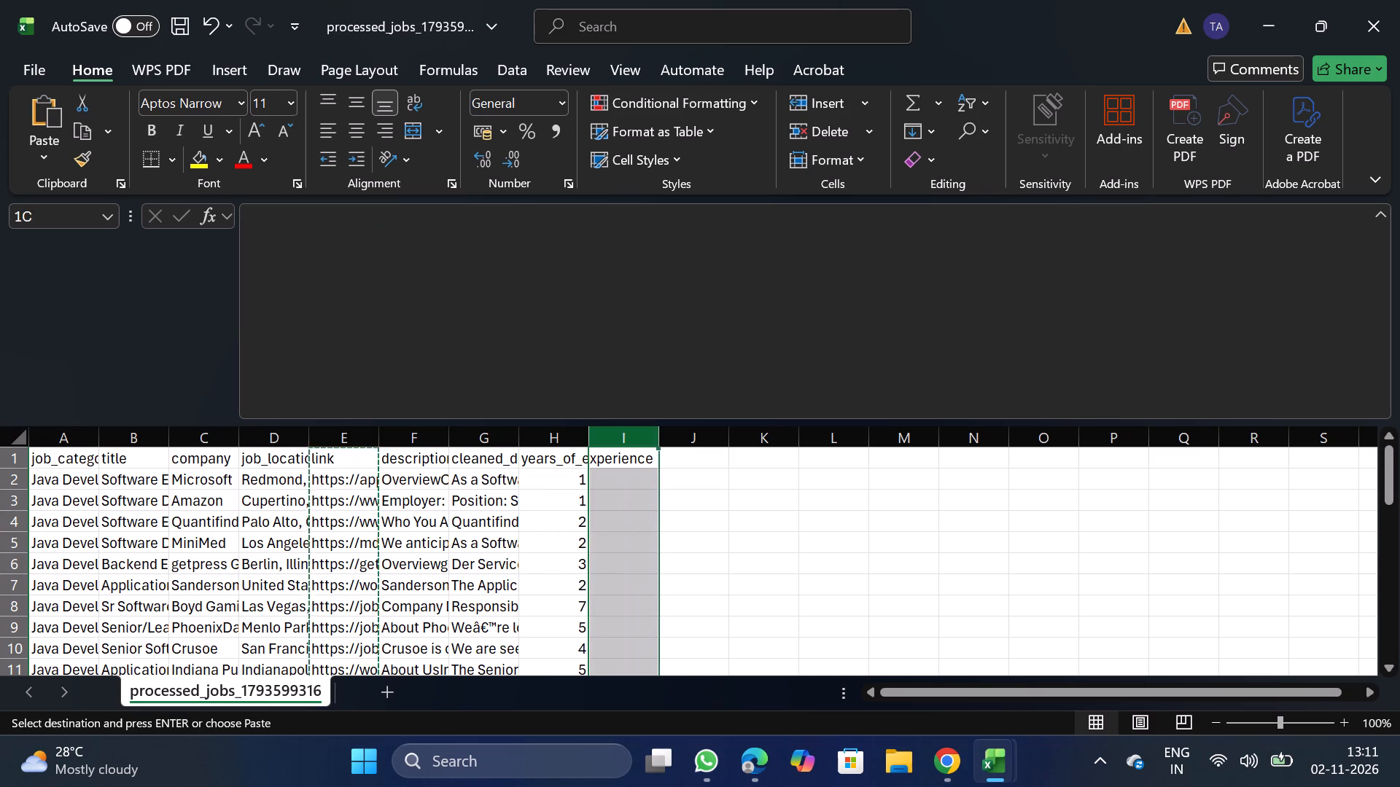
{"action": "left_click_drag", "start_coordinate": [629, 471], "coordinate": [629, 576]}
{"action": "right_click", "coordinate": [629, 576]}
{"action": "left_click", "coordinate": [715, 367]}
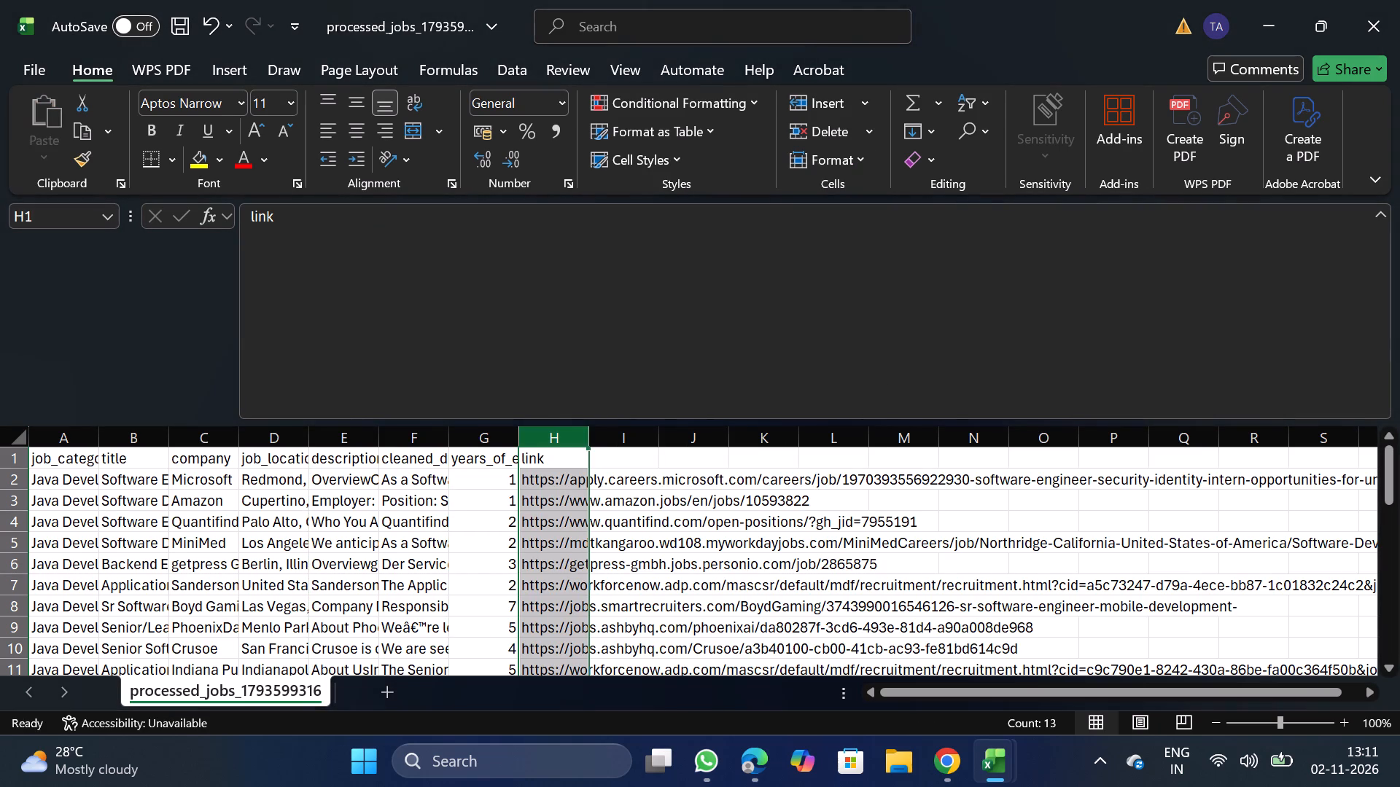
Move the years_of_experience column in front of description.
{"action": "left_click", "coordinate": [489, 436]}
{"action": "key", "text": "ctrl+x"}
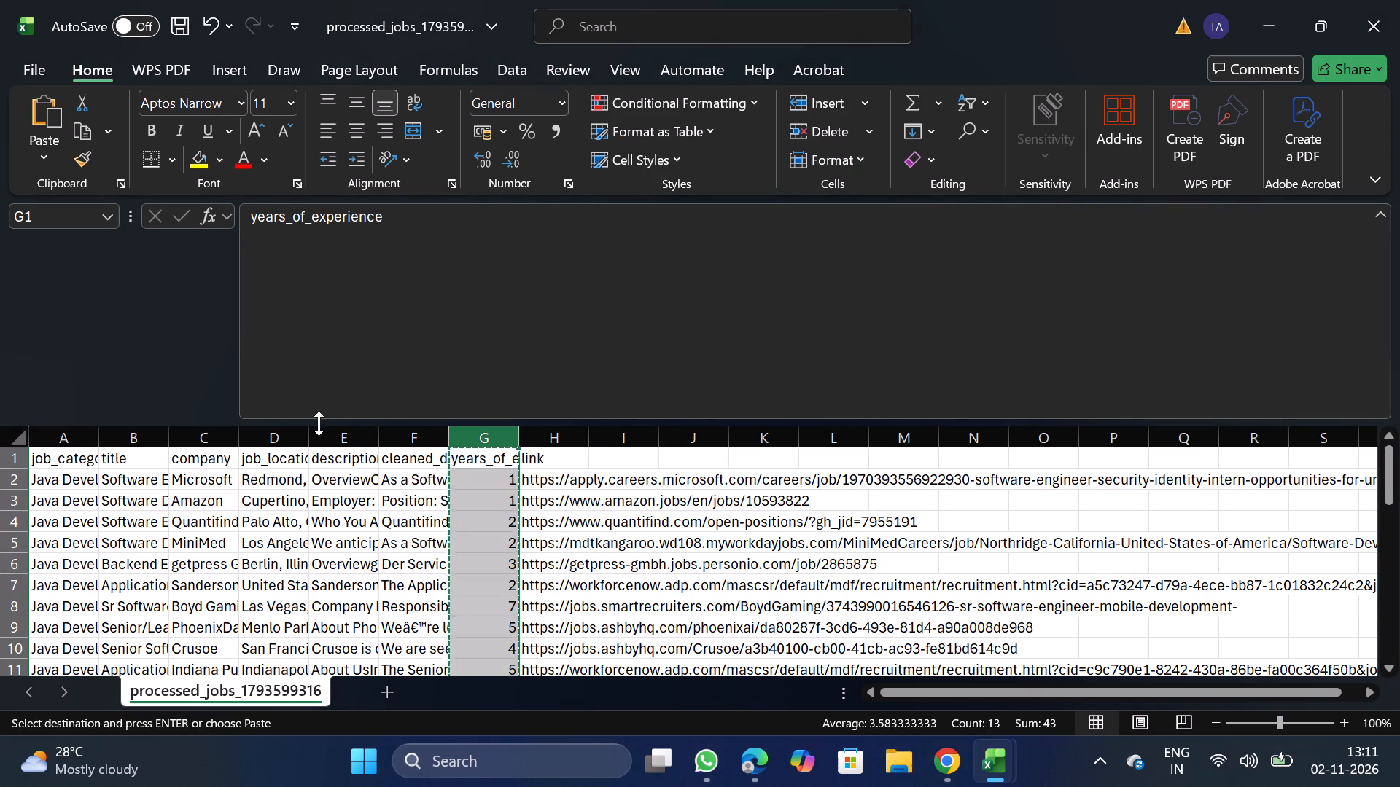
{"action": "left_click", "coordinate": [335, 447]}
{"action": "left_click_drag", "start_coordinate": [341, 444], "coordinate": [339, 517]}
{"action": "right_click", "coordinate": [339, 517]}
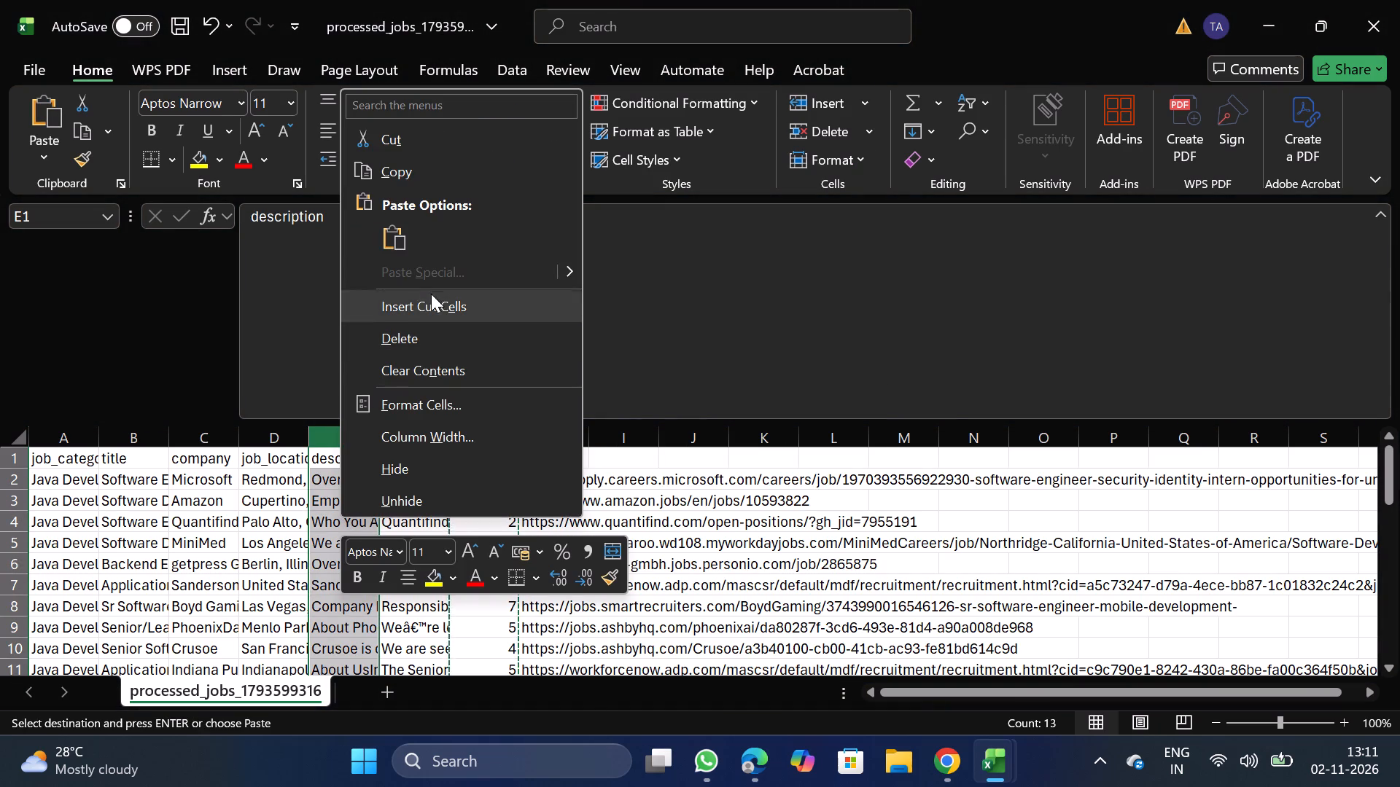
{"action": "left_click", "coordinate": [443, 304]}
Replace the cleaned description column's header in G1 with description, copied from the F1 header.
{"action": "left_click", "coordinate": [420, 465]}
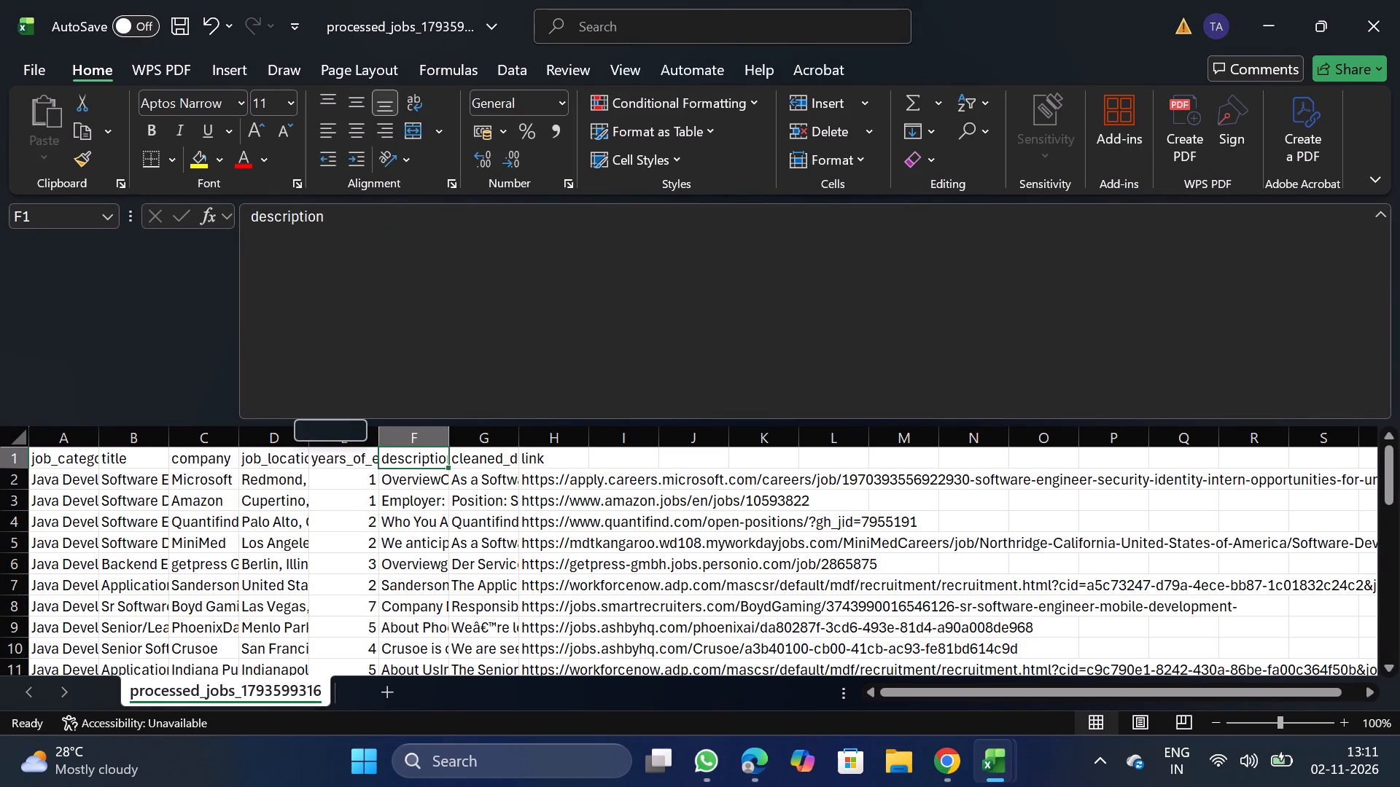
{"action": "left_click_drag", "start_coordinate": [247, 219], "coordinate": [367, 227]}
{"action": "key", "text": "ctrl+c"}
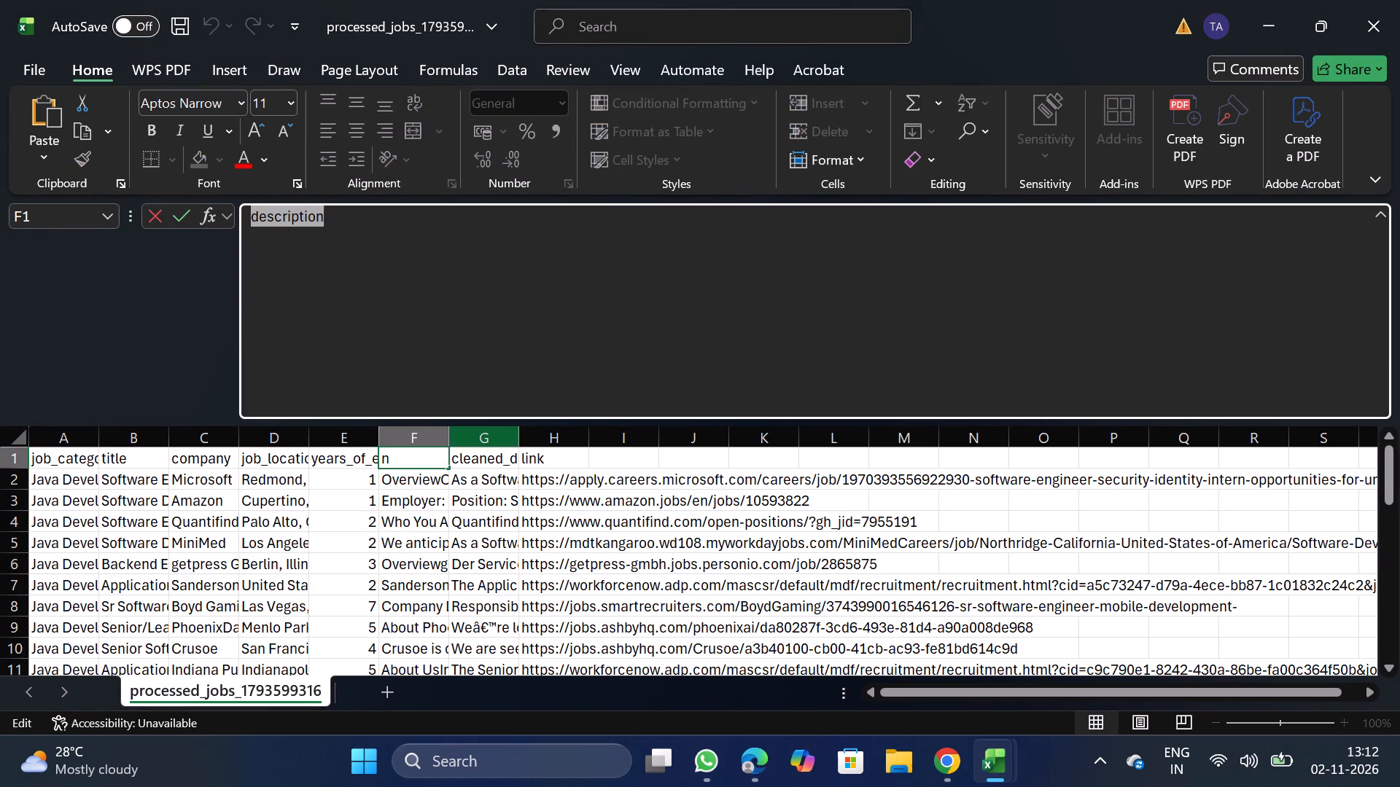
{"action": "left_click", "coordinate": [488, 442]}
{"action": "left_click", "coordinate": [663, 340]}
{"action": "key", "text": "BackSpace"}
{"action": "key", "text": "BackSpace"}
{"action": "key", "text": "BackSpace"}
{"action": "key", "text": "BackSpace"}
{"action": "key", "text": "BackSpace"}
{"action": "key", "text": "BackSpace"}
{"action": "key", "text": "BackSpace"}
{"action": "key", "text": "BackSpace"}
{"action": "key", "text": "BackSpace"}
{"action": "key", "text": "BackSpace"}
{"action": "key", "text": "BackSpace"}
{"action": "key", "text": "BackSpace"}
{"action": "key", "text": "BackSpace"}
{"action": "key", "text": "BackSpace"}
{"action": "key", "text": "BackSpace"}
{"action": "key", "text": "BackSpace"}
{"action": "key", "text": "BackSpace"}
{"action": "key", "text": "BackSpace"}
{"action": "key", "text": "BackSpace"}
{"action": "key", "text": "BackSpace"}
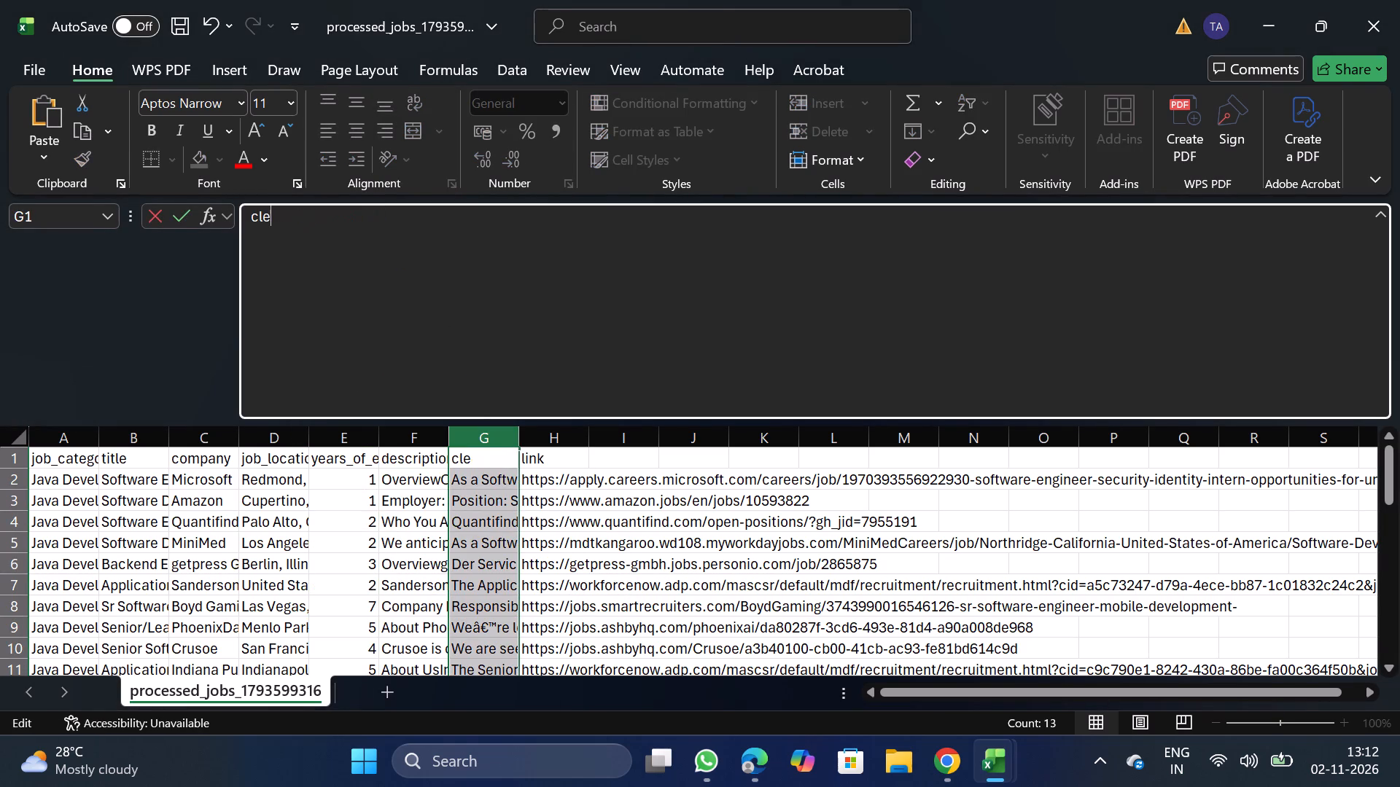
{"action": "key", "text": "ctrl+v"}
Rename the column F header to original_description, copied from NextGenApply's bulk CSV requirements, closing the Java_11_02 workbook on the way back.
{"action": "left_click", "coordinate": [419, 441]}
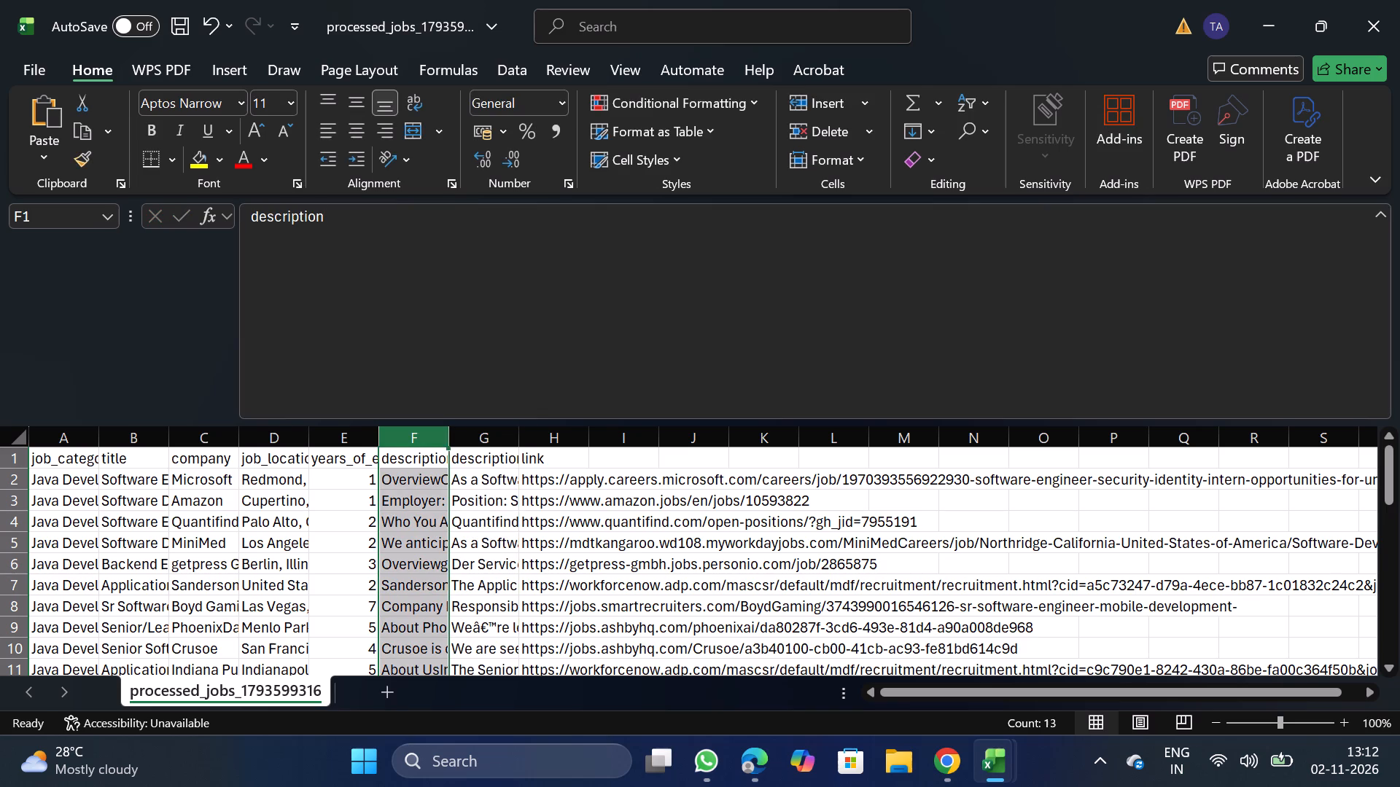
{"action": "left_click", "coordinate": [504, 380]}
{"action": "key", "text": "BackSpace"}
{"action": "key", "text": "BackSpace"}
{"action": "key", "text": "BackSpace"}
{"action": "key", "text": "BackSpace"}
{"action": "key", "text": "BackSpace"}
{"action": "key", "text": "BackSpace"}
{"action": "key", "text": "BackSpace"}
{"action": "key", "text": "BackSpace"}
{"action": "key", "text": "BackSpace"}
{"action": "key", "text": "BackSpace"}
{"action": "key", "text": "BackSpace"}
{"action": "key", "text": "BackSpace"}
{"action": "key", "text": "BackSpace"}
{"action": "key", "text": "BackSpace"}
{"action": "key", "text": "BackSpace"}
{"action": "key", "text": "BackSpace"}
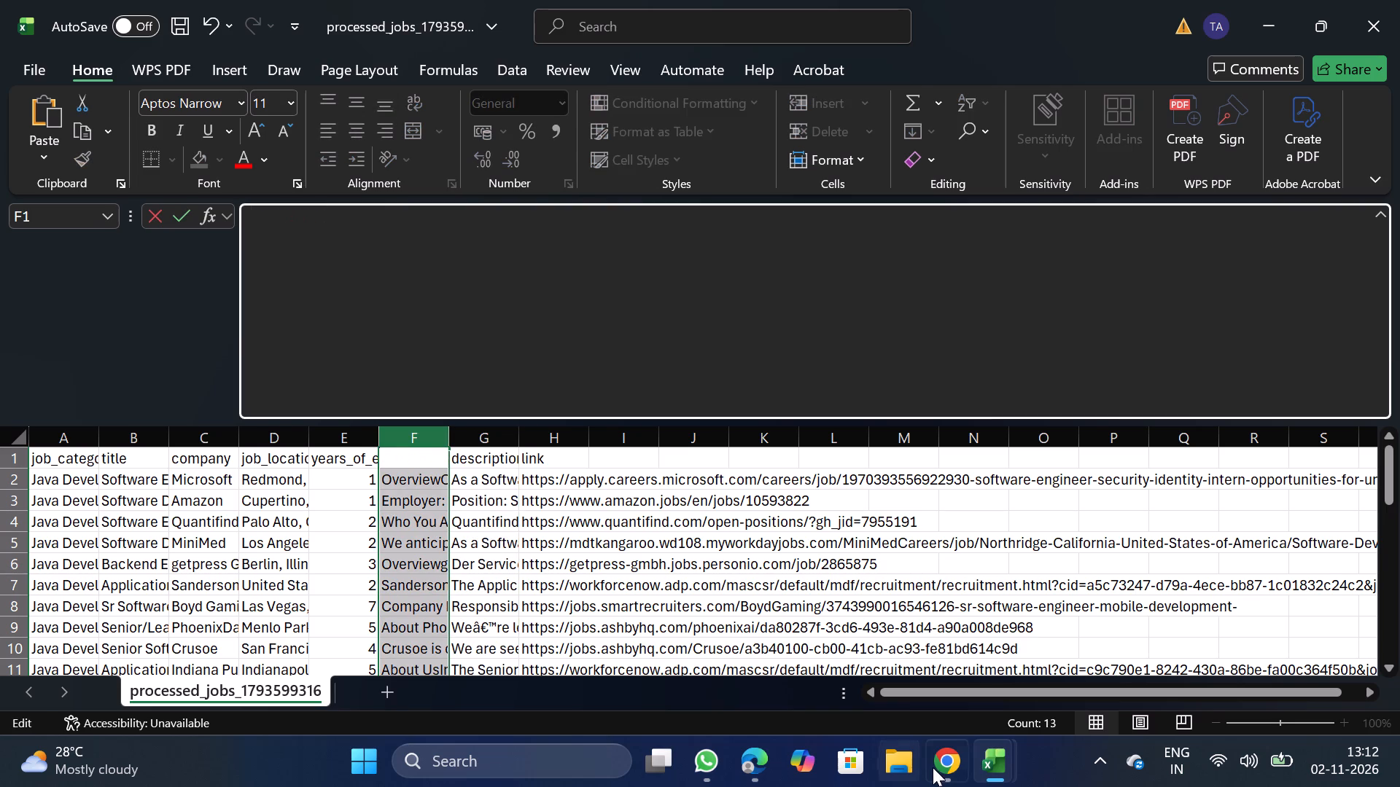
{"action": "left_click", "coordinate": [936, 765]}
{"action": "left_click", "coordinate": [103, 216]}
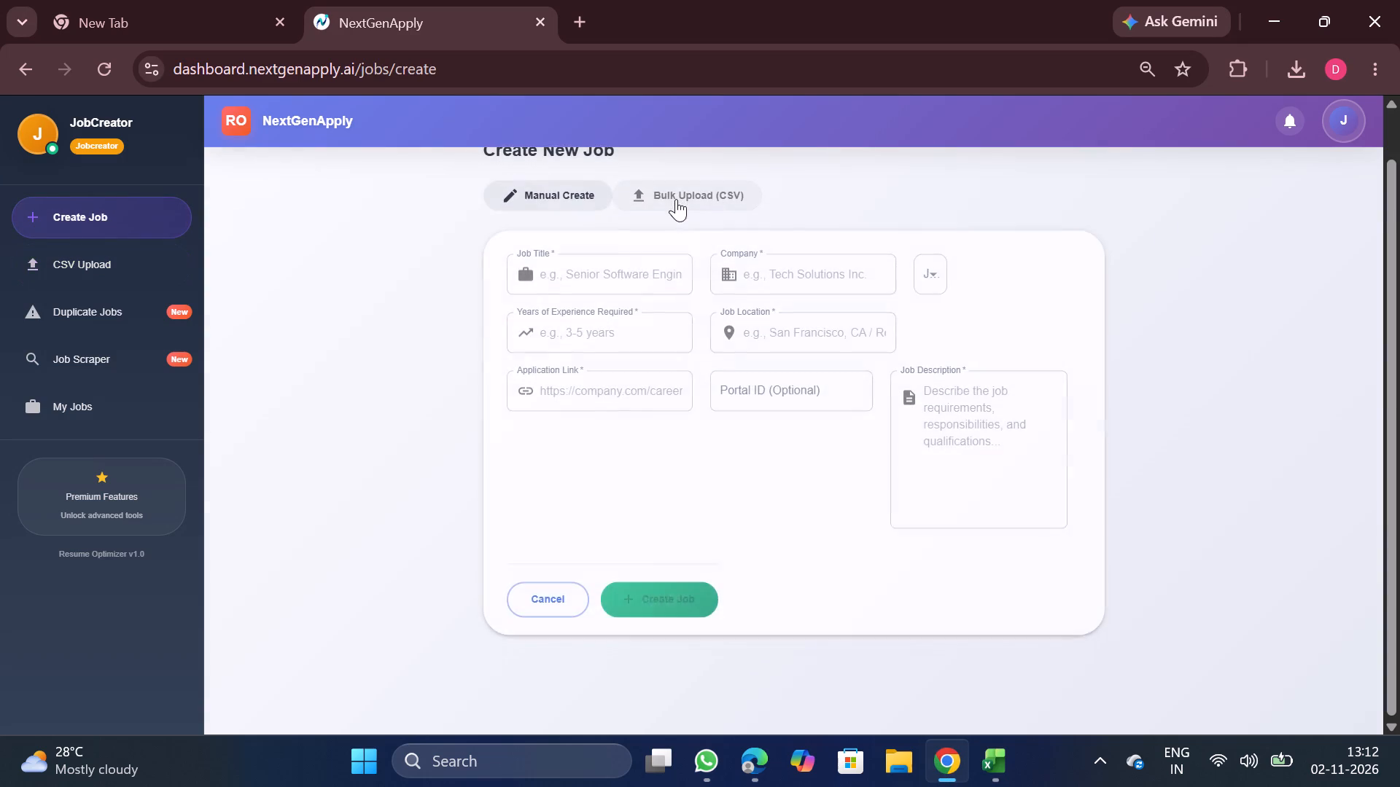
{"action": "left_click", "coordinate": [689, 200]}
{"action": "double_click", "coordinate": [771, 360]}
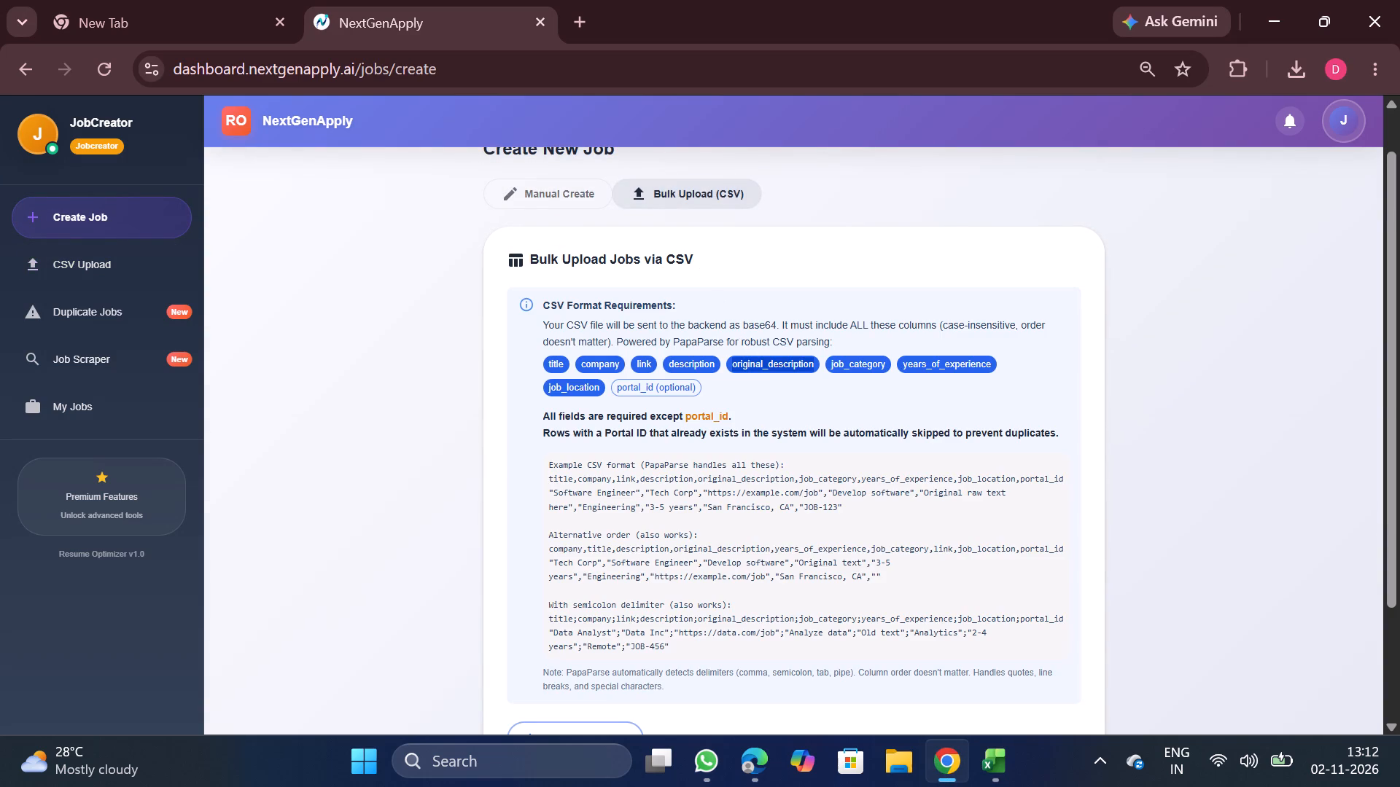
{"action": "key", "text": "ctrl+c"}
{"action": "left_click", "coordinate": [1000, 764]}
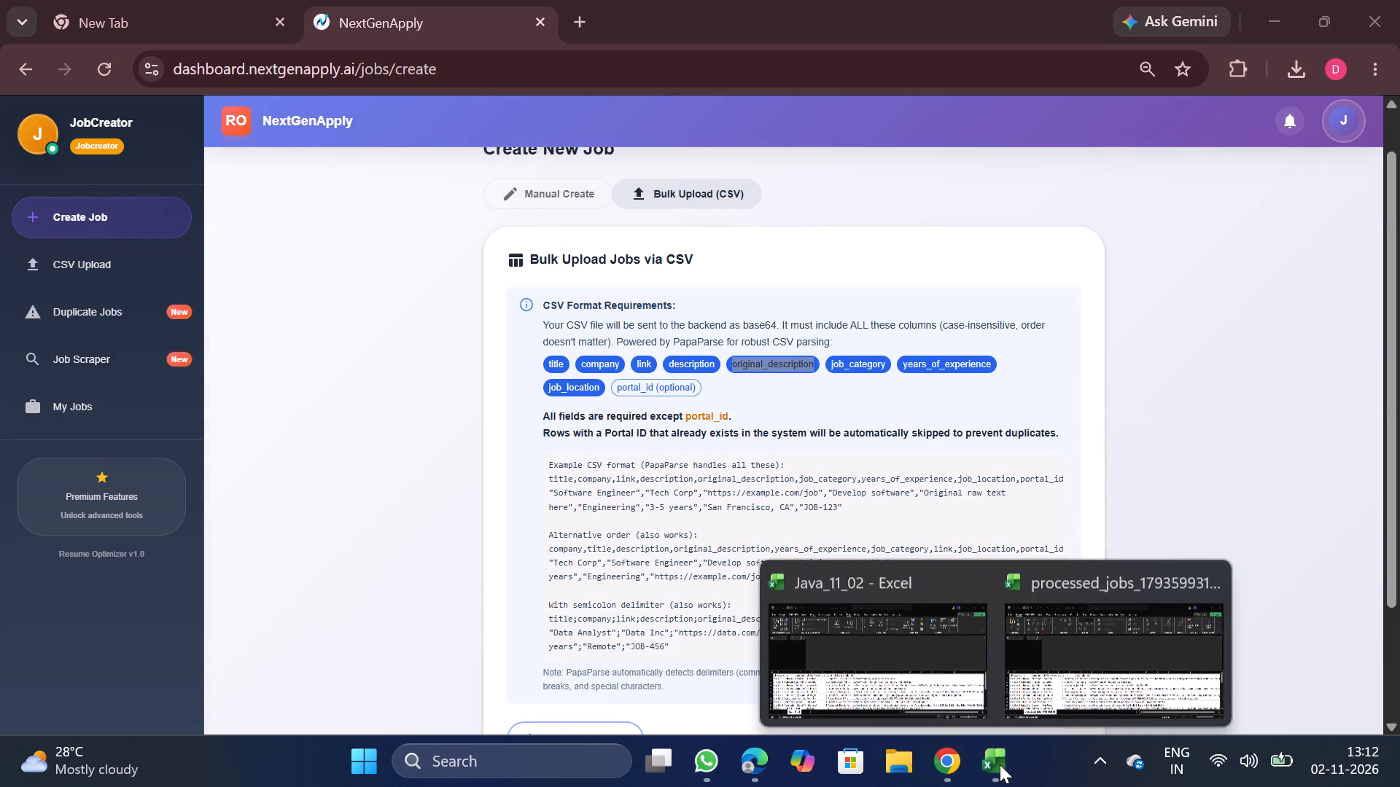
{"action": "left_click", "coordinate": [965, 579]}
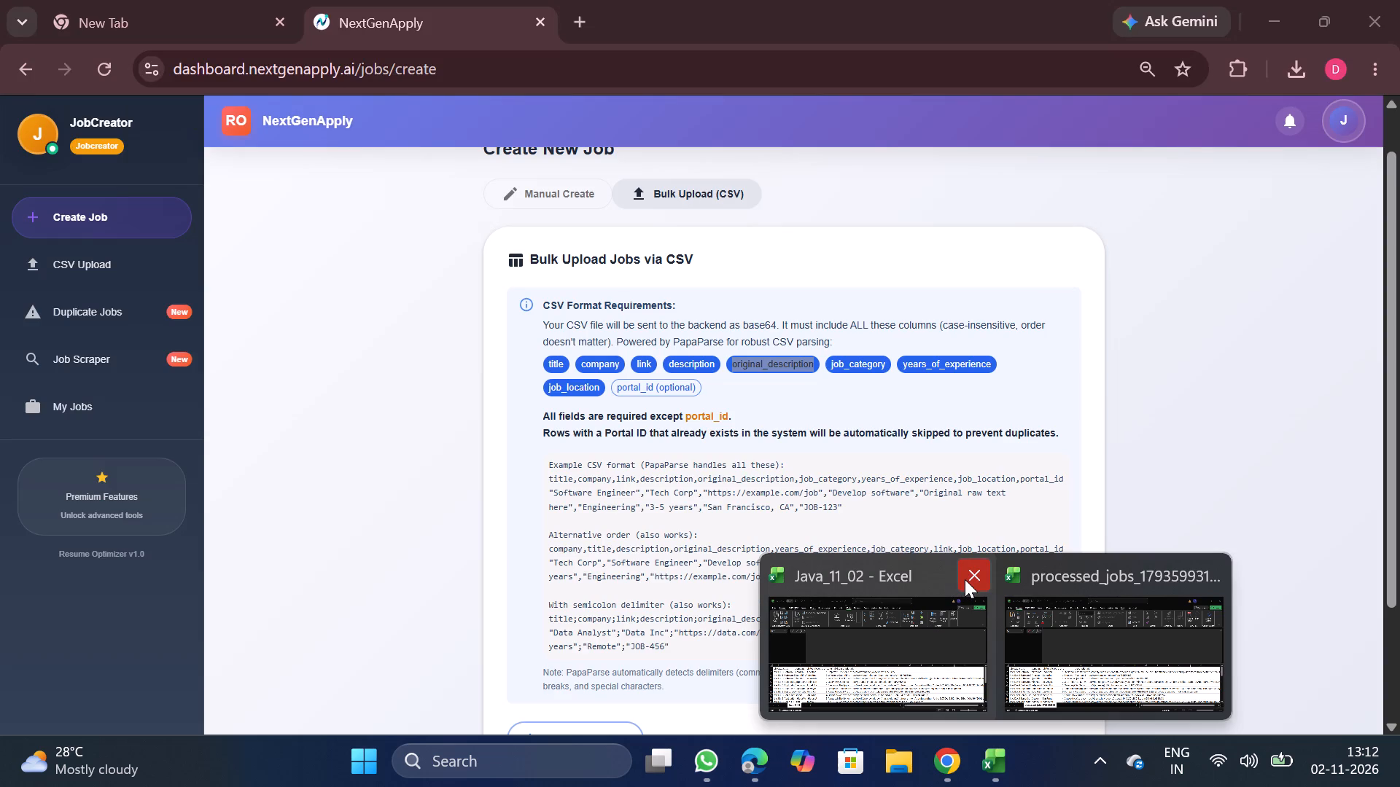
{"action": "left_click", "coordinate": [957, 585]}
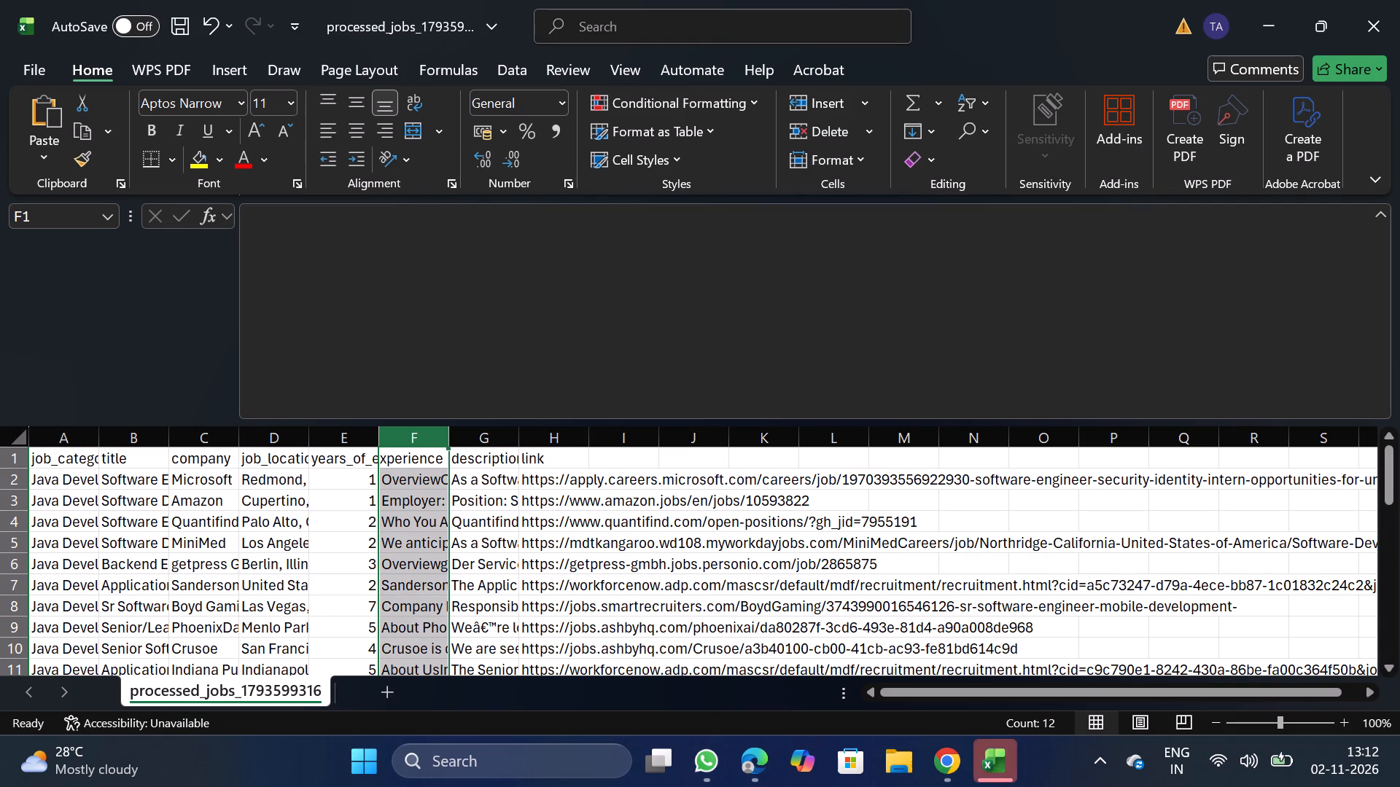
{"action": "left_click", "coordinate": [438, 386]}
{"action": "key", "text": "ctrl+v"}
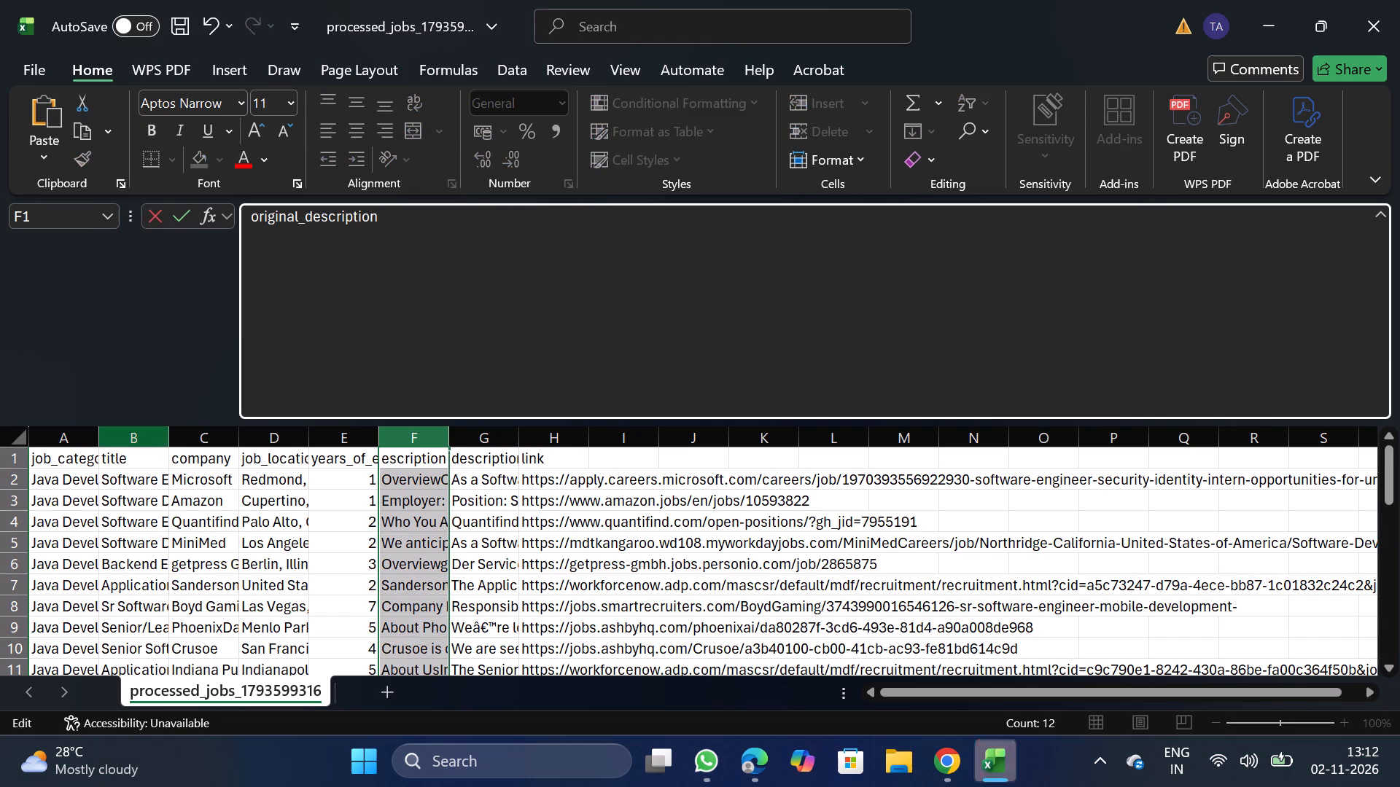
Filter title to the Security & Identity Intern posting and blanks, delete the filtered job row and turn filtering off.
{"action": "left_click", "coordinate": [140, 440]}
{"action": "left_click", "coordinate": [511, 67]}
{"action": "left_click", "coordinate": [721, 120]}
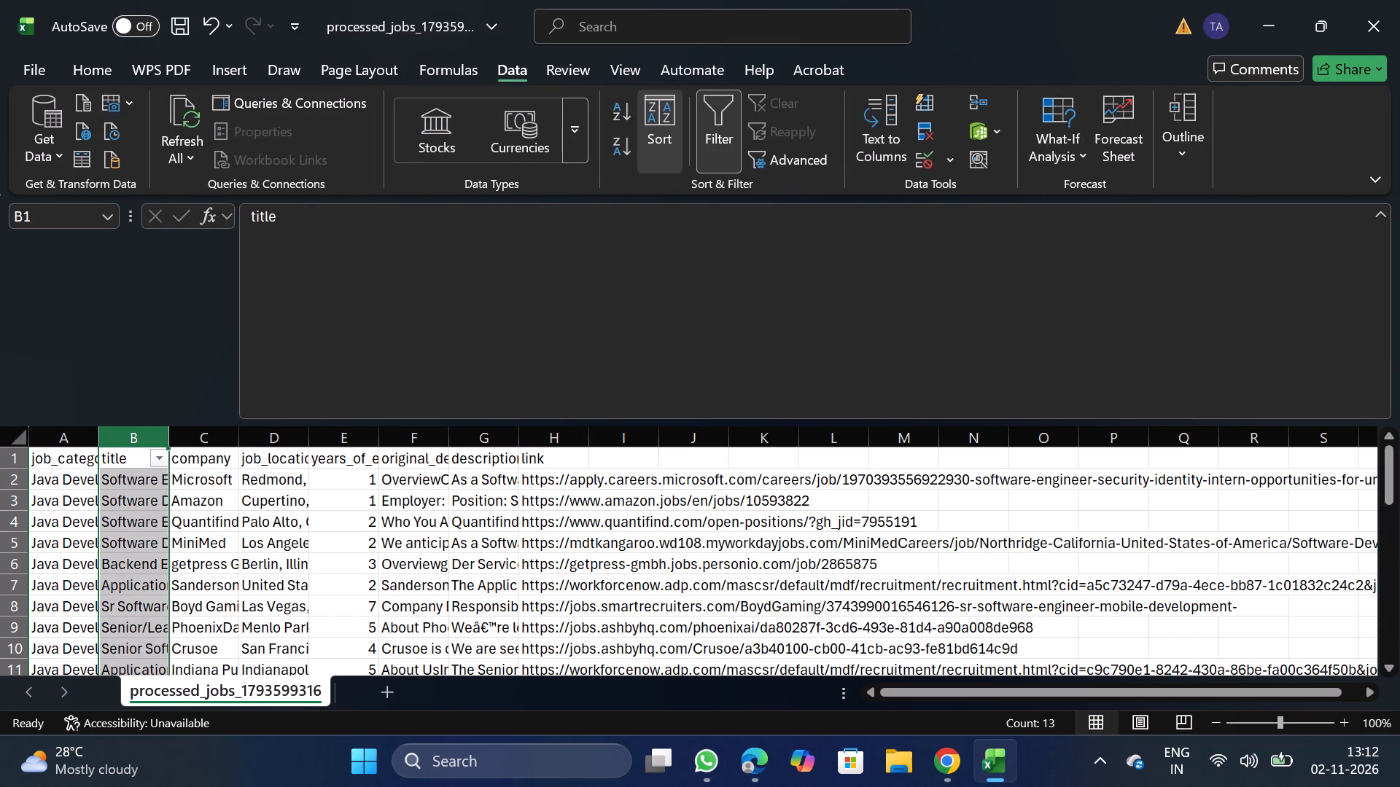
{"action": "left_click", "coordinate": [161, 457]}
{"action": "scroll", "coordinate": [369, 536], "scroll_direction": "right", "scroll_amount": 1}
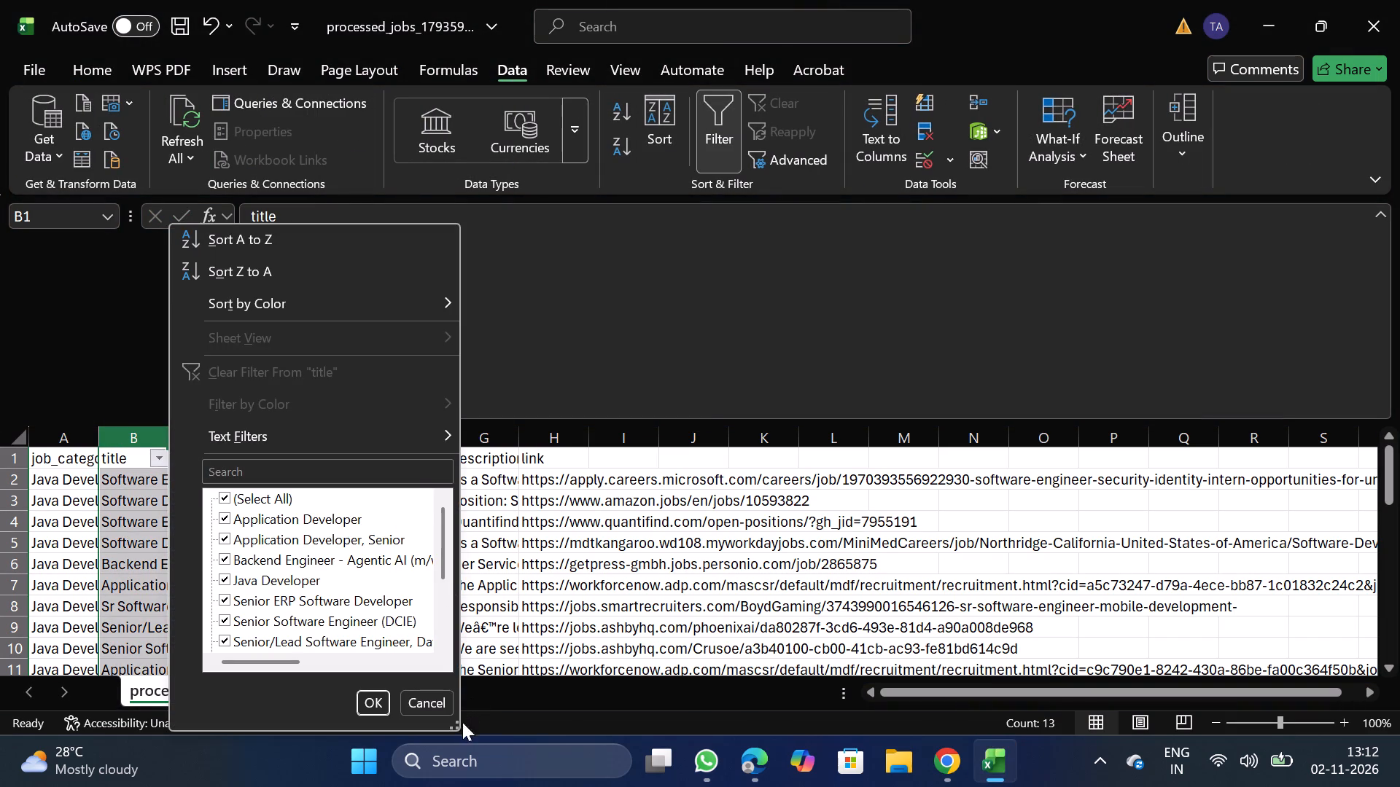
{"action": "triple_click", "coordinate": [459, 727]}
{"action": "left_click_drag", "start_coordinate": [459, 727], "coordinate": [1039, 786]}
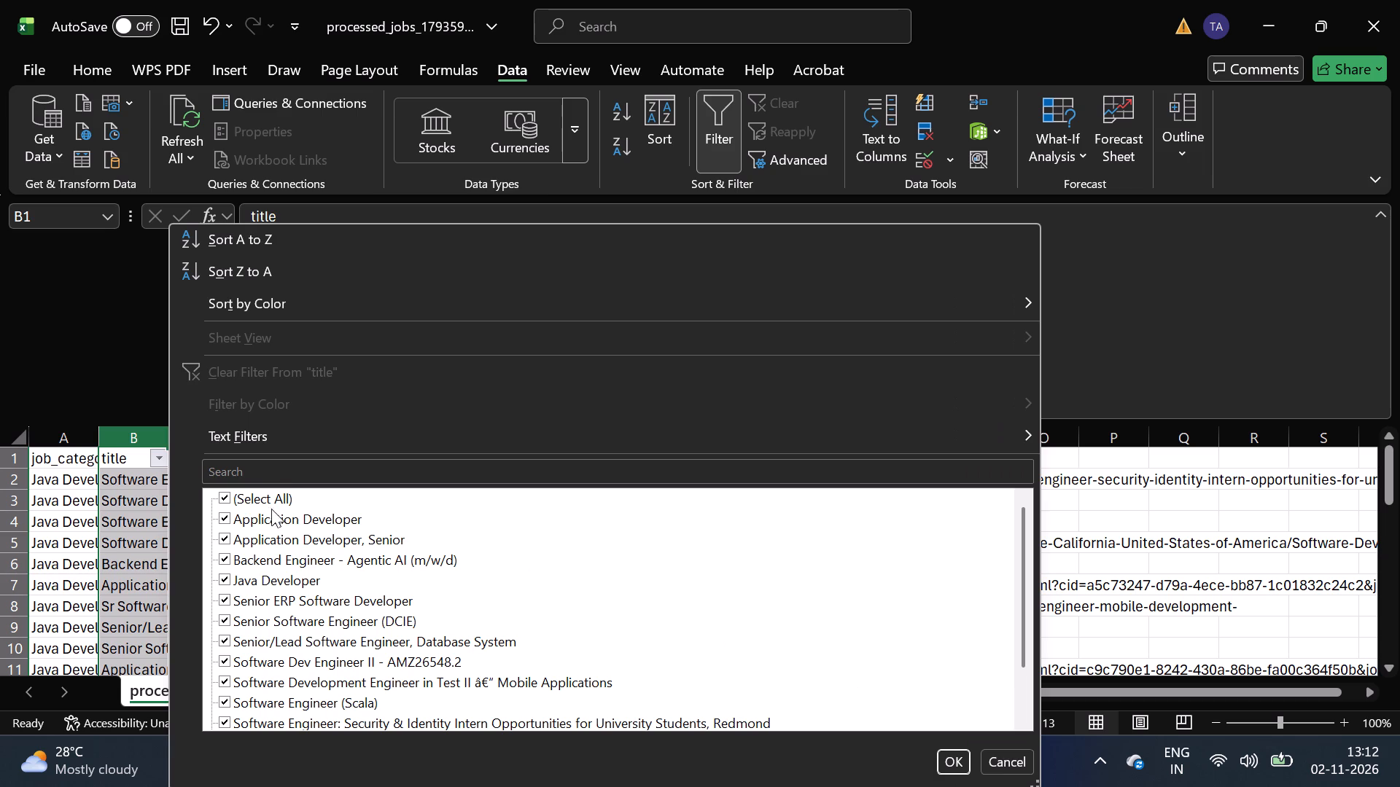
{"action": "left_click", "coordinate": [264, 497]}
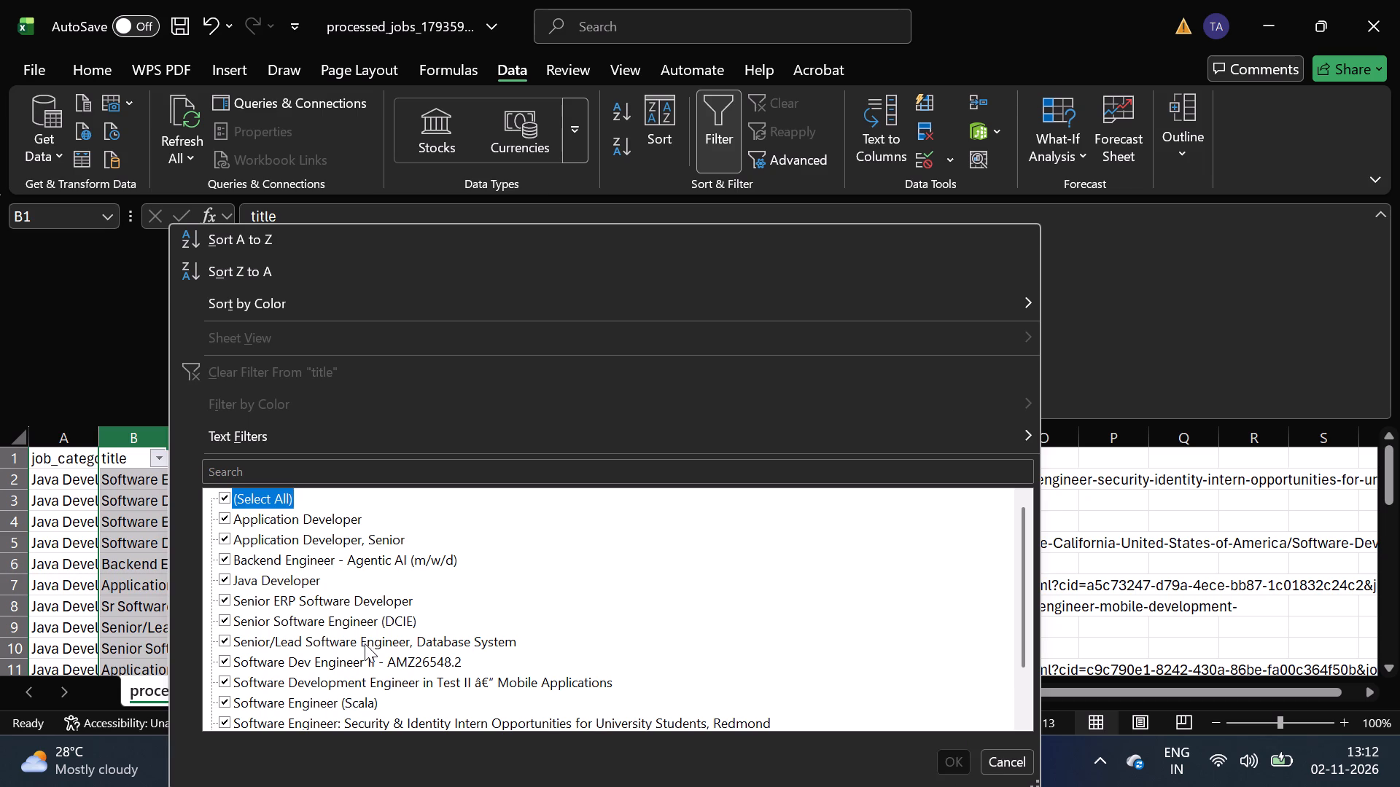
{"action": "scroll", "coordinate": [365, 672], "scroll_direction": "down", "scroll_amount": 1}
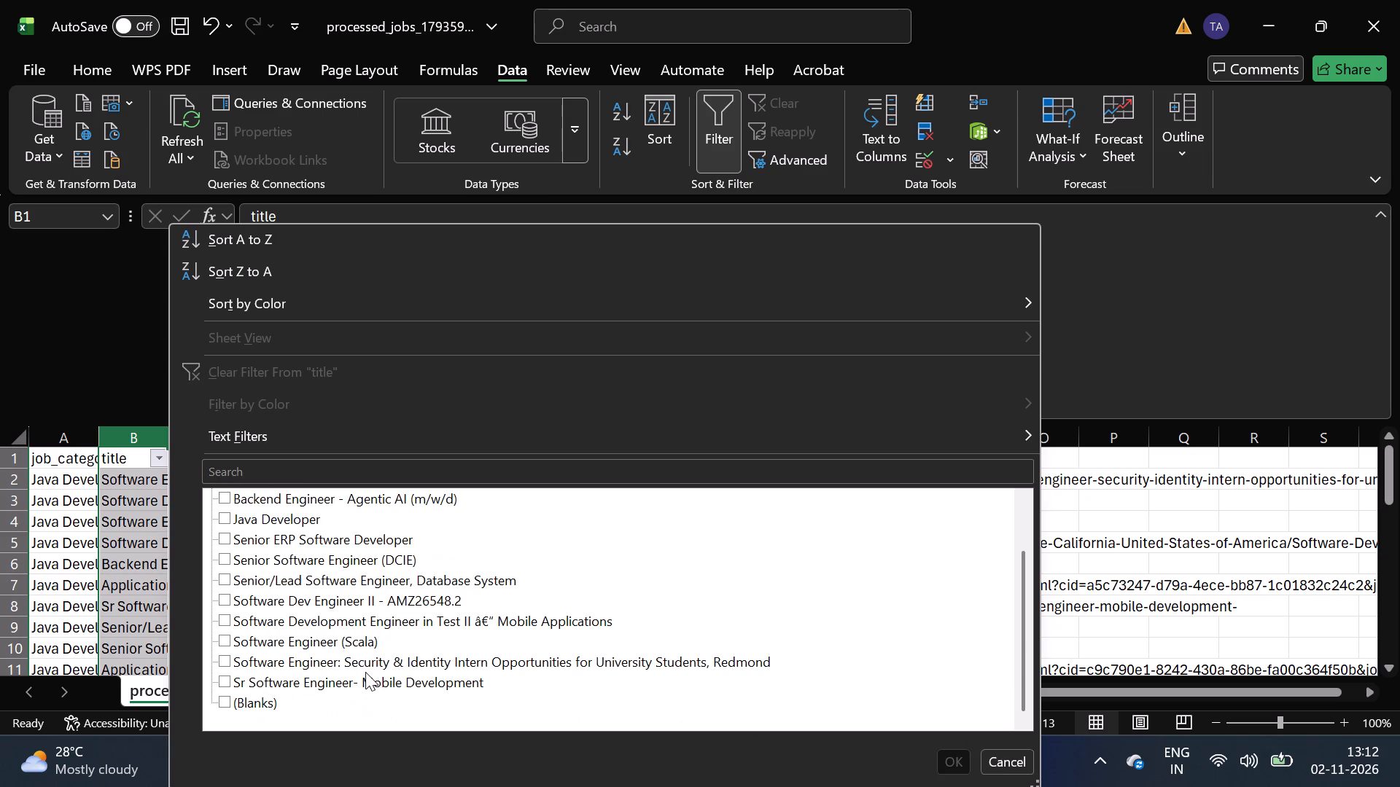
{"action": "left_click", "coordinate": [409, 671]}
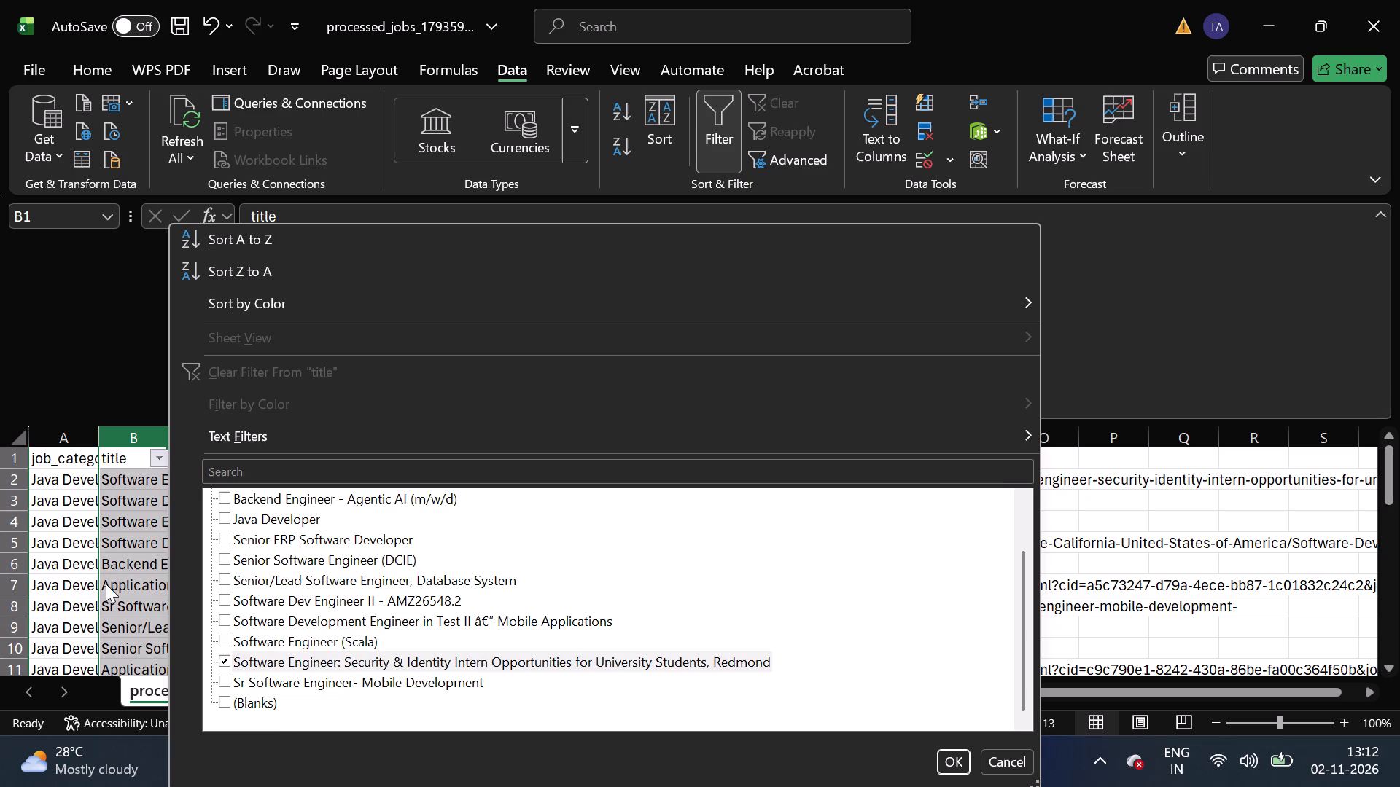
{"action": "double_click", "coordinate": [274, 717]}
{"action": "left_click", "coordinate": [256, 705]}
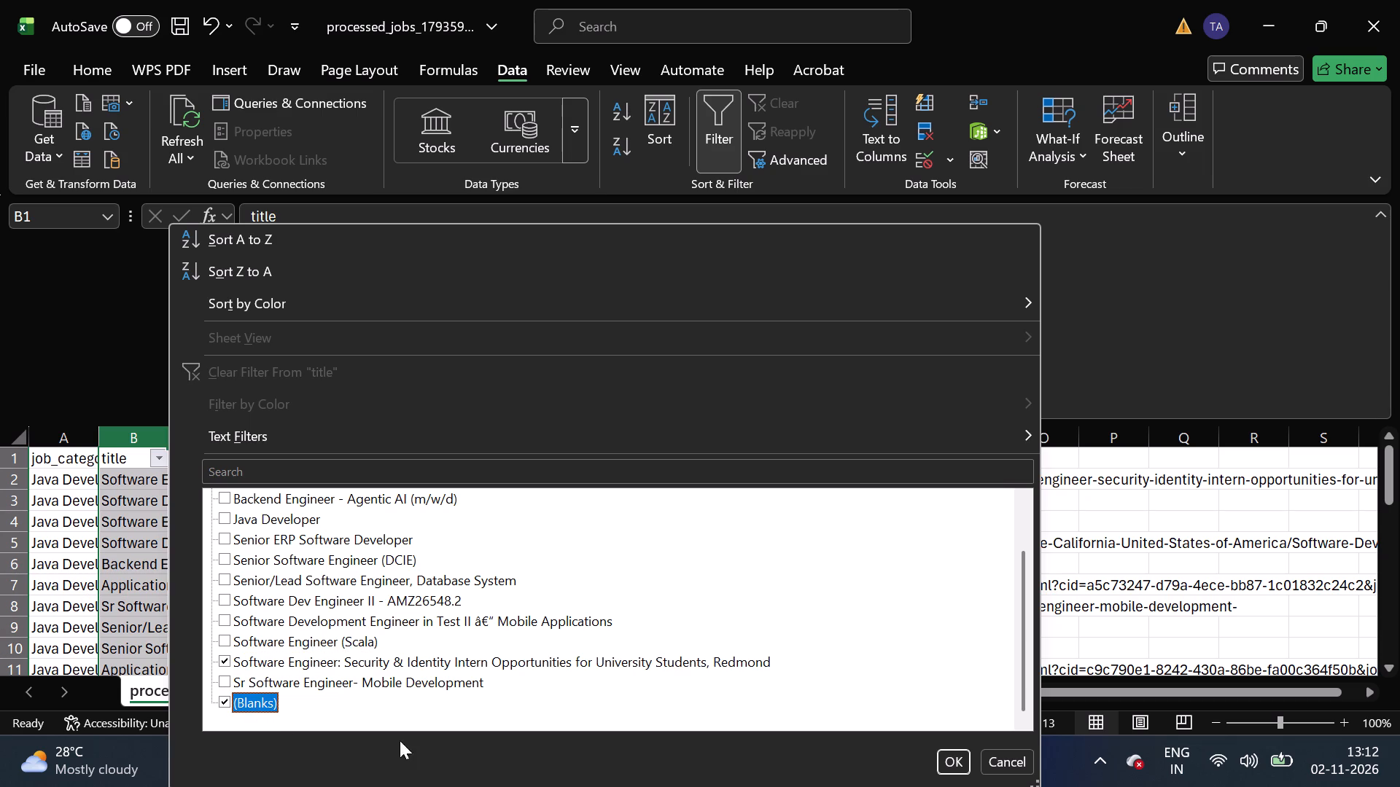
{"action": "left_click", "coordinate": [957, 755]}
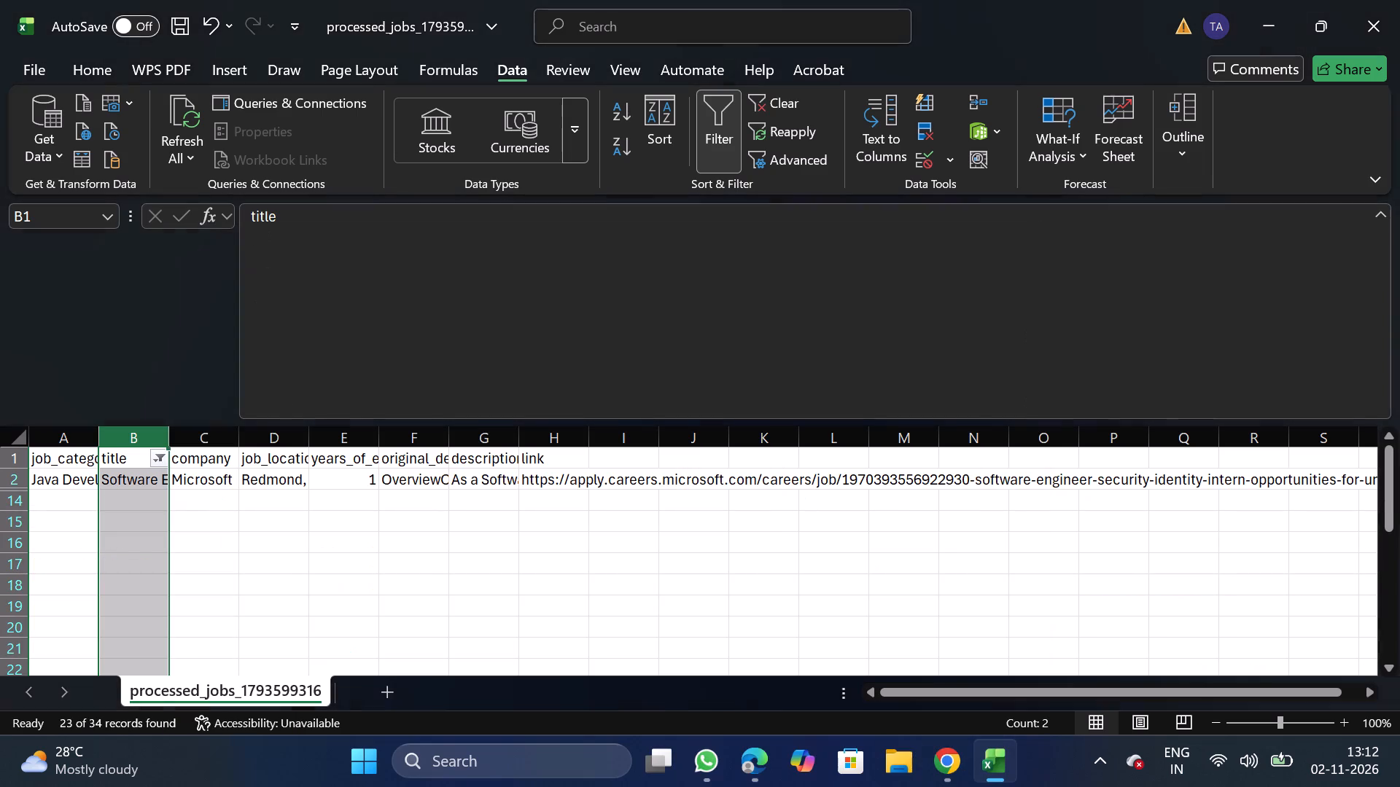
{"action": "left_click", "coordinate": [9, 478]}
{"action": "right_click", "coordinate": [73, 479]}
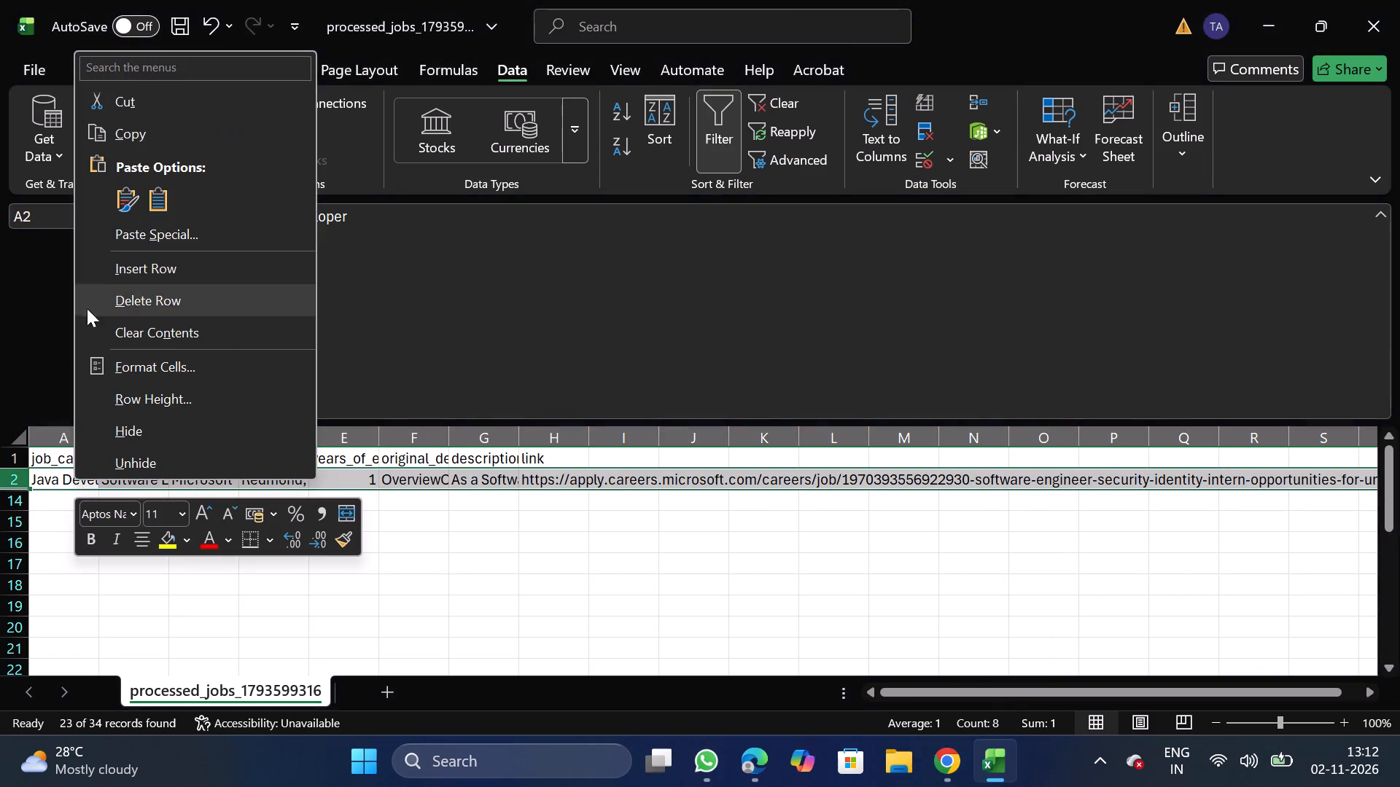
{"action": "left_click", "coordinate": [158, 293]}
{"action": "left_click", "coordinate": [733, 126]}
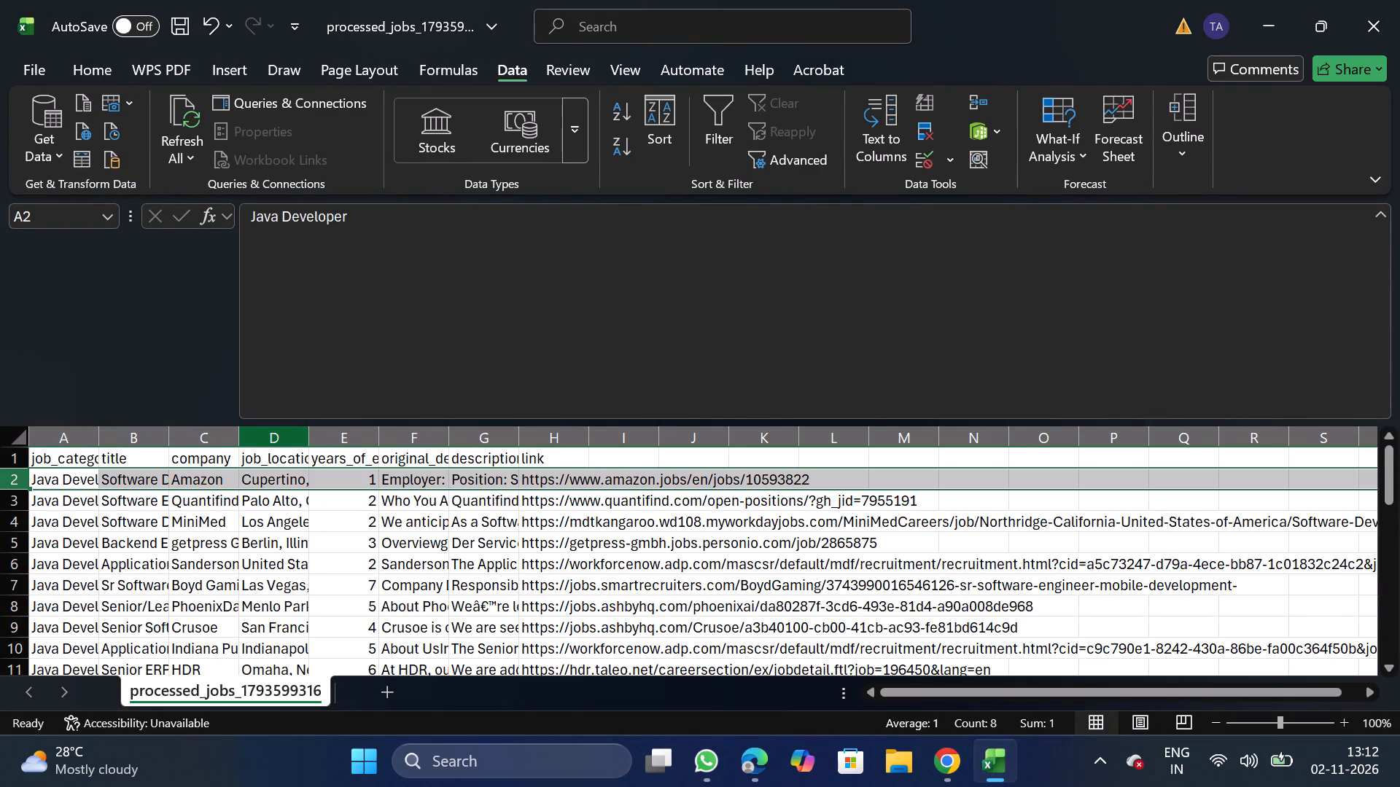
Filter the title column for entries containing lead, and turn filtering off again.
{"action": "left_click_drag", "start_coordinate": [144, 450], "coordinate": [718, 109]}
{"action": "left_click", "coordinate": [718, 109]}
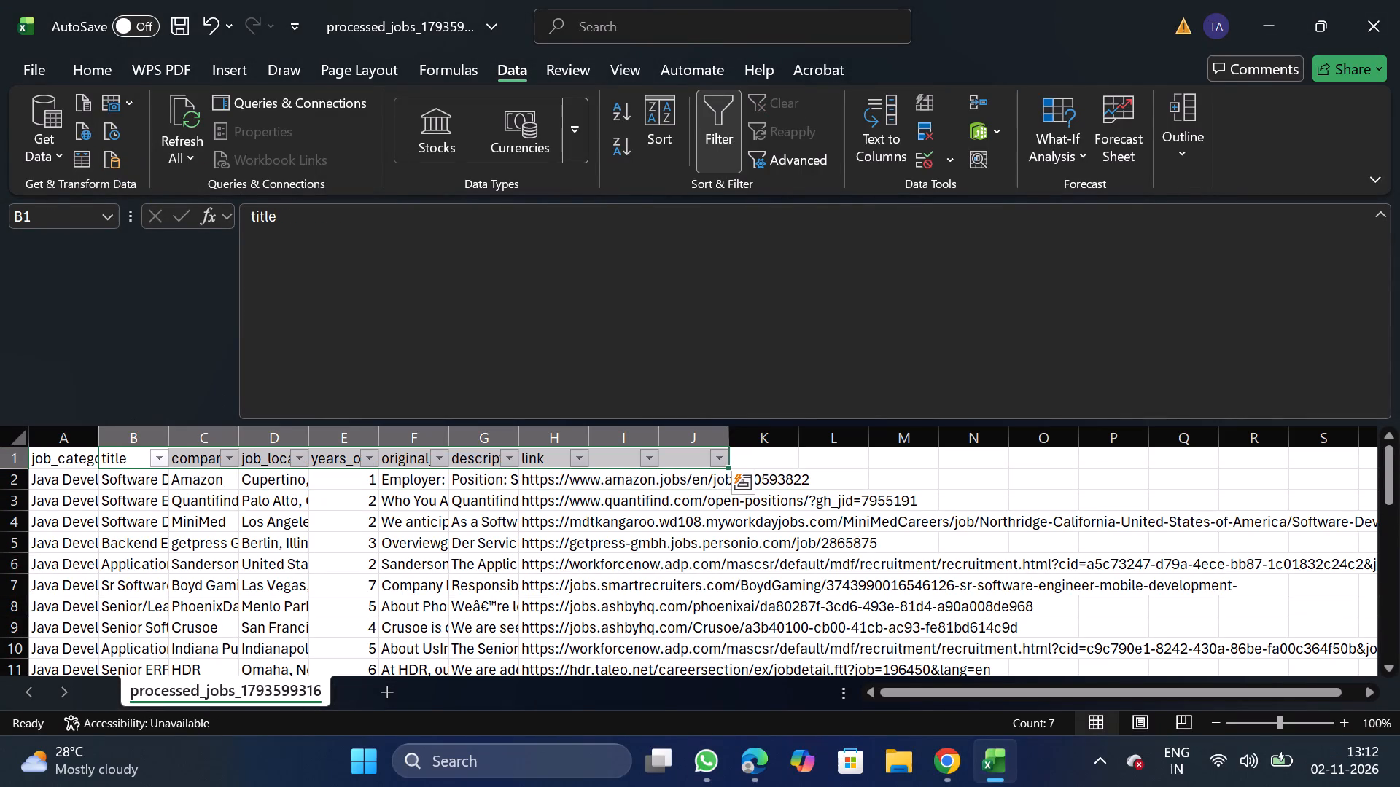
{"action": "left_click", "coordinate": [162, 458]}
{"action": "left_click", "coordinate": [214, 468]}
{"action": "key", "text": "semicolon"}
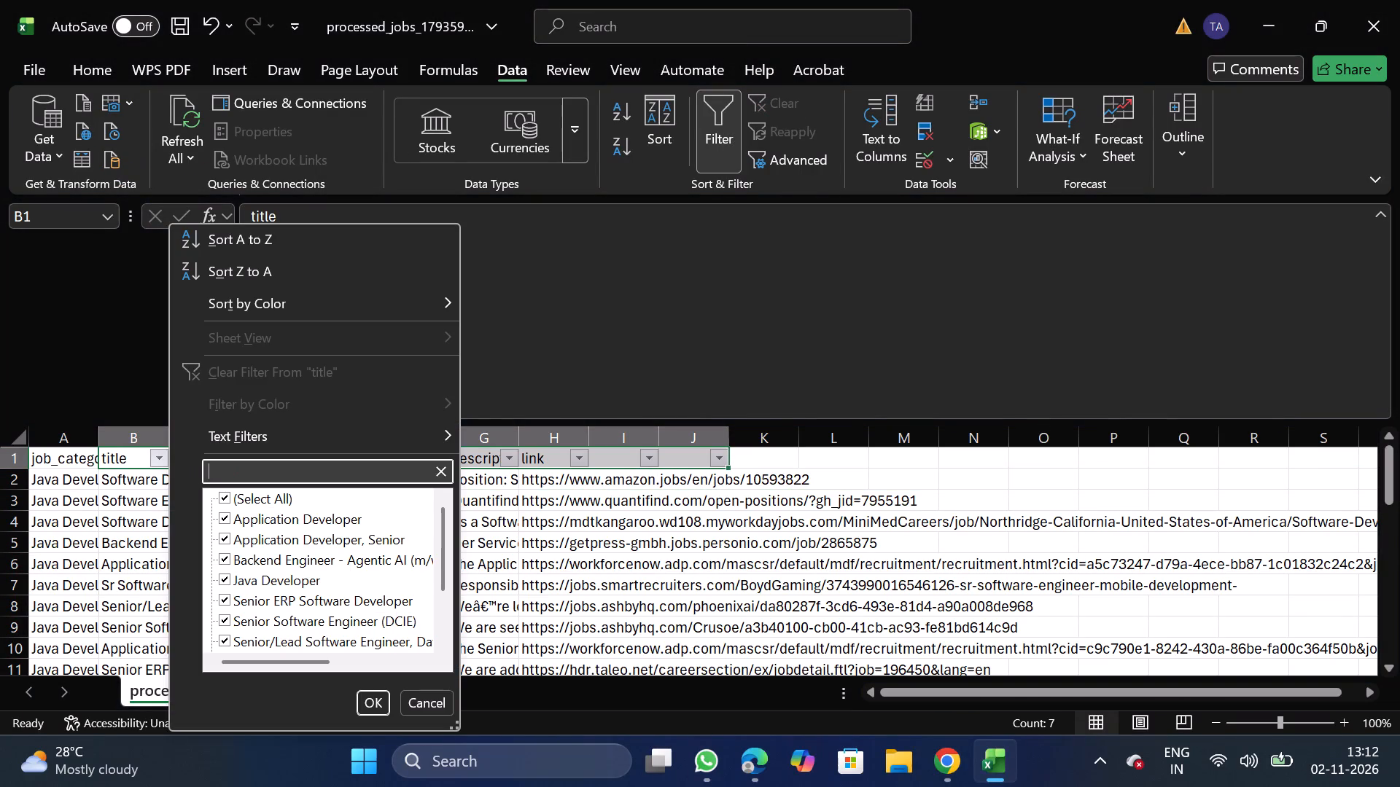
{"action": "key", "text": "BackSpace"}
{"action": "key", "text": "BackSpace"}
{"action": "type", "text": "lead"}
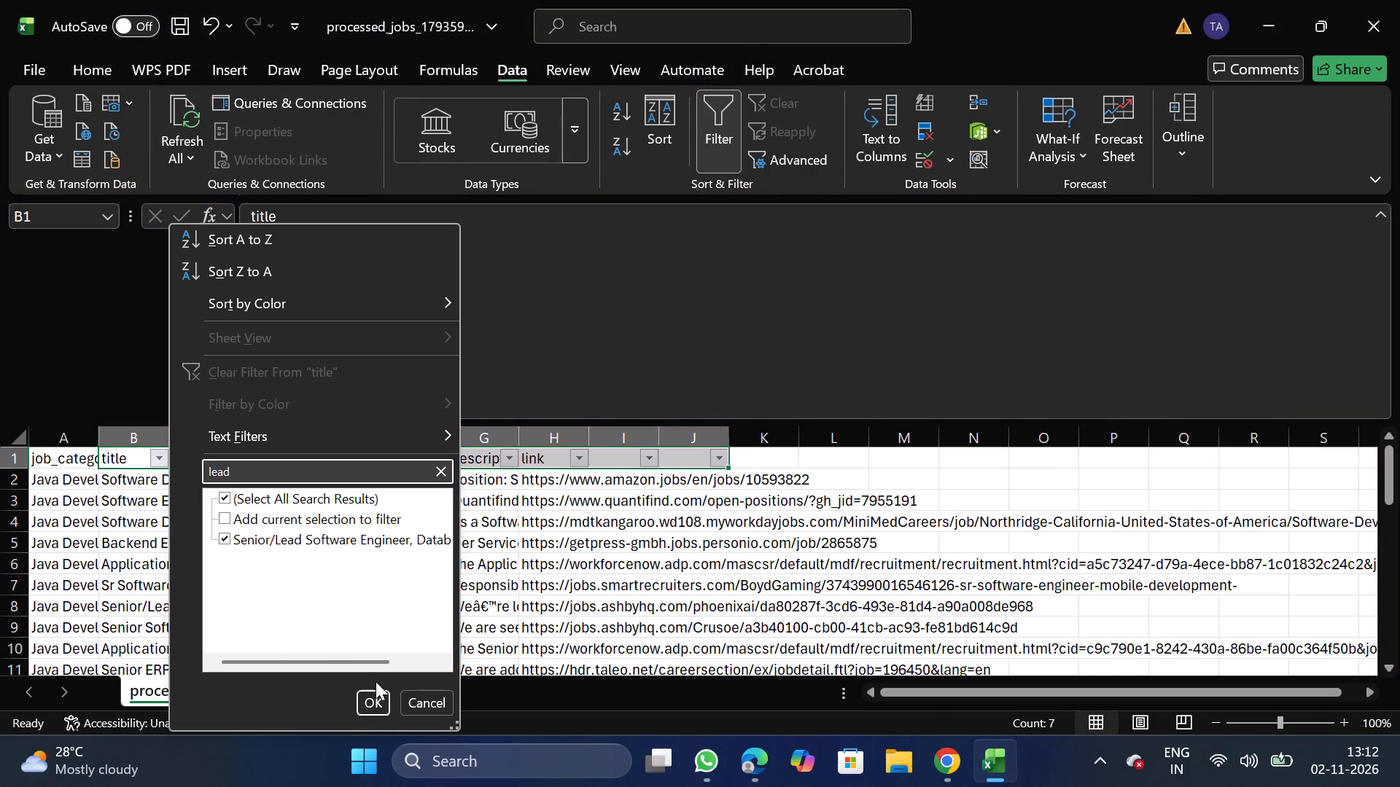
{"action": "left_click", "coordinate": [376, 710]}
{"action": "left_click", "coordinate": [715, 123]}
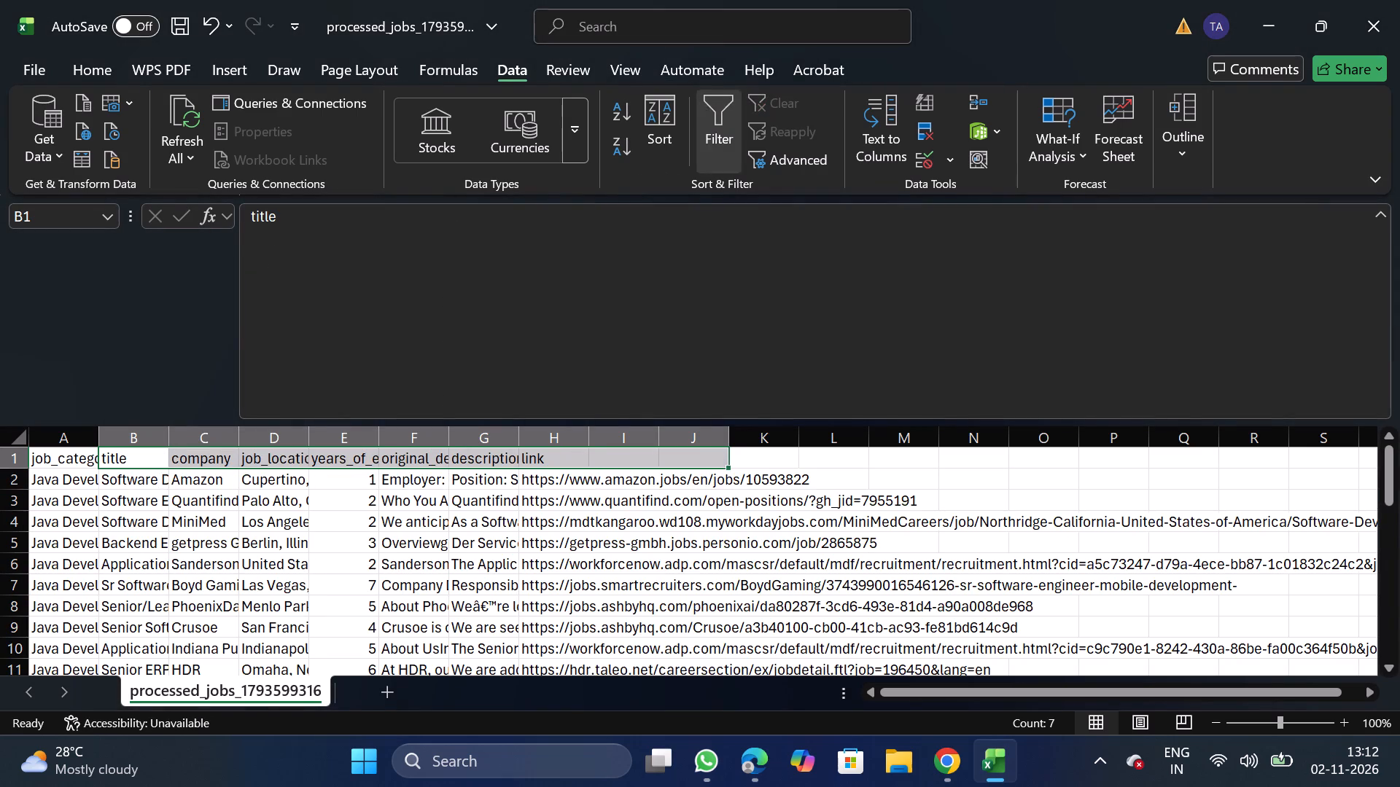
Turn on filtering for the company column and search its filter values for walmart.
{"action": "left_click", "coordinate": [189, 439]}
{"action": "left_click", "coordinate": [712, 101]}
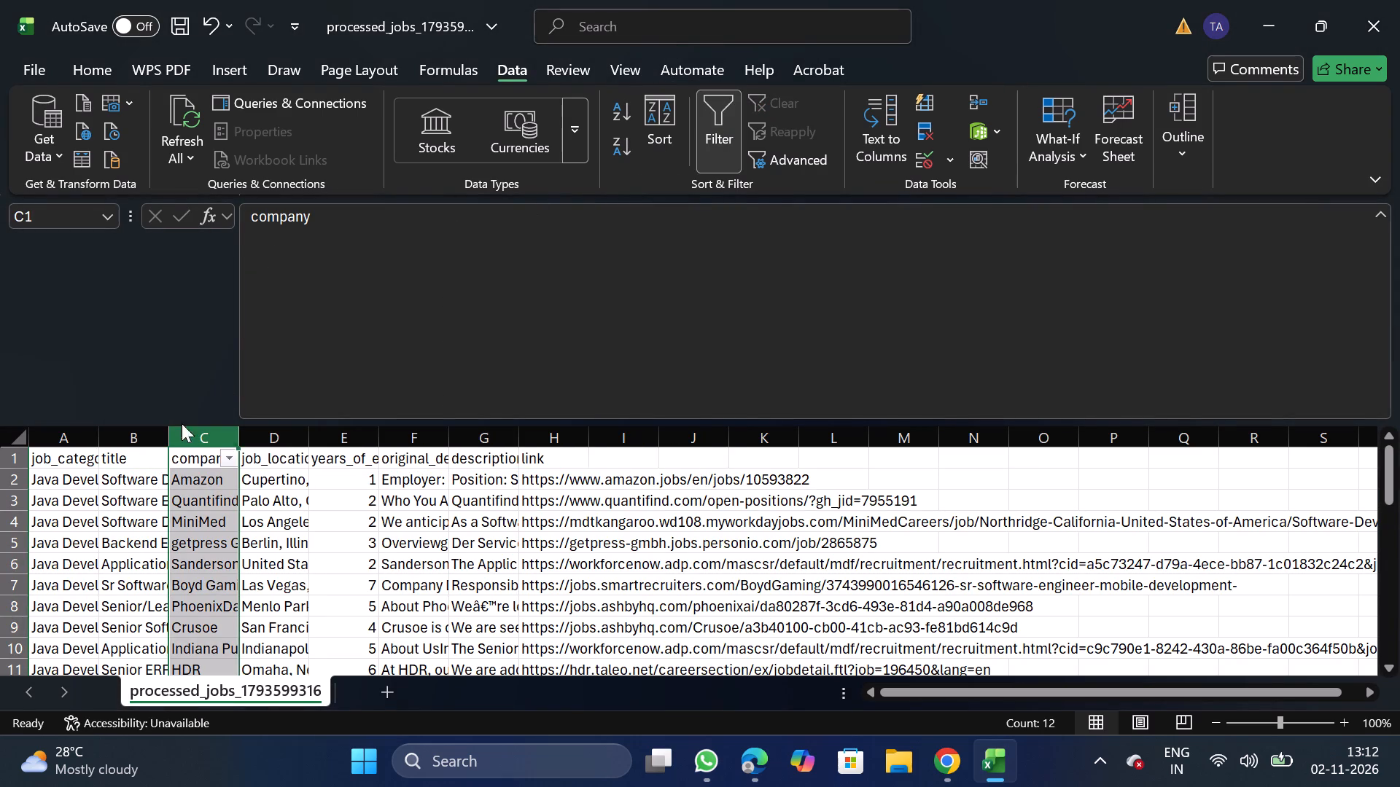
{"action": "left_click", "coordinate": [227, 459]}
{"action": "left_click", "coordinate": [302, 477]}
{"action": "type", "text": "wa;"}
{"action": "key", "text": "BackSpace"}
{"action": "type", "text": "l,art"}
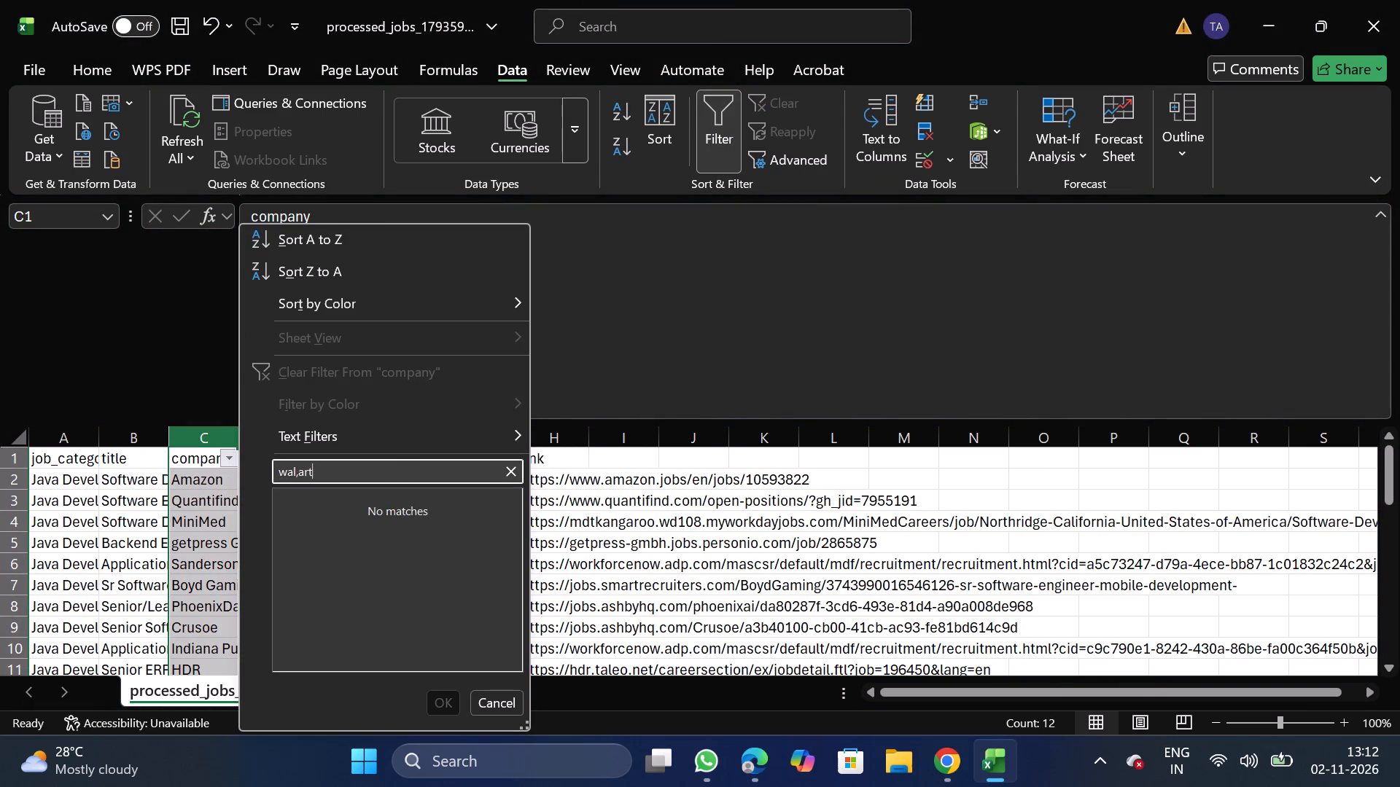
{"action": "key", "text": "BackSpace"}
{"action": "key", "text": "BackSpace"}
{"action": "key", "text": "BackSpace"}
{"action": "key", "text": "BackSpace"}
{"action": "type", "text": "mart"}
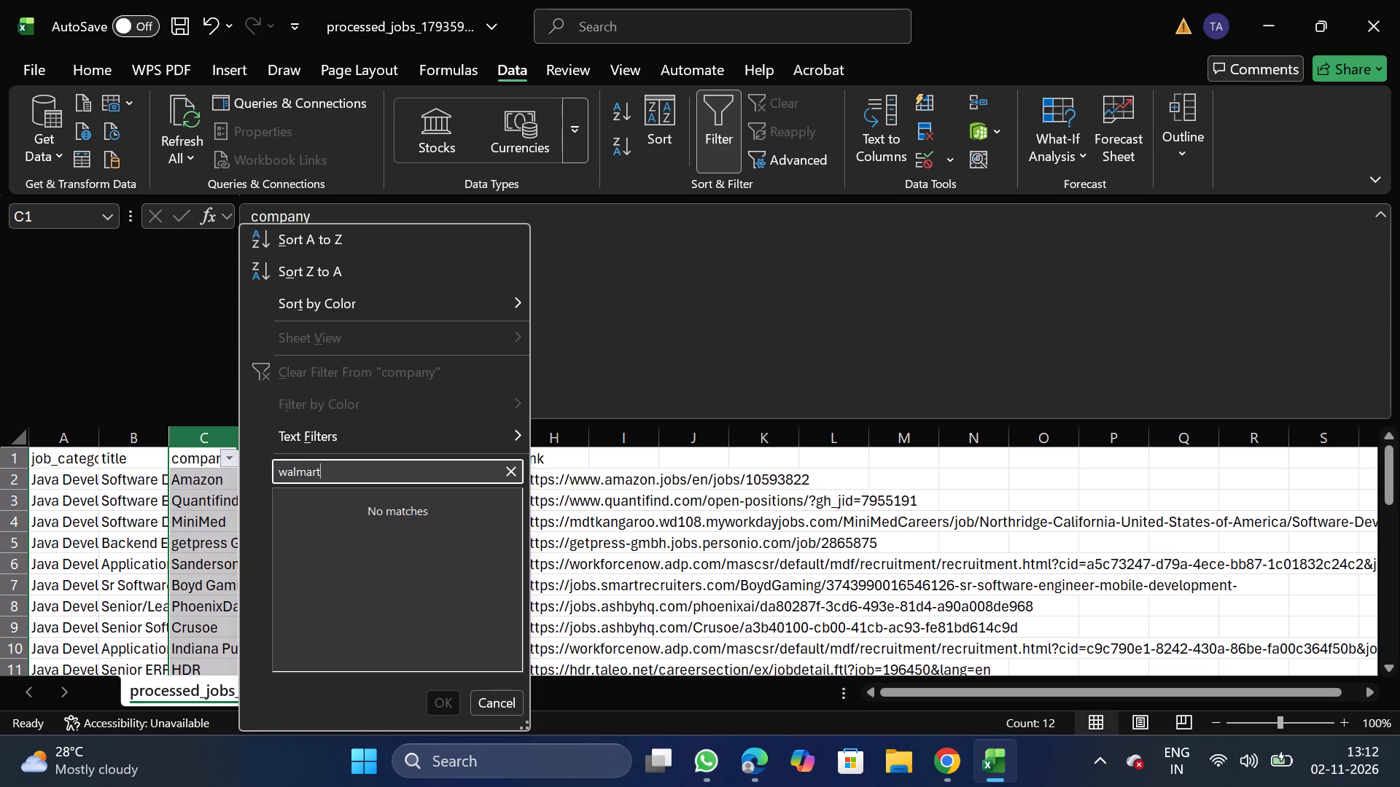
Search the company column's filter values for dried and for capital.
{"action": "key", "text": "BackSpace"}
{"action": "key", "text": "BackSpace"}
{"action": "key", "text": "BackSpace"}
{"action": "key", "text": "BackSpace"}
{"action": "key", "text": "BackSpace"}
{"action": "key", "text": "BackSpace"}
{"action": "key", "text": "BackSpace"}
{"action": "key", "text": "BackSpace"}
{"action": "key", "text": "BackSpace"}
{"action": "key", "text": "BackSpace"}
{"action": "key", "text": "BackSpace"}
{"action": "key", "text": "BackSpace"}
{"action": "key", "text": "BackSpace"}
{"action": "key", "text": "BackSpace"}
{"action": "key", "text": "BackSpace"}
{"action": "key", "text": "BackSpace"}
{"action": "key", "text": "BackSpace"}
{"action": "type", "text": "dried"}
{"action": "key", "text": "BackSpace"}
{"action": "key", "text": "BackSpace"}
{"action": "key", "text": "BackSpace"}
{"action": "key", "text": "BackSpace"}
{"action": "key", "text": "BackSpace"}
{"action": "key", "text": "BackSpace"}
{"action": "key", "text": "BackSpace"}
{"action": "key", "text": "BackSpace"}
{"action": "key", "text": "BackSpace"}
{"action": "key", "text": "BackSpace"}
{"action": "key", "text": "BackSpace"}
{"action": "key", "text": "BackSpace"}
{"action": "type", "text": "capital"}
Search the company column's filter values for under and for hunt.
{"action": "key", "text": "BackSpace"}
{"action": "key", "text": "BackSpace"}
{"action": "key", "text": "BackSpace"}
{"action": "key", "text": "BackSpace"}
{"action": "key", "text": "BackSpace"}
{"action": "key", "text": "BackSpace"}
{"action": "key", "text": "BackSpace"}
{"action": "key", "text": "BackSpace"}
{"action": "key", "text": "BackSpace"}
{"action": "key", "text": "BackSpace"}
{"action": "key", "text": "BackSpace"}
{"action": "key", "text": "BackSpace"}
{"action": "key", "text": "BackSpace"}
{"action": "key", "text": "BackSpace"}
{"action": "type", "text": "under"}
{"action": "key", "text": "BackSpace"}
{"action": "key", "text": "BackSpace"}
{"action": "key", "text": "BackSpace"}
{"action": "key", "text": "BackSpace"}
{"action": "key", "text": "BackSpace"}
{"action": "key", "text": "BackSpace"}
{"action": "key", "text": "BackSpace"}
{"action": "key", "text": "BackSpace"}
{"action": "key", "text": "BackSpace"}
{"action": "key", "text": "BackSpace"}
{"action": "key", "text": "BackSpace"}
{"action": "key", "text": "BackSpace"}
{"action": "key", "text": "BackSpace"}
{"action": "key", "text": "BackSpace"}
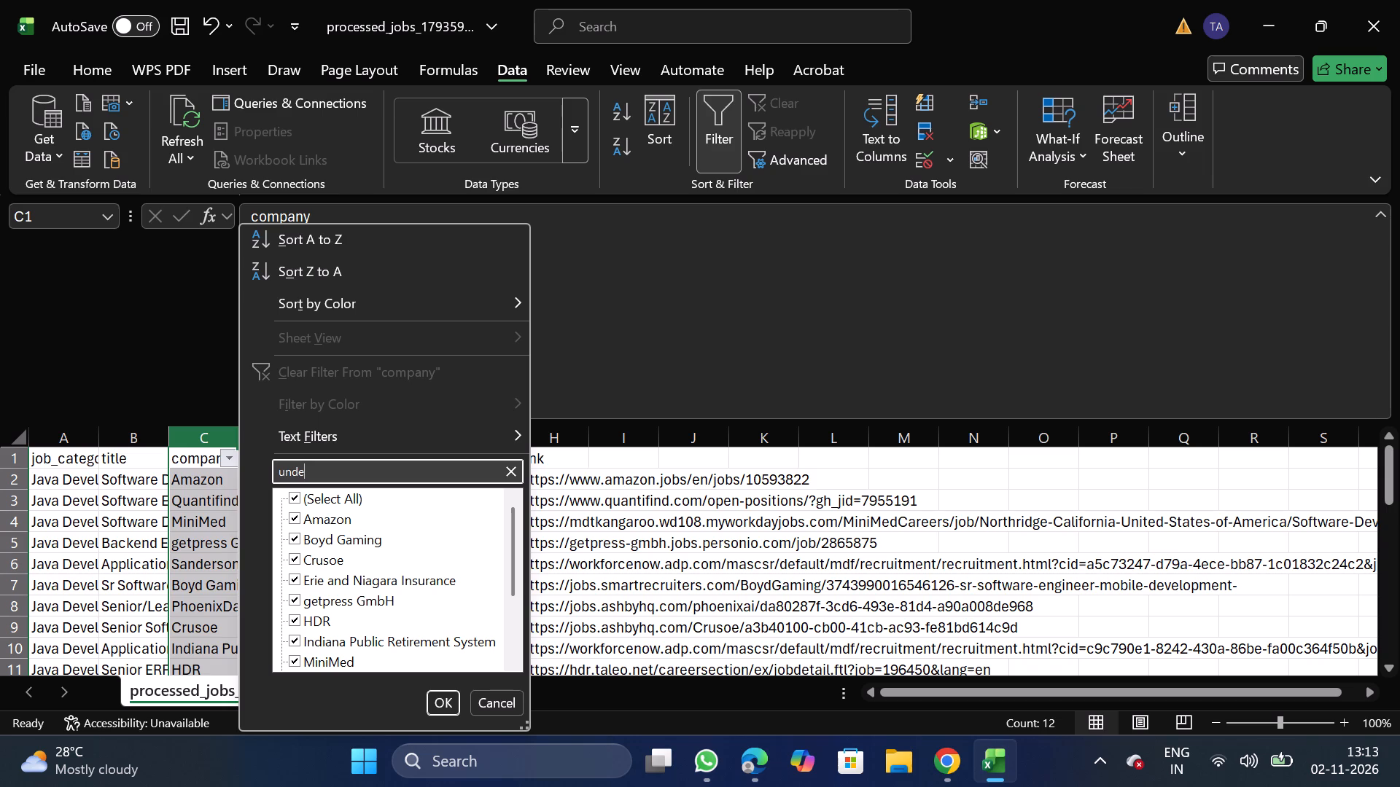
{"action": "type", "text": "hunt"}
Search the company column's filter values for skims and for apex.
{"action": "key", "text": "BackSpace"}
{"action": "key", "text": "BackSpace"}
{"action": "key", "text": "BackSpace"}
{"action": "key", "text": "BackSpace"}
{"action": "key", "text": "BackSpace"}
{"action": "key", "text": "BackSpace"}
{"action": "key", "text": "BackSpace"}
{"action": "key", "text": "BackSpace"}
{"action": "key", "text": "BackSpace"}
{"action": "key", "text": "BackSpace"}
{"action": "key", "text": "BackSpace"}
{"action": "key", "text": "BackSpace"}
{"action": "key", "text": "BackSpace"}
{"action": "key", "text": "BackSpace"}
{"action": "key", "text": "BackSpace"}
{"action": "key", "text": "BackSpace"}
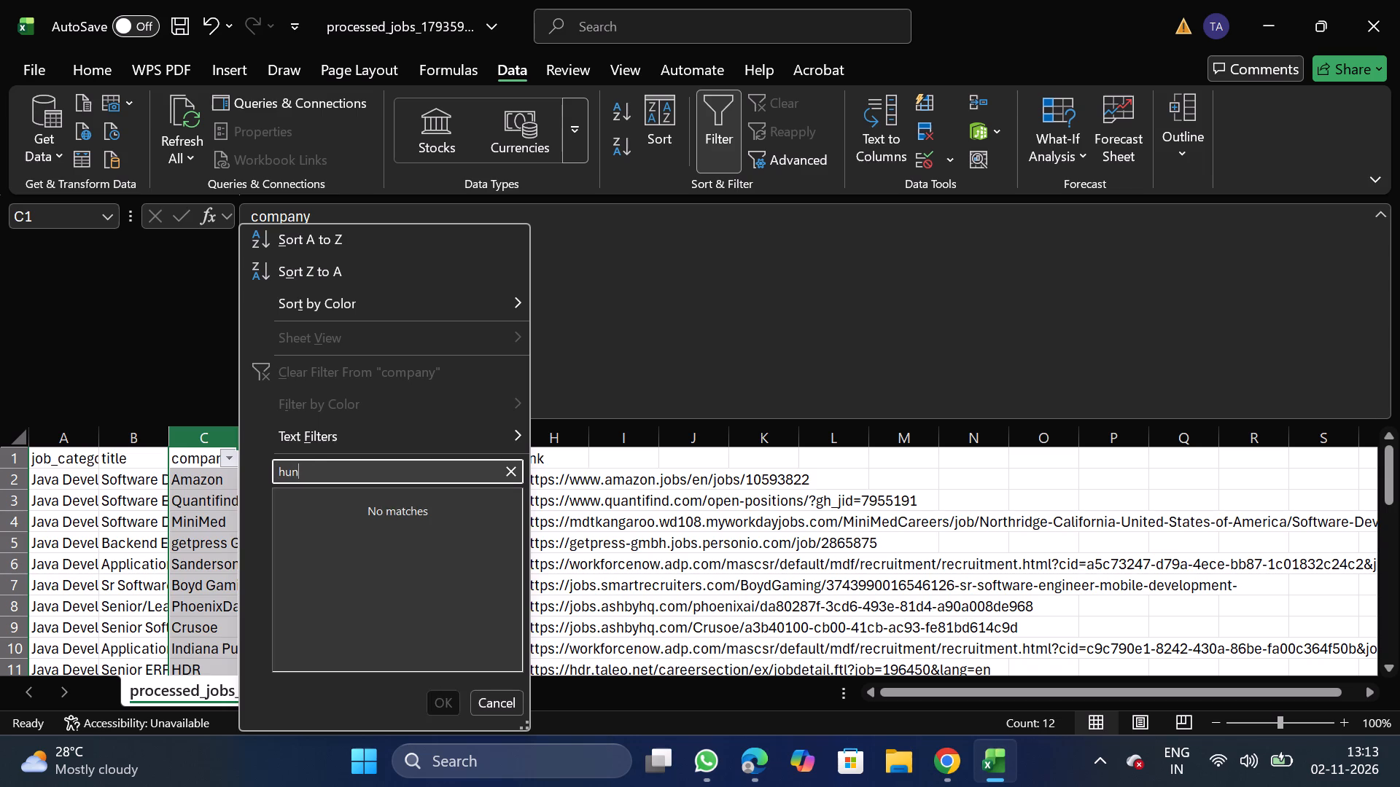
{"action": "type", "text": "skims"}
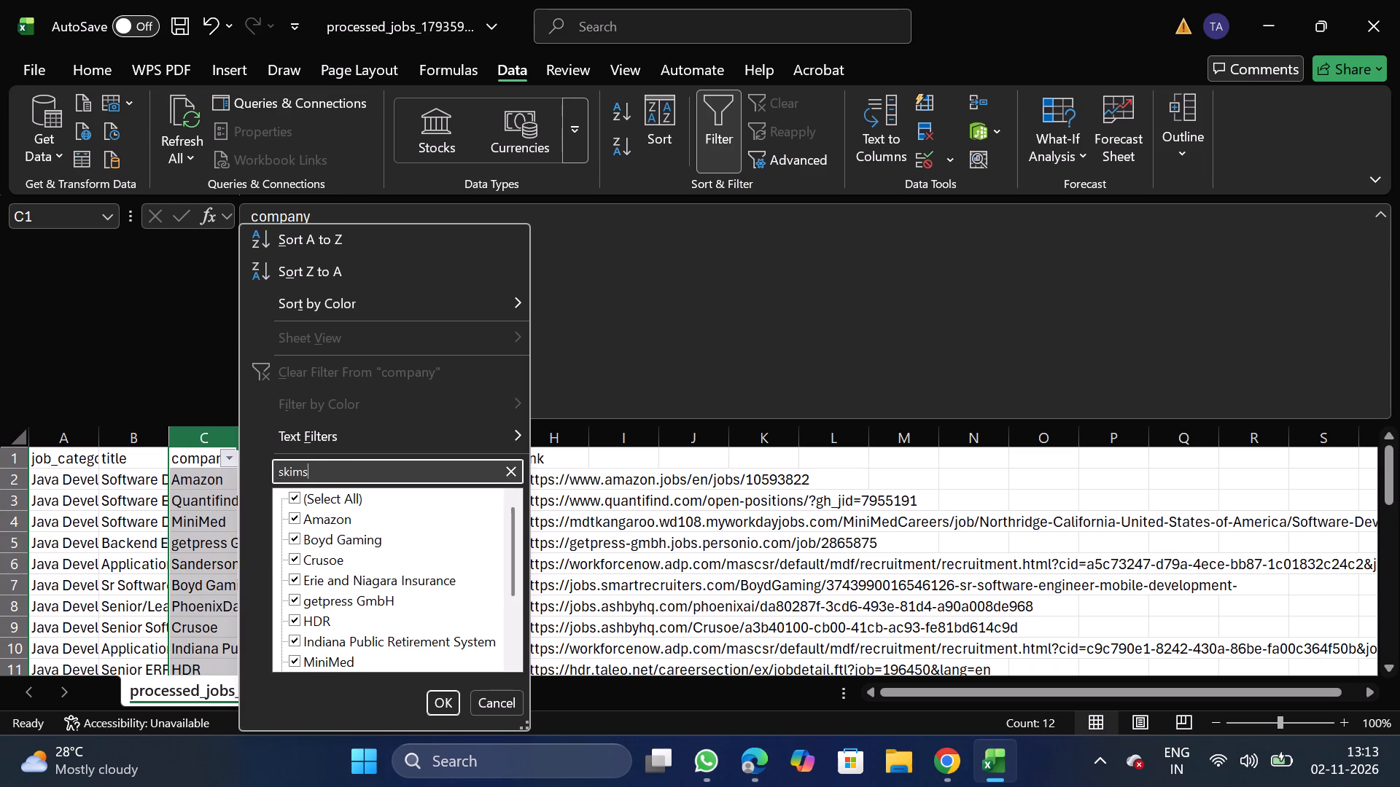
{"action": "key", "text": "BackSpace"}
{"action": "key", "text": "BackSpace"}
{"action": "key", "text": "BackSpace"}
{"action": "key", "text": "BackSpace"}
{"action": "key", "text": "BackSpace"}
{"action": "key", "text": "BackSpace"}
{"action": "key", "text": "BackSpace"}
{"action": "key", "text": "BackSpace"}
{"action": "key", "text": "BackSpace"}
{"action": "key", "text": "BackSpace"}
{"action": "key", "text": "BackSpace"}
{"action": "key", "text": "BackSpace"}
{"action": "key", "text": "BackSpace"}
{"action": "key", "text": "BackSpace"}
{"action": "key", "text": "BackSpace"}
{"action": "key", "text": "BackSpace"}
{"action": "key", "text": "BackSpace"}
{"action": "key", "text": "BackSpace"}
{"action": "type", "text": "apex"}
Search the company column's filter values for in landem, cancel the filter and turn filtering off.
{"action": "key", "text": "BackSpace"}
{"action": "key", "text": "BackSpace"}
{"action": "key", "text": "BackSpace"}
{"action": "key", "text": "BackSpace"}
{"action": "key", "text": "BackSpace"}
{"action": "key", "text": "BackSpace"}
{"action": "key", "text": "BackSpace"}
{"action": "key", "text": "BackSpace"}
{"action": "key", "text": "BackSpace"}
{"action": "key", "text": "BackSpace"}
{"action": "key", "text": "BackSpace"}
{"action": "key", "text": "BackSpace"}
{"action": "type", "text": "in landem"}
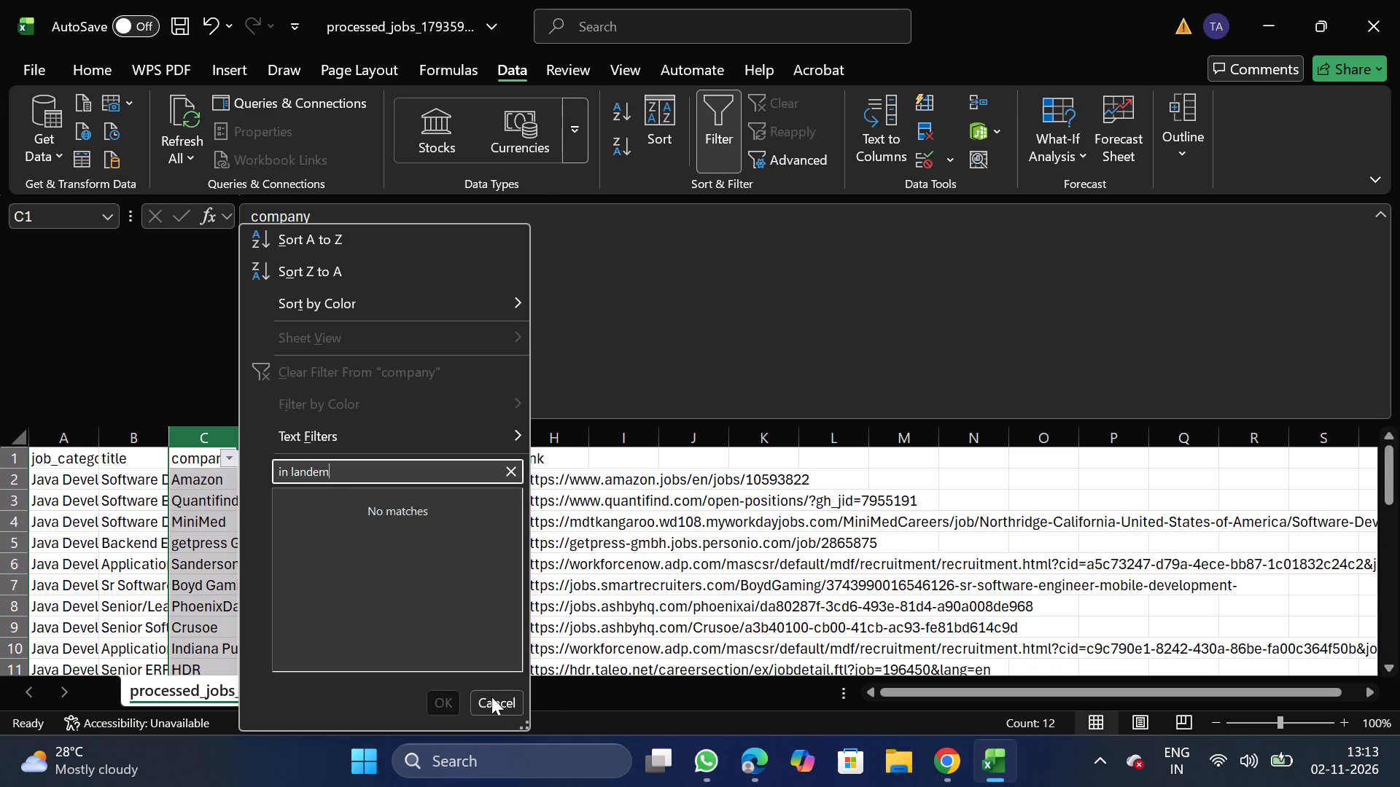
{"action": "left_click", "coordinate": [491, 697]}
{"action": "scroll", "coordinate": [737, 115], "scroll_direction": "up", "scroll_amount": 1}
{"action": "left_click", "coordinate": [734, 118]}
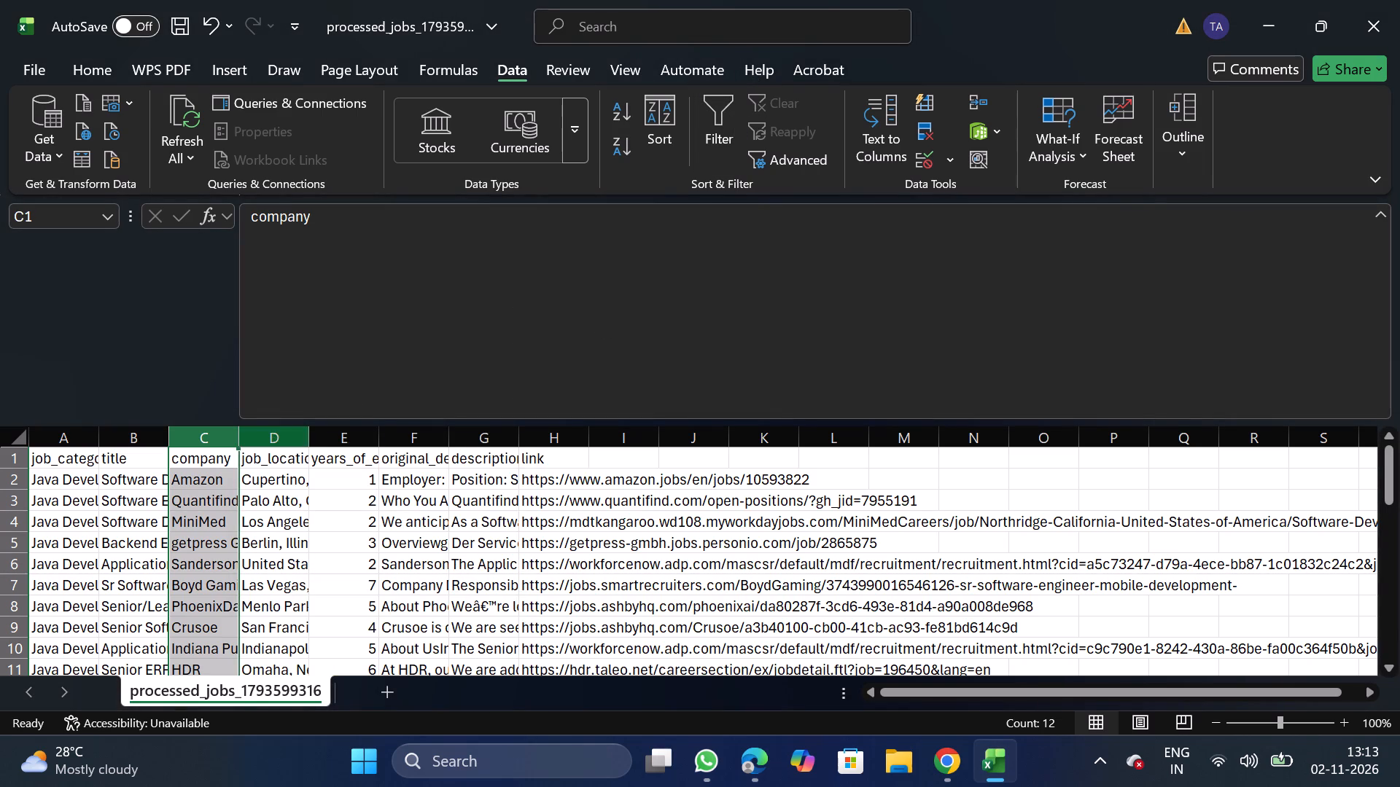
Save the workbook as the CSV file Jav Dev_11_02 in the Daily Scraping jobs folder under Documents.
{"action": "left_click", "coordinate": [37, 91]}
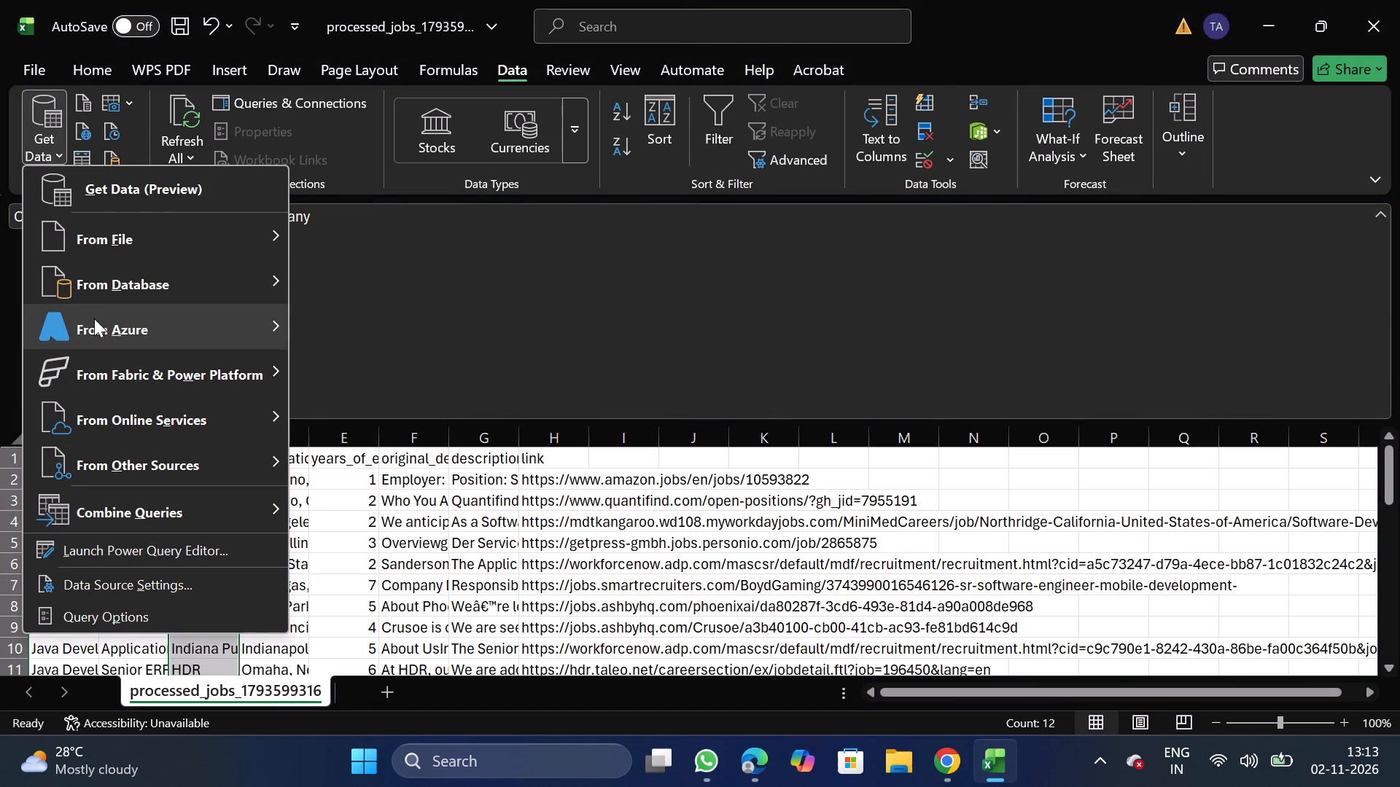
{"action": "left_click", "coordinate": [423, 248]}
{"action": "left_click", "coordinate": [54, 64]}
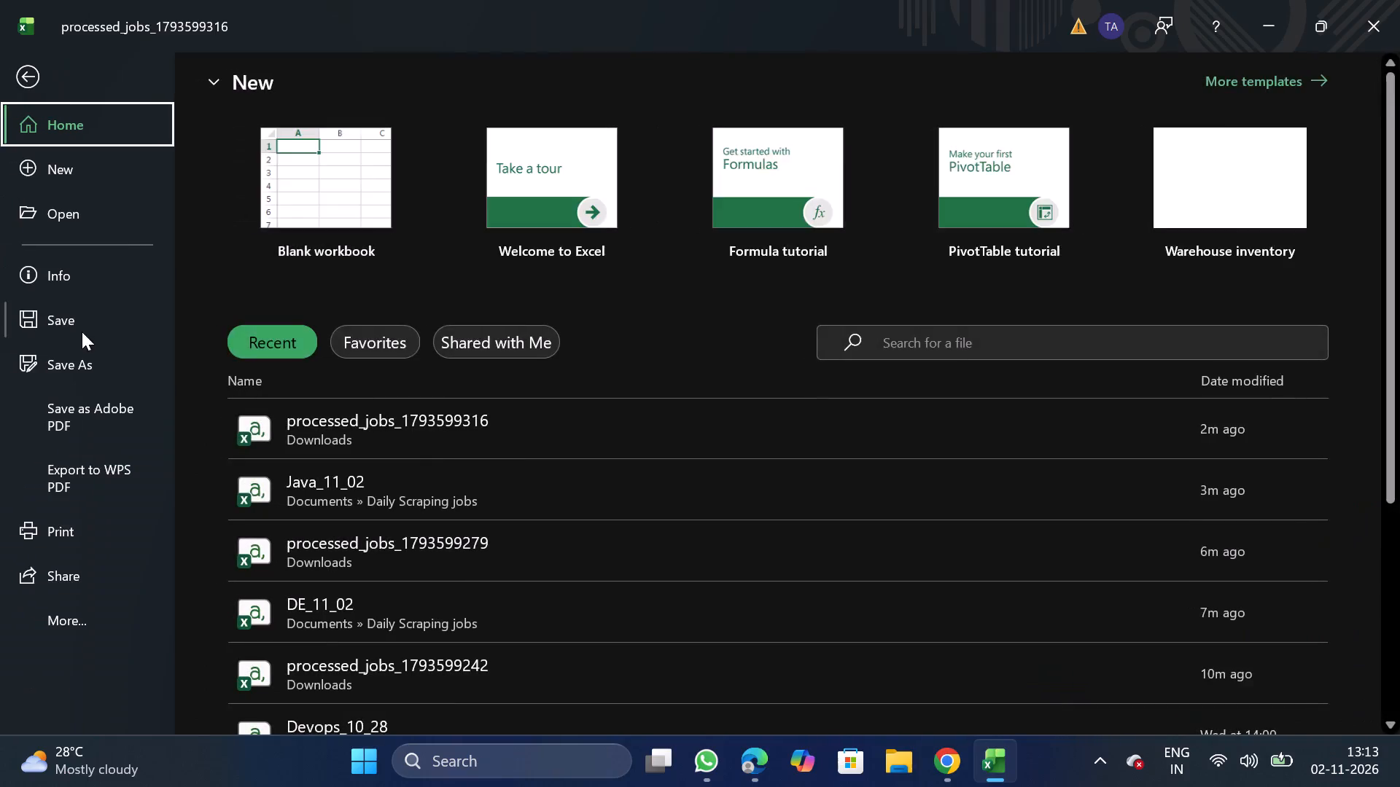
{"action": "triple_click", "coordinate": [74, 366]}
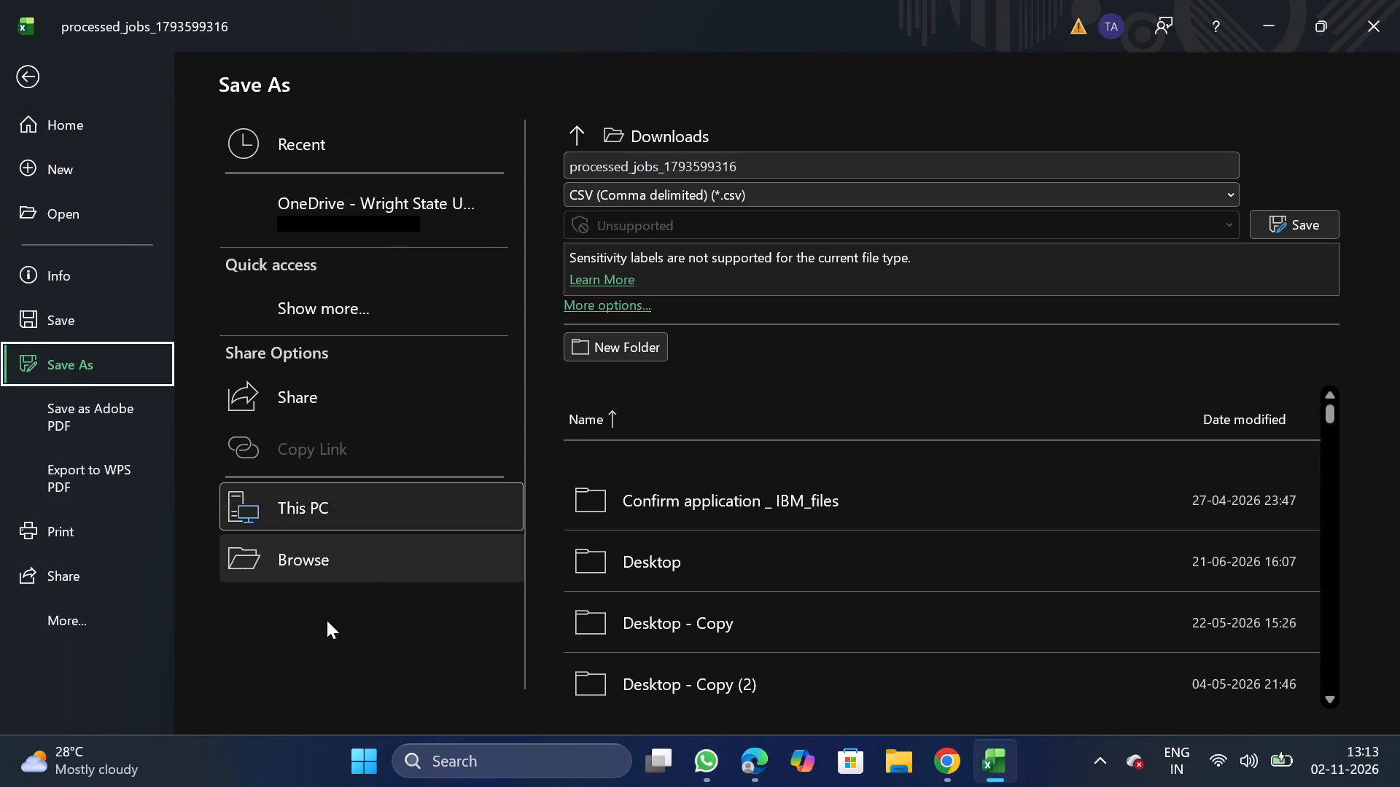
{"action": "triple_click", "coordinate": [332, 547]}
{"action": "triple_click", "coordinate": [325, 616]}
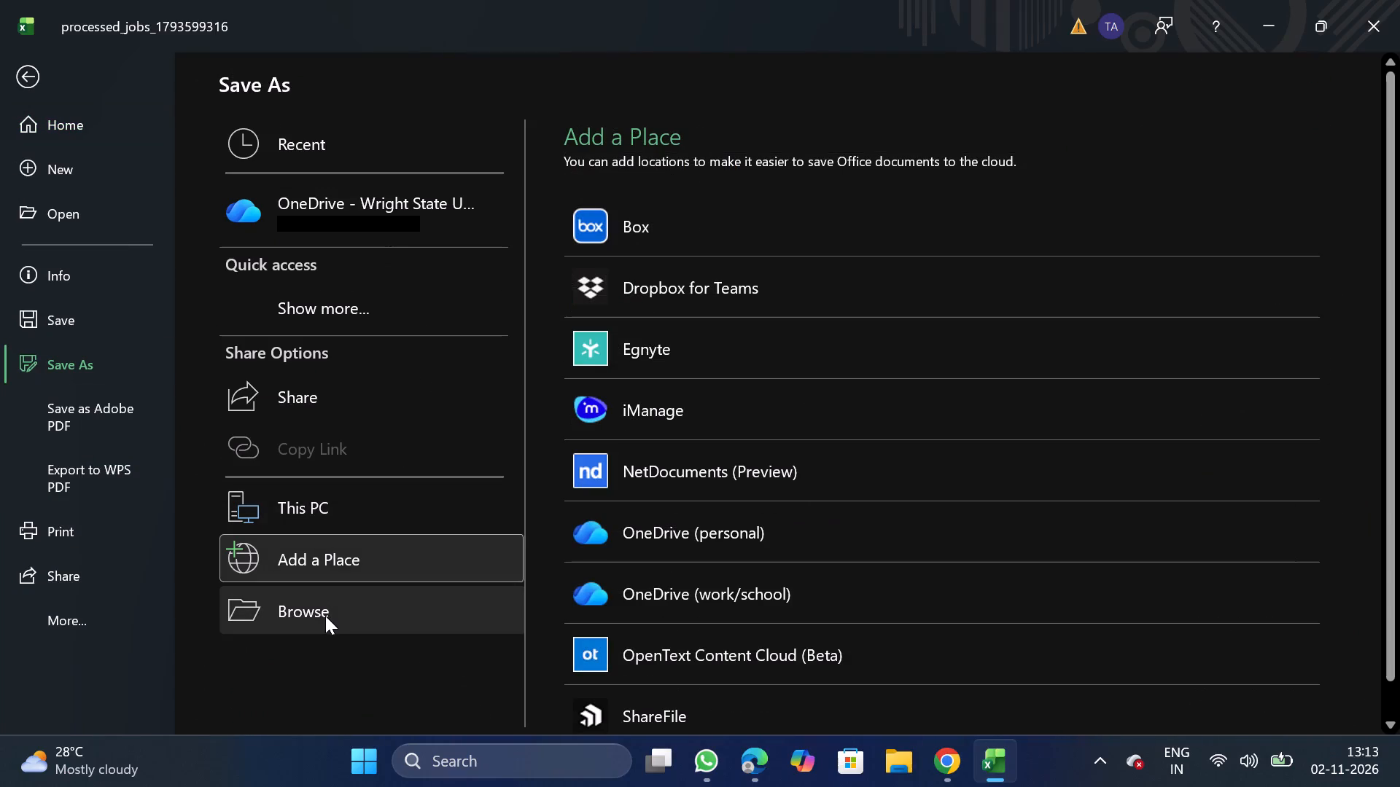
{"action": "double_click", "coordinate": [325, 616]}
{"action": "double_click", "coordinate": [97, 253]}
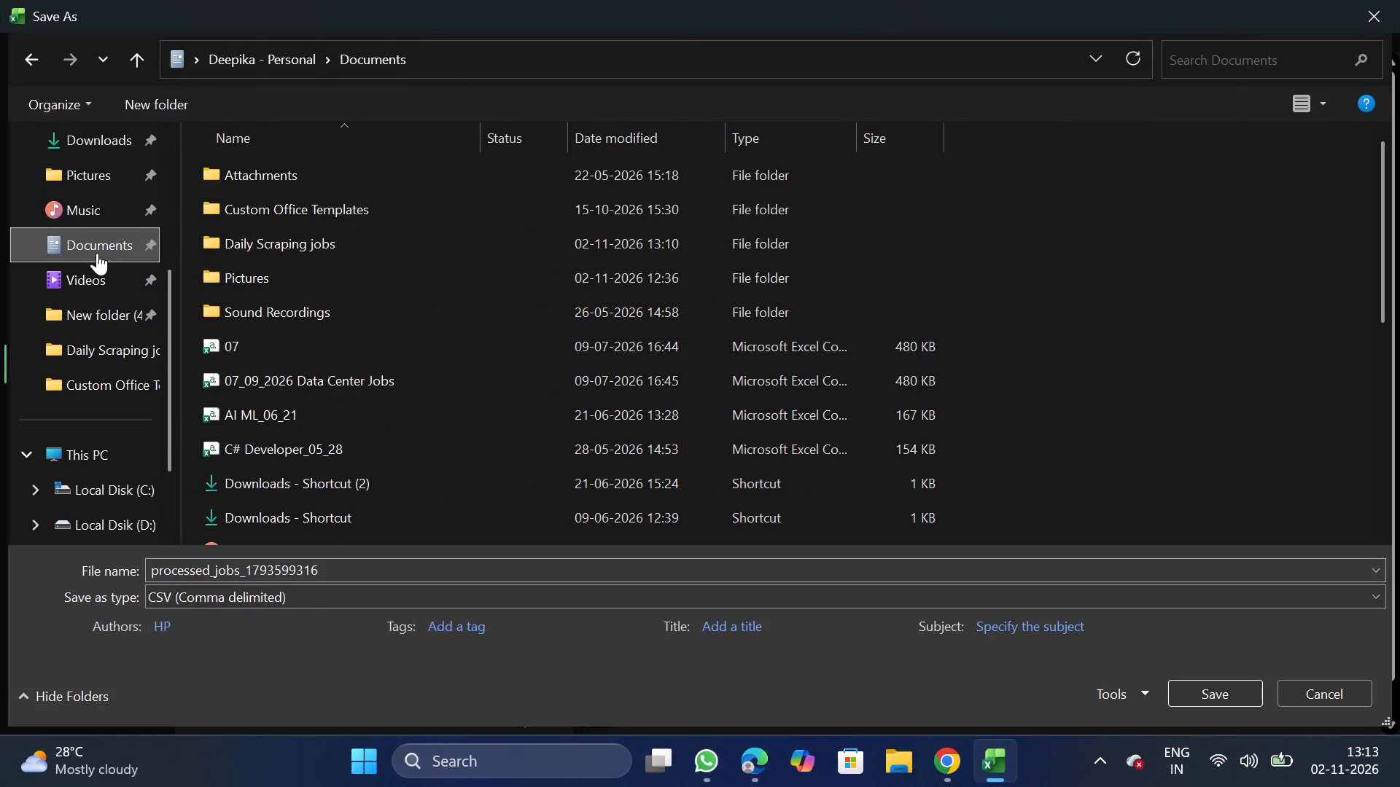
{"action": "double_click", "coordinate": [344, 244]}
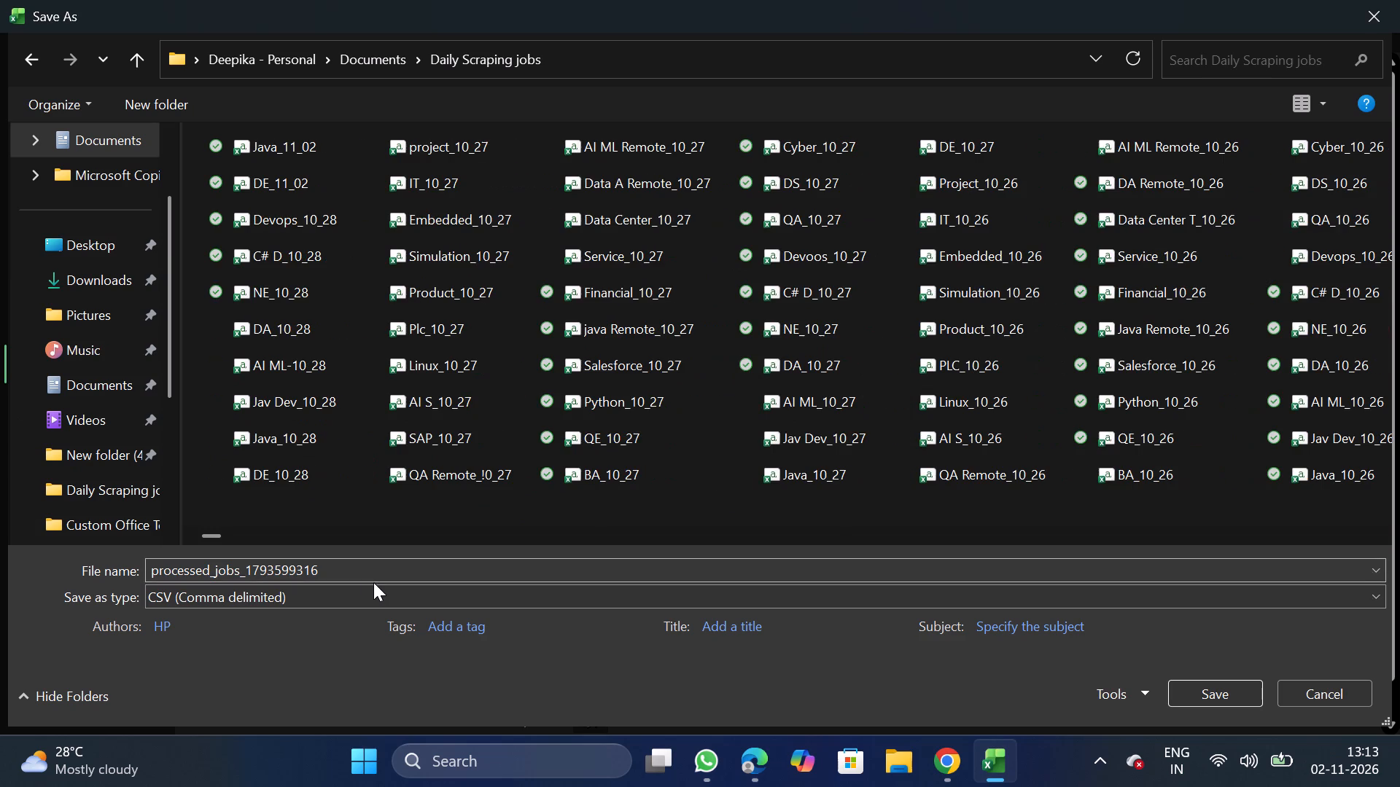
{"action": "left_click", "coordinate": [373, 582]}
{"action": "left_click", "coordinate": [356, 571]}
{"action": "key", "text": "BackSpace"}
{"action": "key", "text": "h"}
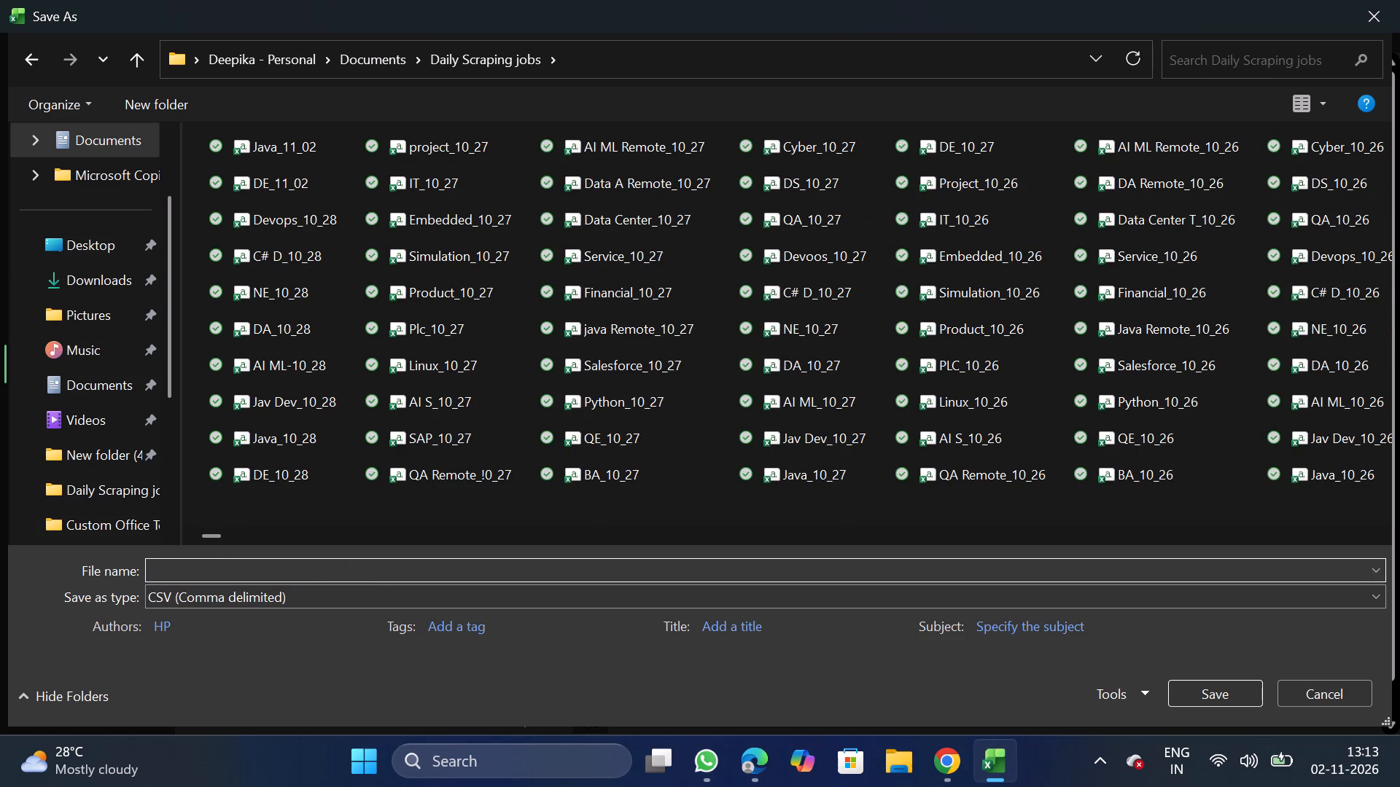
{"action": "key", "text": "BackSpace"}
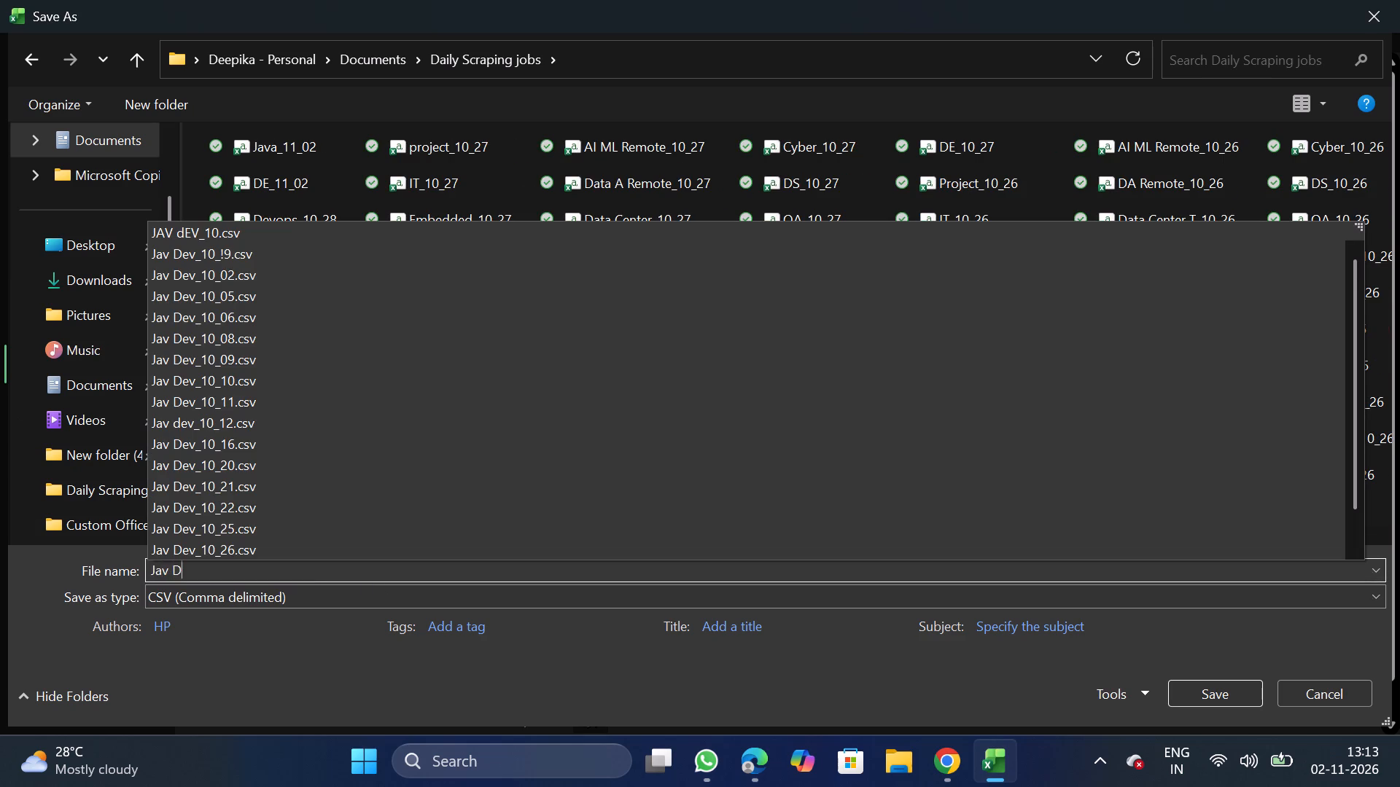
{"action": "type", "text": "ev_10"}
{"action": "key", "text": "BackSpace"}
{"action": "type", "text": "1_02"}
{"action": "left_click", "coordinate": [1167, 687]}
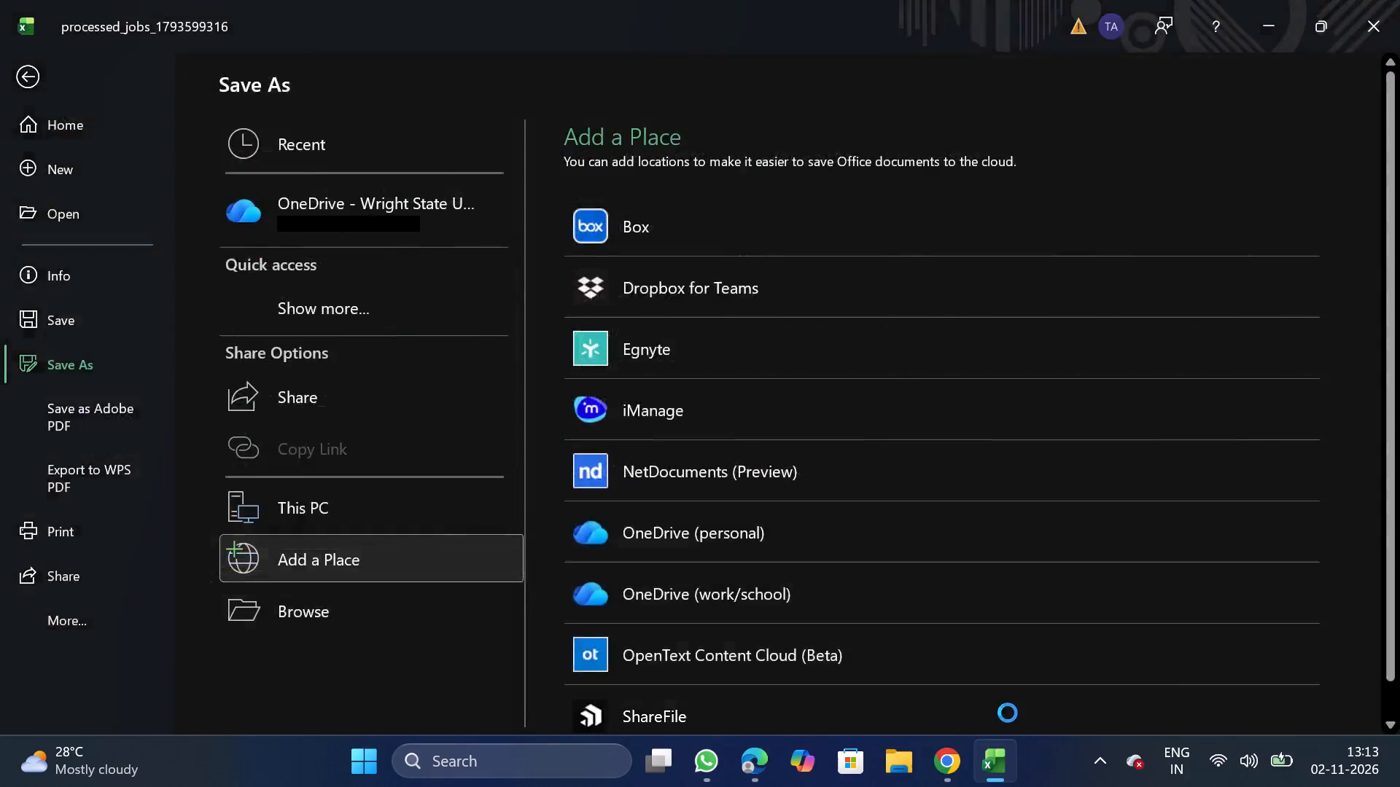
Switch to Chrome and bulk upload Jav Dev_11_02.csv on NextGenApply's Create Job page.
{"action": "left_click", "coordinate": [966, 780]}
{"action": "scroll", "coordinate": [661, 595], "scroll_direction": "down", "scroll_amount": 1}
{"action": "left_click", "coordinate": [603, 603]}
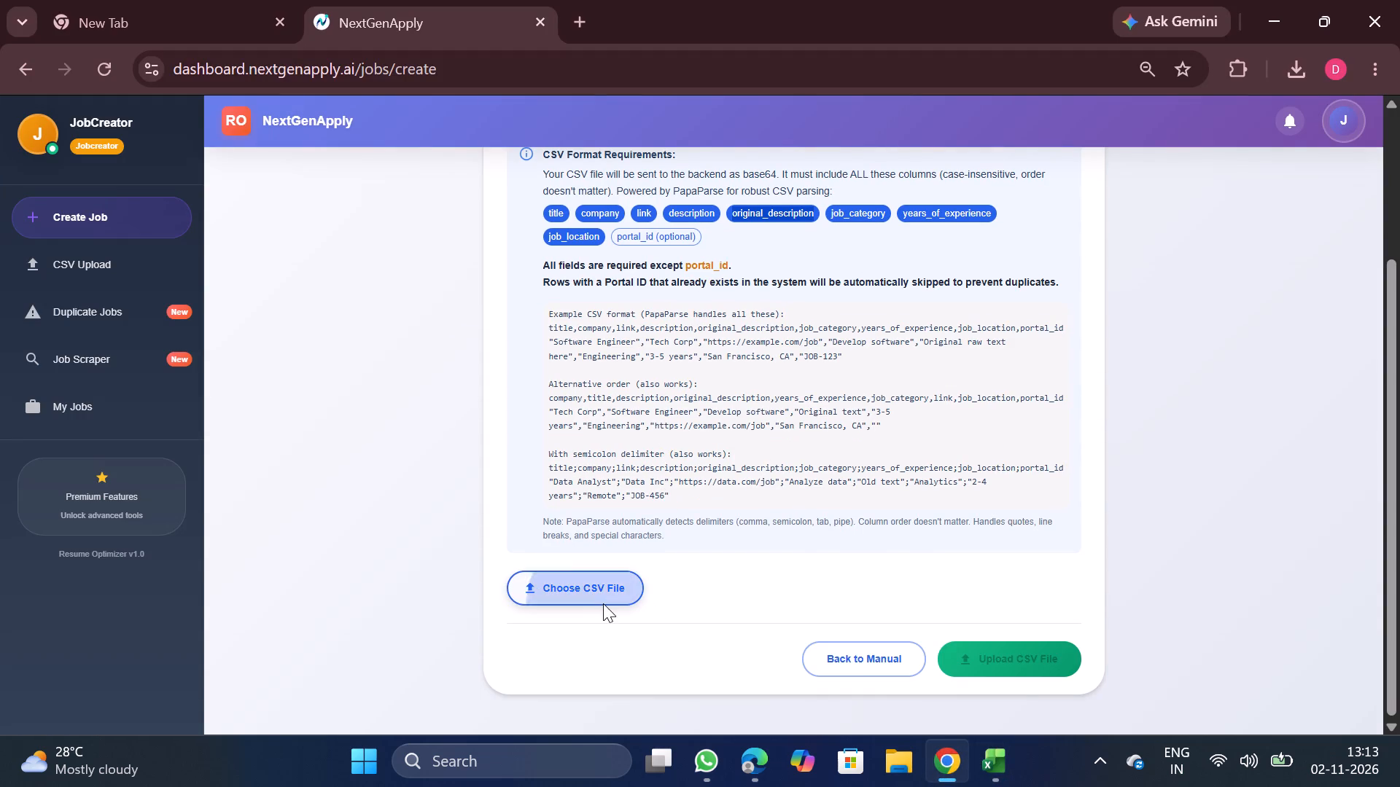
{"action": "double_click", "coordinate": [329, 144]}
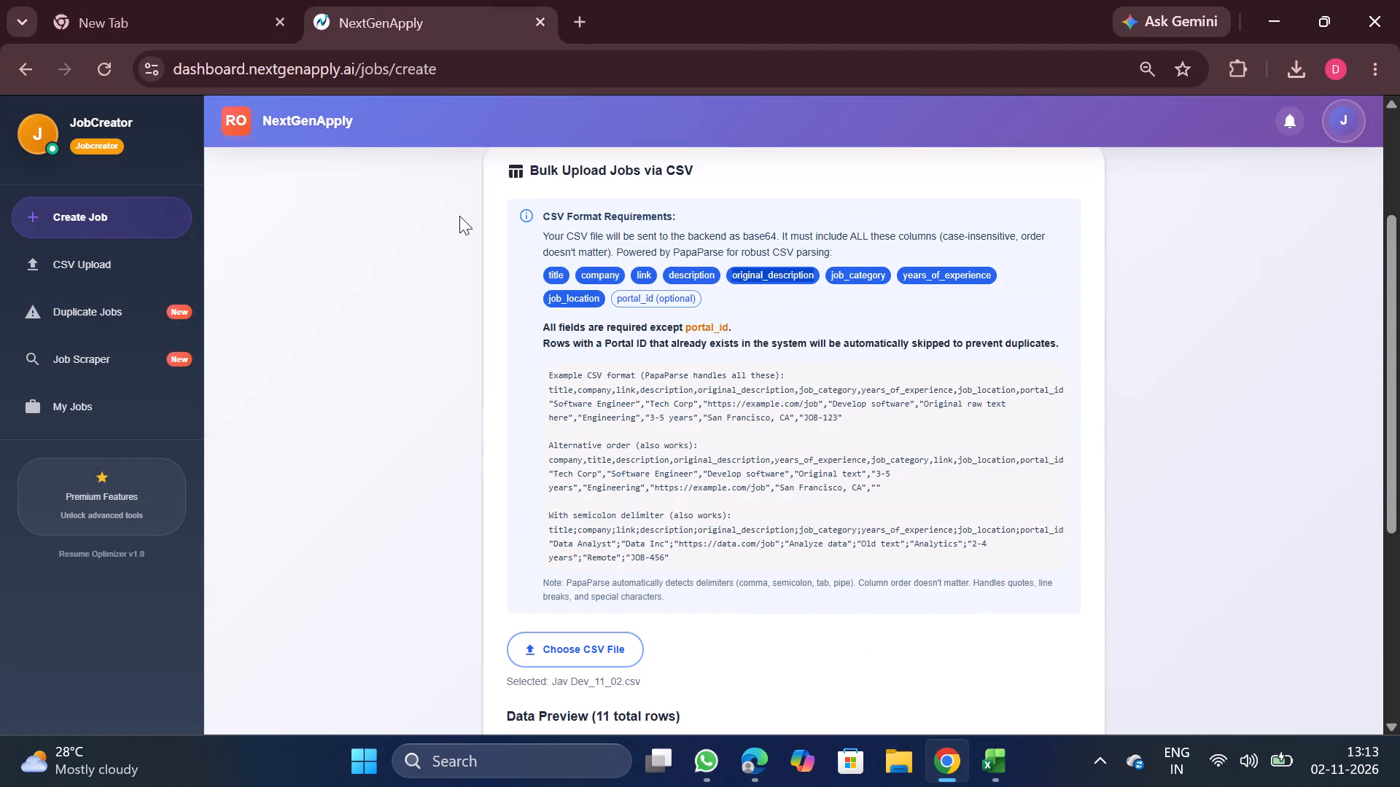
{"action": "scroll", "coordinate": [677, 466], "scroll_direction": "down", "scroll_amount": 2}
{"action": "scroll", "coordinate": [882, 513], "scroll_direction": "down", "scroll_amount": 3}
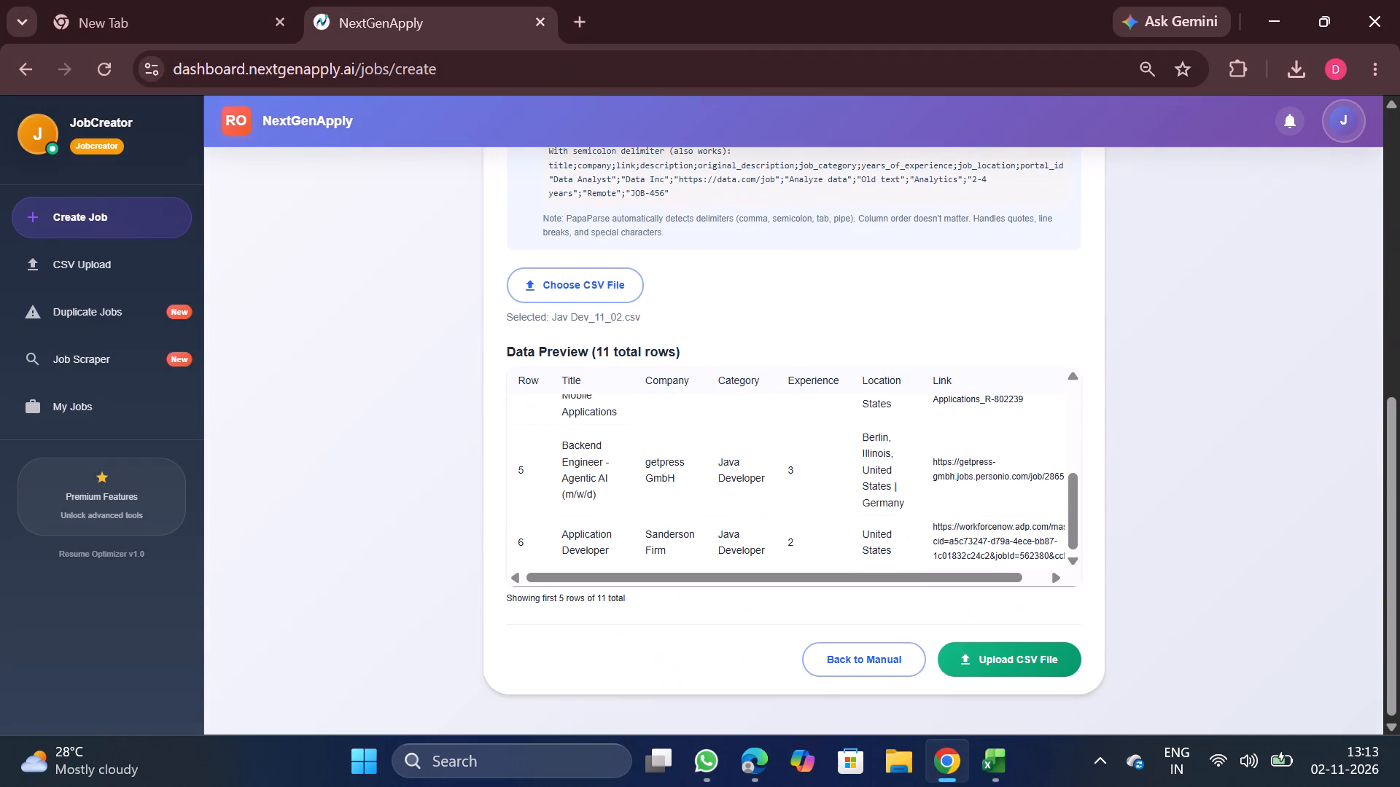
{"action": "scroll", "coordinate": [882, 513], "scroll_direction": "down", "scroll_amount": 1}
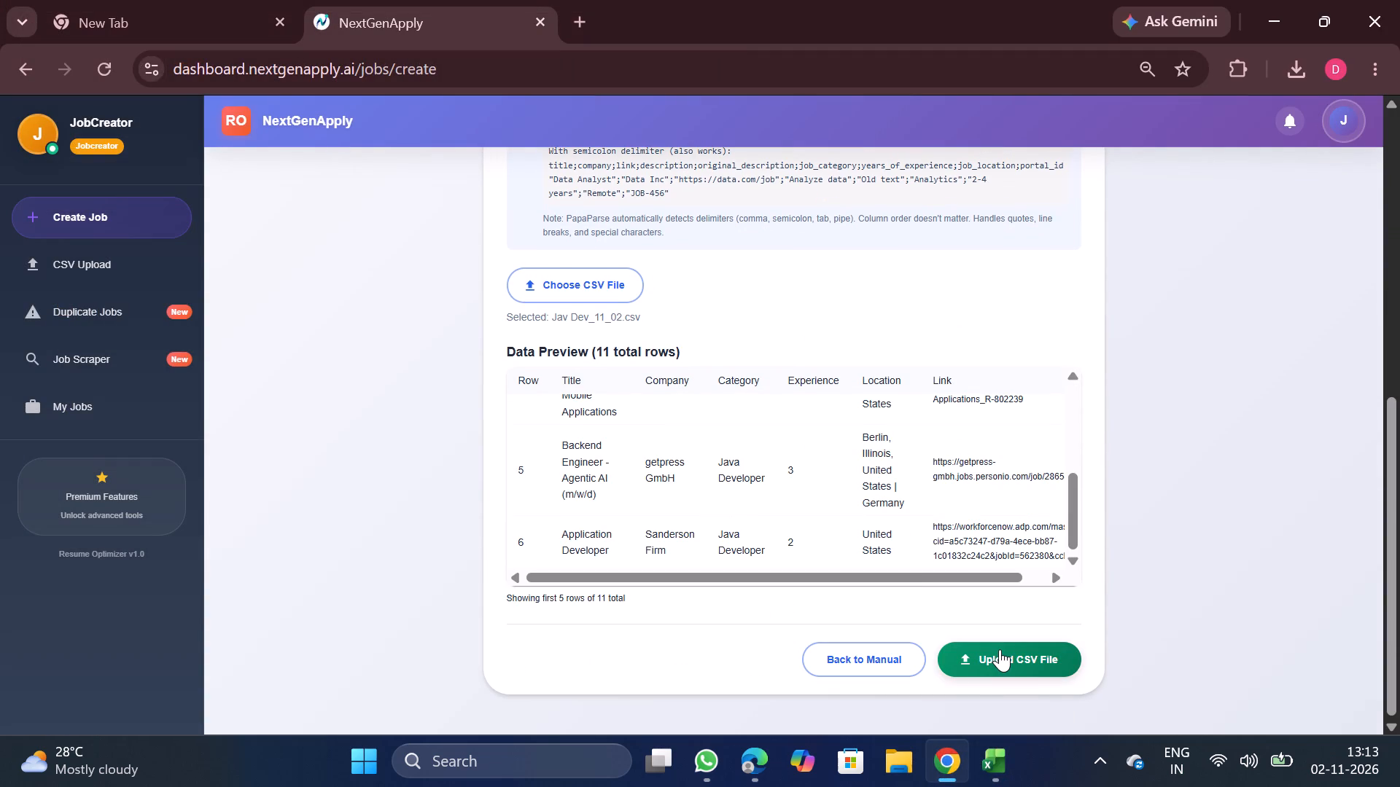
{"action": "left_click", "coordinate": [1000, 649]}
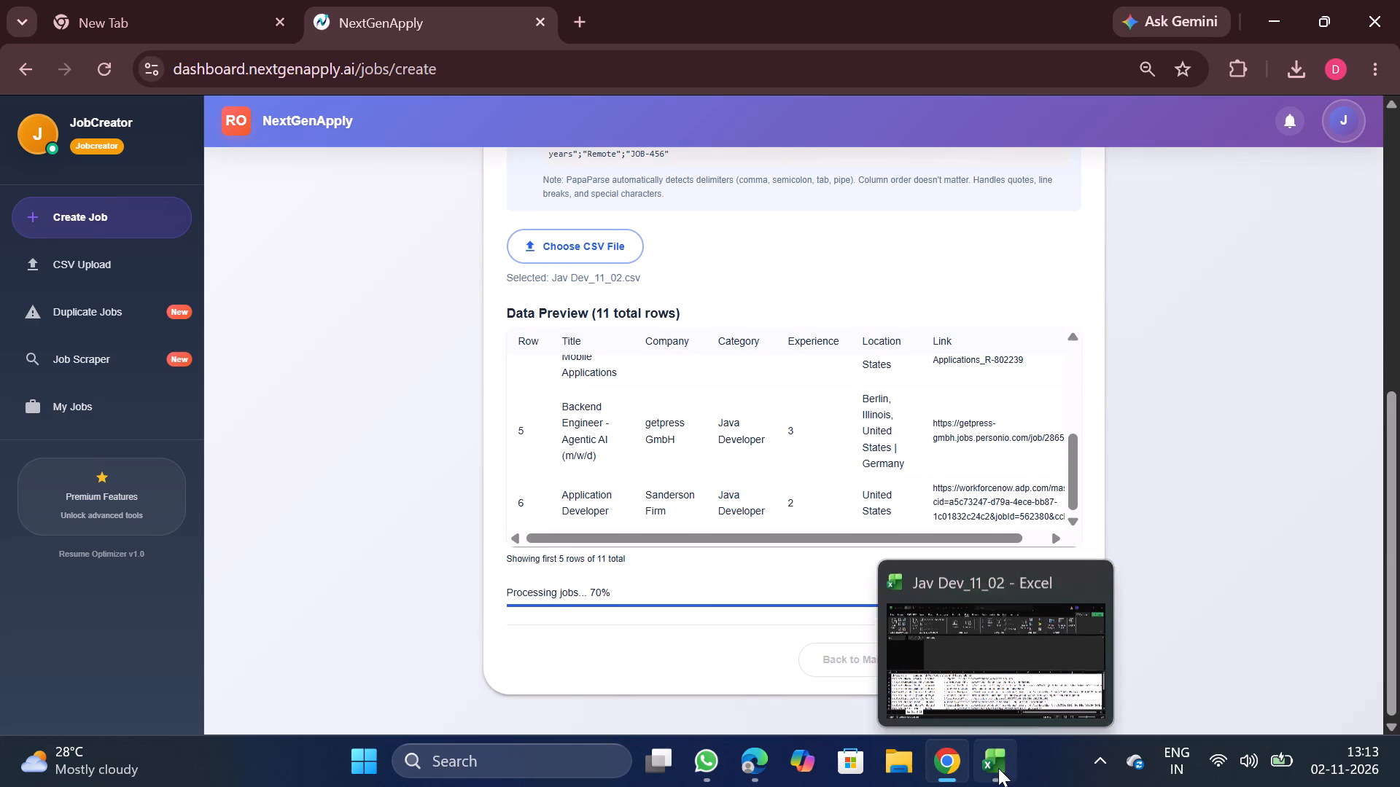
Close the Jav Dev_11_02 workbook in Excel and check the bulk upload's result.
{"action": "left_click", "coordinate": [1086, 579]}
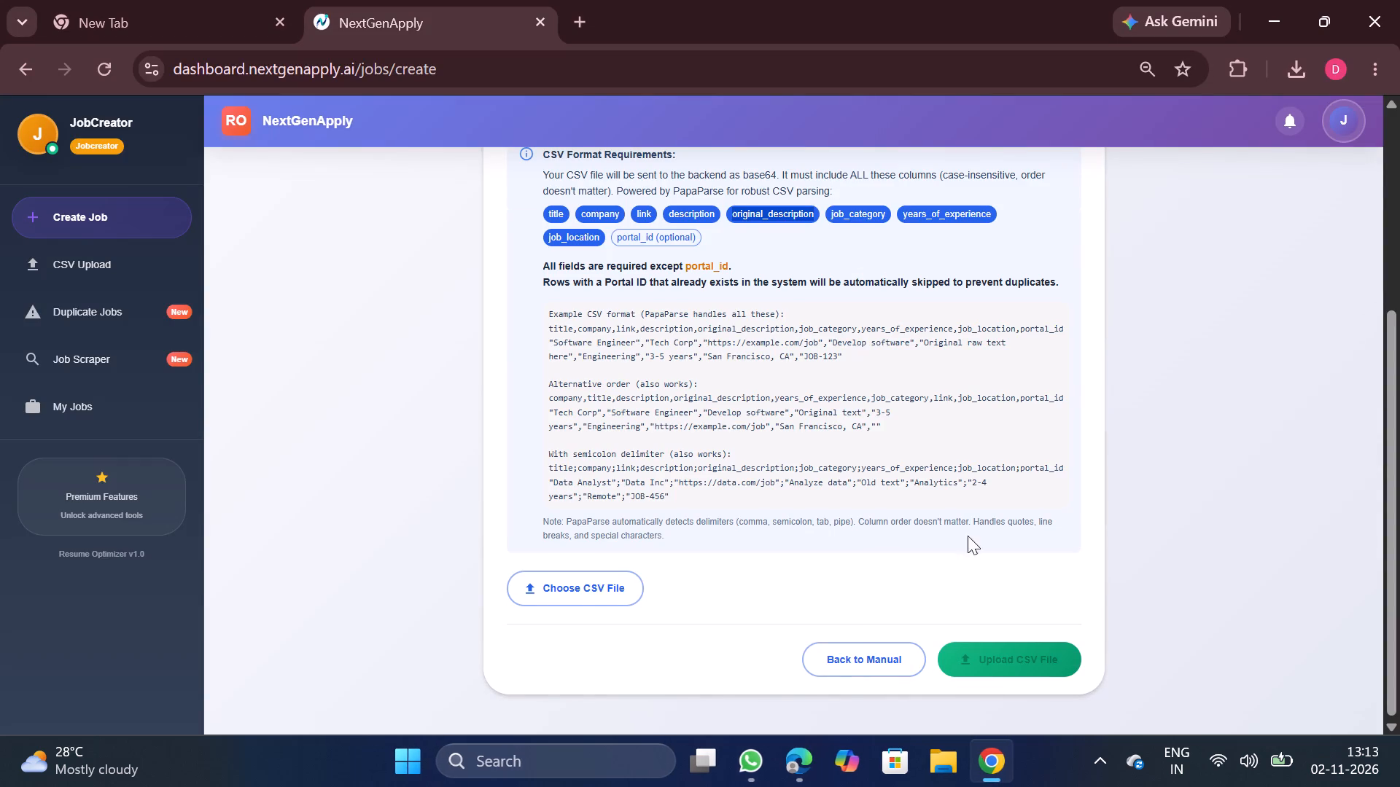
{"action": "scroll", "coordinate": [792, 458], "scroll_direction": "up", "scroll_amount": 5}
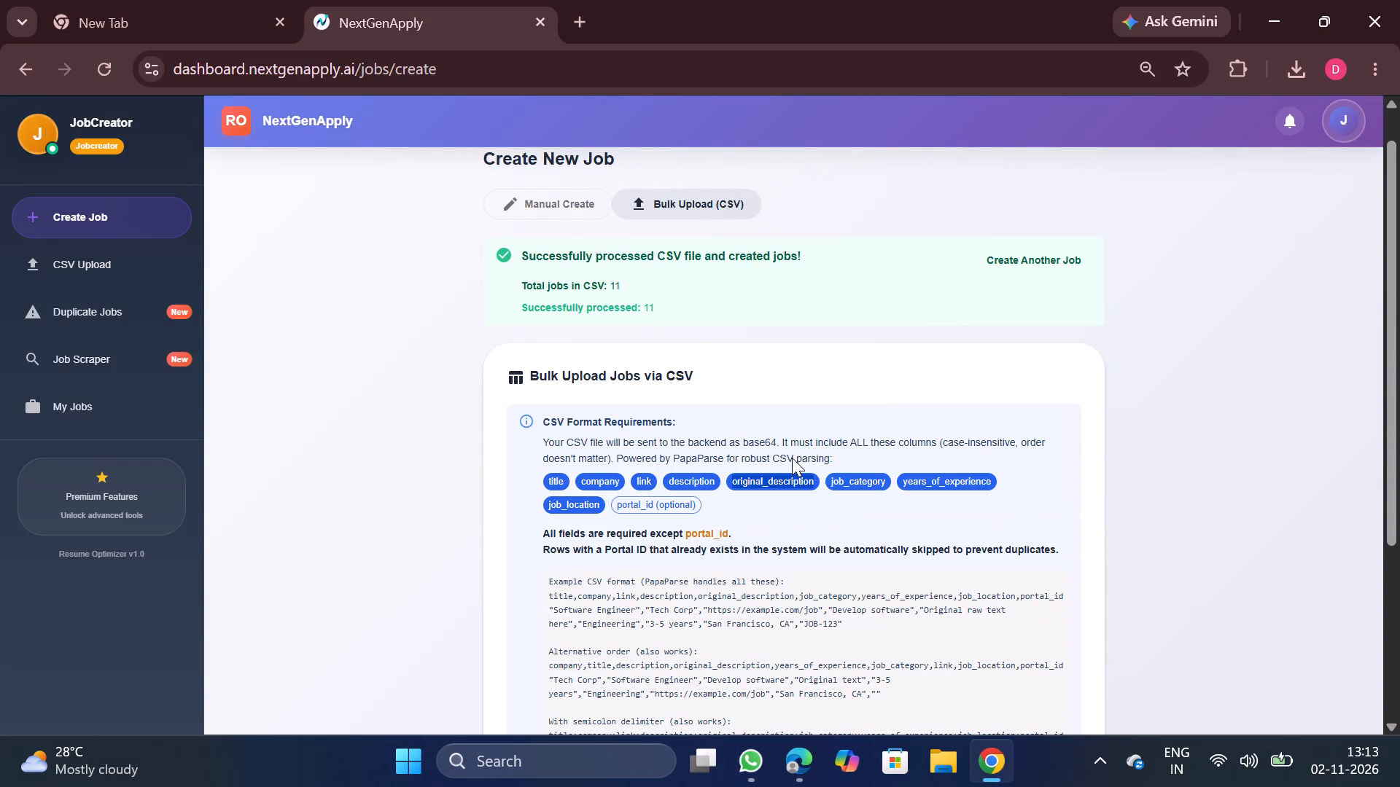
Download the AI ML Engineer CSV, #4755 of Nov 2, from NextGenApply's CSV Upload history and open it in Excel.
{"action": "left_click", "coordinate": [109, 257]}
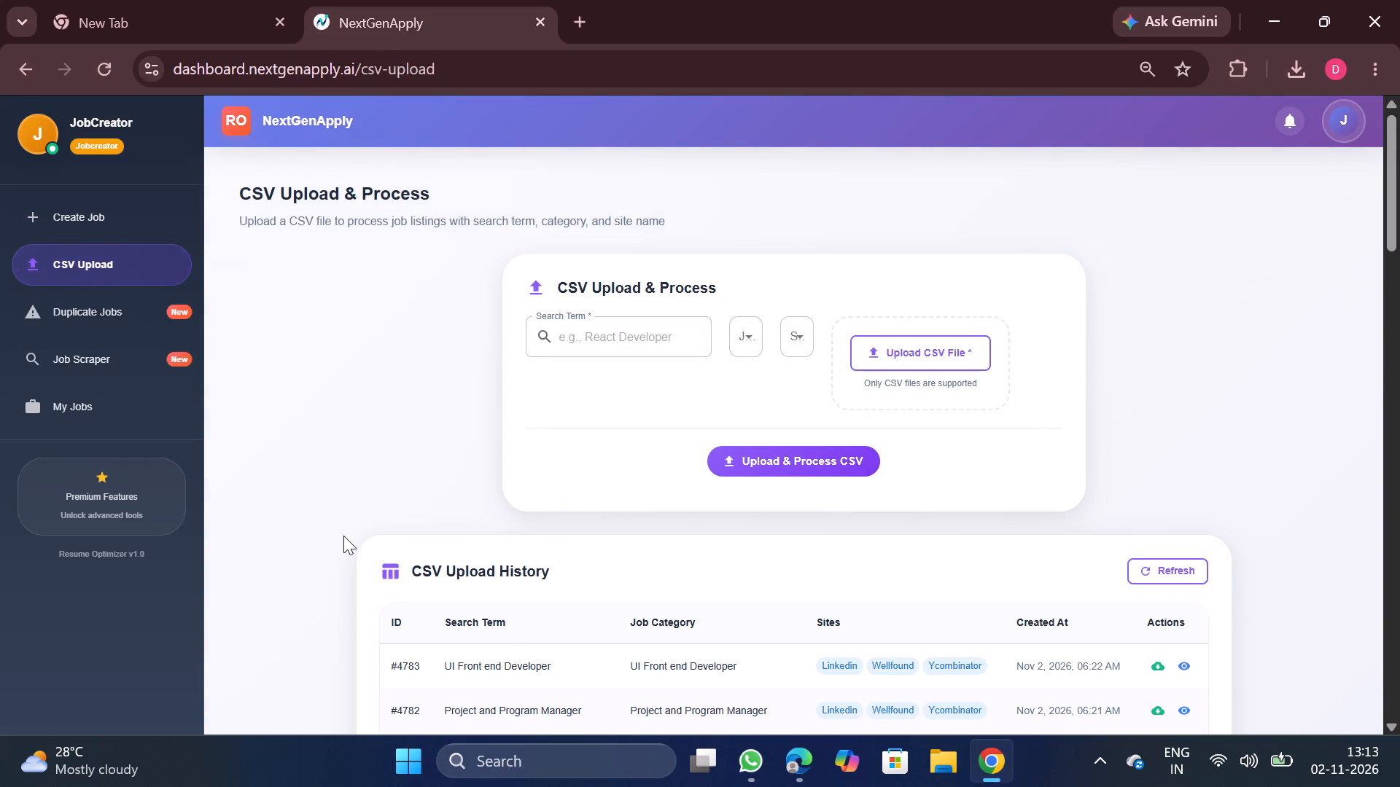
{"action": "scroll", "coordinate": [343, 536], "scroll_direction": "down", "scroll_amount": 1}
{"action": "scroll", "coordinate": [682, 697], "scroll_direction": "down", "scroll_amount": 1}
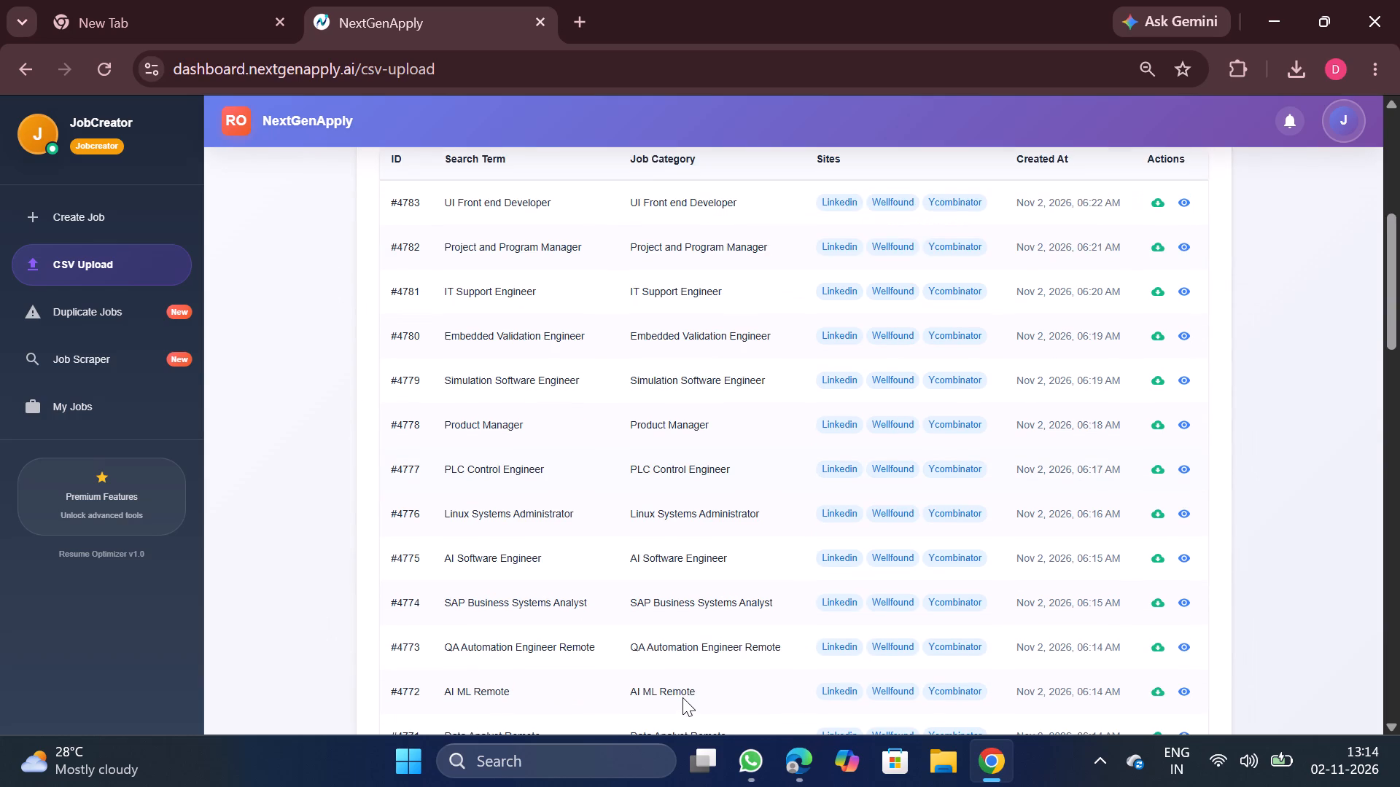
{"action": "scroll", "coordinate": [700, 651], "scroll_direction": "down", "scroll_amount": 2}
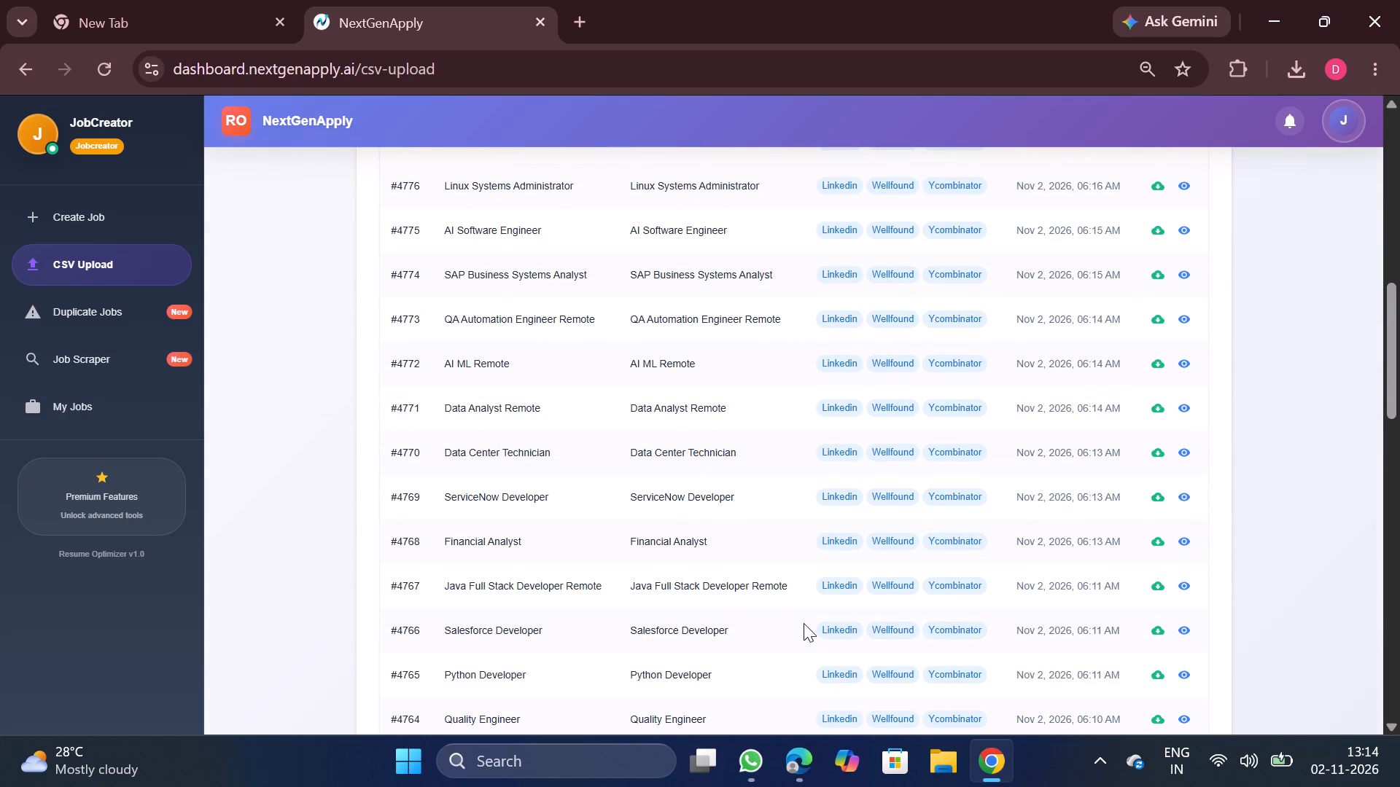
{"action": "scroll", "coordinate": [804, 623], "scroll_direction": "down", "scroll_amount": 1}
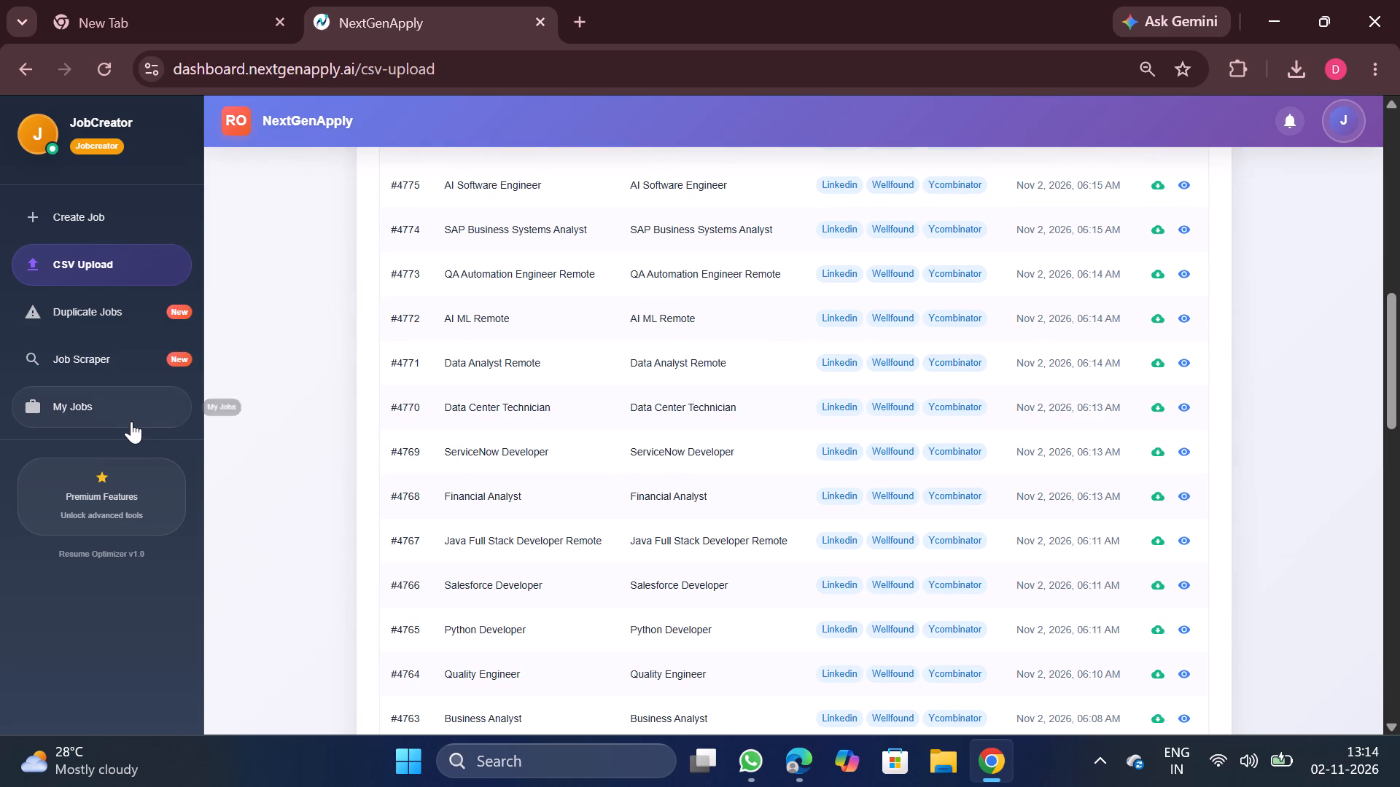
{"action": "scroll", "coordinate": [740, 651], "scroll_direction": "down", "scroll_amount": 1}
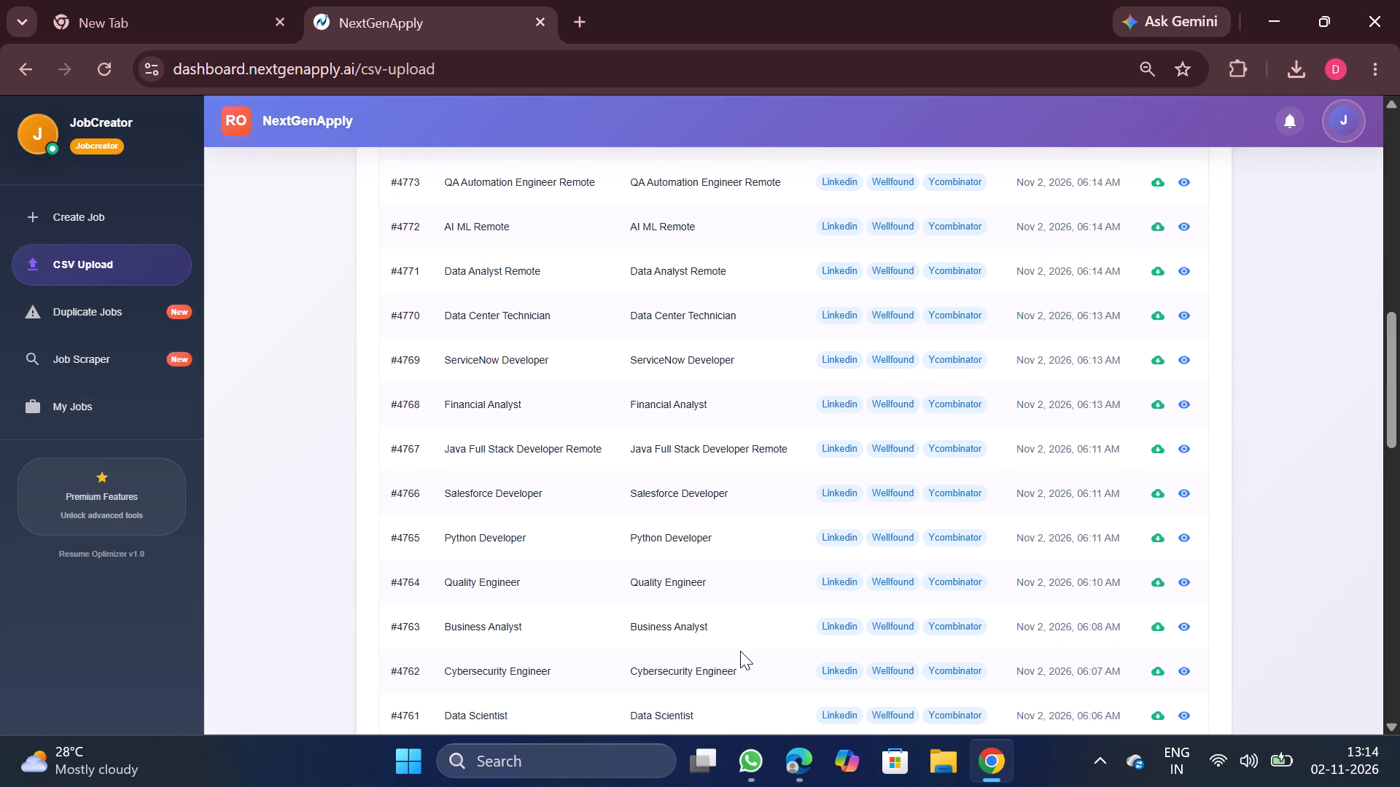
{"action": "scroll", "coordinate": [740, 651], "scroll_direction": "down", "scroll_amount": 2}
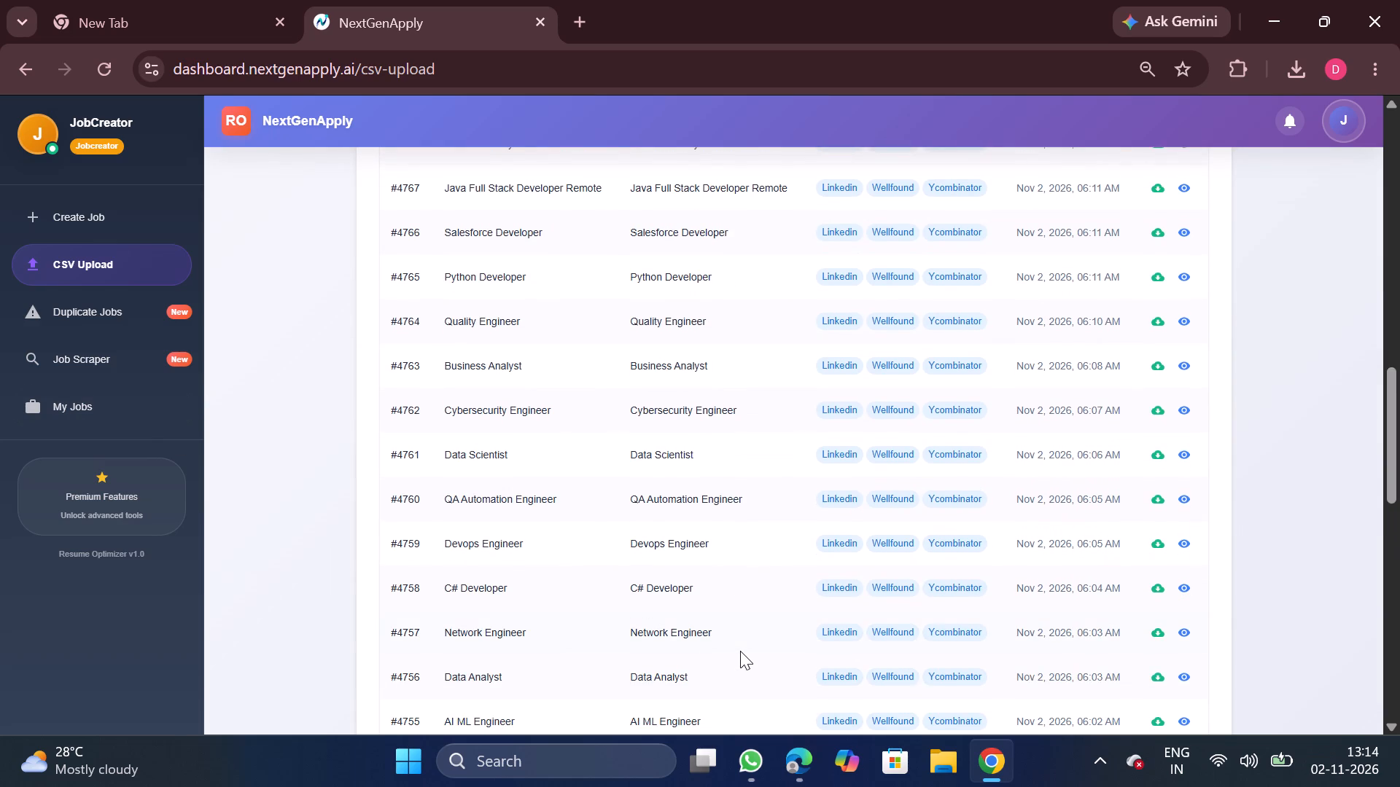
{"action": "scroll", "coordinate": [740, 651], "scroll_direction": "down", "scroll_amount": 1}
{"action": "scroll", "coordinate": [740, 651], "scroll_direction": "up", "scroll_amount": 1}
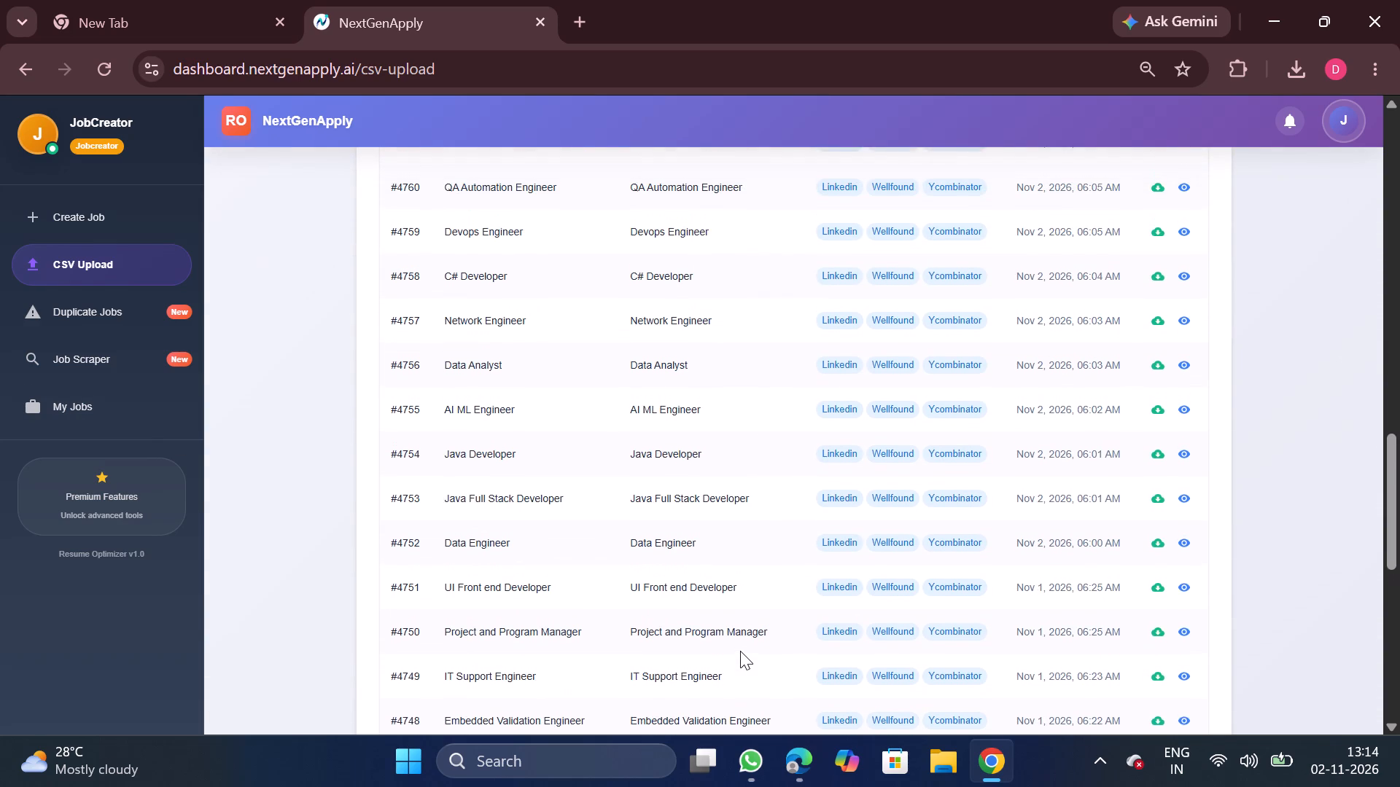
{"action": "scroll", "coordinate": [740, 651], "scroll_direction": "up", "scroll_amount": 2}
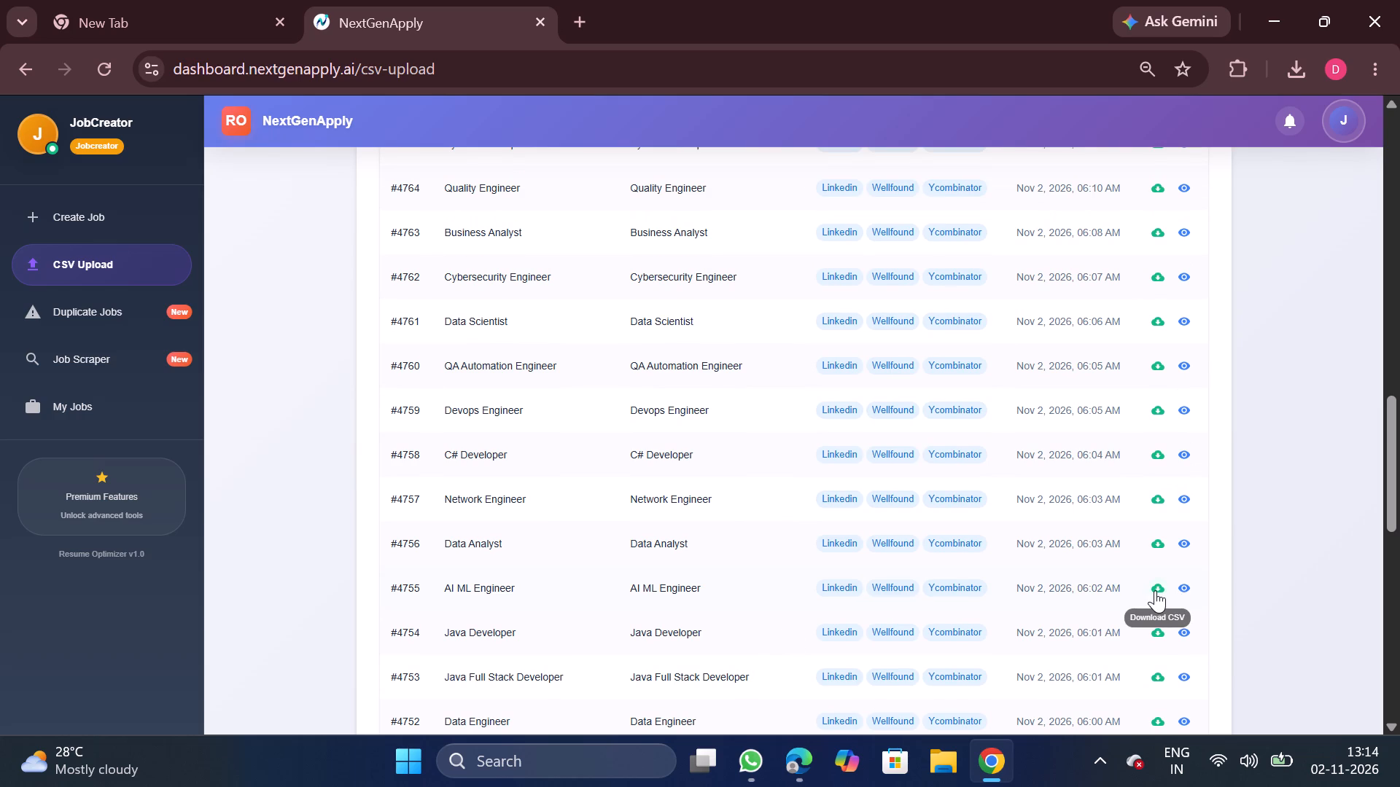
{"action": "left_click", "coordinate": [1155, 590]}
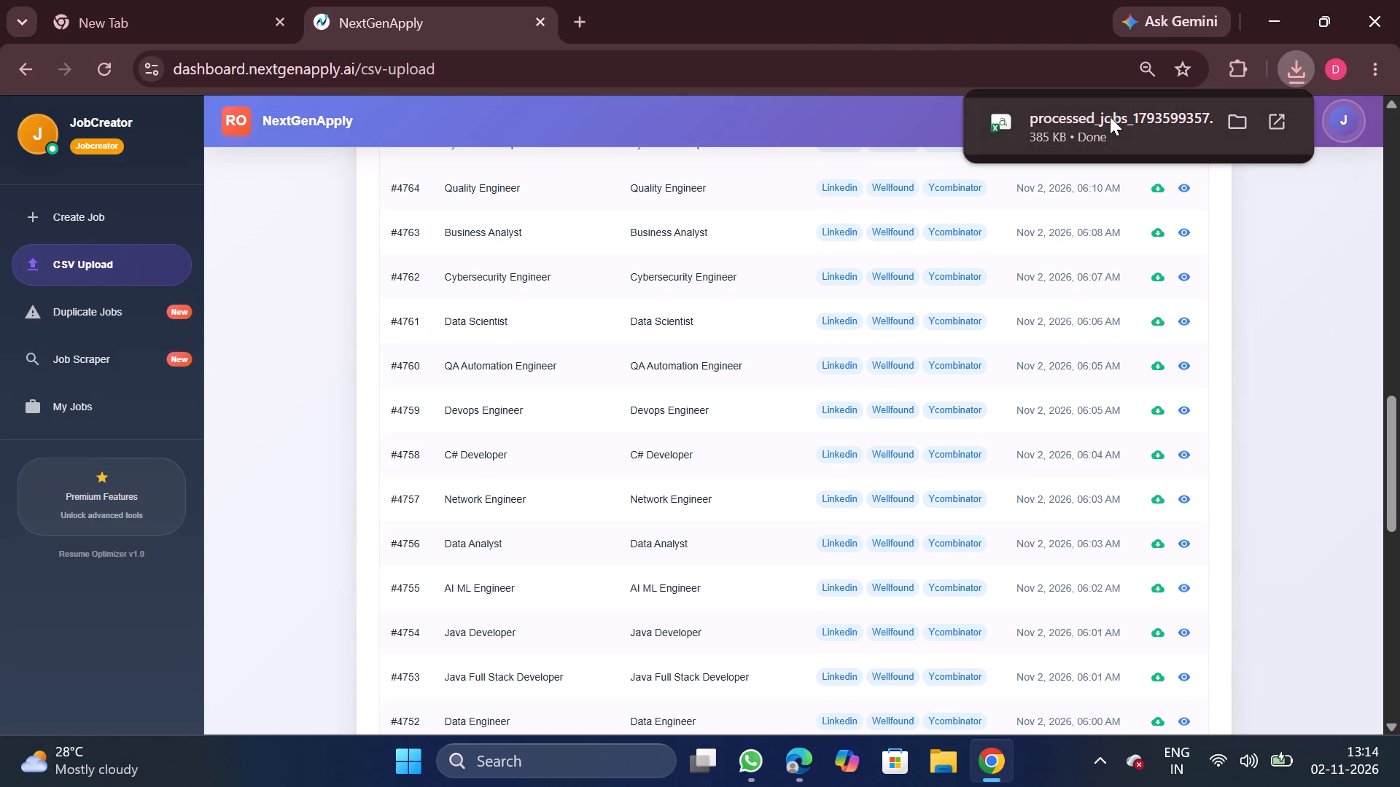
{"action": "left_click", "coordinate": [1110, 117]}
Remove duplicate rows from the whole data range, comparing the company column only.
{"action": "left_click", "coordinate": [373, 487]}
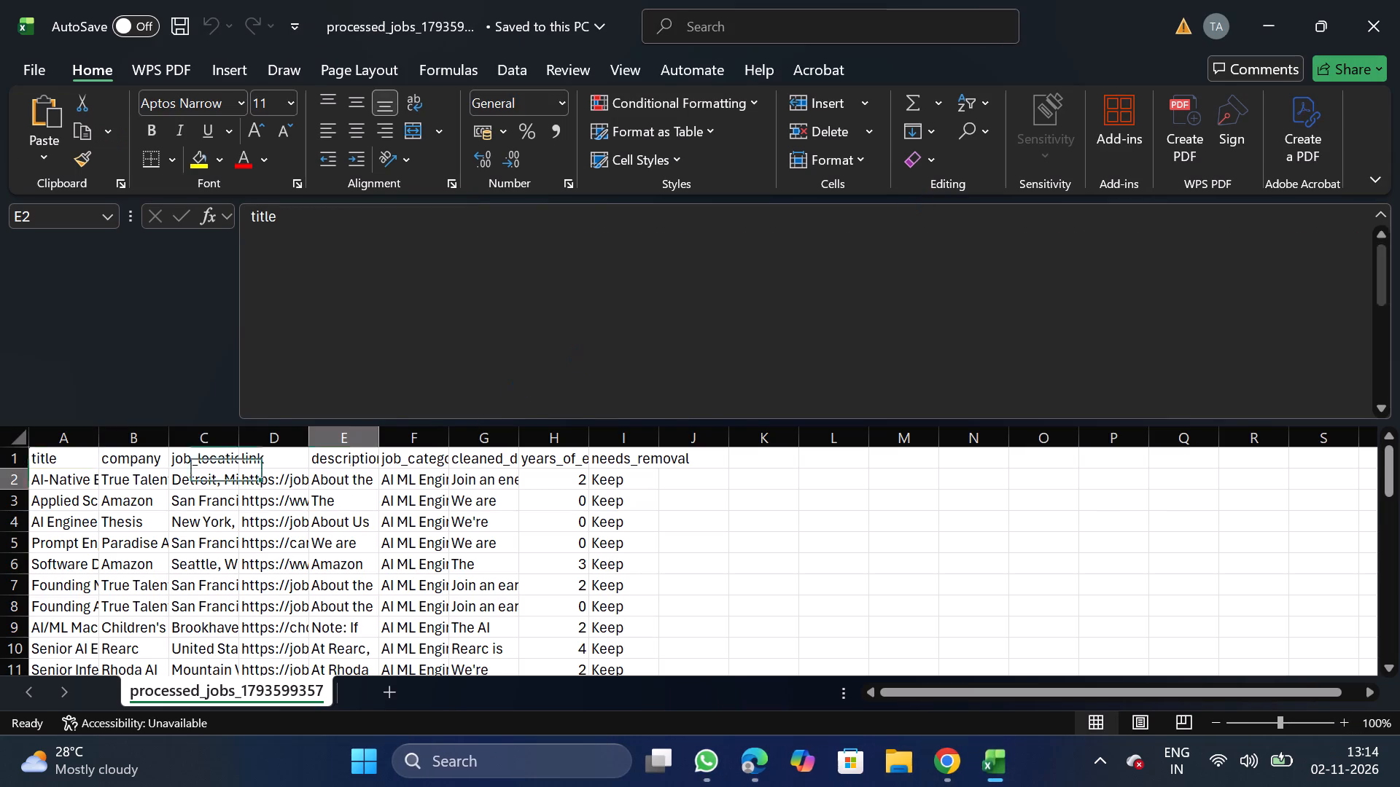
{"action": "key", "text": "ctrl+a"}
{"action": "left_click", "coordinate": [502, 72]}
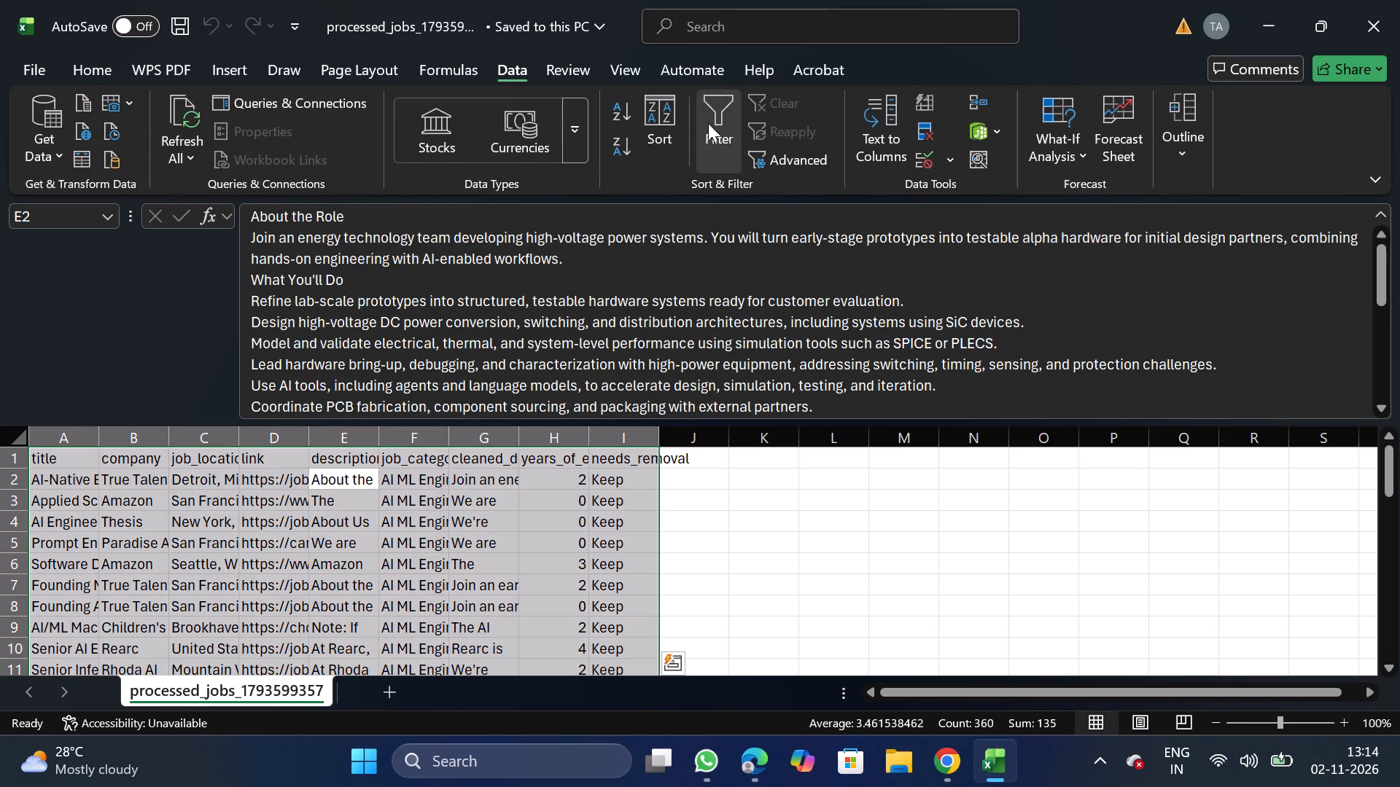
{"action": "left_click", "coordinate": [927, 130]}
{"action": "left_click", "coordinate": [321, 338]}
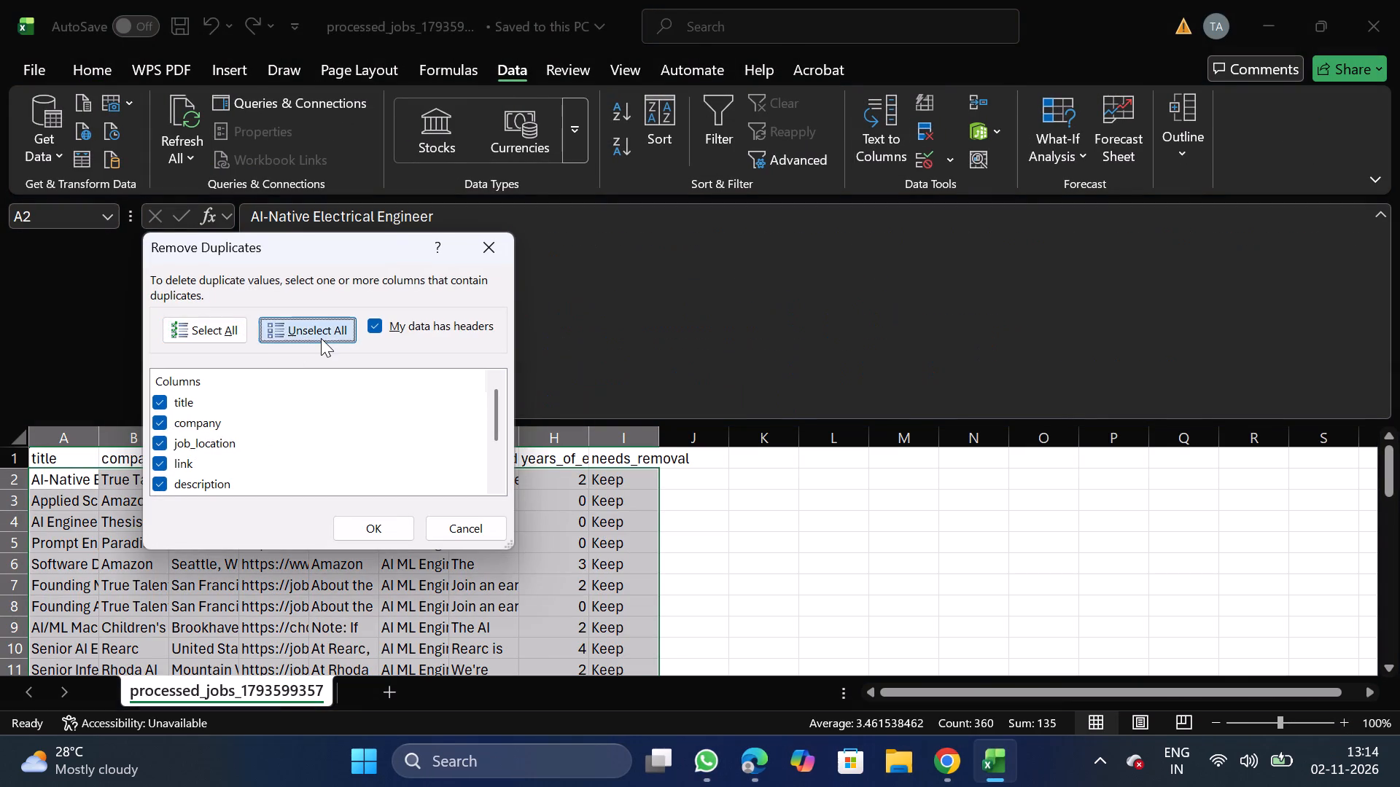
{"action": "left_click", "coordinate": [150, 428]}
{"action": "left_click", "coordinate": [160, 423]}
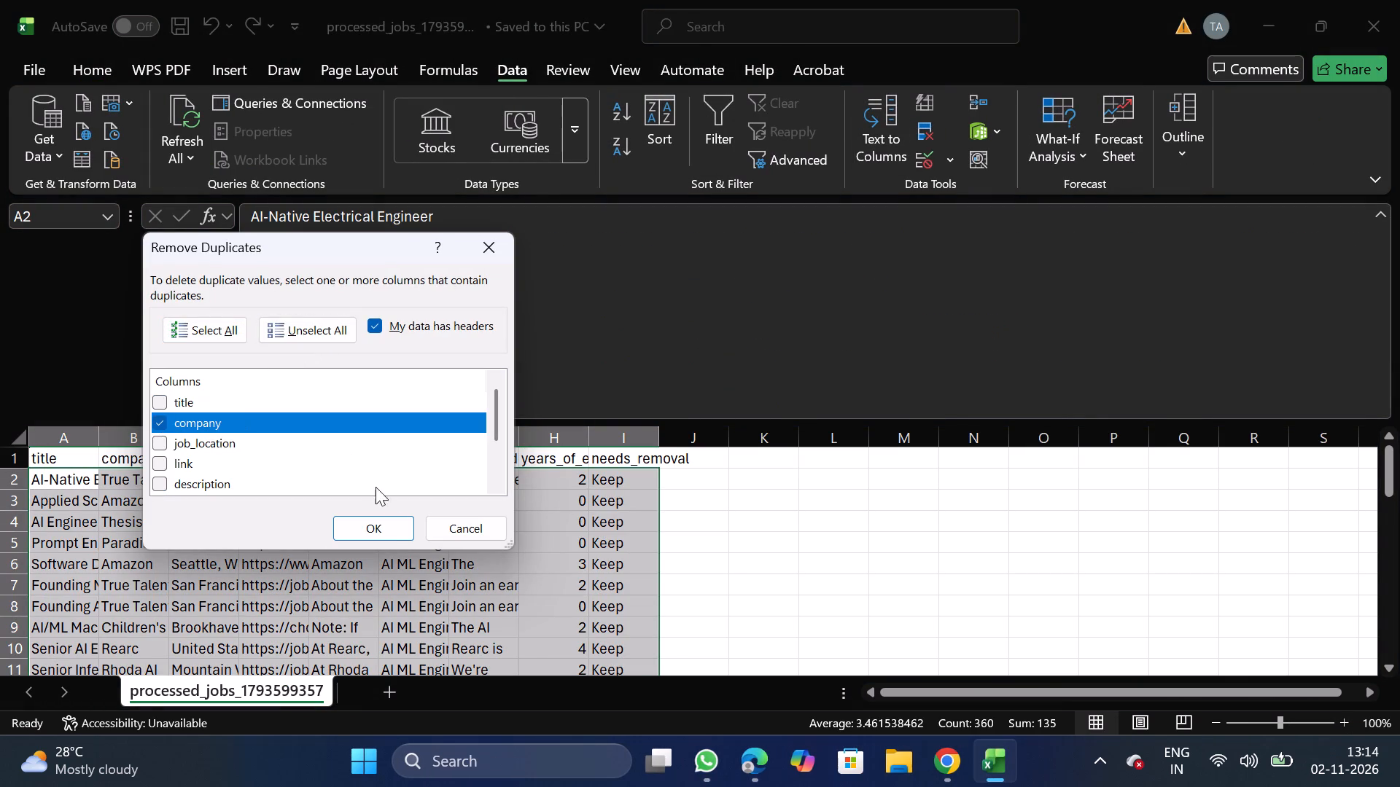
{"action": "left_click", "coordinate": [392, 533]}
{"action": "left_click", "coordinate": [839, 434]}
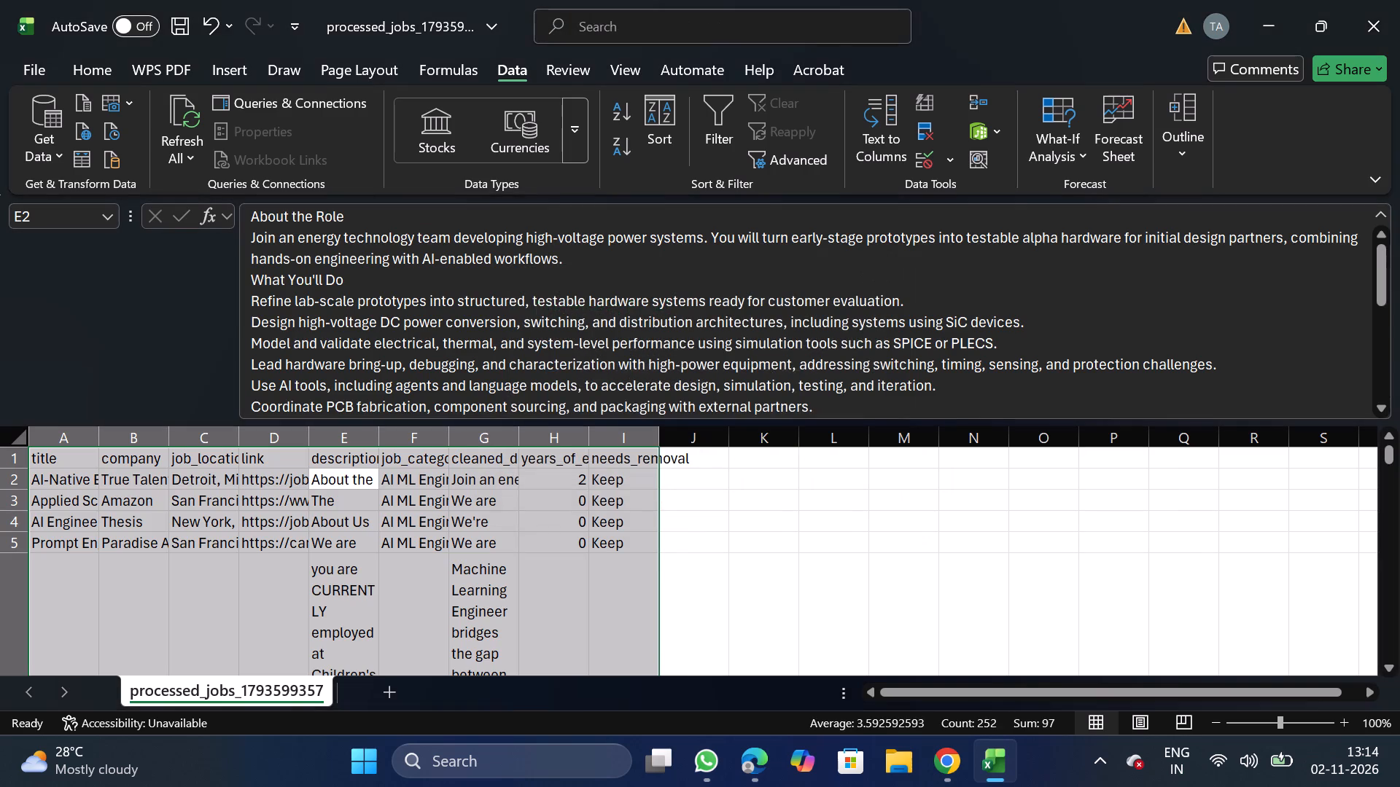
Filter needs_removal to Remove, delete all the filtered data rows and turn filtering off.
{"action": "left_click", "coordinate": [610, 450]}
{"action": "left_click", "coordinate": [716, 110]}
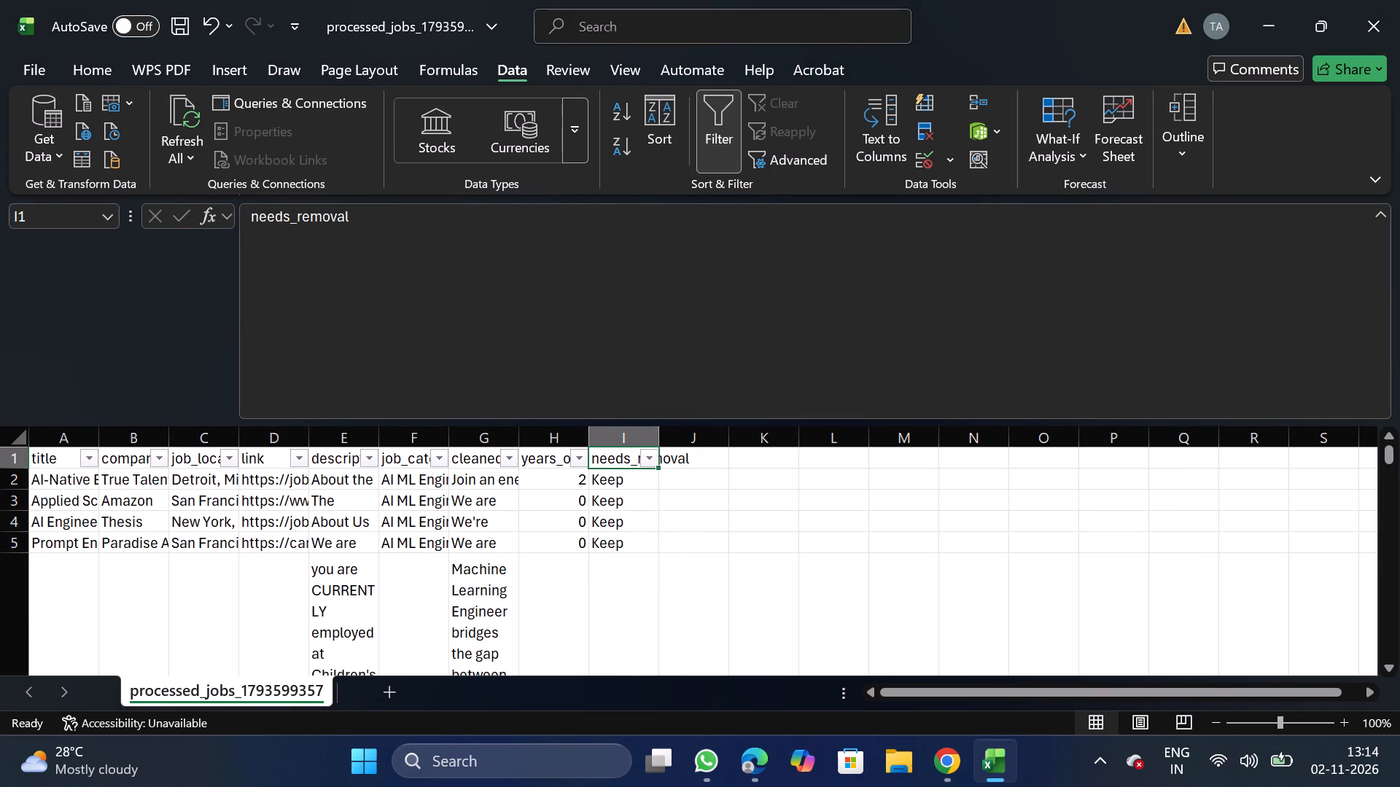
{"action": "left_click", "coordinate": [635, 461]}
{"action": "left_click", "coordinate": [647, 461]}
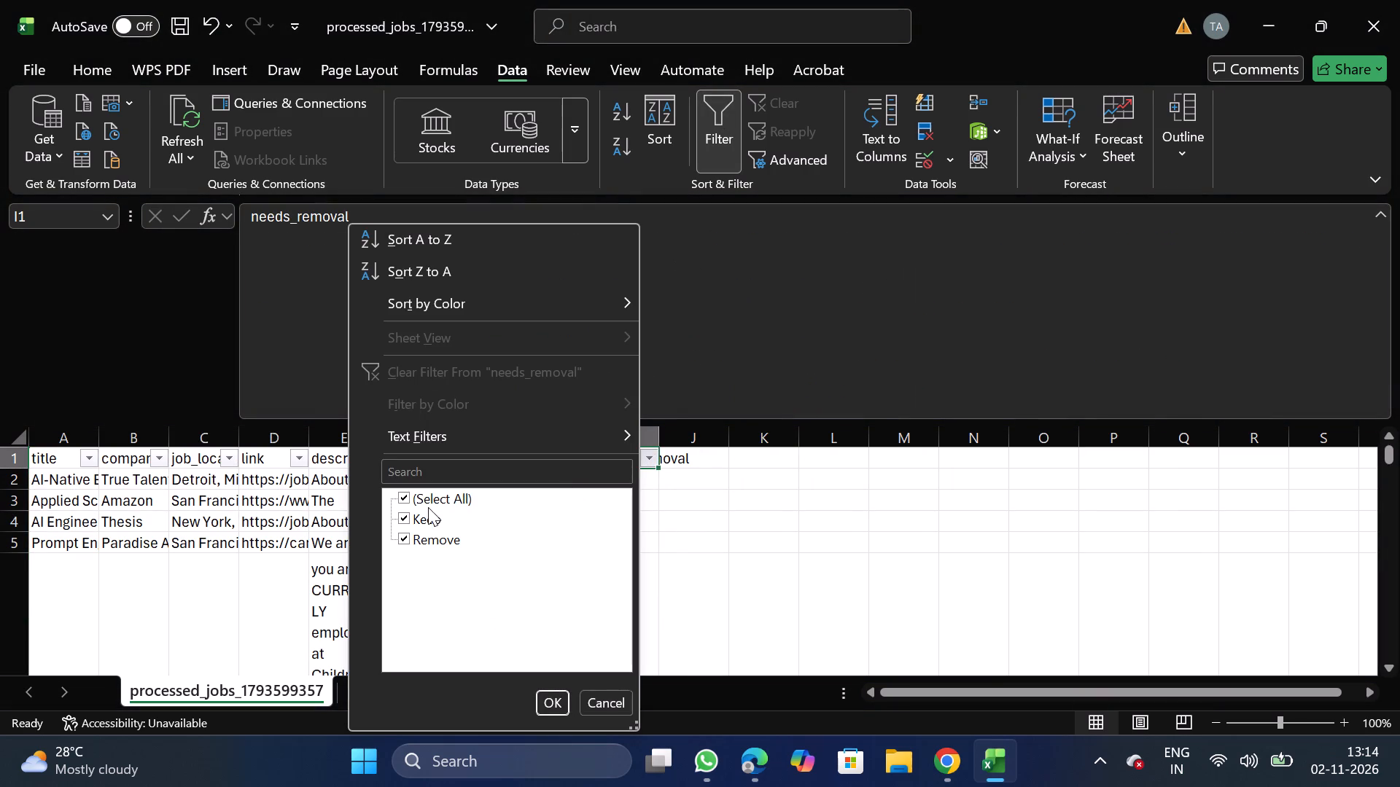
{"action": "left_click", "coordinate": [428, 507]}
{"action": "left_click", "coordinate": [437, 539]}
{"action": "left_click", "coordinate": [544, 694]}
{"action": "left_click", "coordinate": [0, 517]}
{"action": "key", "text": "ctrl+shift+Down"}
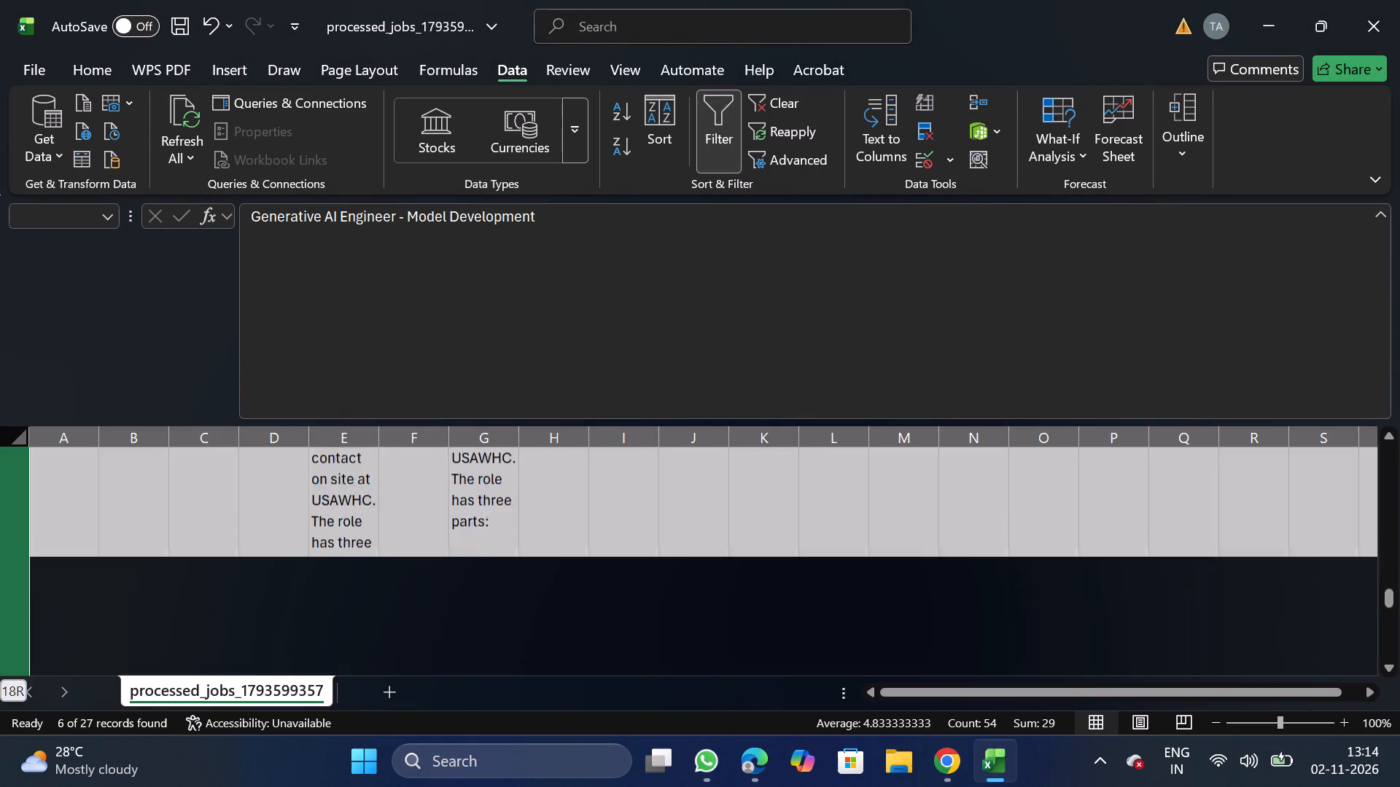
{"action": "right_click", "coordinate": [262, 617]}
{"action": "left_click", "coordinate": [376, 425]}
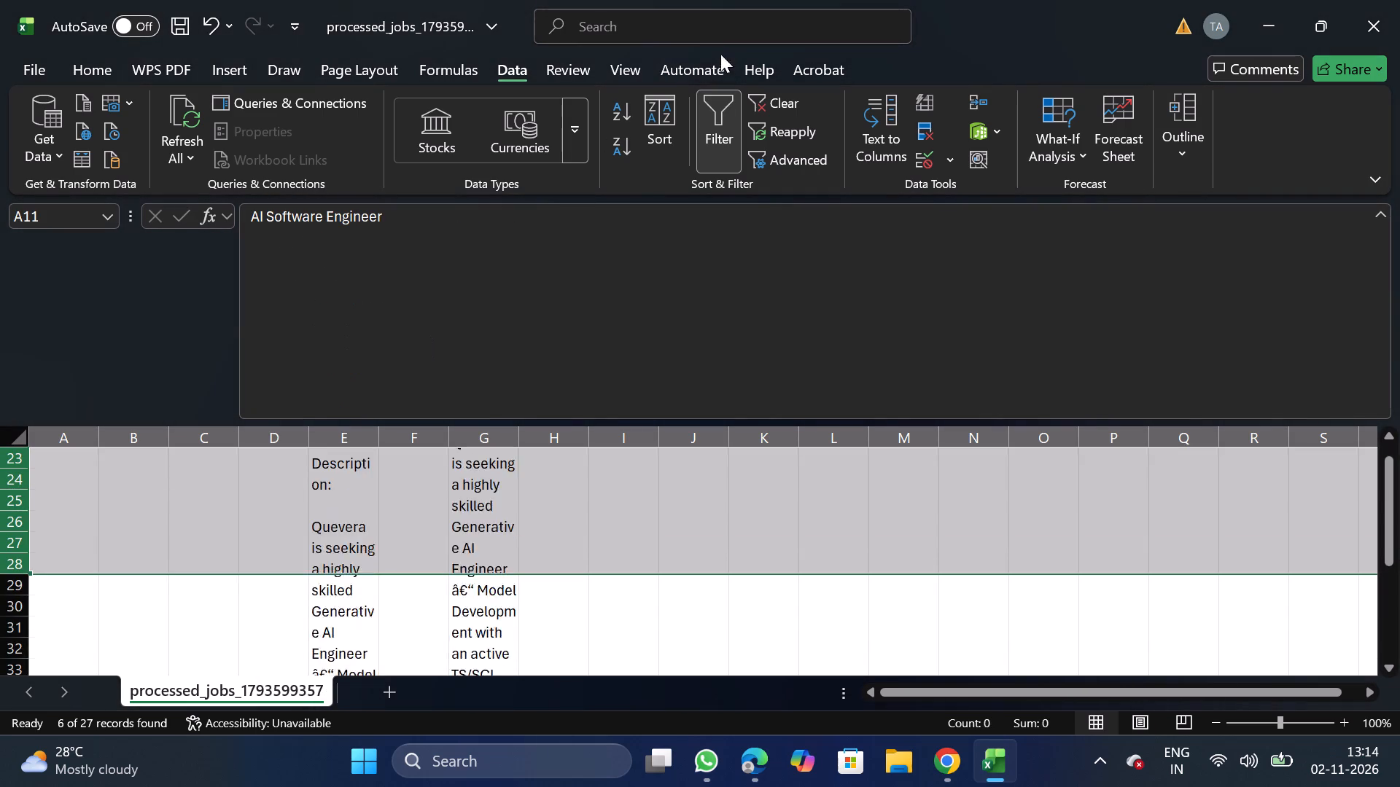
{"action": "left_click", "coordinate": [716, 117]}
Filter years_of_experience to 8 and 12, delete all the filtered data rows and turn filtering off.
{"action": "left_click_drag", "start_coordinate": [1385, 643], "coordinate": [1385, 340]}
{"action": "left_click", "coordinate": [548, 453]}
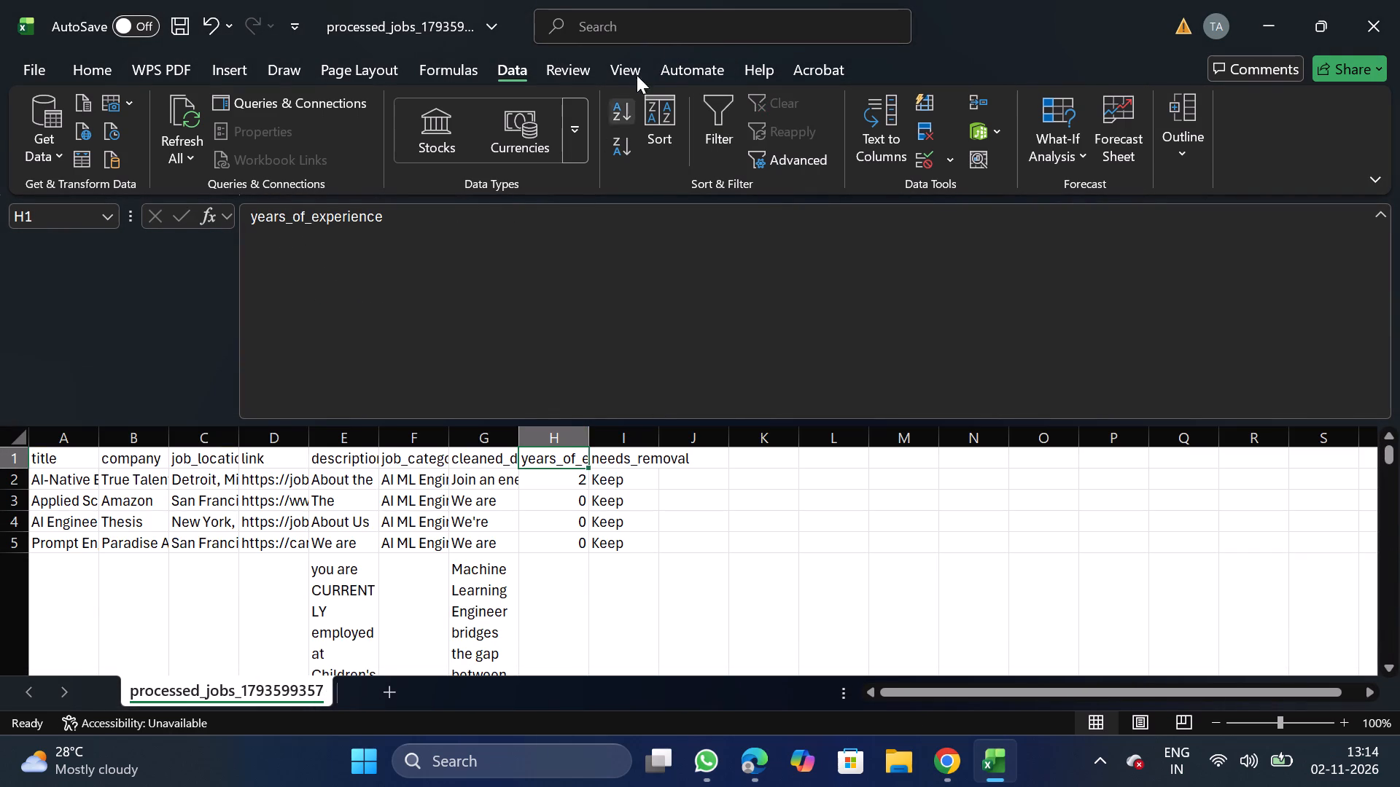
{"action": "left_click", "coordinate": [726, 122]}
{"action": "left_click", "coordinate": [583, 457]}
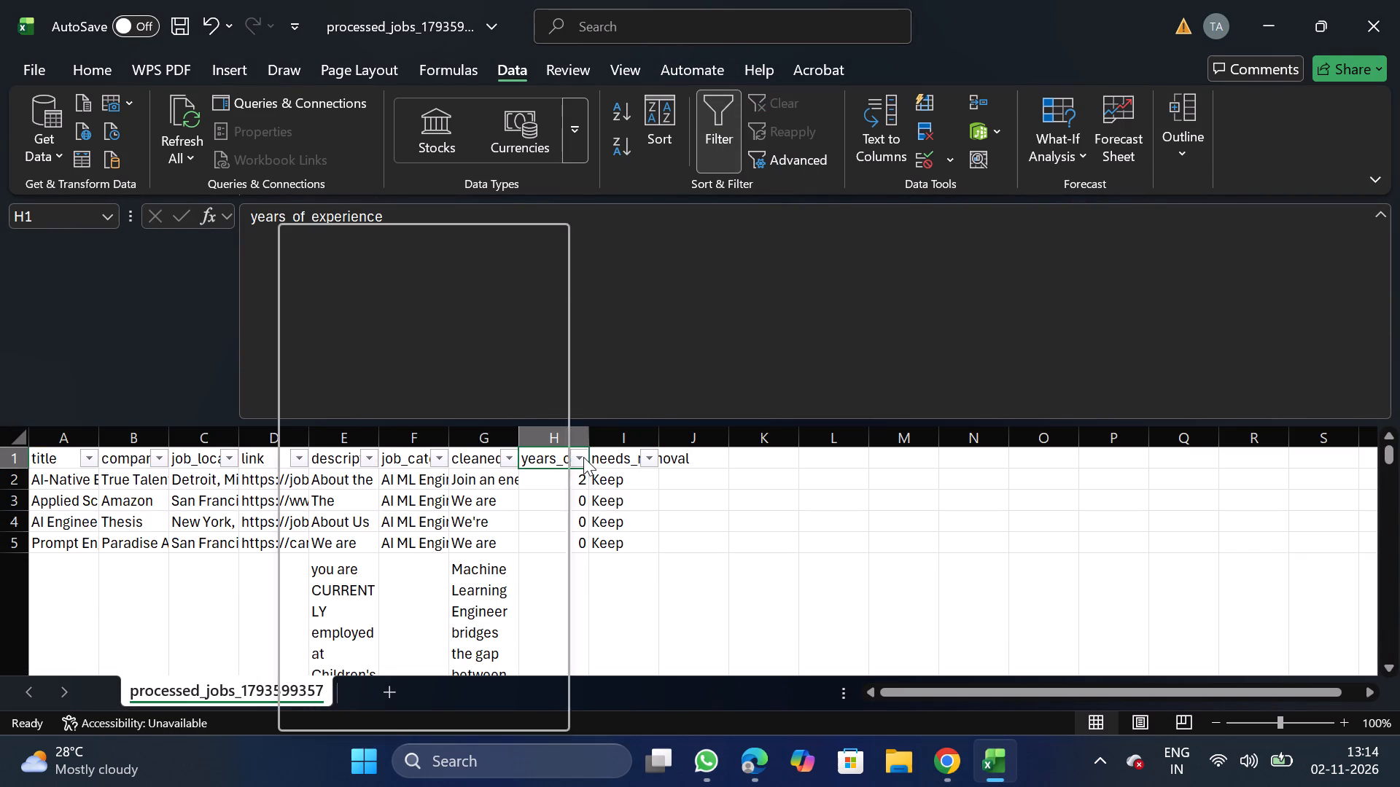
{"action": "left_click", "coordinate": [375, 497]}
{"action": "left_click", "coordinate": [330, 642]}
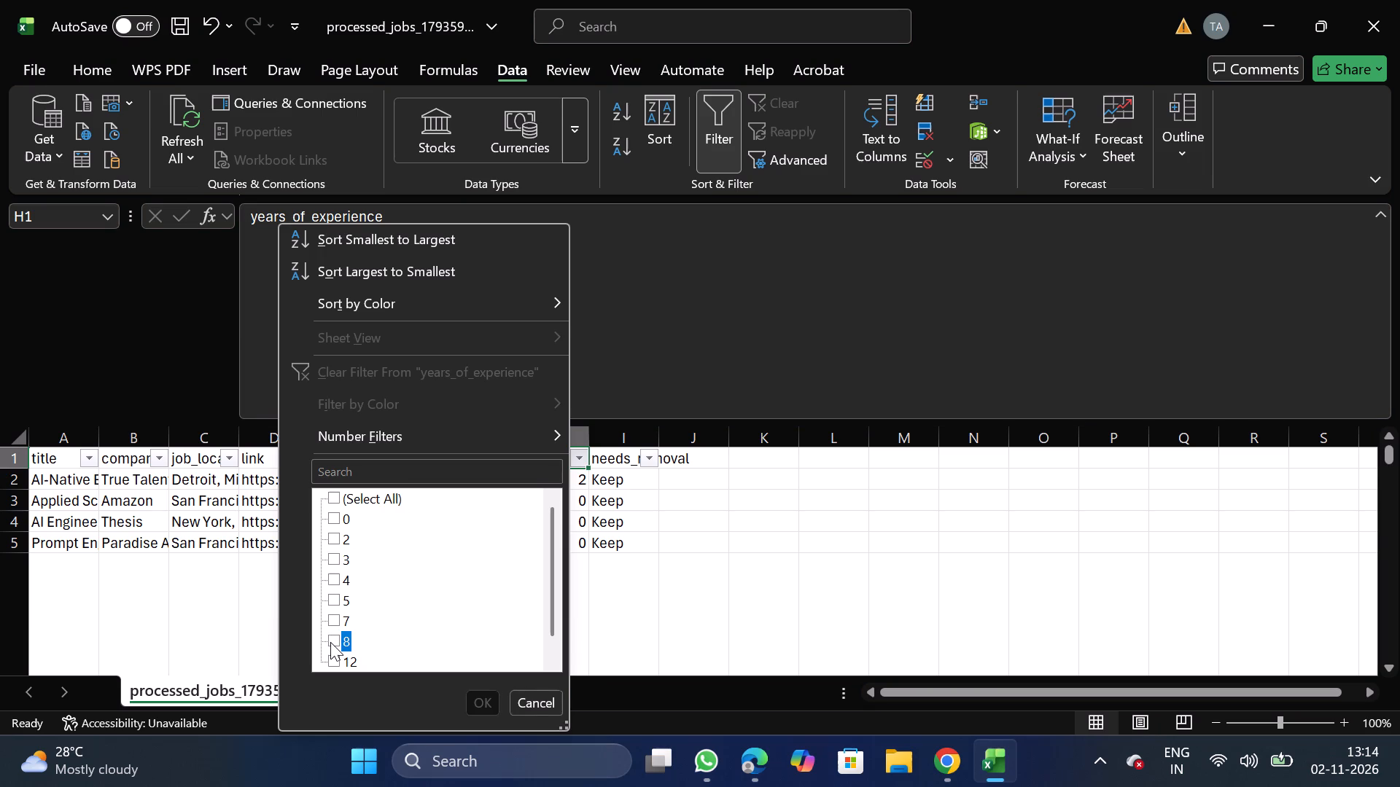
{"action": "left_click", "coordinate": [332, 665]}
{"action": "left_click", "coordinate": [483, 714]}
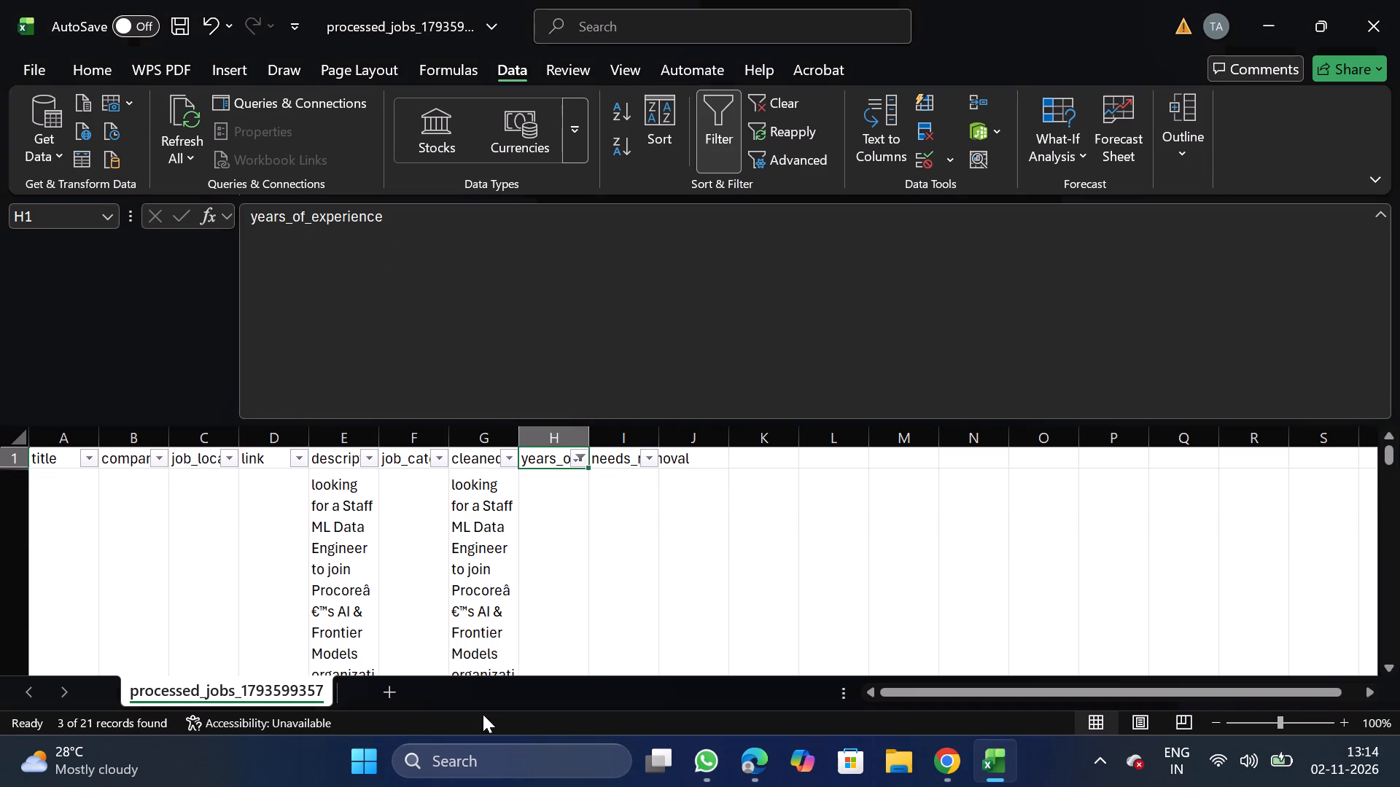
{"action": "left_click", "coordinate": [0, 493]}
{"action": "key", "text": "ctrl+shift+Down"}
{"action": "right_click", "coordinate": [254, 596]}
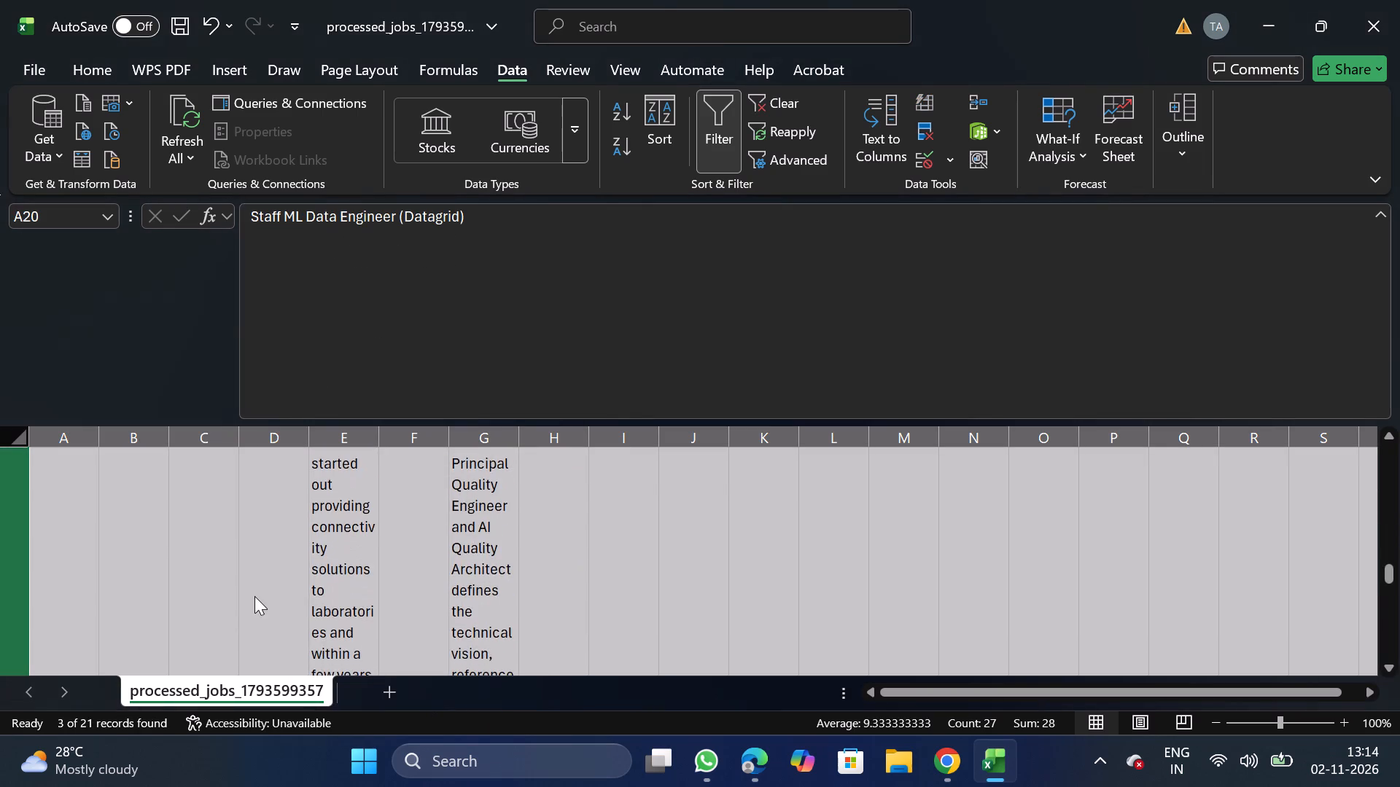
{"action": "left_click", "coordinate": [343, 423]}
{"action": "left_click", "coordinate": [725, 122]}
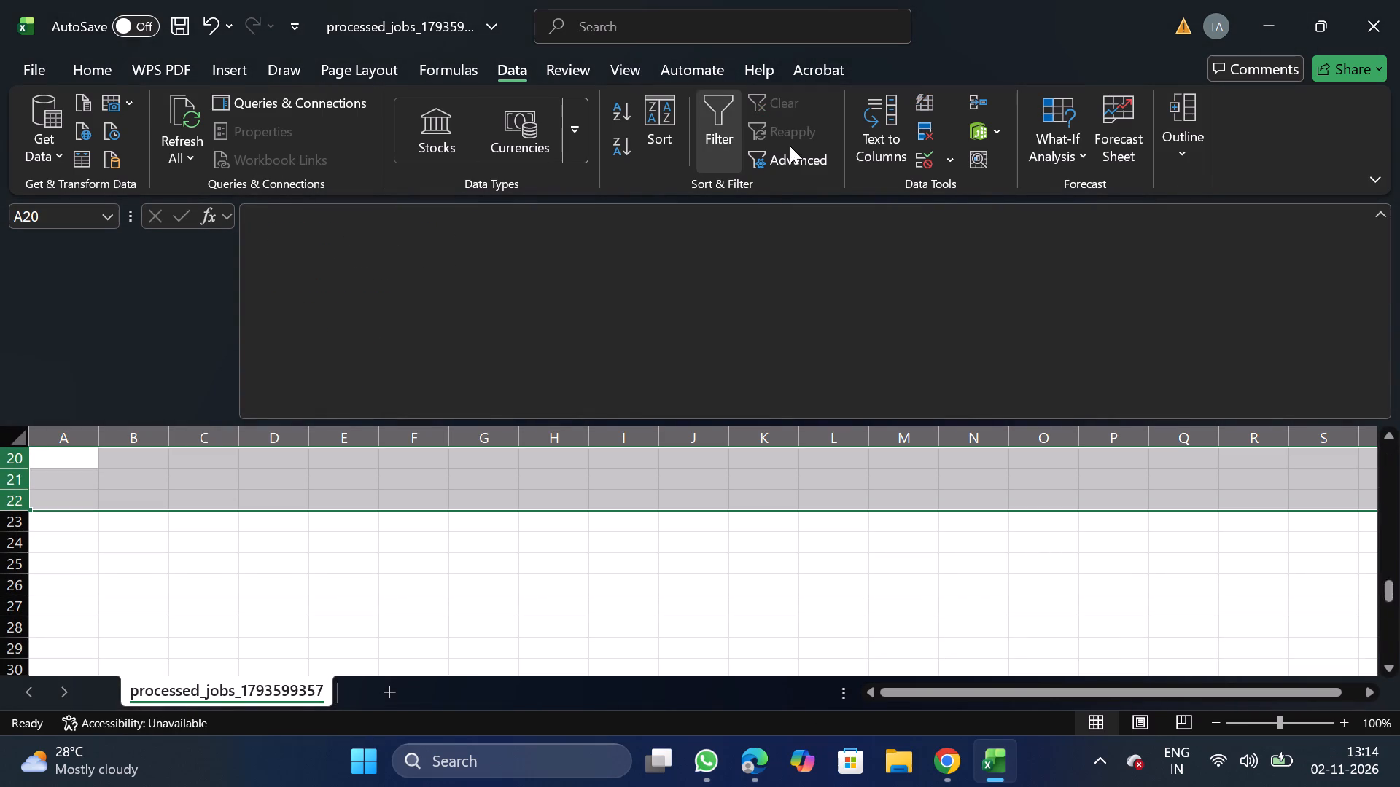
Delete the needs_removal column.
{"action": "left_click_drag", "start_coordinate": [1385, 643], "coordinate": [1377, 353]}
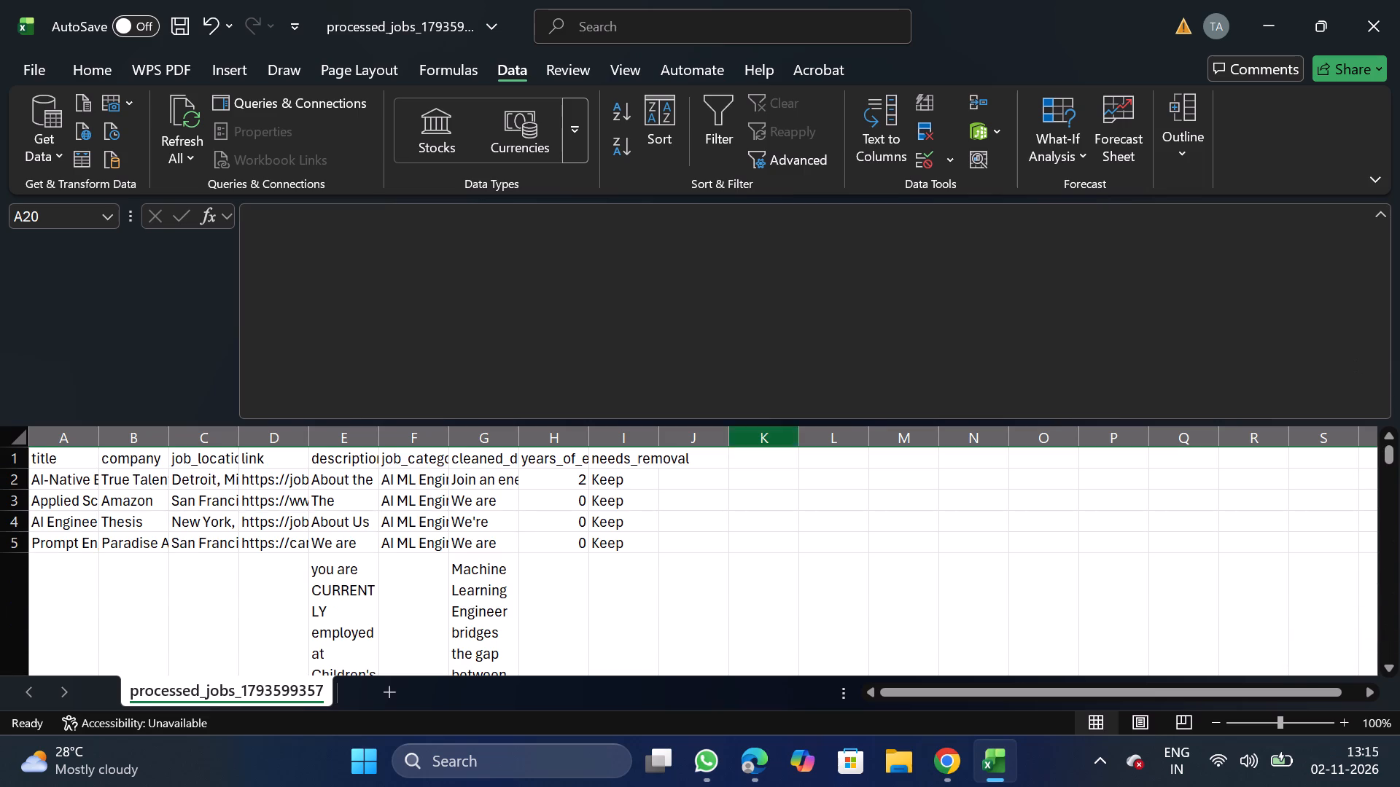
{"action": "left_click", "coordinate": [631, 436]}
{"action": "right_click", "coordinate": [637, 564]}
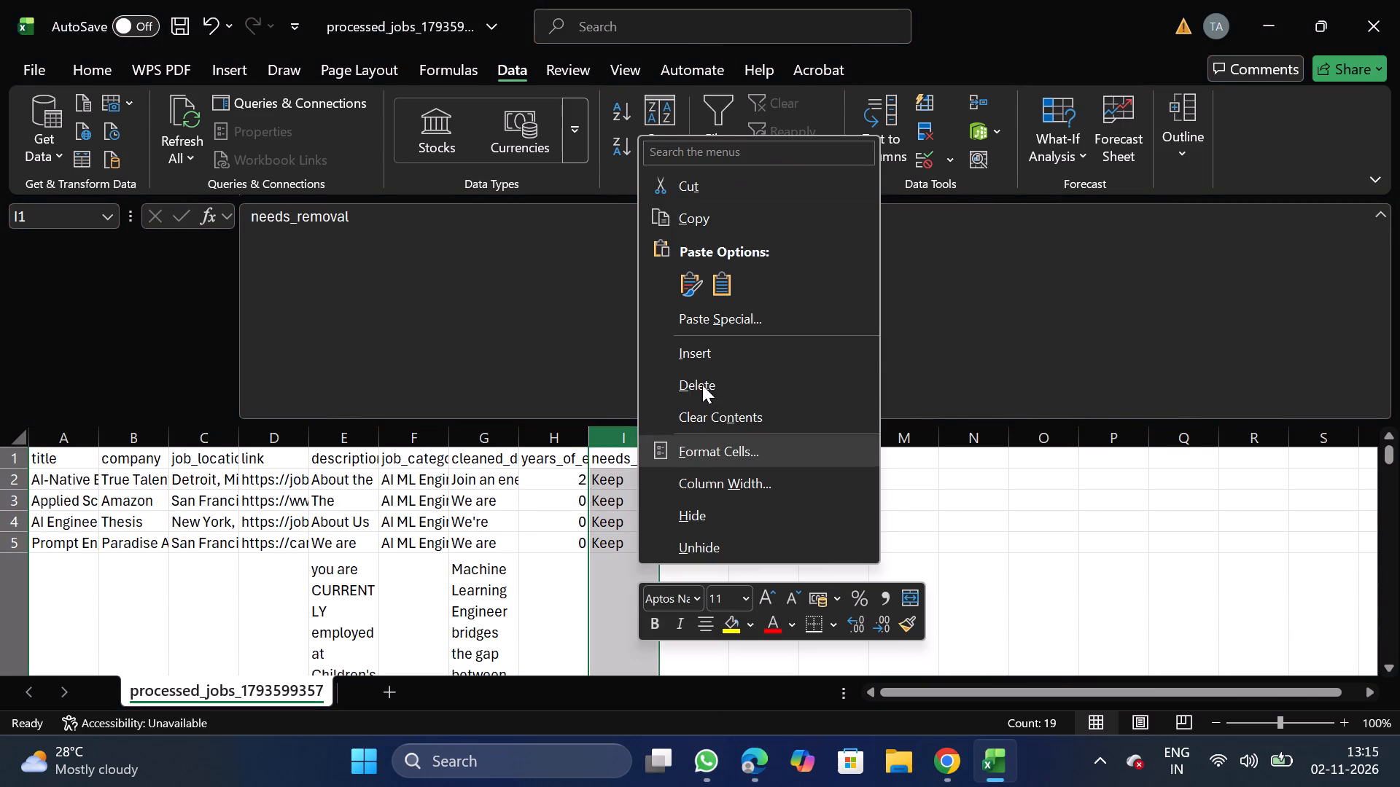
{"action": "left_click", "coordinate": [702, 385]}
Move the job_category column in front of title so it is the first column.
{"action": "left_click", "coordinate": [405, 440]}
{"action": "key", "text": "ctrl+x"}
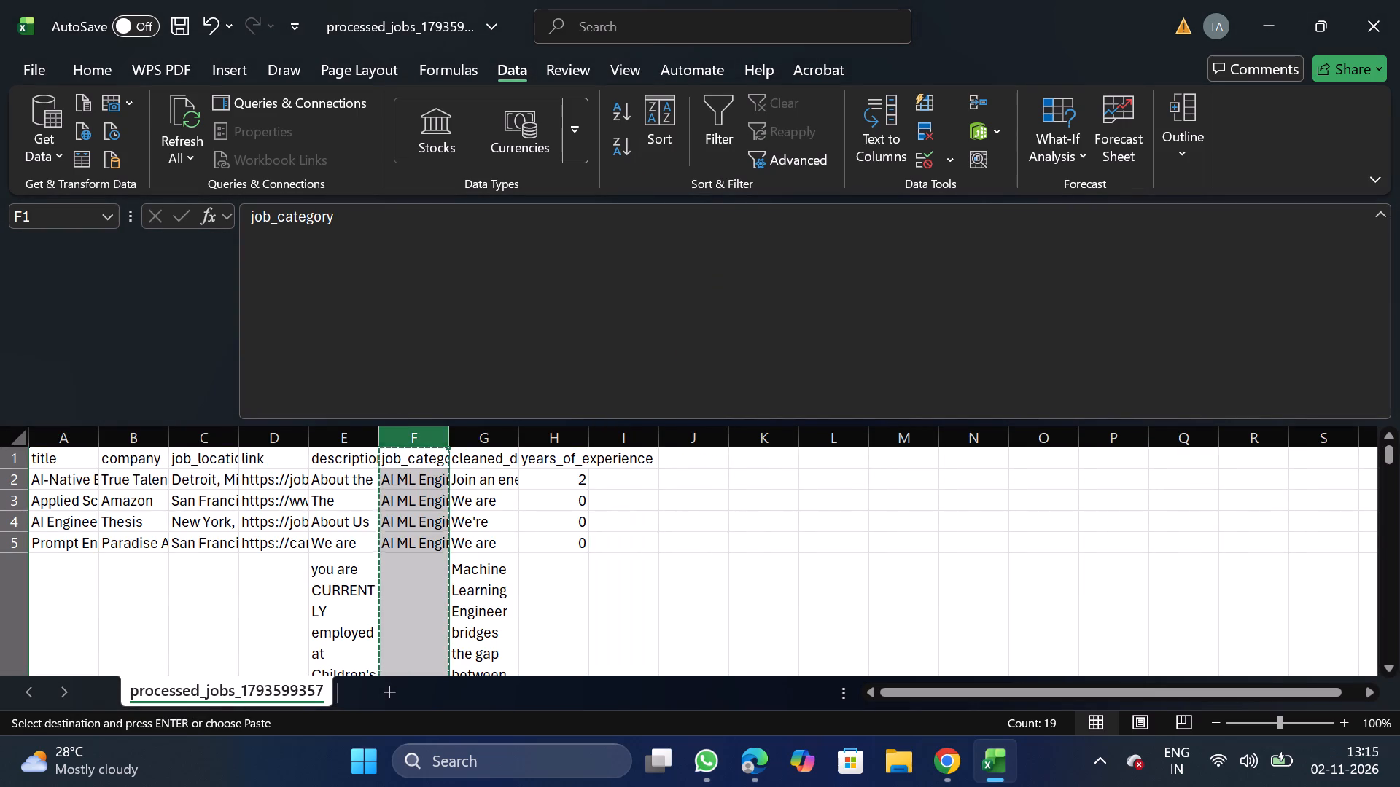
{"action": "left_click", "coordinate": [74, 439]}
{"action": "right_click", "coordinate": [59, 527]}
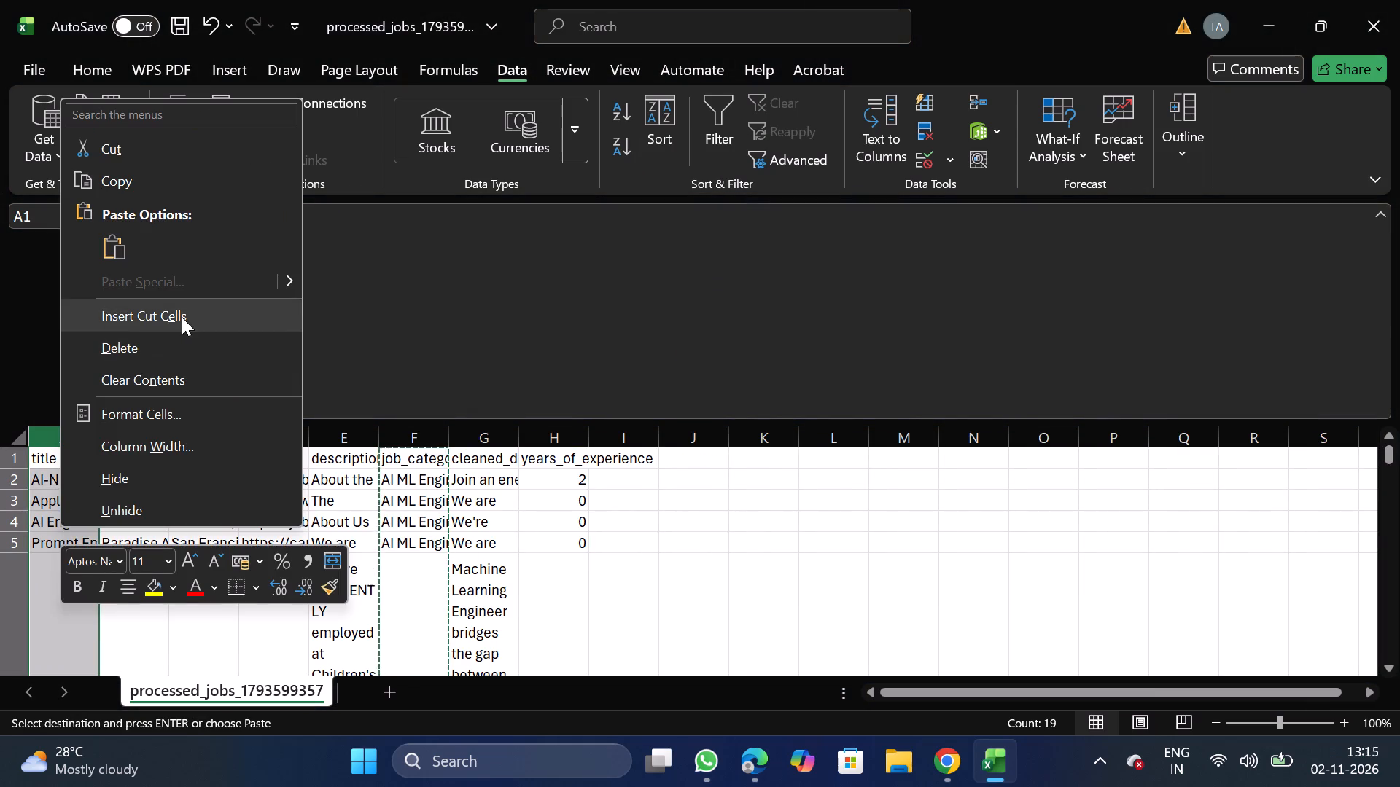
{"action": "left_click", "coordinate": [182, 317]}
Turn off text wrapping for the description and cleaned description columns, F and G.
{"action": "left_click", "coordinate": [418, 442]}
{"action": "key", "text": "shift+Down"}
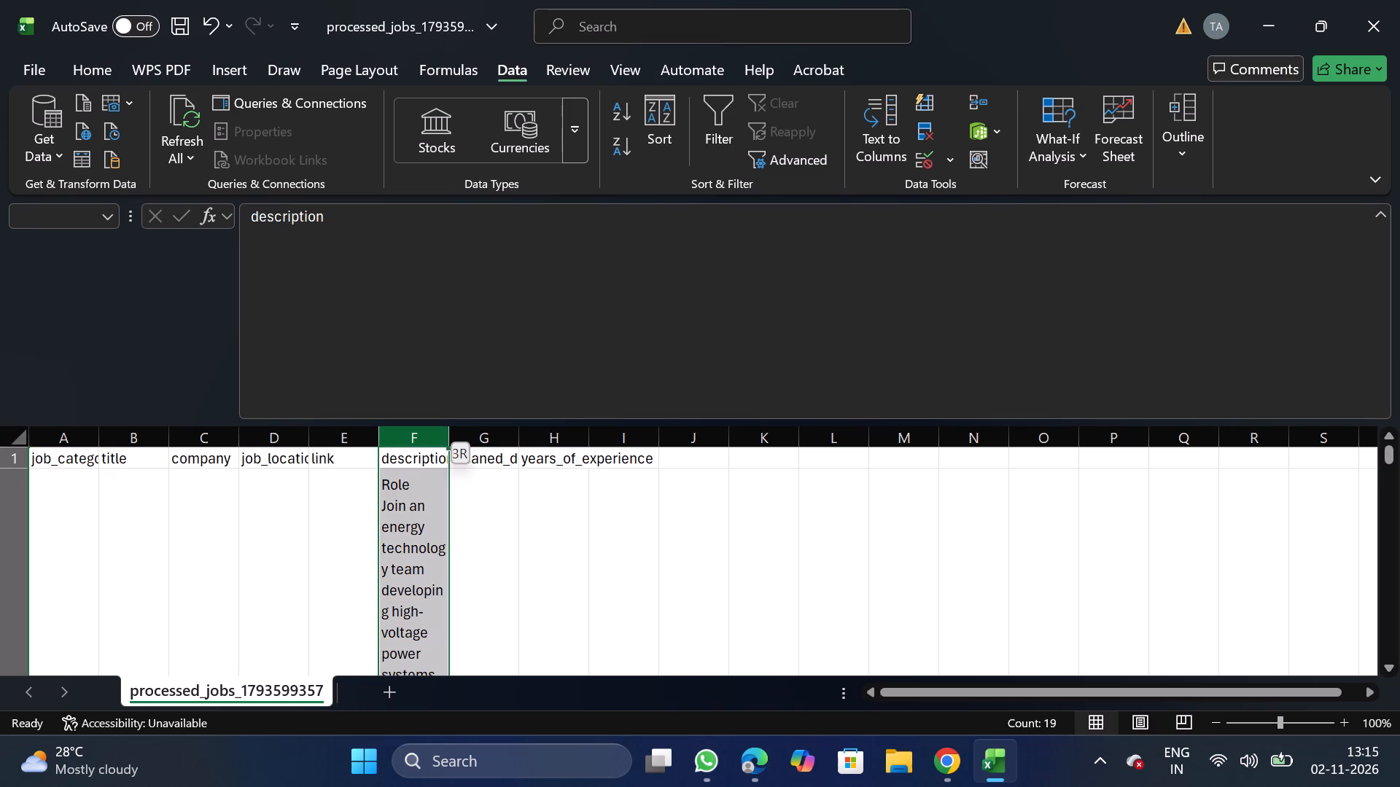
{"action": "key", "text": "shift+Right"}
{"action": "left_click", "coordinate": [85, 64]}
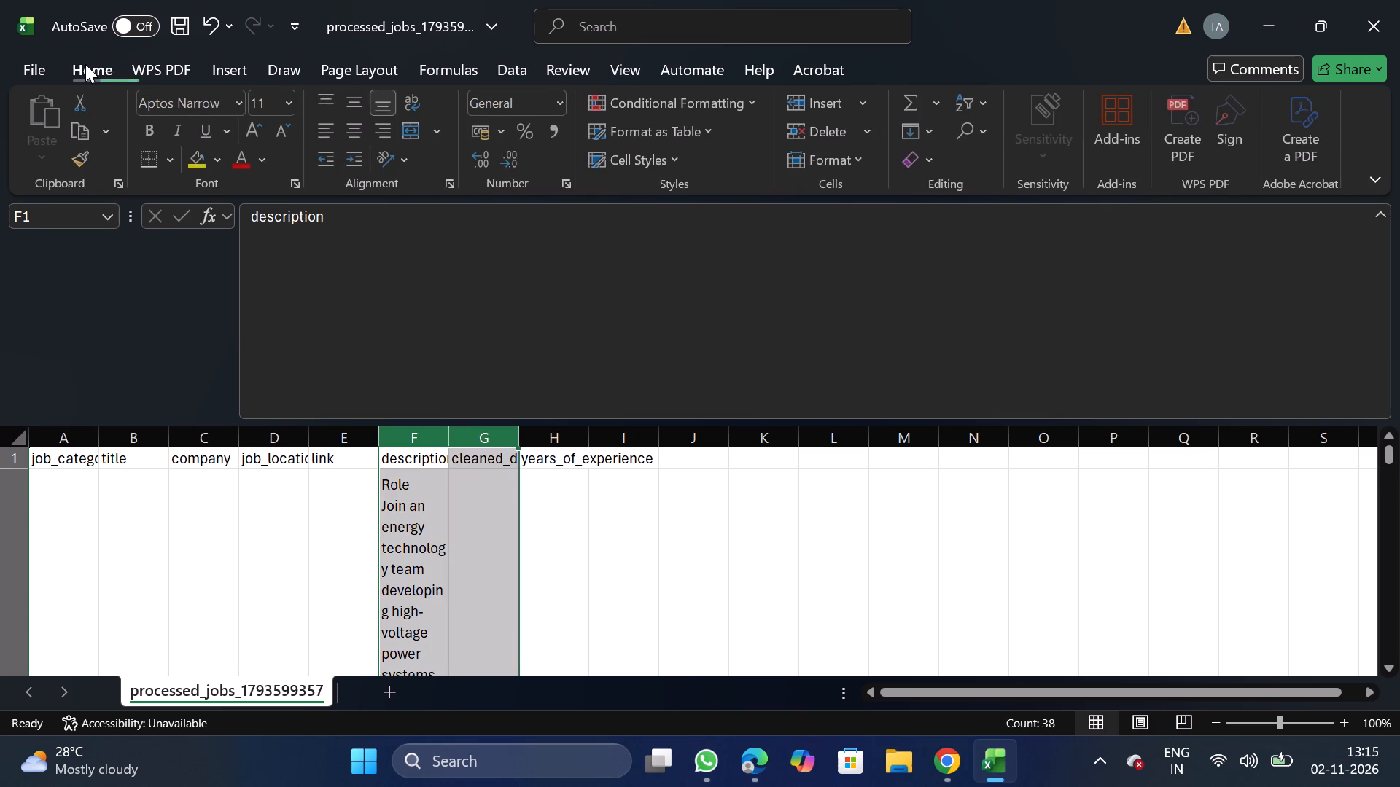
{"action": "left_click", "coordinate": [449, 179]}
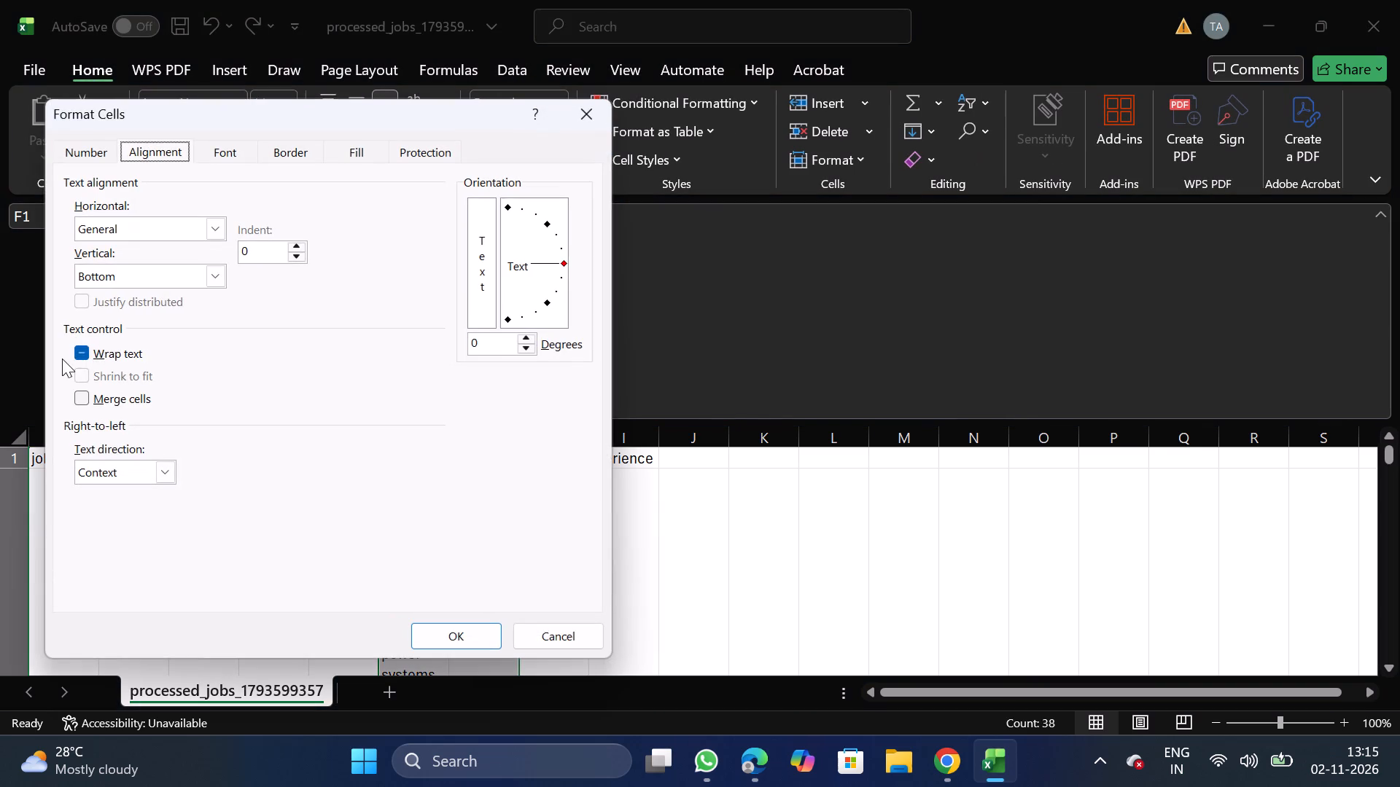
{"action": "double_click", "coordinate": [98, 360]}
{"action": "left_click", "coordinate": [457, 635]}
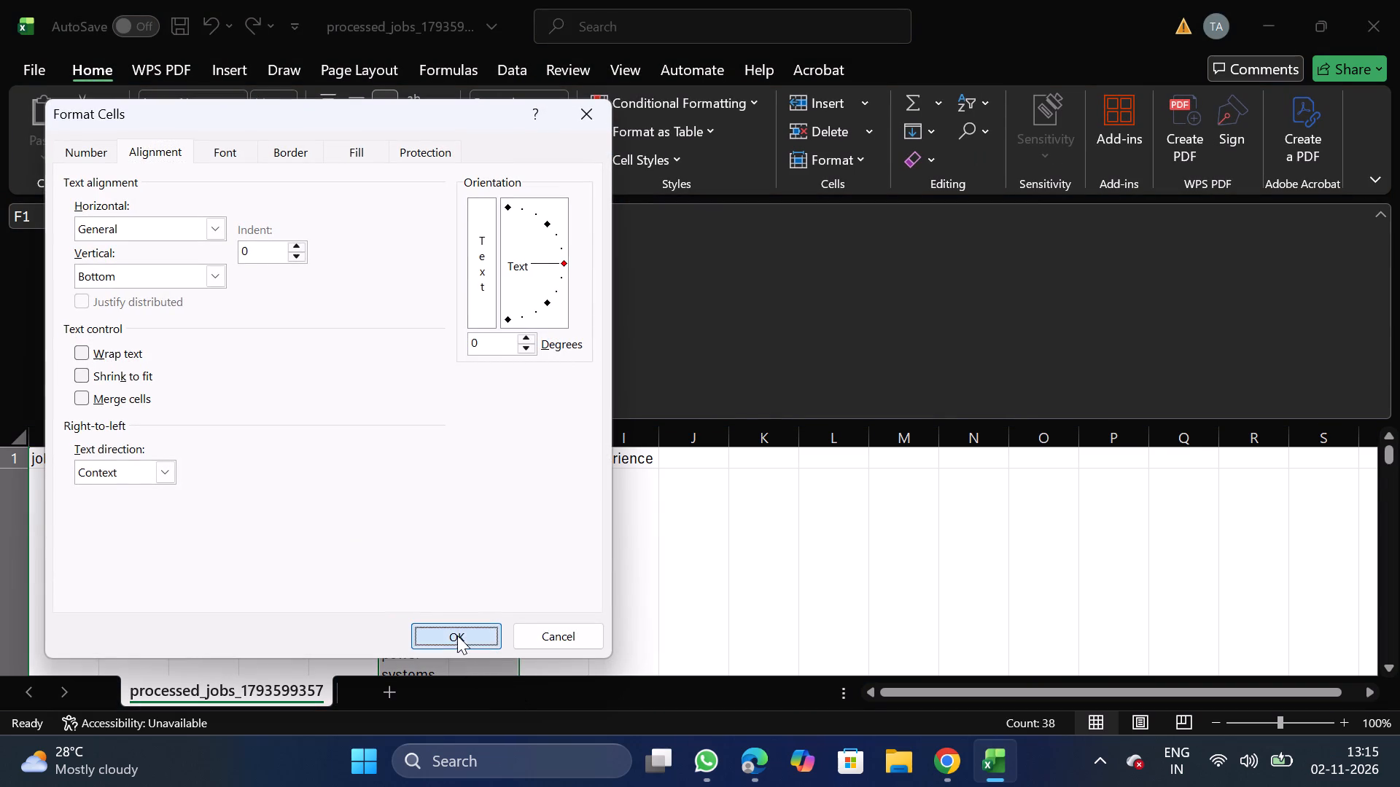
Move the link column to the end, directly after years_of_experience.
{"action": "left_click", "coordinate": [343, 430]}
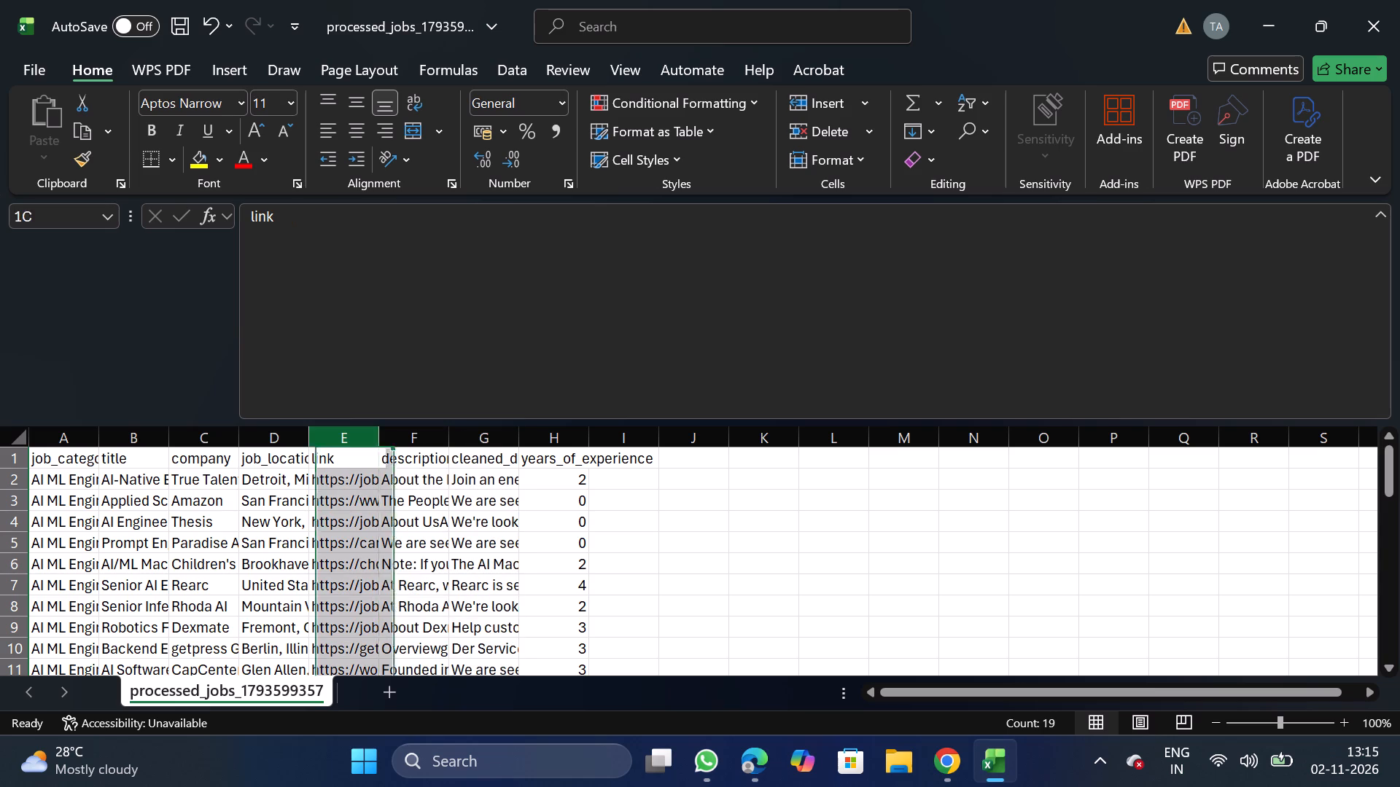
{"action": "key", "text": "ctrl+x"}
{"action": "left_click_drag", "start_coordinate": [606, 441], "coordinate": [621, 573]}
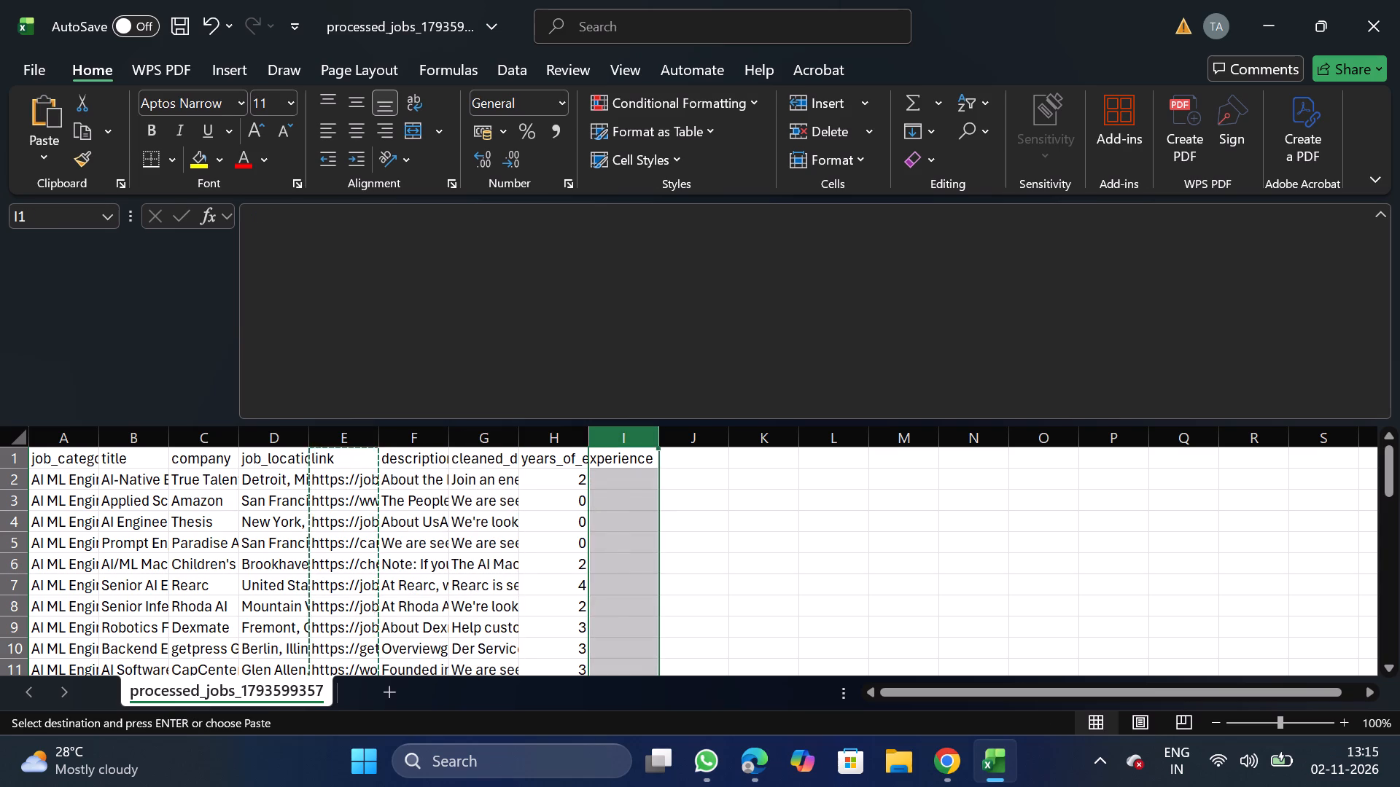
{"action": "right_click", "coordinate": [621, 573]}
{"action": "left_click", "coordinate": [724, 359]}
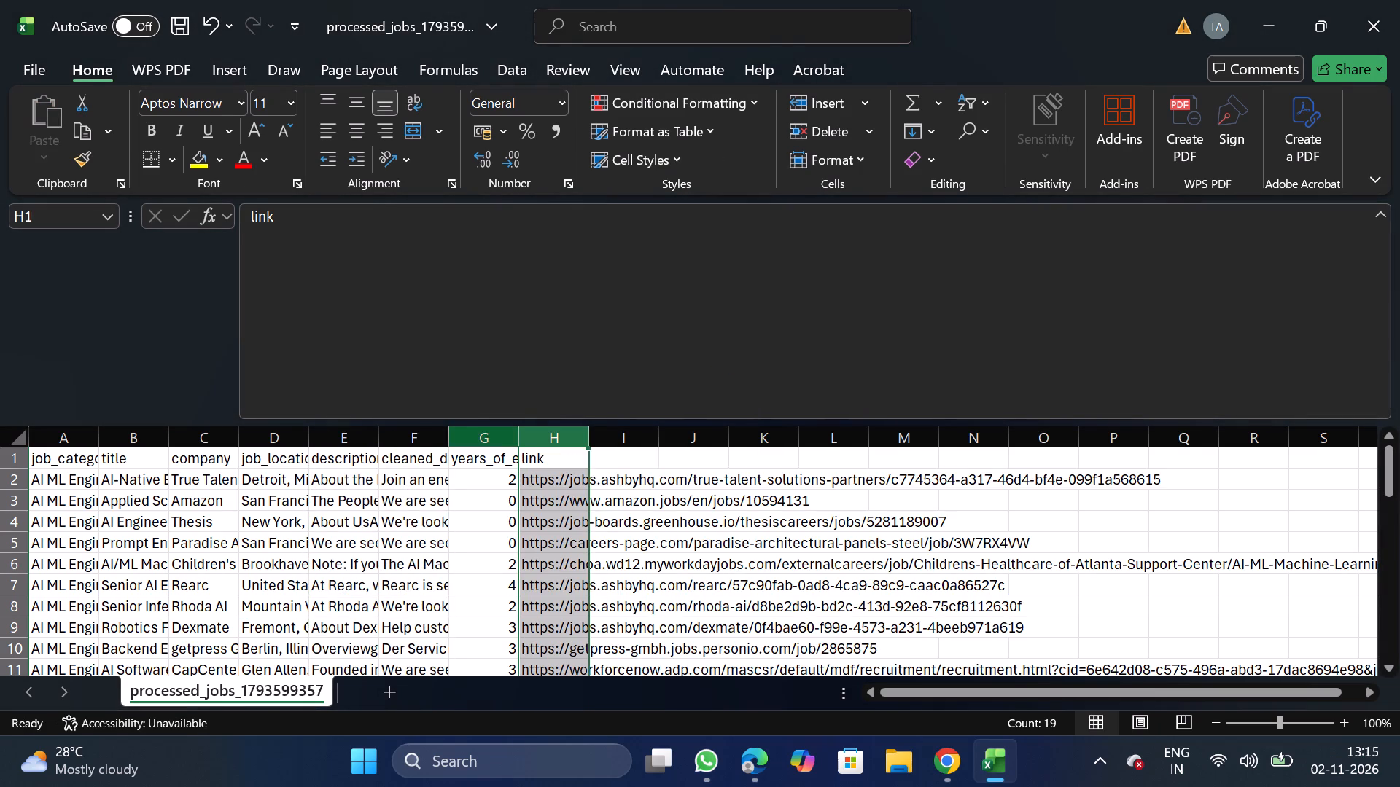
Move the years_of_experience column in front of description, directly after job_location.
{"action": "left_click", "coordinate": [477, 434]}
{"action": "key", "text": "ctrl+x"}
{"action": "left_click", "coordinate": [336, 425]}
{"action": "left_click_drag", "start_coordinate": [336, 435], "coordinate": [338, 563]}
{"action": "right_click", "coordinate": [338, 563]}
{"action": "left_click", "coordinate": [450, 356]}
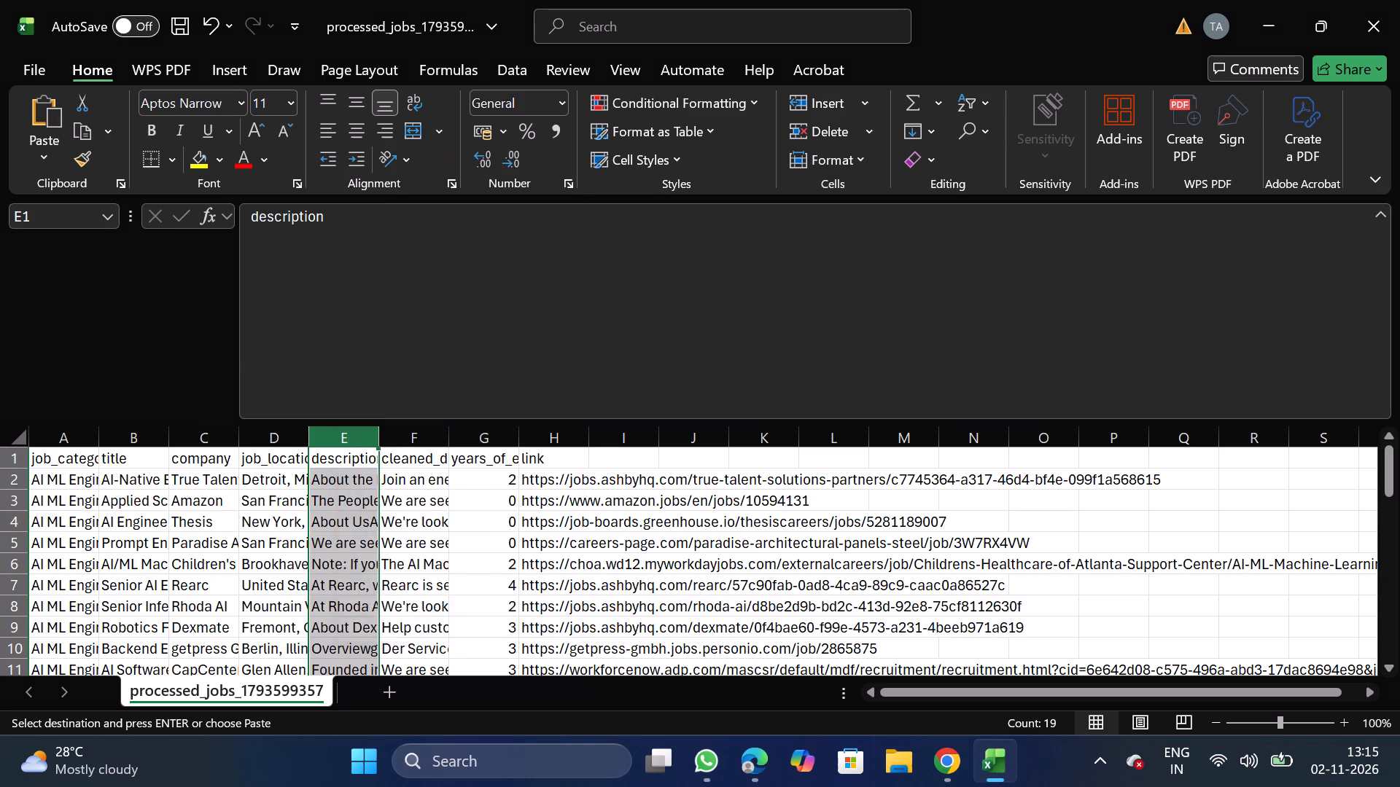
Rename the cleaned description header in G1 as description, reusing the header text copied from F1.
{"action": "left_click", "coordinate": [427, 453]}
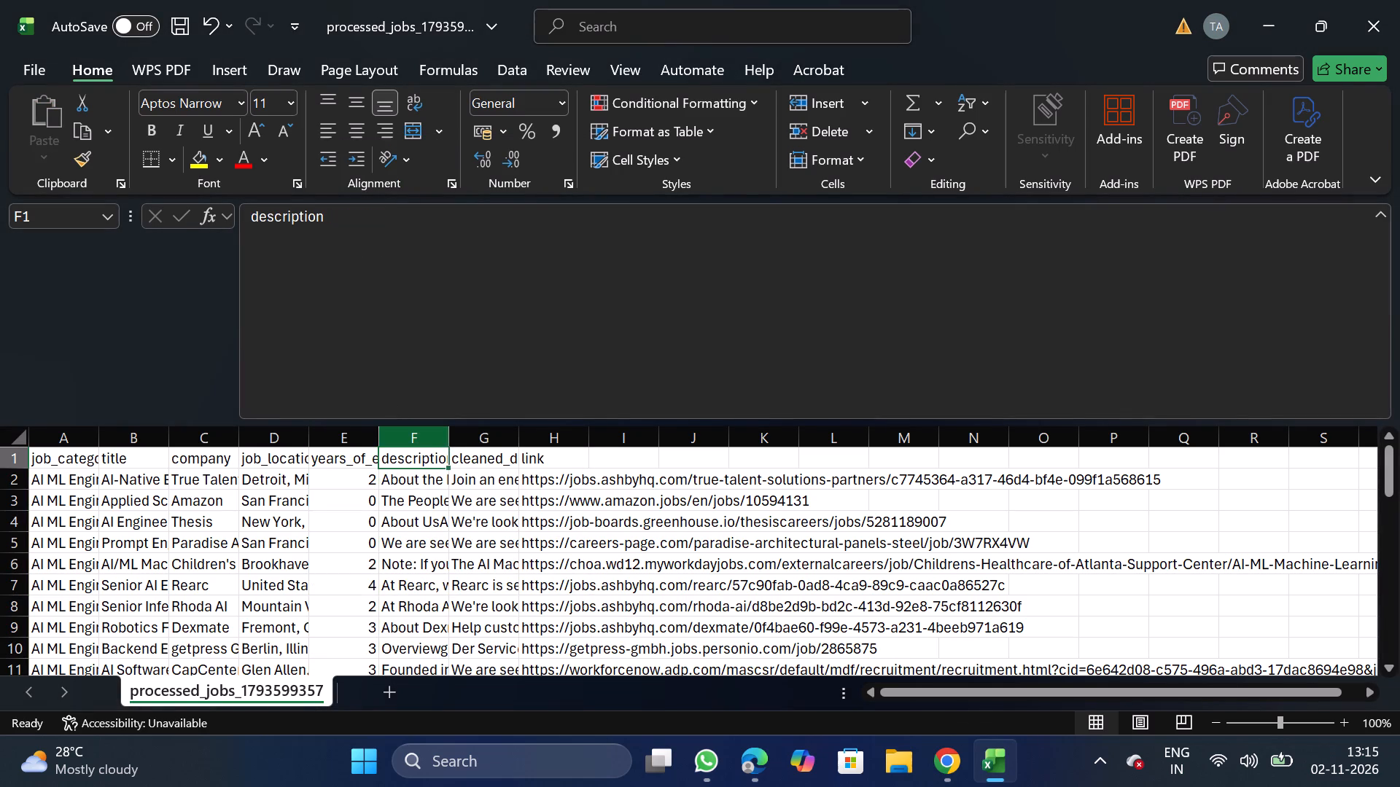
{"action": "left_click_drag", "start_coordinate": [241, 214], "coordinate": [372, 210]}
{"action": "key", "text": "ctrl+c"}
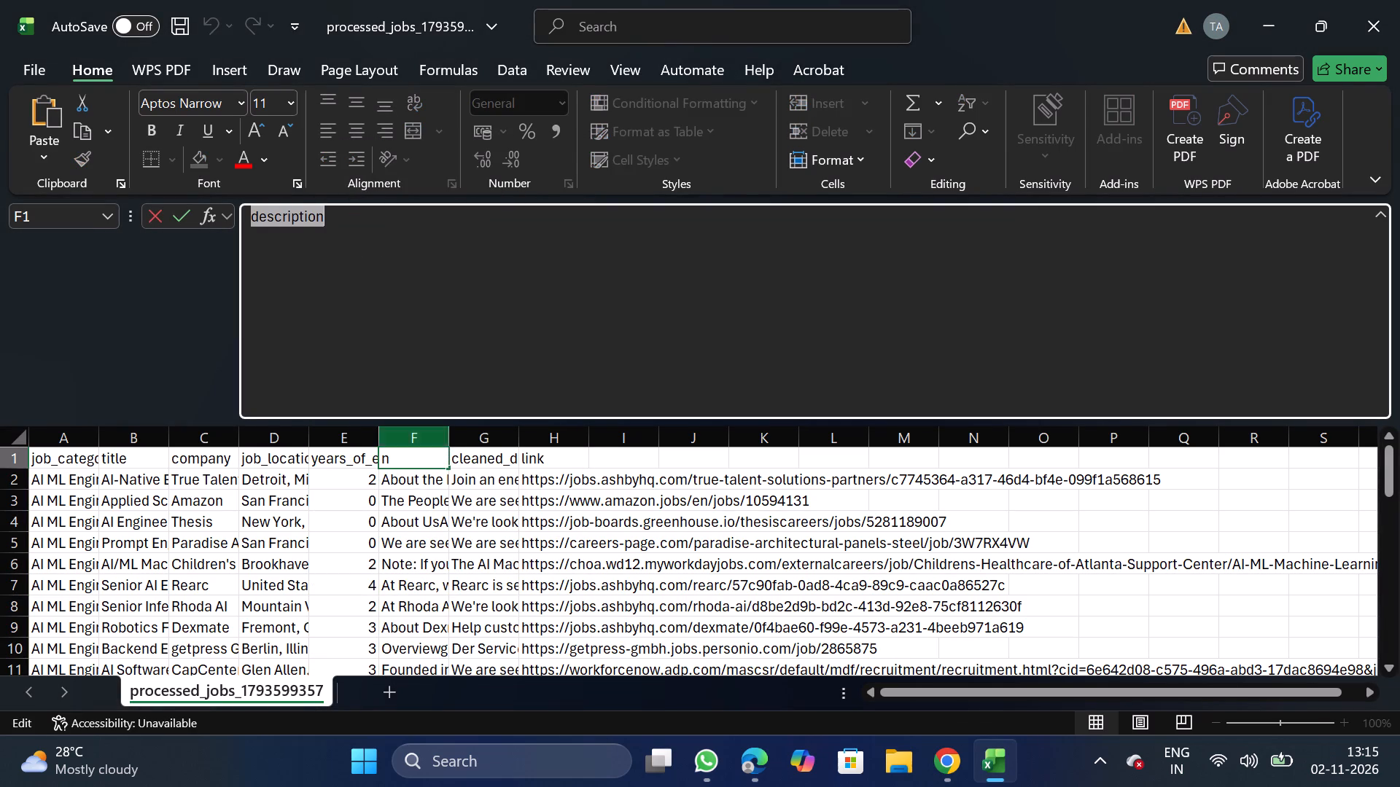
{"action": "left_click", "coordinate": [491, 458]}
{"action": "left_click", "coordinate": [598, 362]}
{"action": "key", "text": "BackSpace"}
{"action": "key", "text": "BackSpace"}
{"action": "key", "text": "BackSpace"}
{"action": "key", "text": "BackSpace"}
{"action": "key", "text": "BackSpace"}
{"action": "key", "text": "BackSpace"}
{"action": "key", "text": "BackSpace"}
{"action": "key", "text": "BackSpace"}
{"action": "key", "text": "BackSpace"}
{"action": "key", "text": "BackSpace"}
{"action": "key", "text": "BackSpace"}
{"action": "key", "text": "BackSpace"}
{"action": "key", "text": "BackSpace"}
{"action": "key", "text": "BackSpace"}
{"action": "key", "text": "BackSpace"}
{"action": "key", "text": "BackSpace"}
{"action": "key", "text": "BackSpace"}
{"action": "key", "text": "BackSpace"}
{"action": "key", "text": "BackSpace"}
{"action": "key", "text": "BackSpace"}
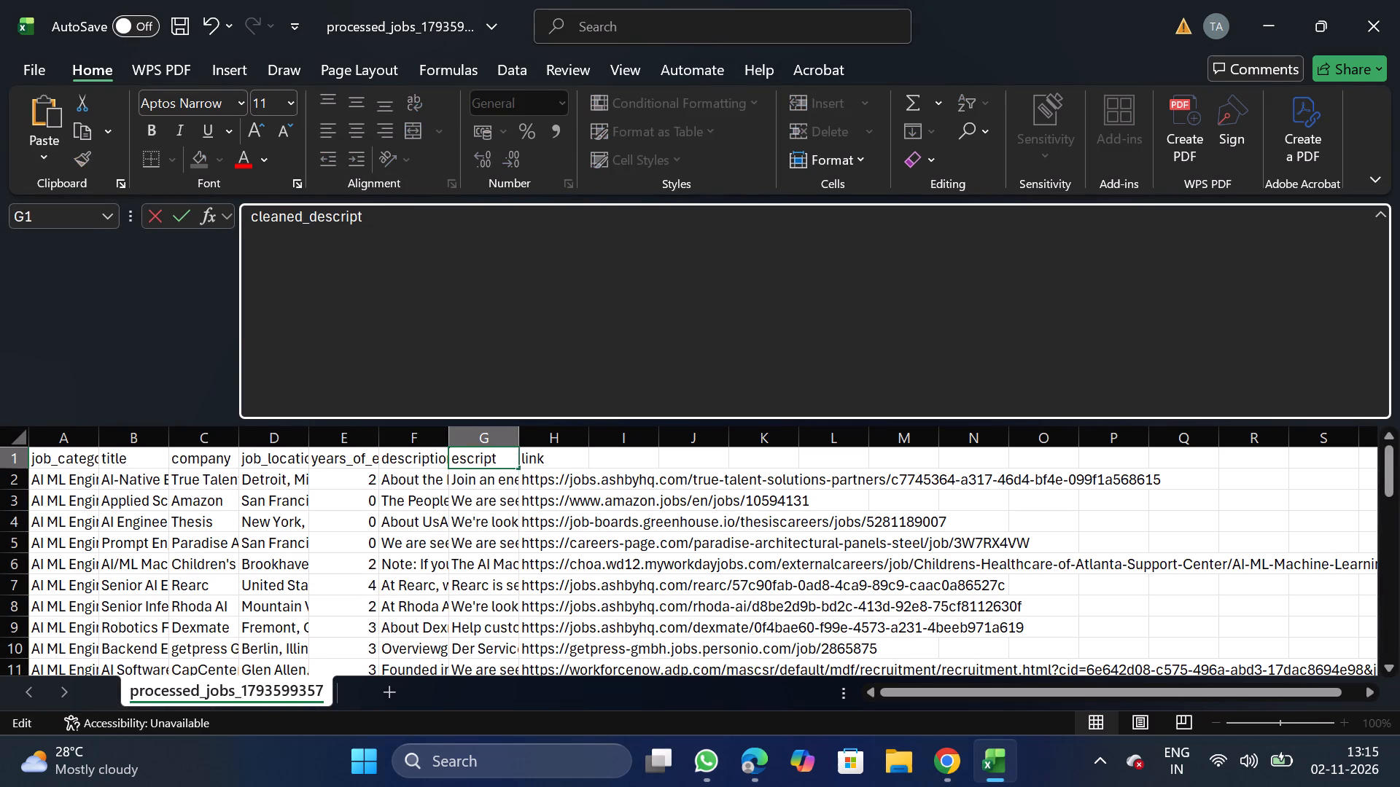
{"action": "key", "text": "ctrl+v"}
Rename the header in F1 as original_description, copying the name from the bulk CSV upload requirements in NextGenApply in Chrome.
{"action": "left_click", "coordinate": [396, 446]}
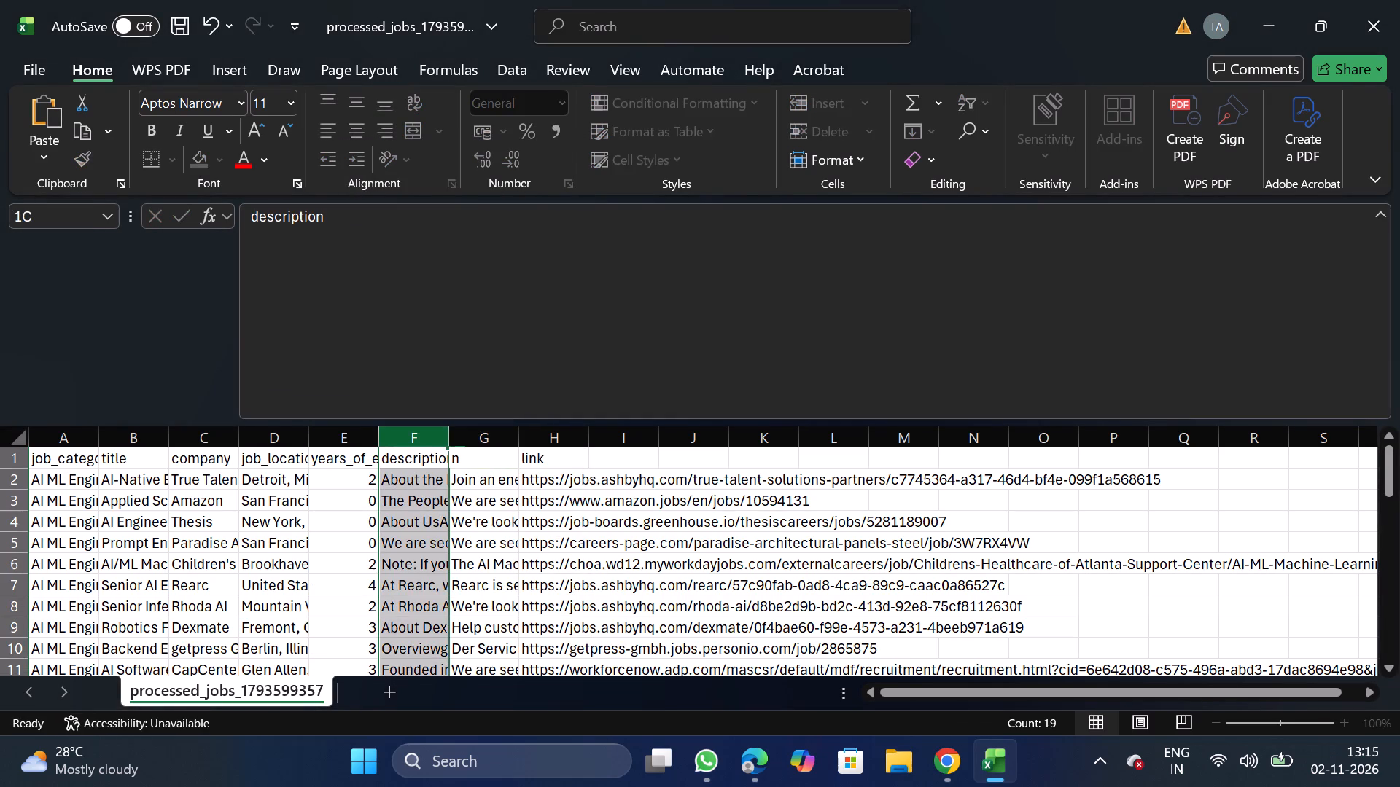
{"action": "left_click", "coordinate": [486, 367]}
{"action": "key", "text": "BackSpace"}
{"action": "key", "text": "BackSpace"}
{"action": "key", "text": "BackSpace"}
{"action": "key", "text": "BackSpace"}
{"action": "key", "text": "BackSpace"}
{"action": "key", "text": "BackSpace"}
{"action": "key", "text": "BackSpace"}
{"action": "key", "text": "BackSpace"}
{"action": "key", "text": "BackSpace"}
{"action": "key", "text": "BackSpace"}
{"action": "key", "text": "BackSpace"}
{"action": "key", "text": "BackSpace"}
{"action": "key", "text": "BackSpace"}
{"action": "key", "text": "BackSpace"}
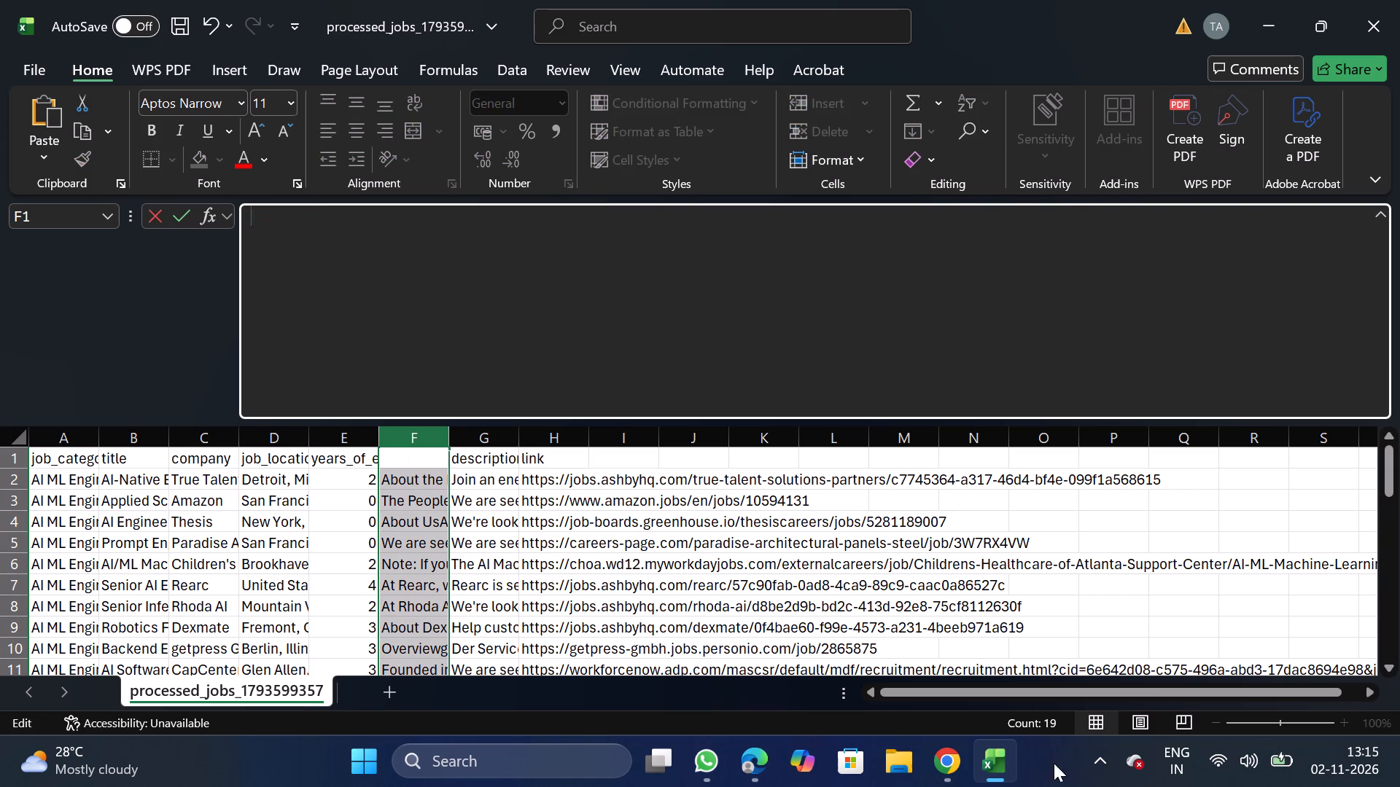
{"action": "left_click", "coordinate": [942, 772]}
{"action": "left_click", "coordinate": [93, 220]}
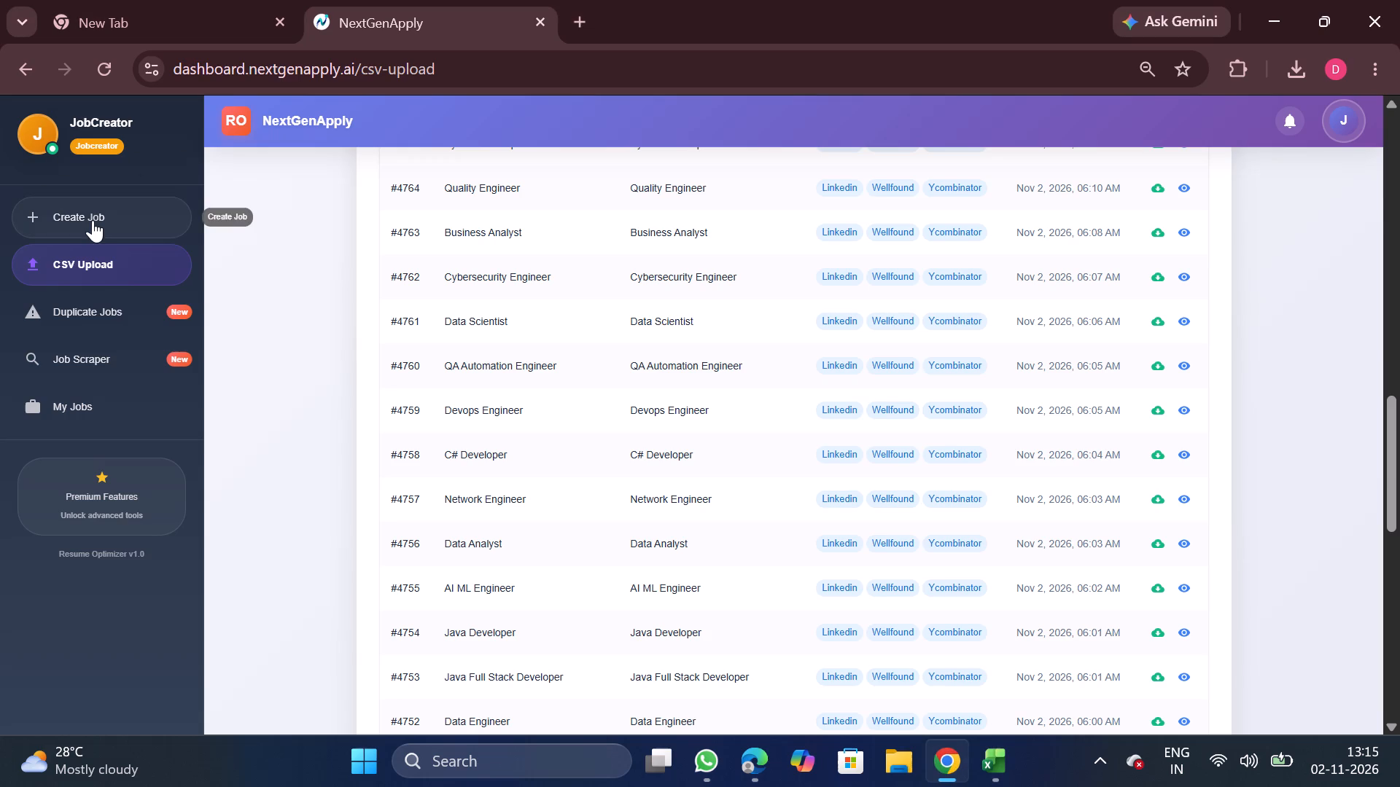
{"action": "left_click", "coordinate": [709, 201]}
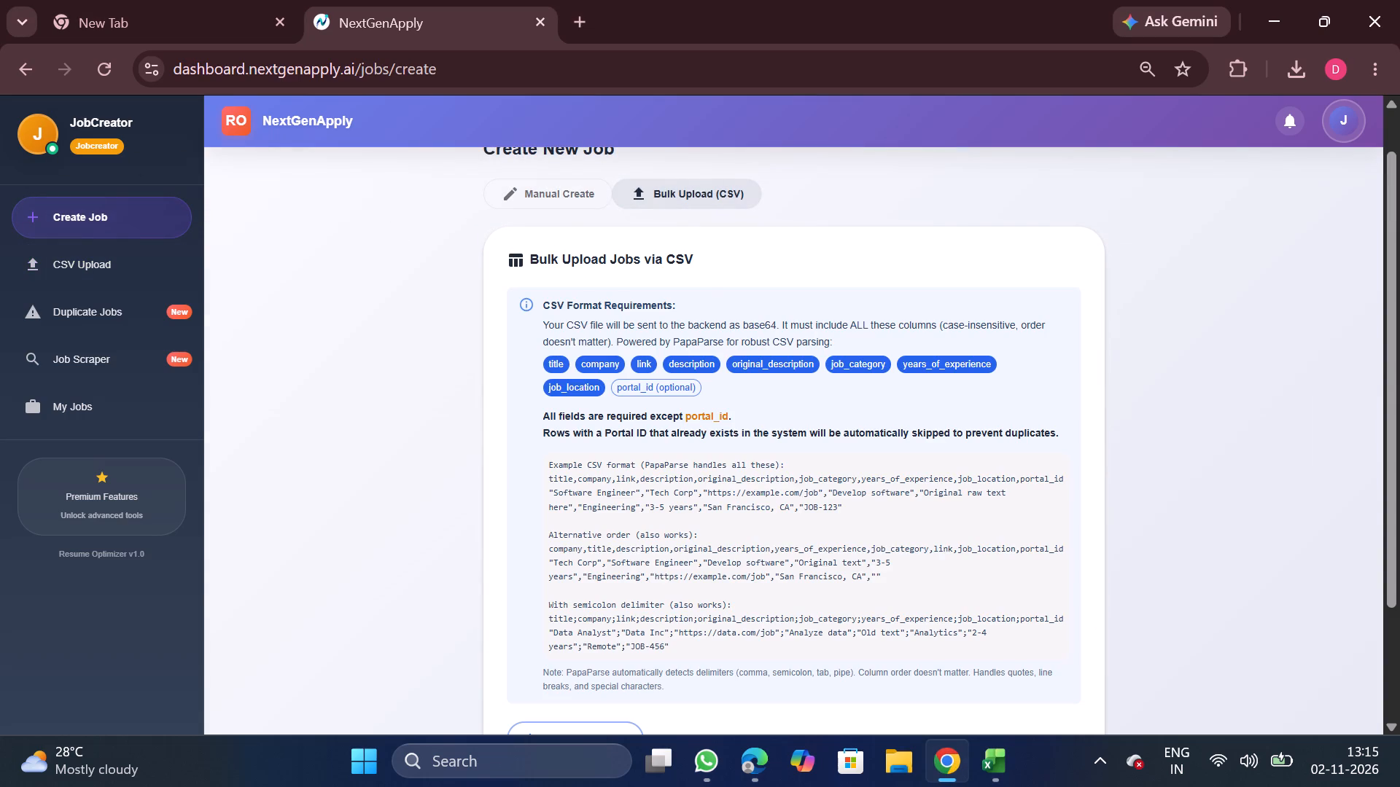
{"action": "double_click", "coordinate": [763, 358]}
{"action": "key", "text": "ctrl+c"}
{"action": "left_click", "coordinate": [1000, 778]}
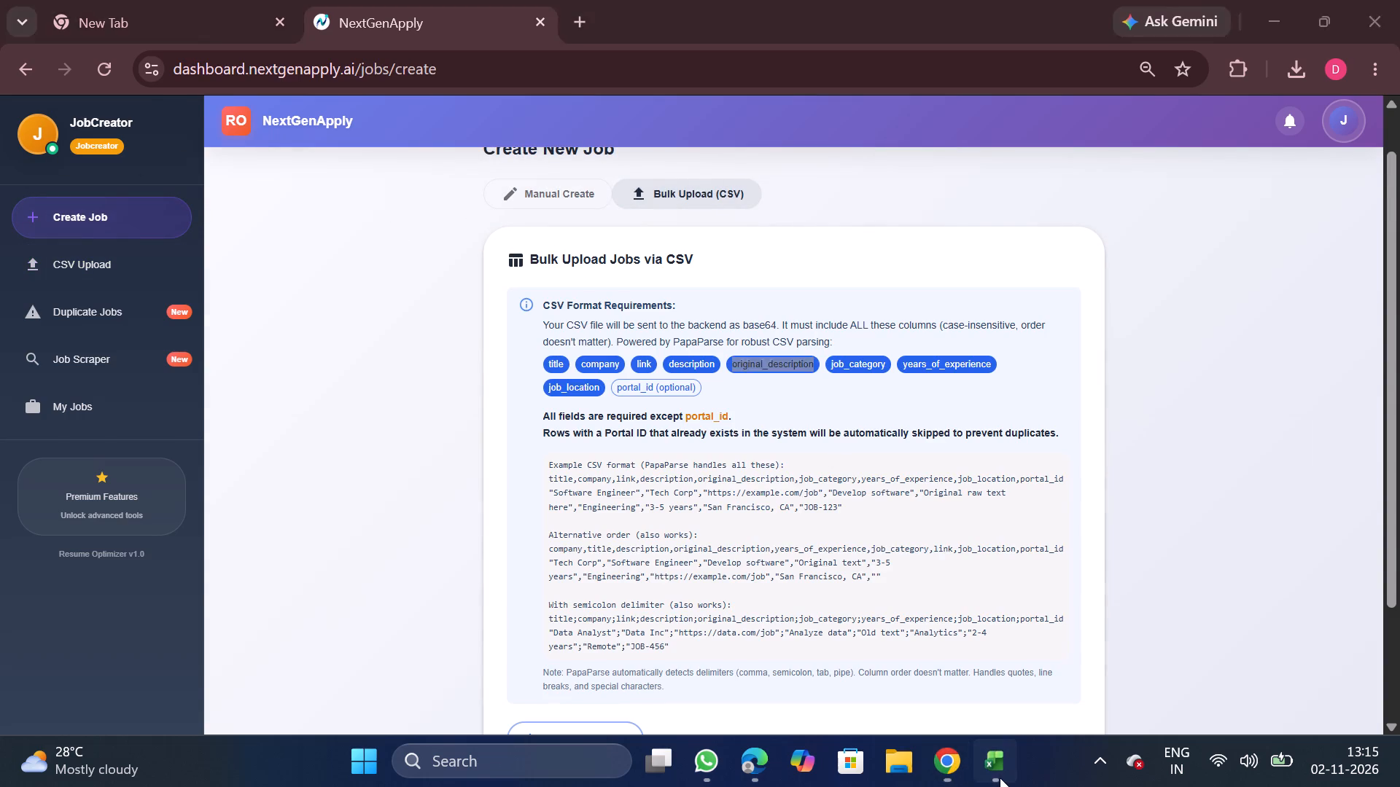
{"action": "key", "text": "ctrl+v"}
Filter the title column to show only AI-Native Electrical Engineer and blanks.
{"action": "left_click", "coordinate": [149, 428]}
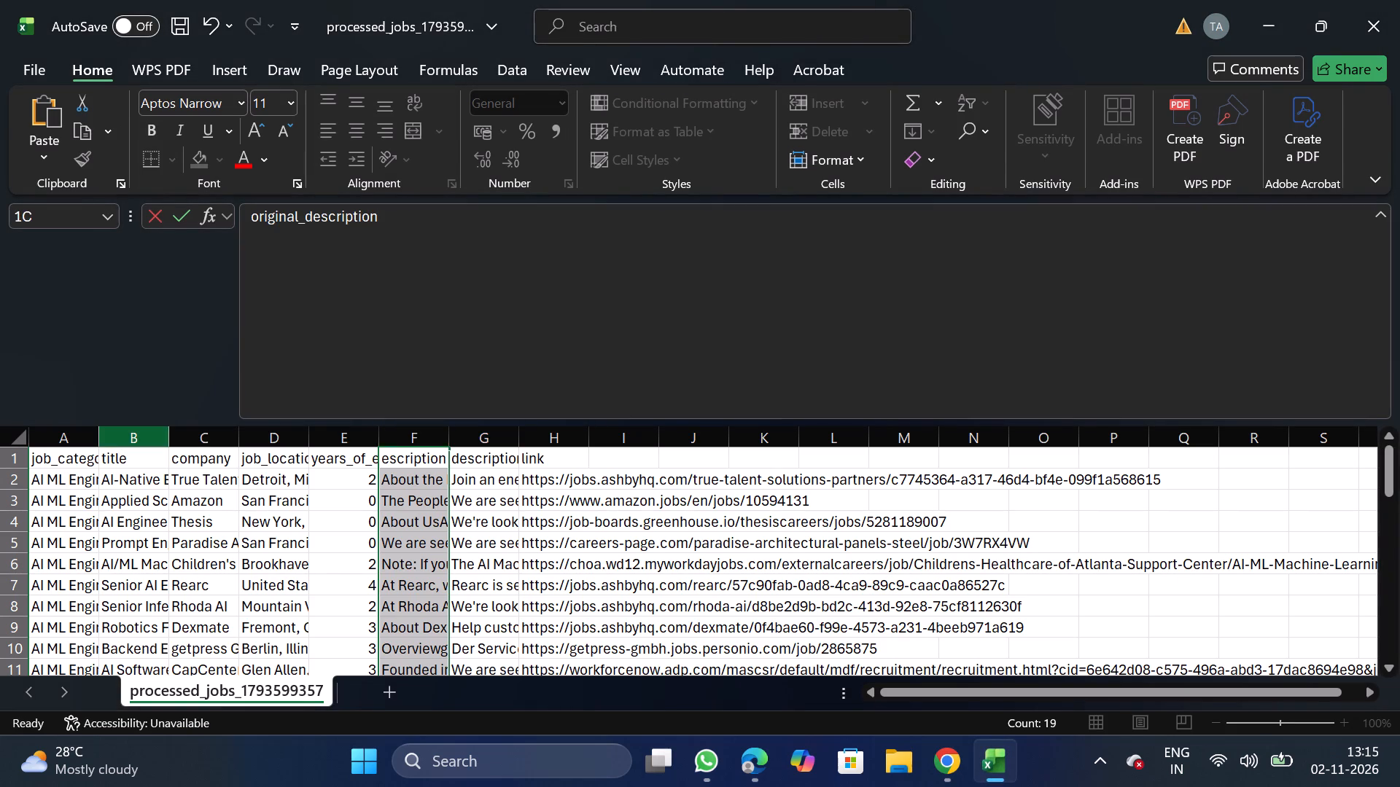
{"action": "left_click", "coordinate": [521, 67]}
{"action": "left_click", "coordinate": [723, 130]}
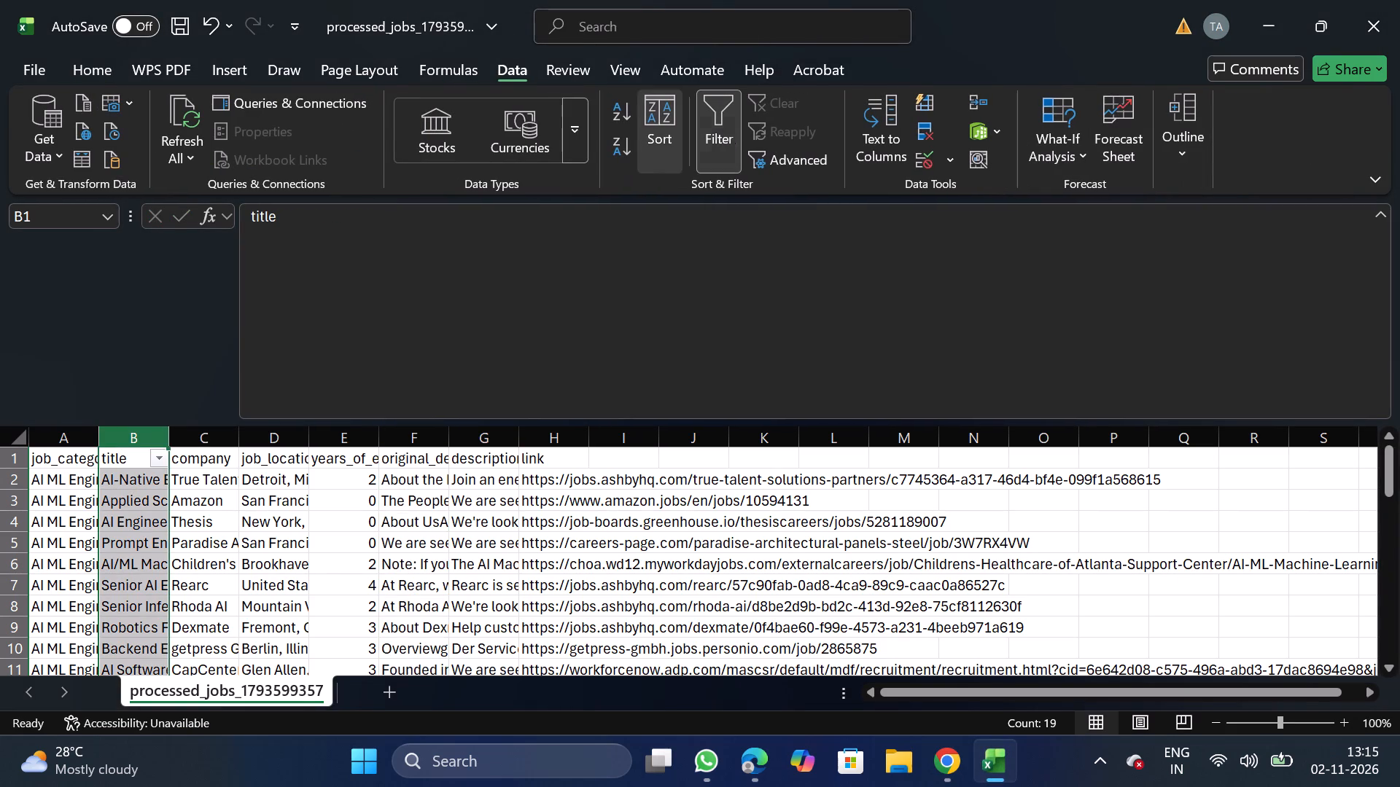
{"action": "left_click", "coordinate": [161, 461]}
{"action": "scroll", "coordinate": [316, 544], "scroll_direction": "right", "scroll_amount": 2}
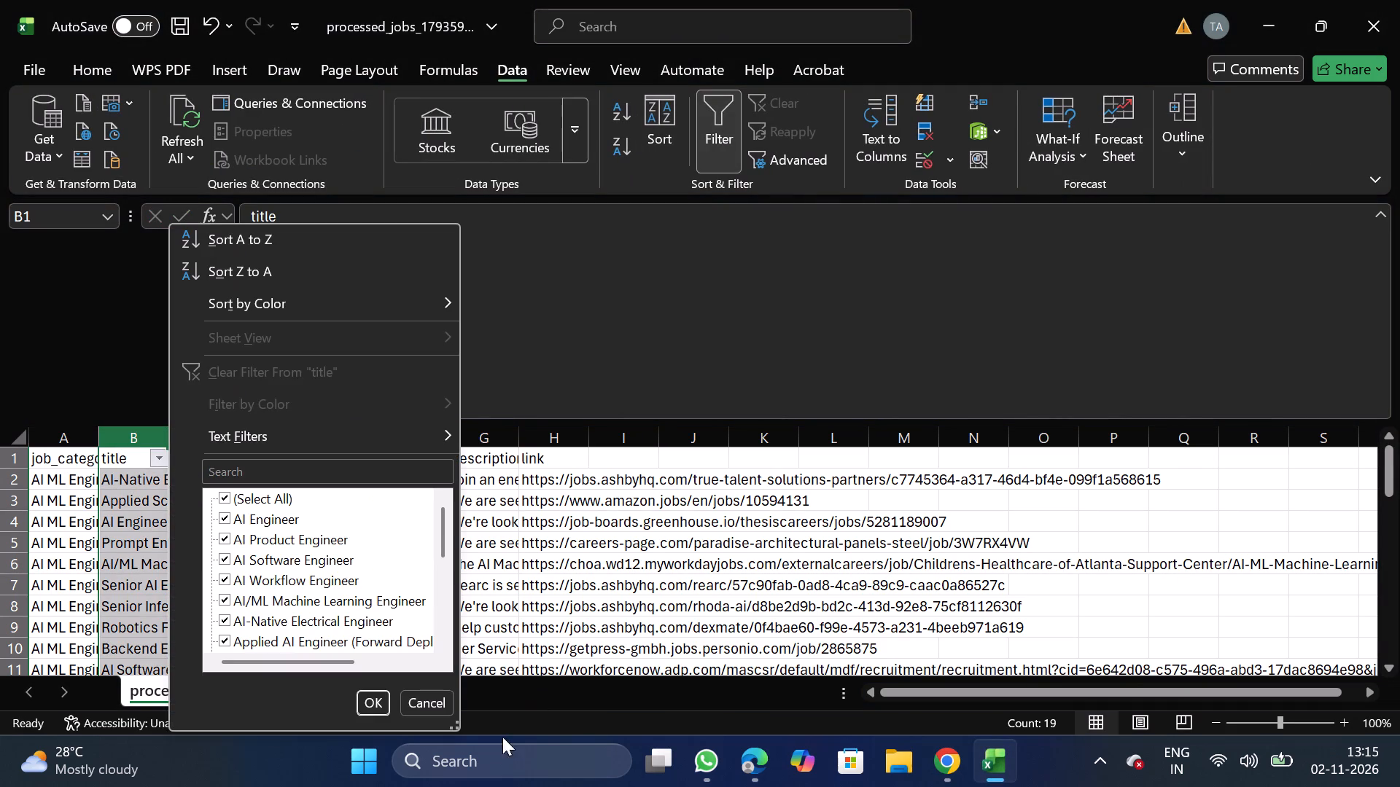
{"action": "left_click", "coordinate": [456, 724]}
{"action": "left_click_drag", "start_coordinate": [456, 724], "coordinate": [456, 730]}
{"action": "left_click_drag", "start_coordinate": [456, 730], "coordinate": [448, 724]}
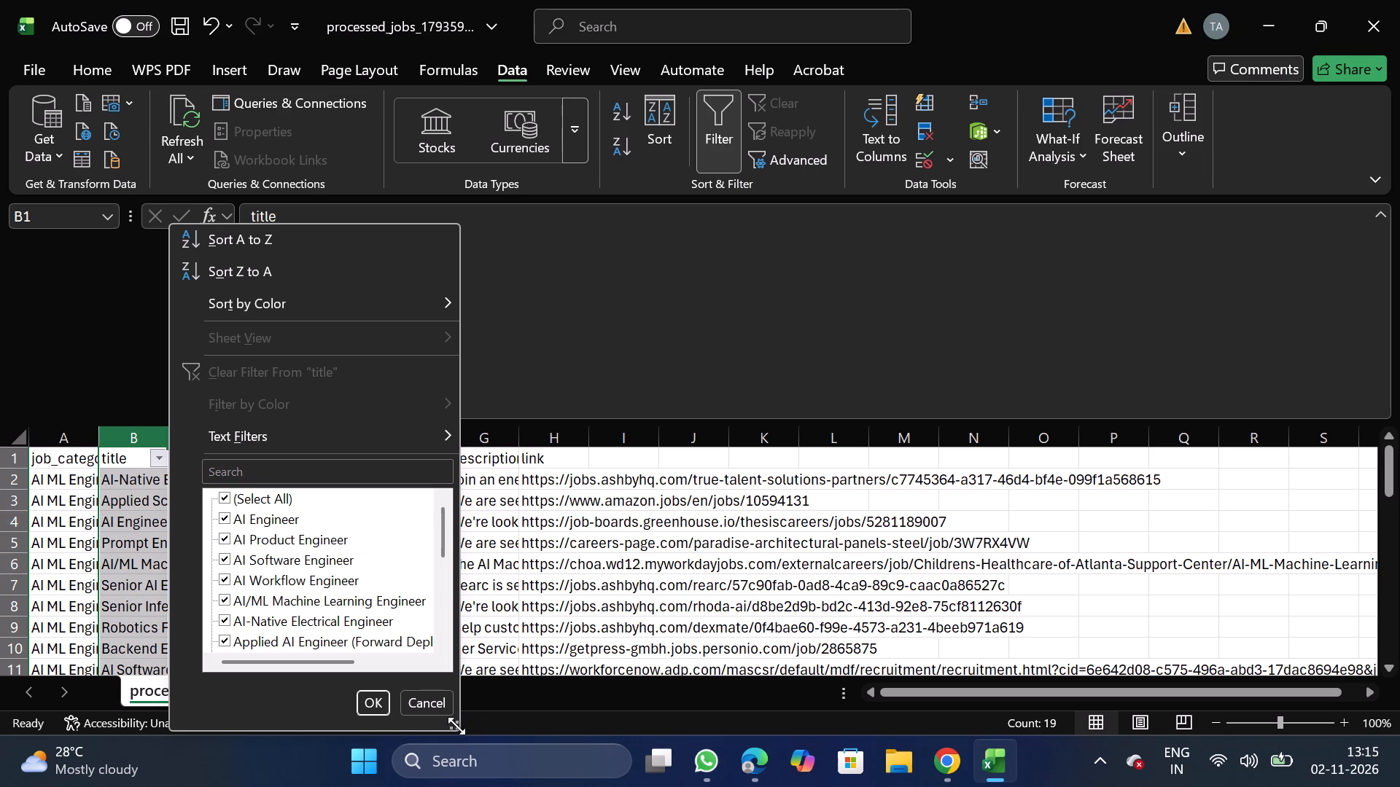
{"action": "triple_click", "coordinate": [454, 726]}
{"action": "left_click_drag", "start_coordinate": [454, 726], "coordinate": [456, 733]}
{"action": "left_click_drag", "start_coordinate": [456, 733], "coordinate": [467, 716]}
{"action": "left_click_drag", "start_coordinate": [454, 724], "coordinate": [564, 663]}
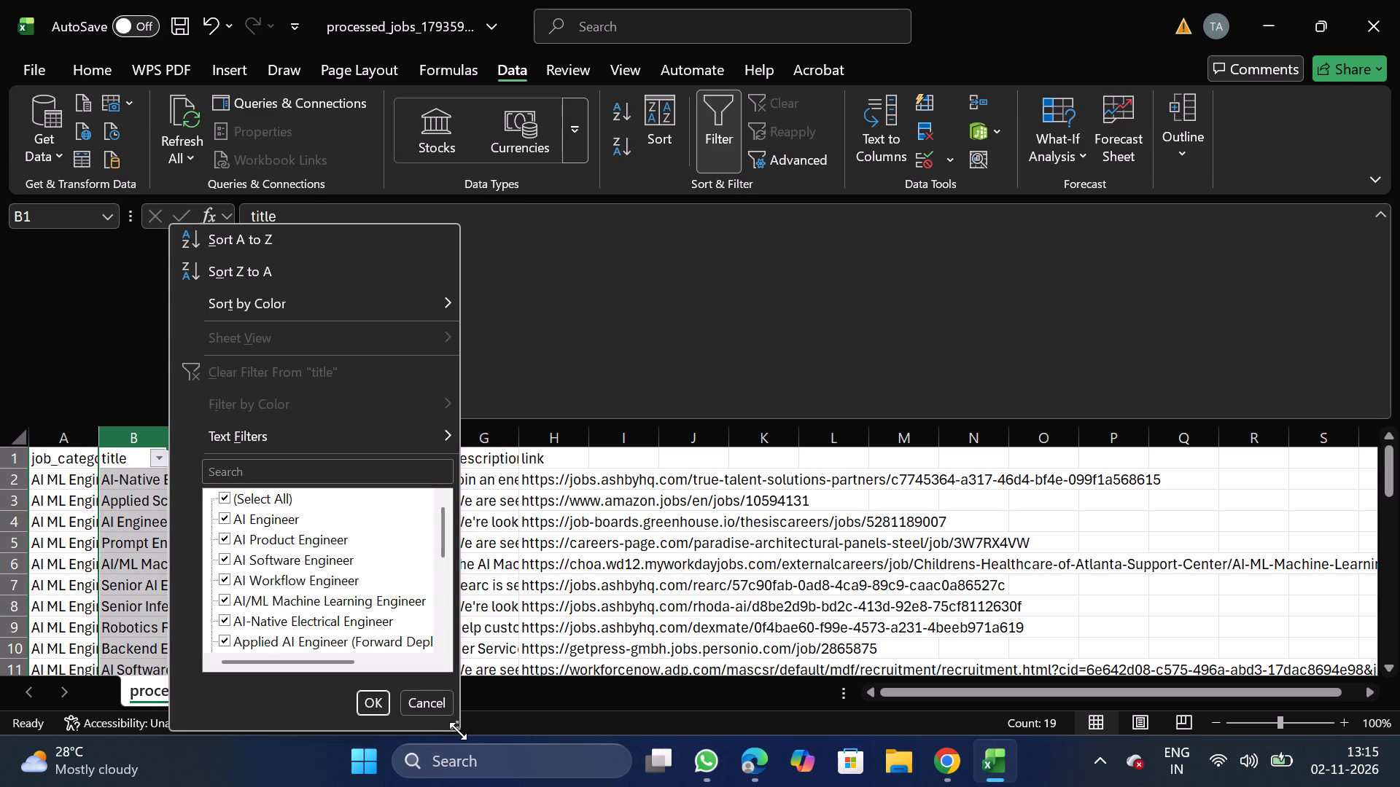
{"action": "double_click", "coordinate": [458, 731]}
{"action": "left_click_drag", "start_coordinate": [458, 731], "coordinate": [831, 786]}
{"action": "left_click", "coordinate": [238, 501]}
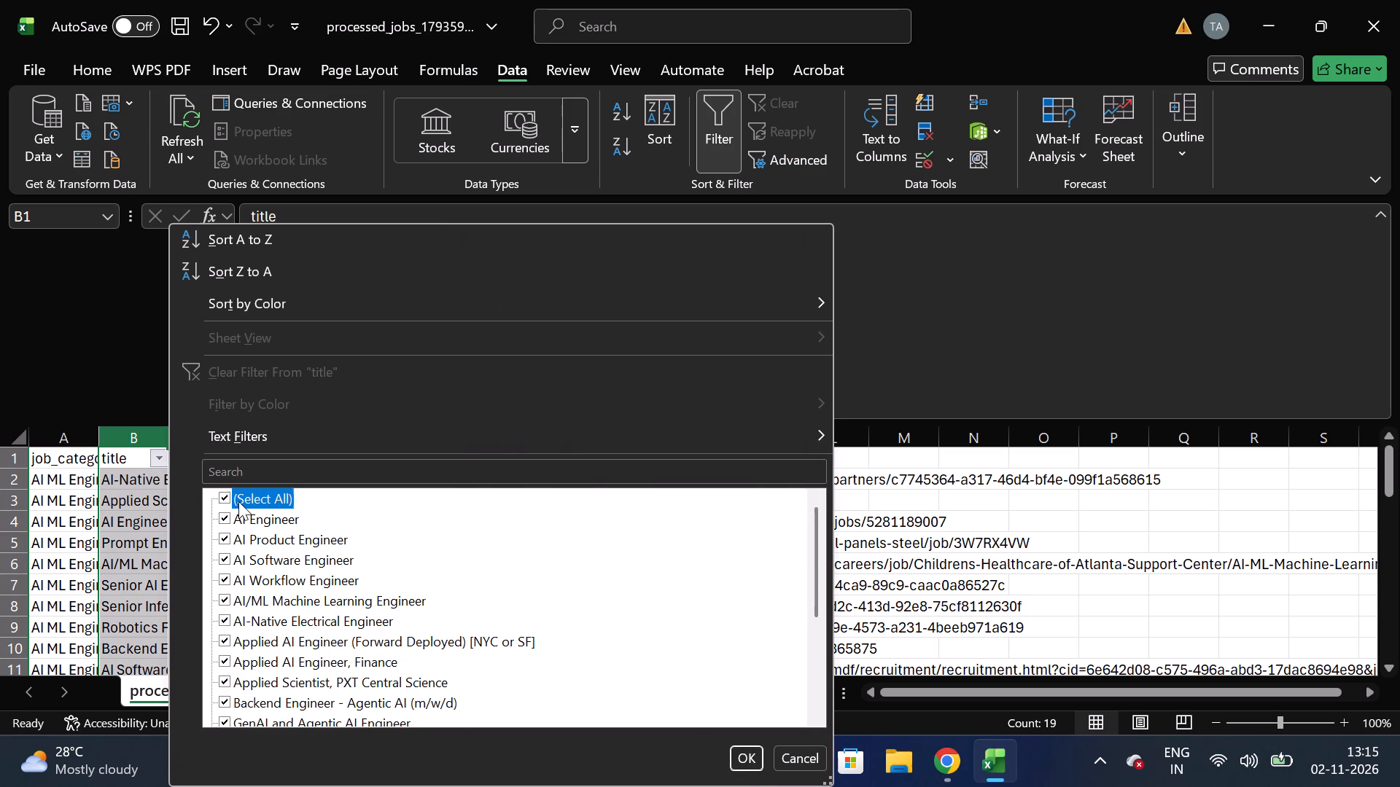
{"action": "left_click", "coordinate": [348, 617]}
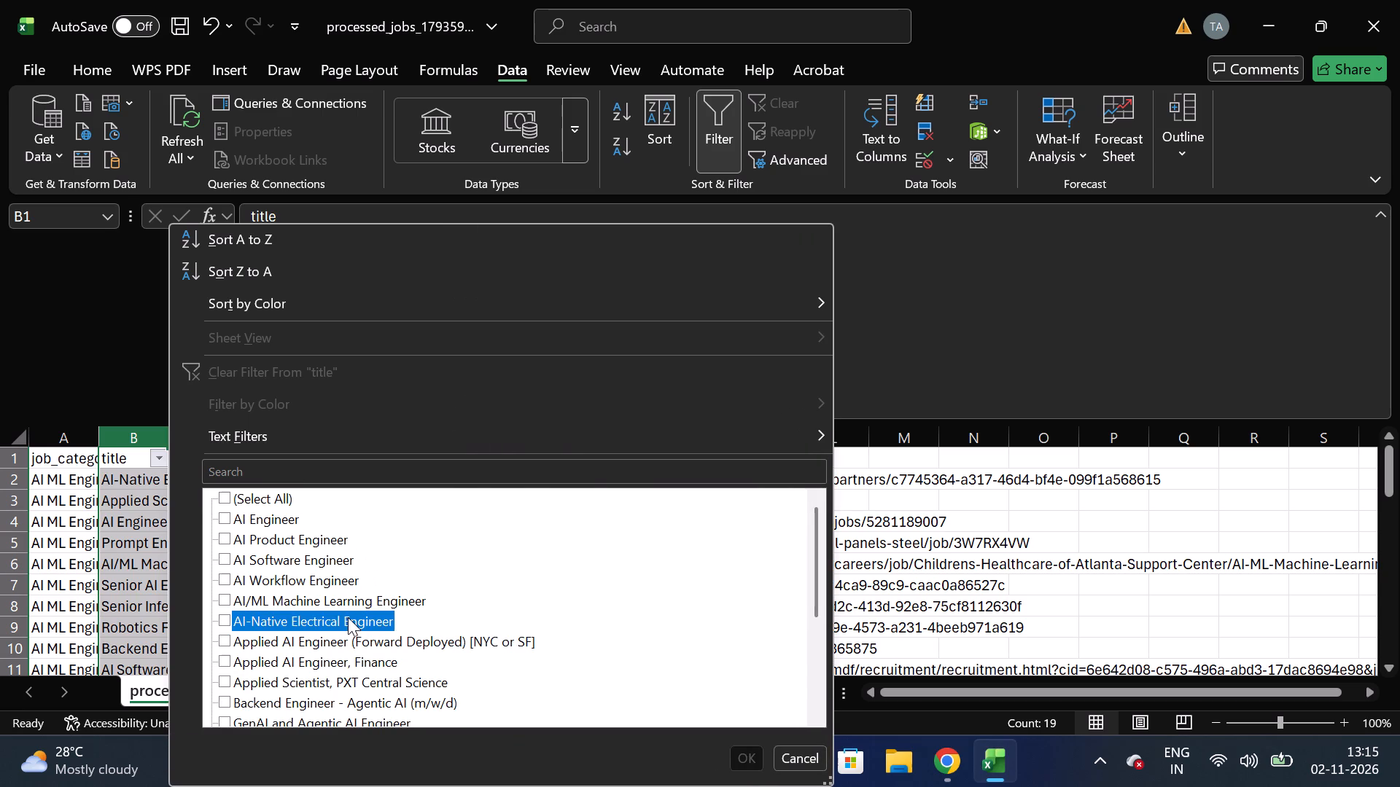
{"action": "scroll", "coordinate": [314, 713], "scroll_direction": "down", "scroll_amount": 1}
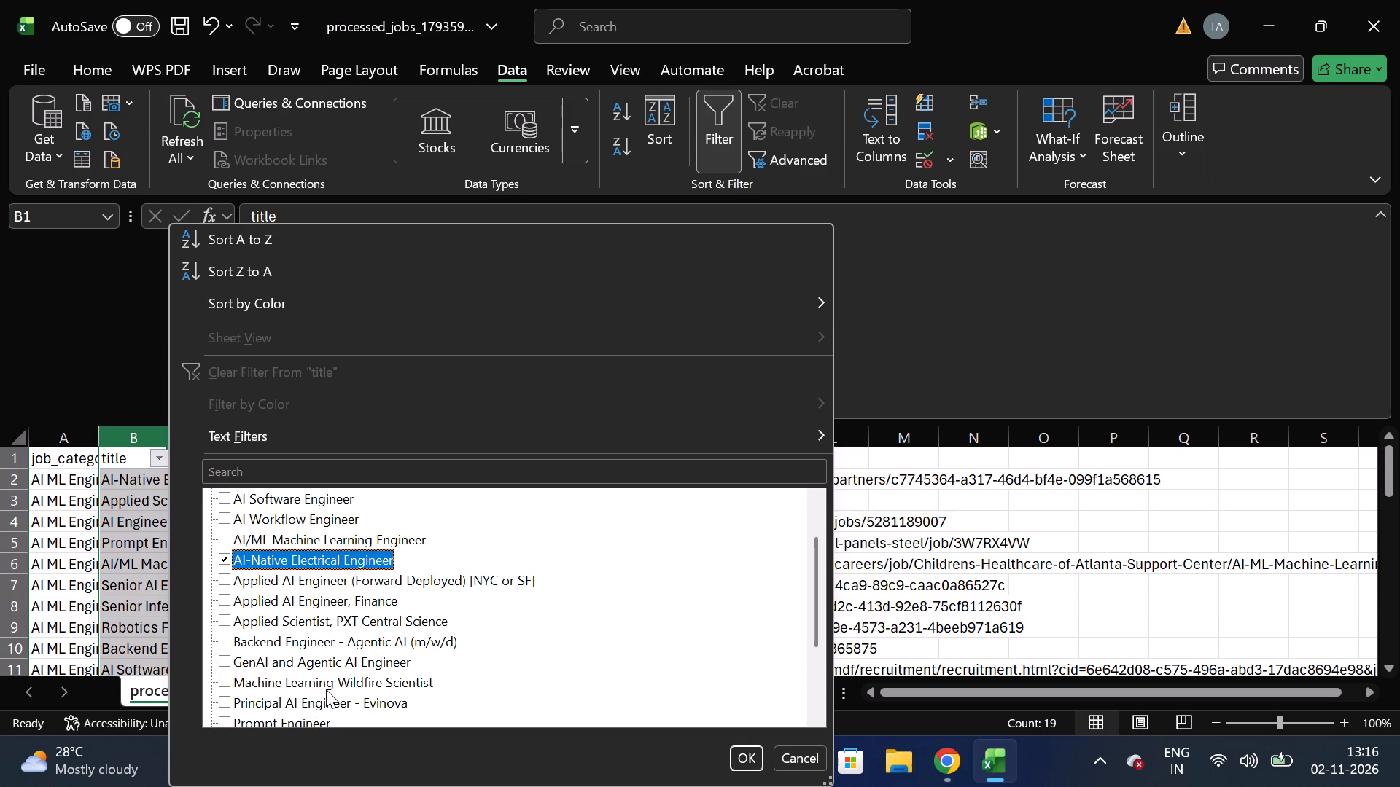
{"action": "scroll", "coordinate": [311, 702], "scroll_direction": "down", "scroll_amount": 1}
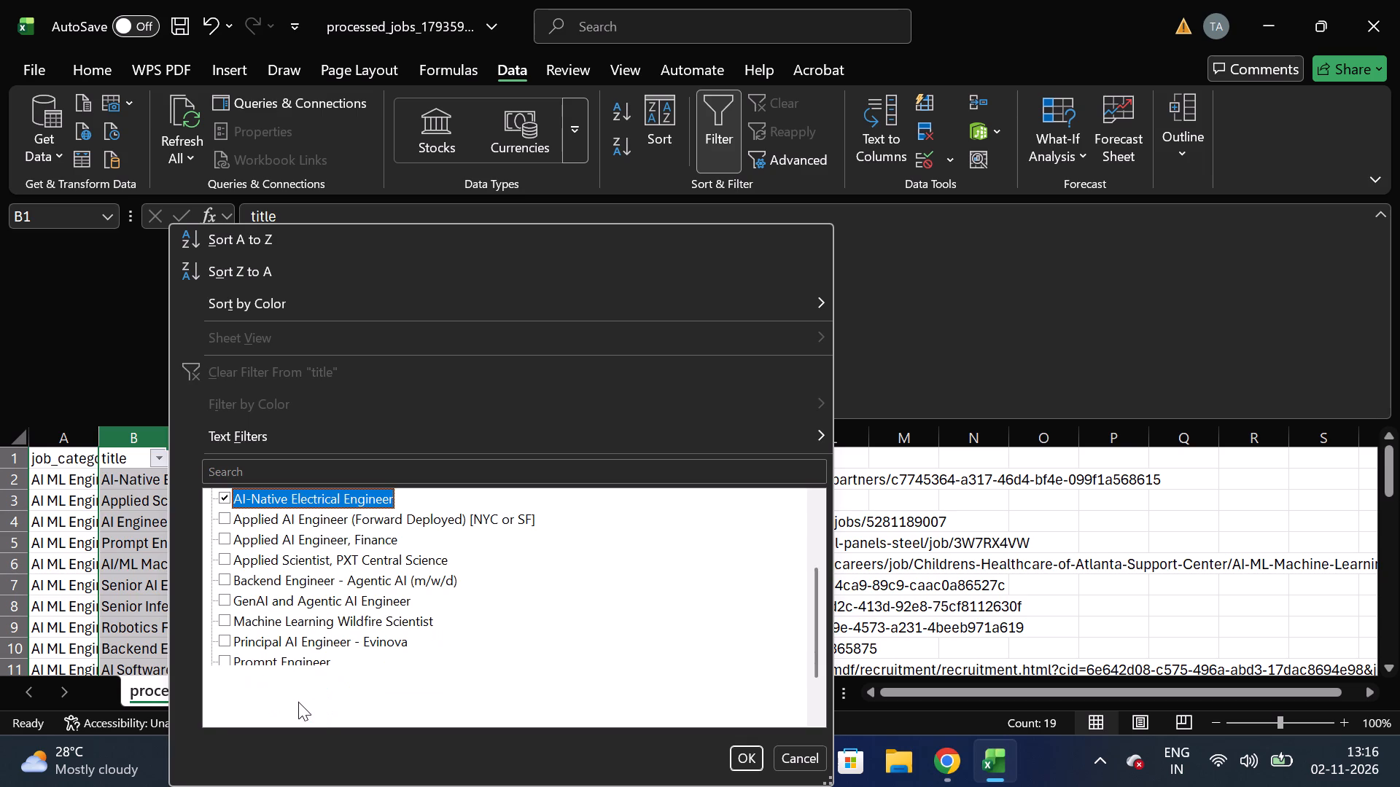
{"action": "scroll", "coordinate": [320, 702], "scroll_direction": "down", "scroll_amount": 2}
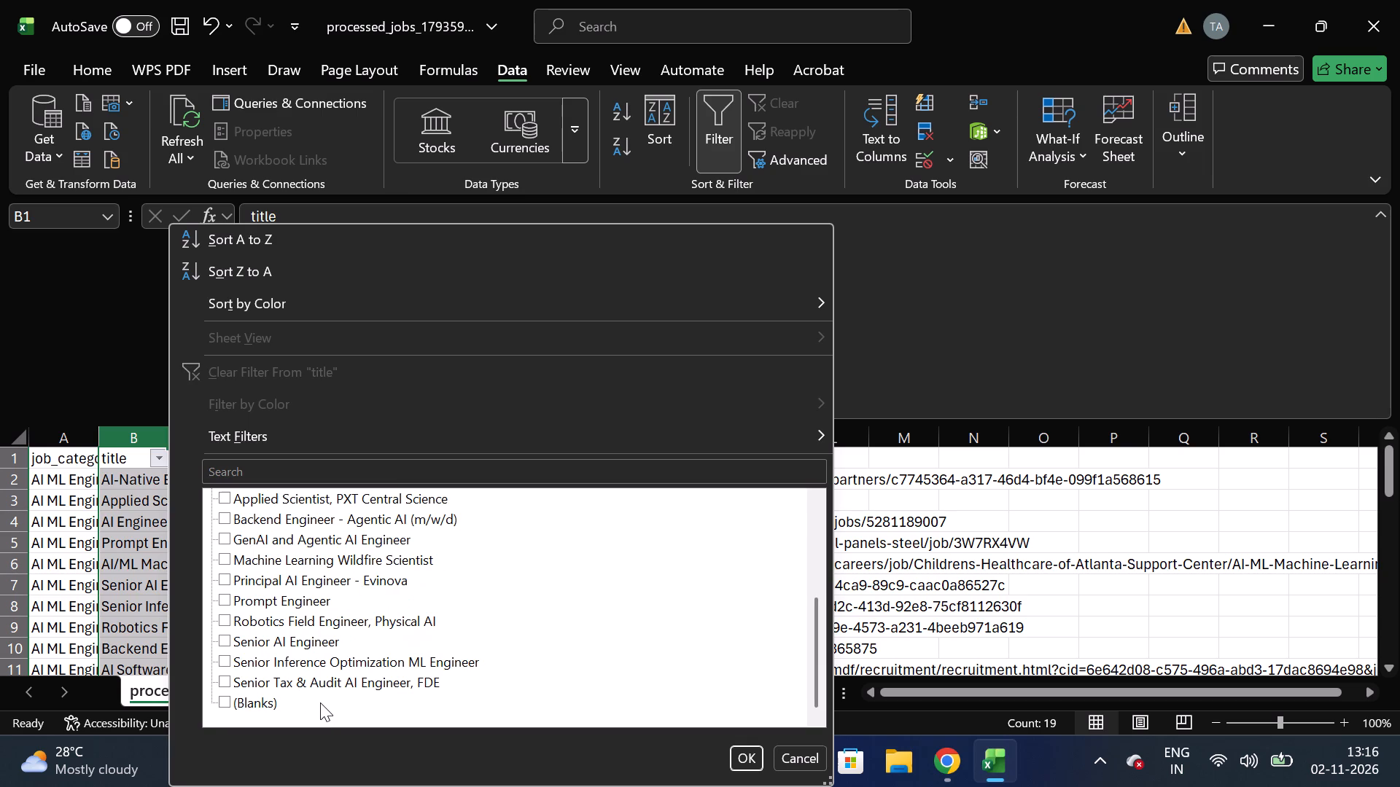
{"action": "scroll", "coordinate": [320, 702], "scroll_direction": "down", "scroll_amount": 1}
{"action": "left_click", "coordinate": [262, 694]}
{"action": "left_click", "coordinate": [396, 670]}
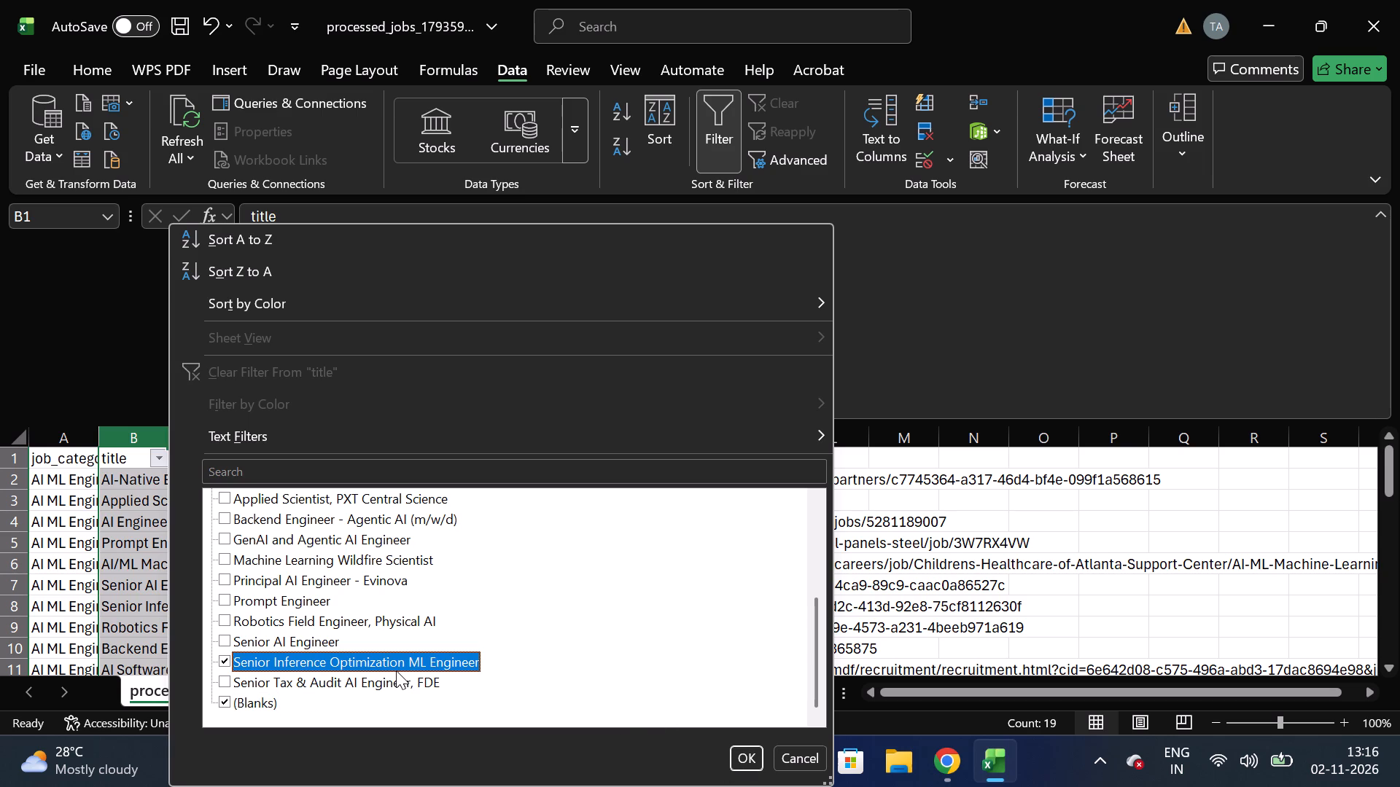
{"action": "left_click", "coordinate": [396, 670]}
{"action": "scroll", "coordinate": [396, 670], "scroll_direction": "right", "scroll_amount": 1}
{"action": "left_click", "coordinate": [740, 761]}
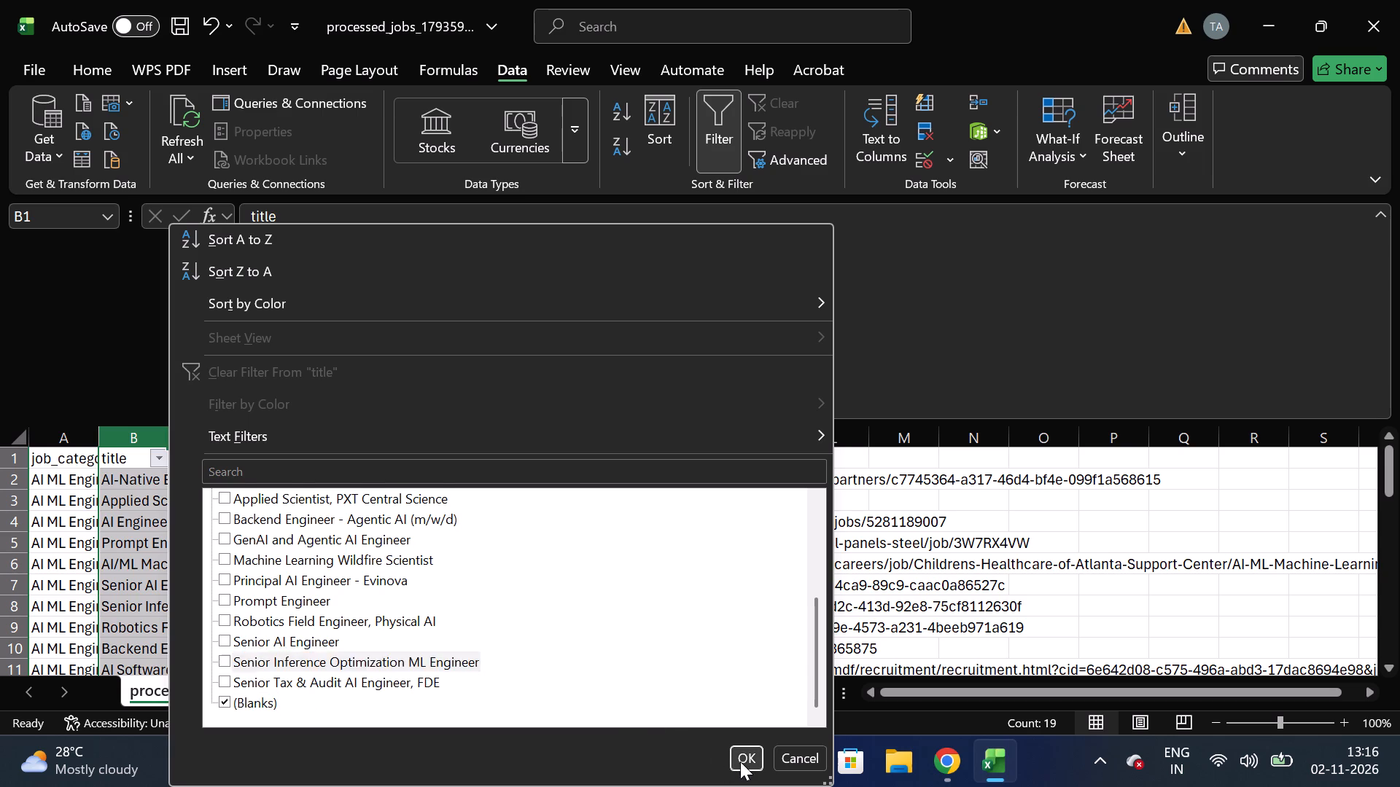
Delete the filtered AI-Native Electrical Engineer row and turn filtering off.
{"action": "left_click", "coordinate": [12, 472]}
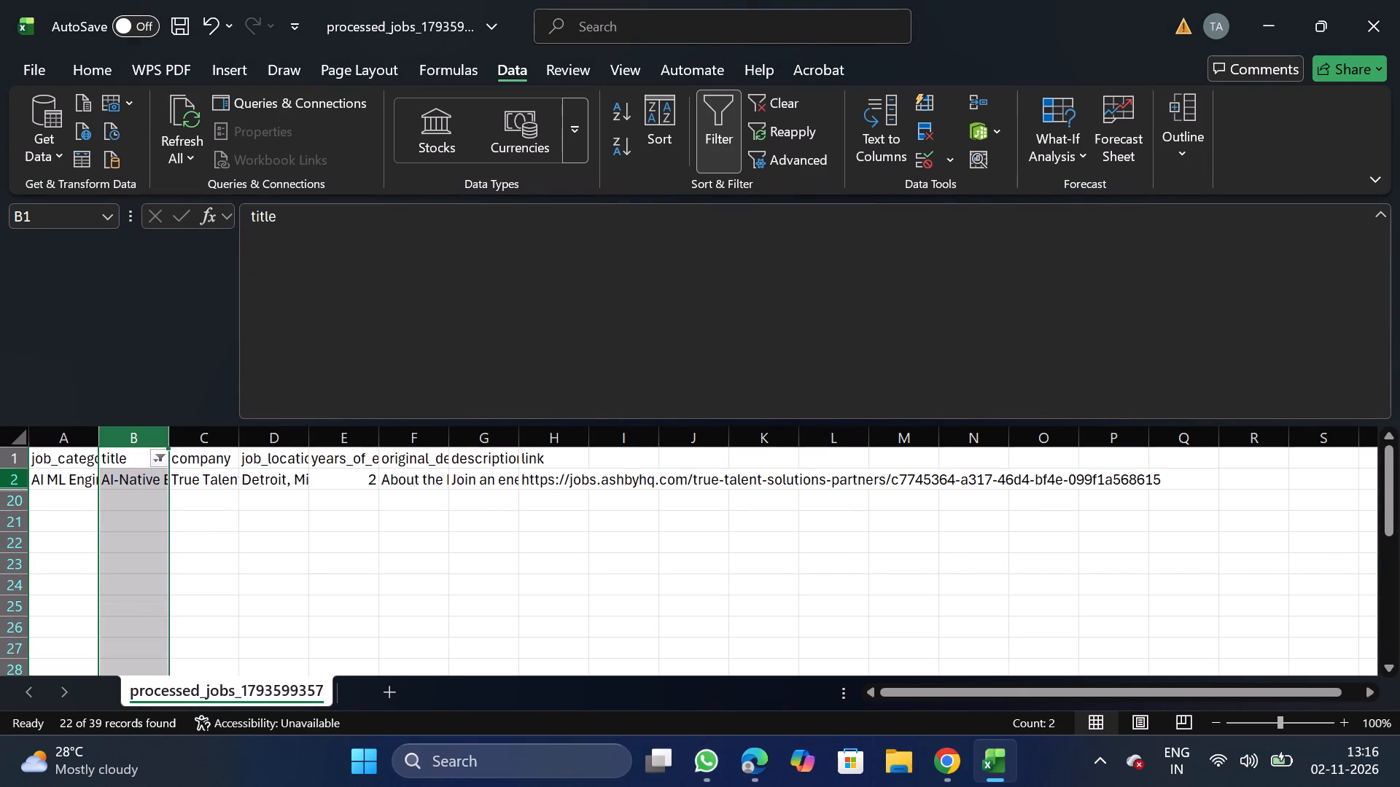
{"action": "left_click_drag", "start_coordinate": [8, 477], "coordinate": [63, 485]}
{"action": "right_click", "coordinate": [63, 485]}
{"action": "left_click", "coordinate": [63, 485]}
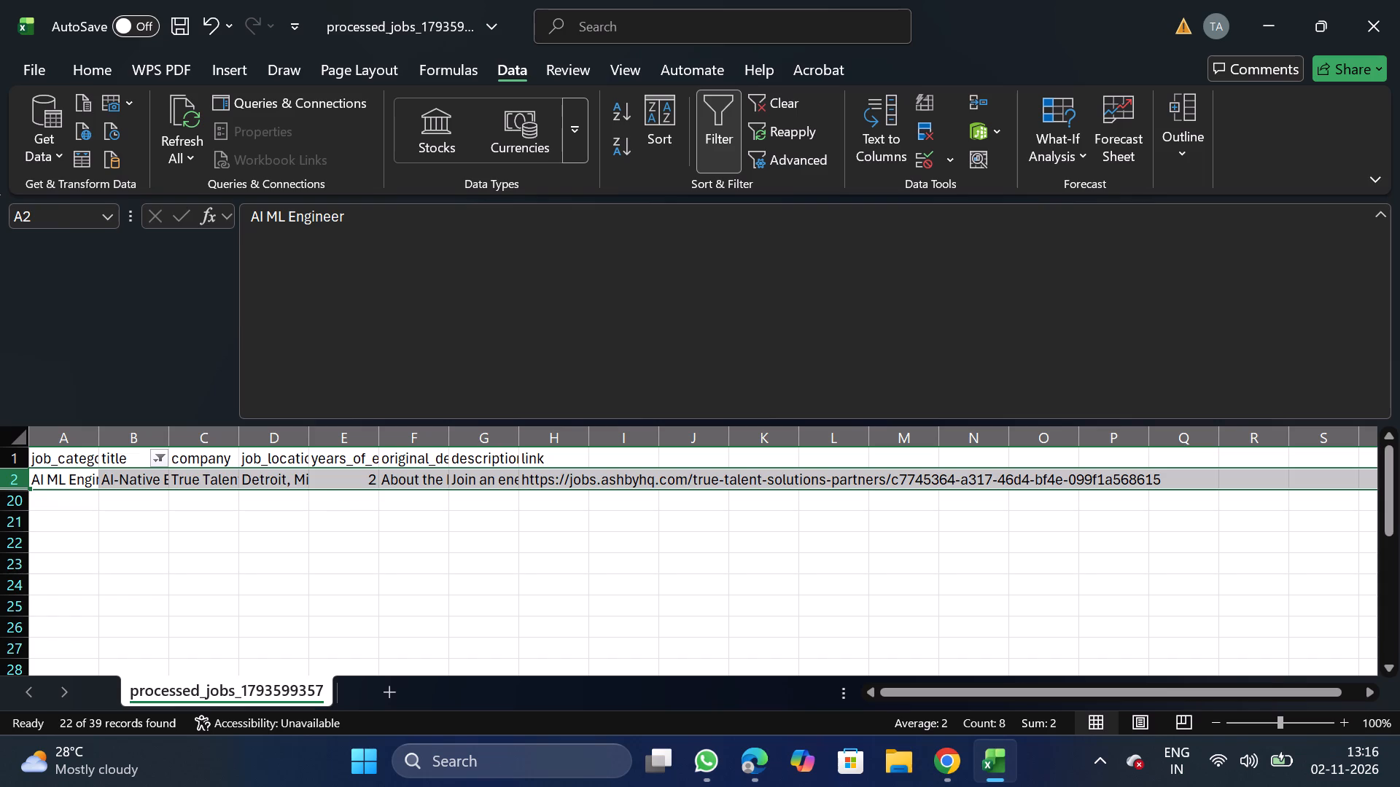
{"action": "right_click", "coordinate": [55, 479]}
{"action": "left_click", "coordinate": [188, 308]}
{"action": "left_click", "coordinate": [726, 128]}
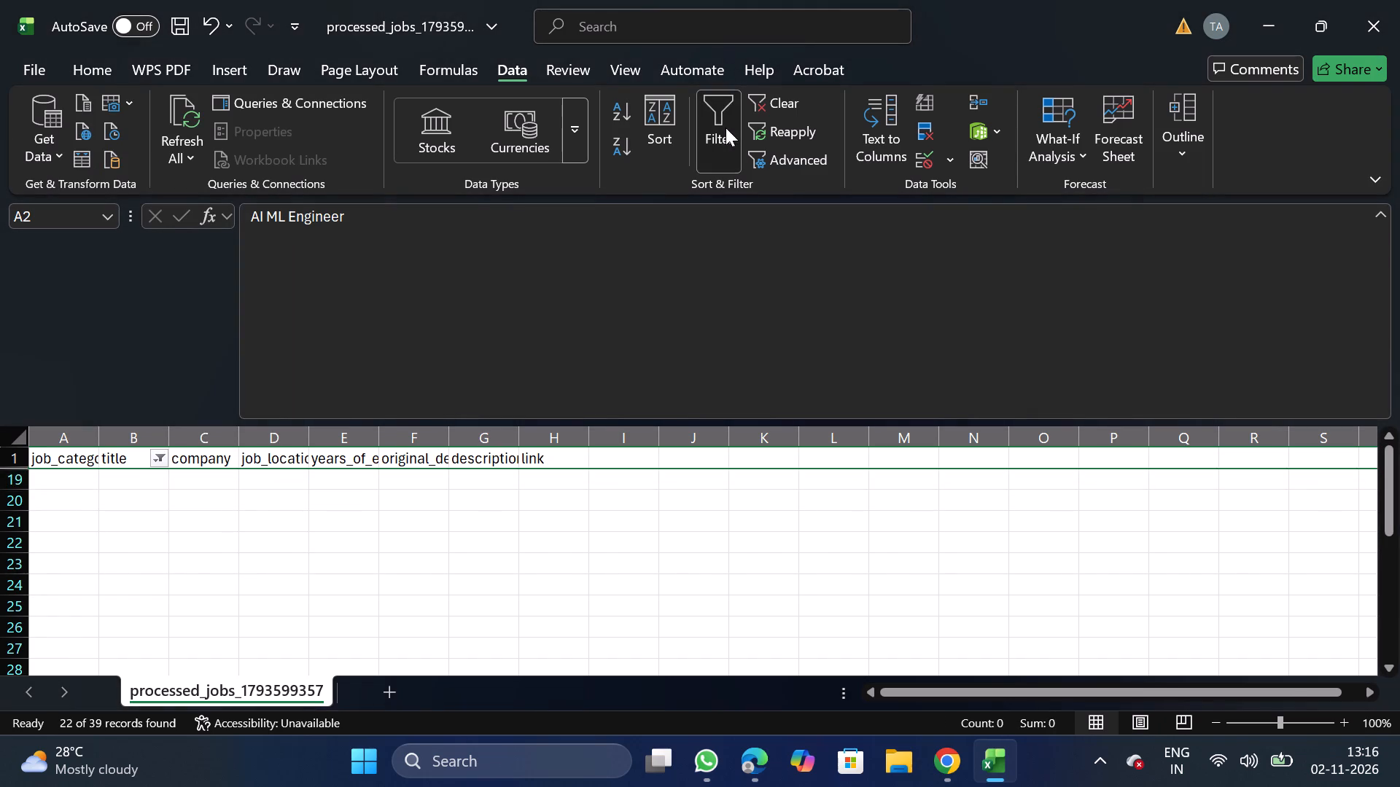
Turn filtering on and search the title column's filter values for lead.
{"action": "left_click_drag", "start_coordinate": [131, 439], "coordinate": [720, 120]}
{"action": "left_click", "coordinate": [720, 120]}
{"action": "left_click", "coordinate": [154, 462]}
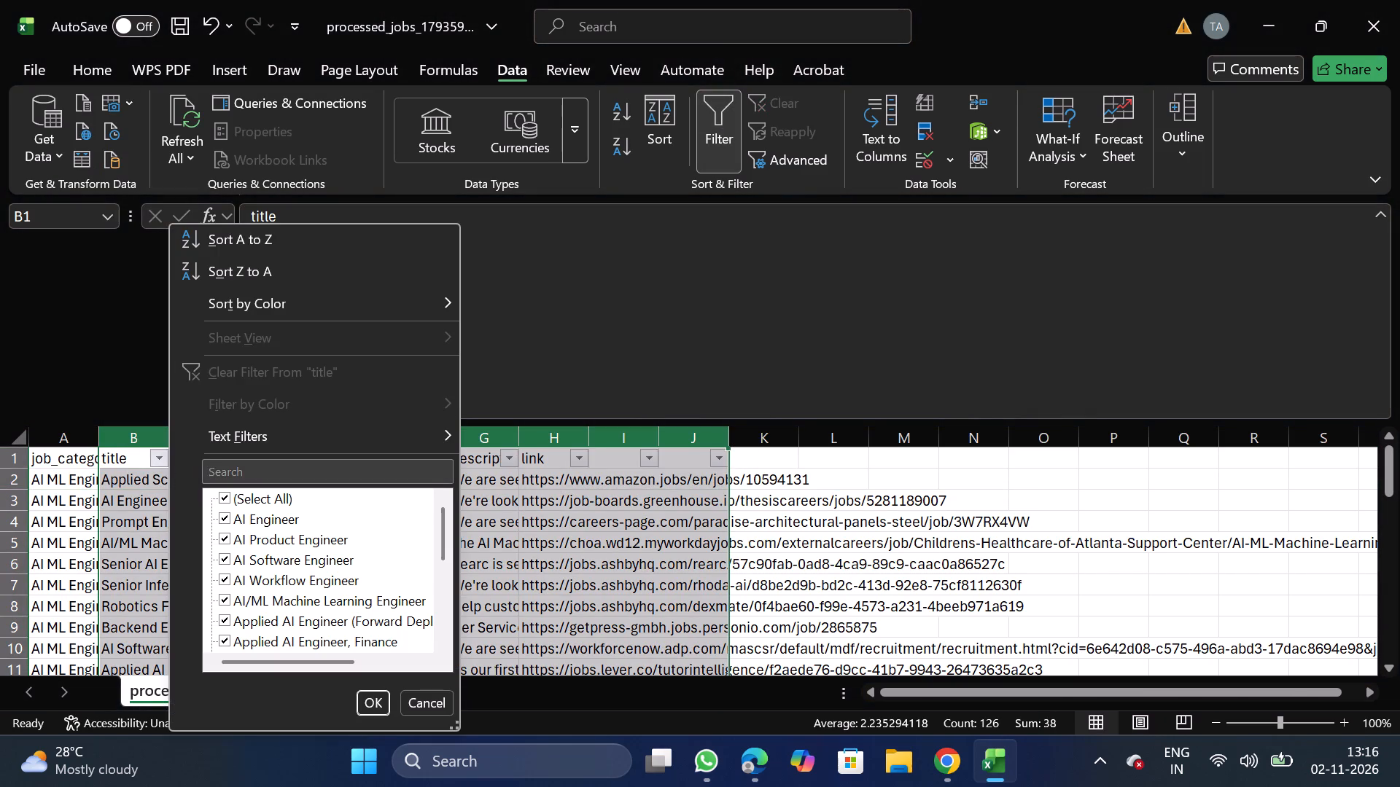
{"action": "left_click", "coordinate": [261, 474]}
{"action": "type", "text": "lw"}
{"action": "key", "text": "BackSpace"}
{"action": "key", "text": "BackSpace"}
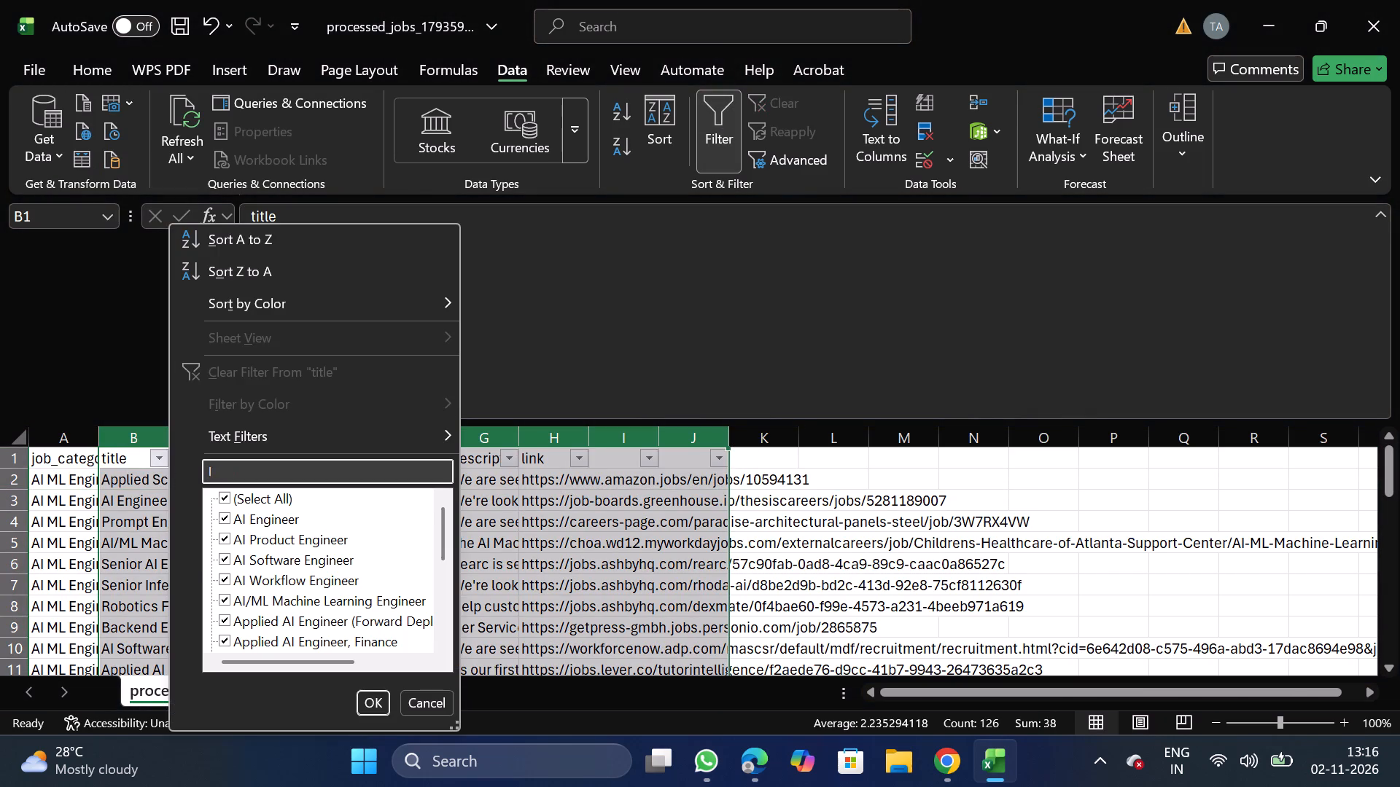
{"action": "key", "text": "e"}
{"action": "key", "text": "BackSpace"}
{"action": "type", "text": "lead"}
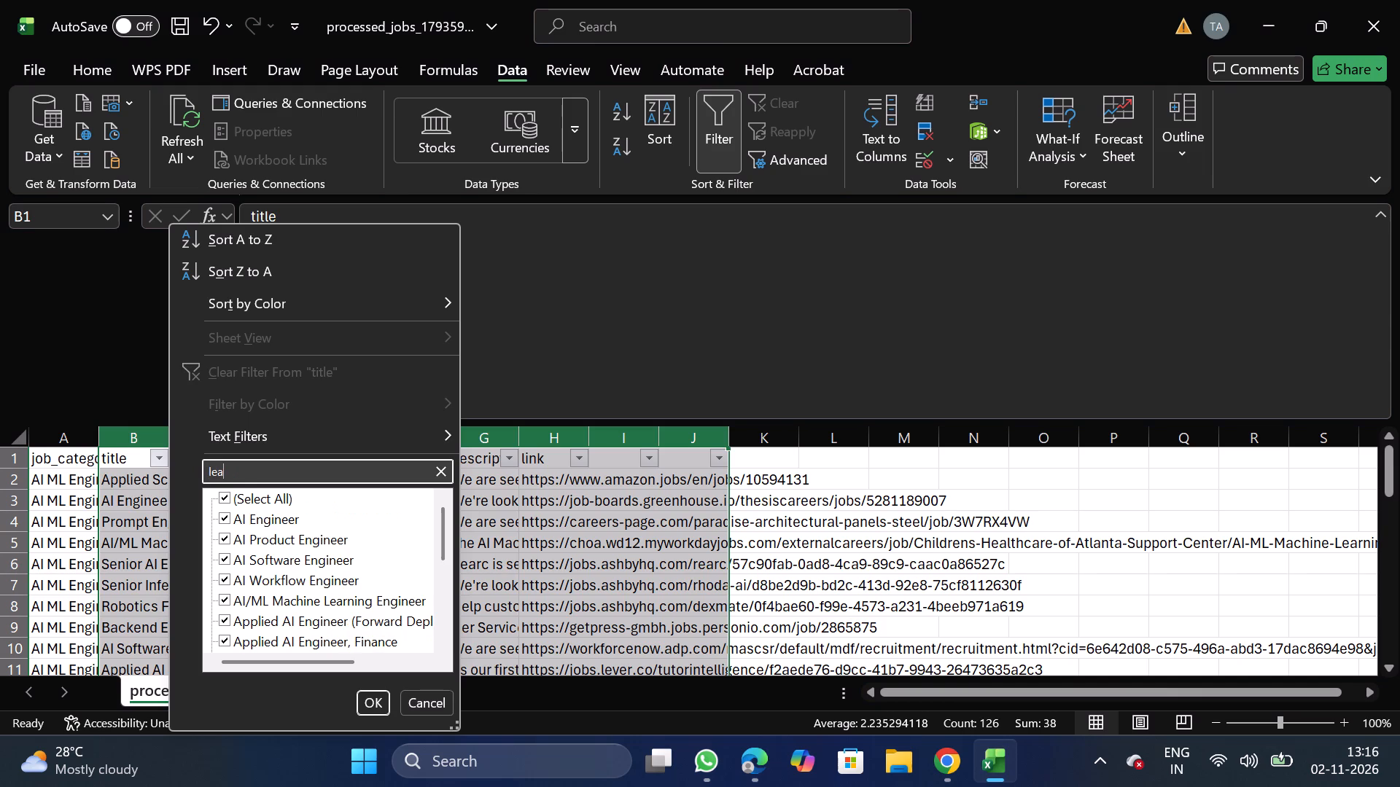
Filter the title column for principal to check those rows, and turn filtering off.
{"action": "key", "text": "BackSpace"}
{"action": "key", "text": "BackSpace"}
{"action": "key", "text": "BackSpace"}
{"action": "key", "text": "BackSpace"}
{"action": "key", "text": "BackSpace"}
{"action": "key", "text": "BackSpace"}
{"action": "key", "text": "BackSpace"}
{"action": "key", "text": "BackSpace"}
{"action": "key", "text": "BackSpace"}
{"action": "key", "text": "BackSpace"}
{"action": "key", "text": "BackSpace"}
{"action": "key", "text": "BackSpace"}
{"action": "type", "text": "principal"}
{"action": "left_click", "coordinate": [367, 710]}
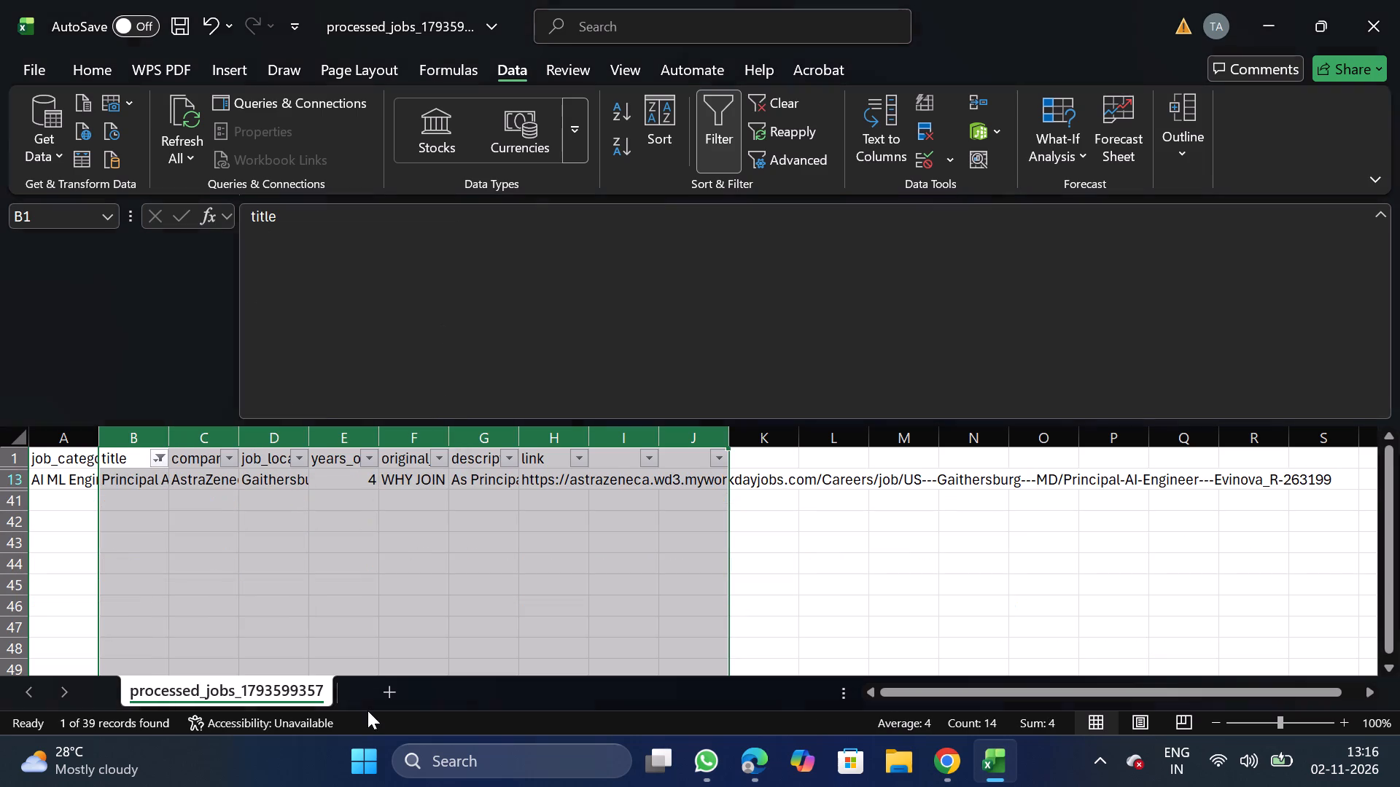
{"action": "left_click", "coordinate": [726, 160]}
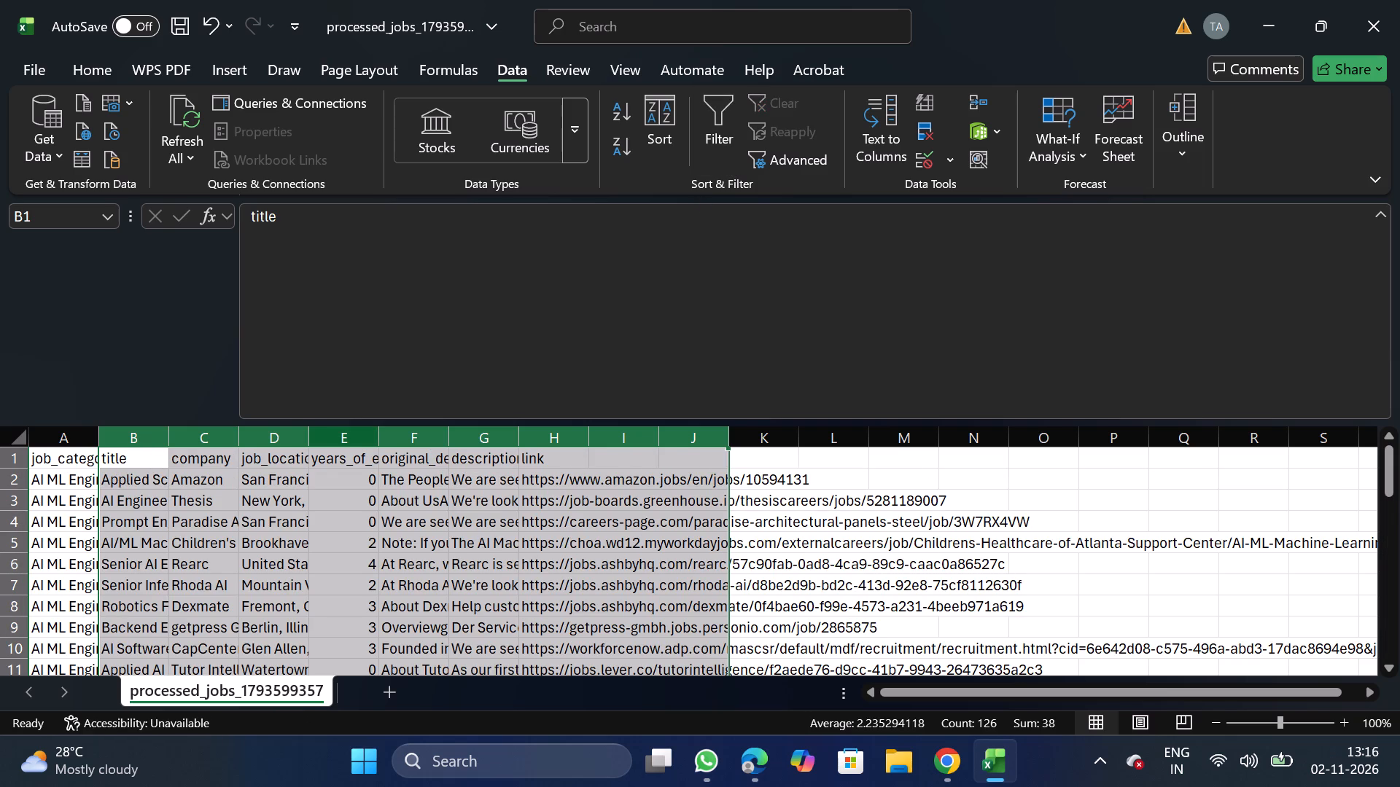
Turn filtering on for the company column and search its filter values for walmart and for dried.
{"action": "left_click", "coordinate": [225, 439]}
{"action": "left_click", "coordinate": [726, 130]}
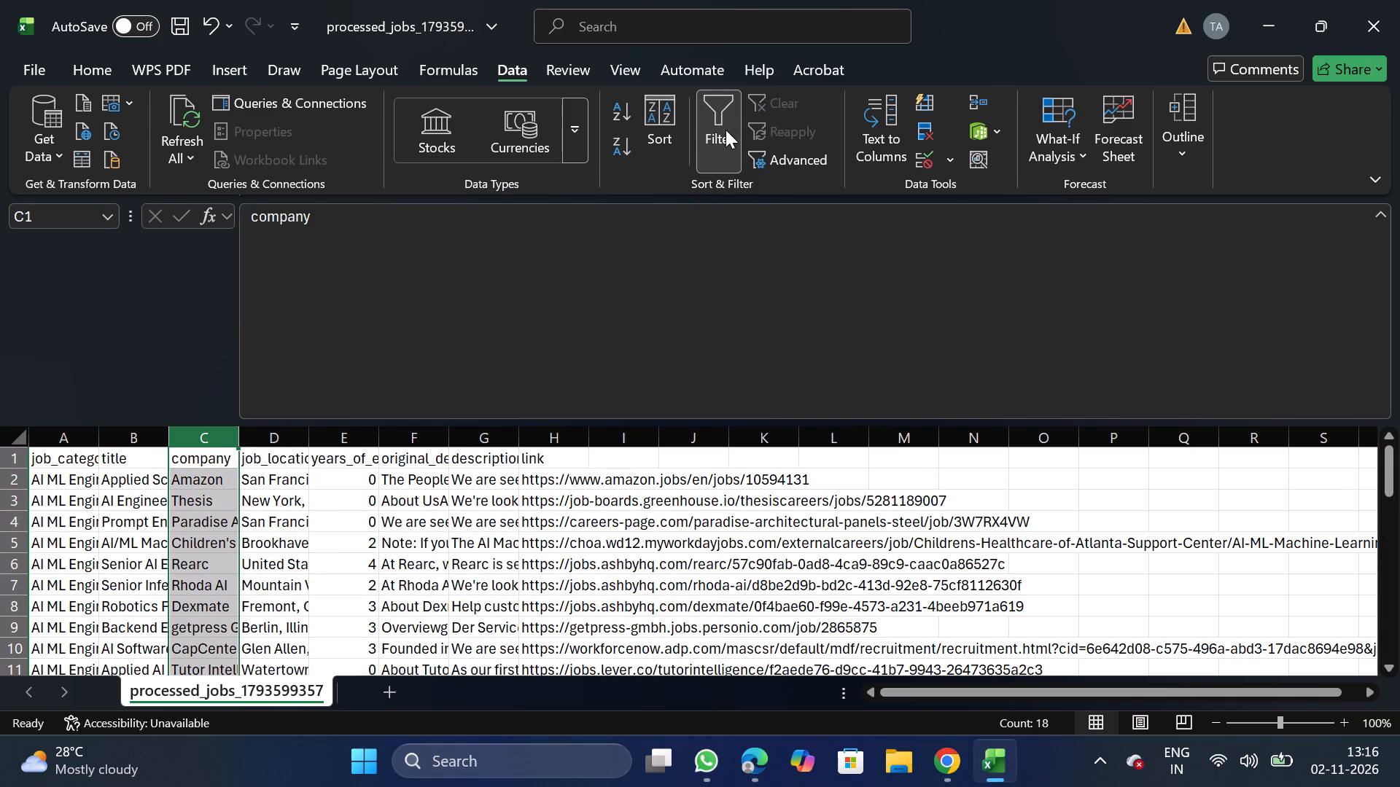
{"action": "left_click", "coordinate": [228, 460]}
{"action": "left_click", "coordinate": [306, 466]}
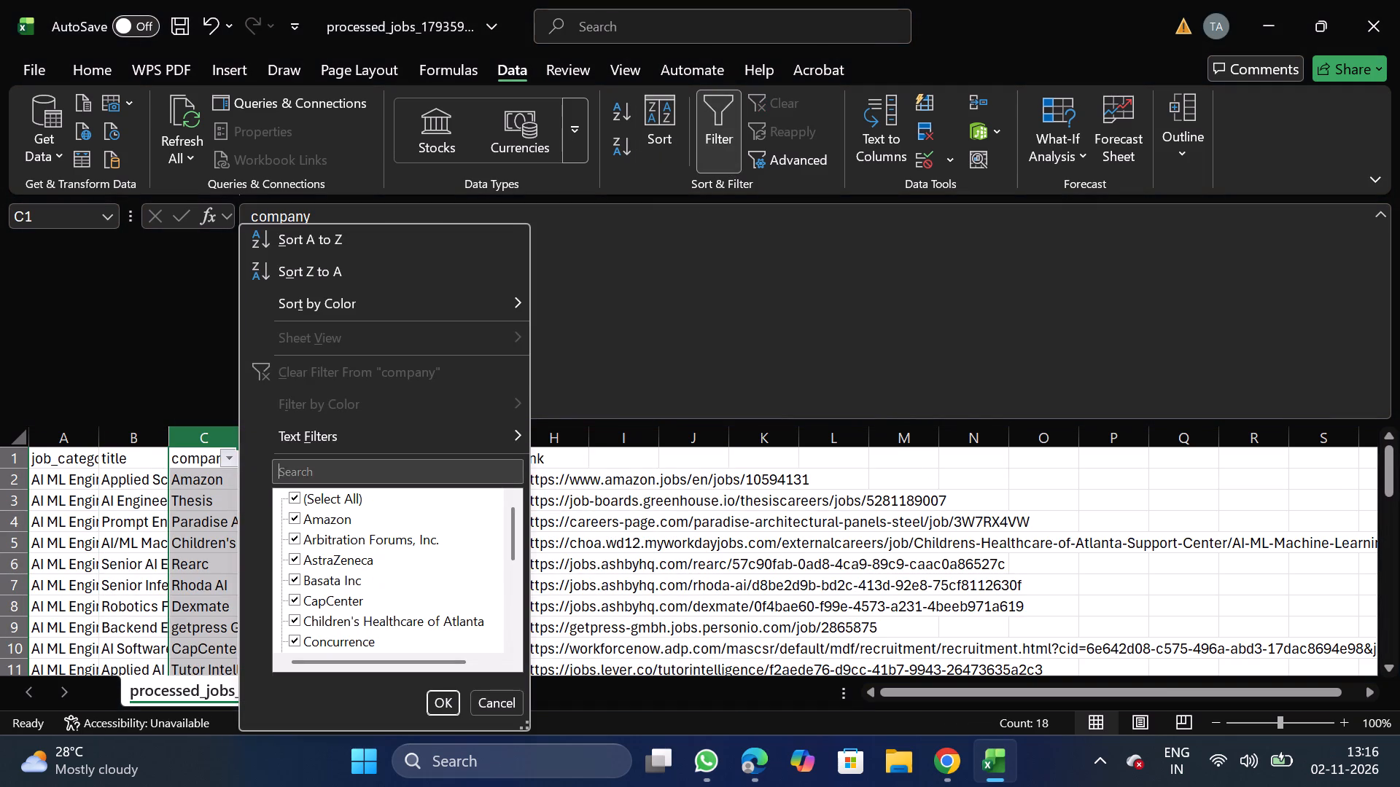
{"action": "type", "text": "walmart"}
{"action": "key", "text": "BackSpace"}
{"action": "key", "text": "BackSpace"}
{"action": "key", "text": "BackSpace"}
{"action": "key", "text": "BackSpace"}
{"action": "key", "text": "BackSpace"}
{"action": "key", "text": "BackSpace"}
{"action": "key", "text": "BackSpace"}
{"action": "key", "text": "BackSpace"}
{"action": "key", "text": "BackSpace"}
{"action": "key", "text": "BackSpace"}
{"action": "key", "text": "BackSpace"}
{"action": "key", "text": "BackSpace"}
{"action": "key", "text": "BackSpace"}
{"action": "key", "text": "BackSpace"}
{"action": "key", "text": "BackSpace"}
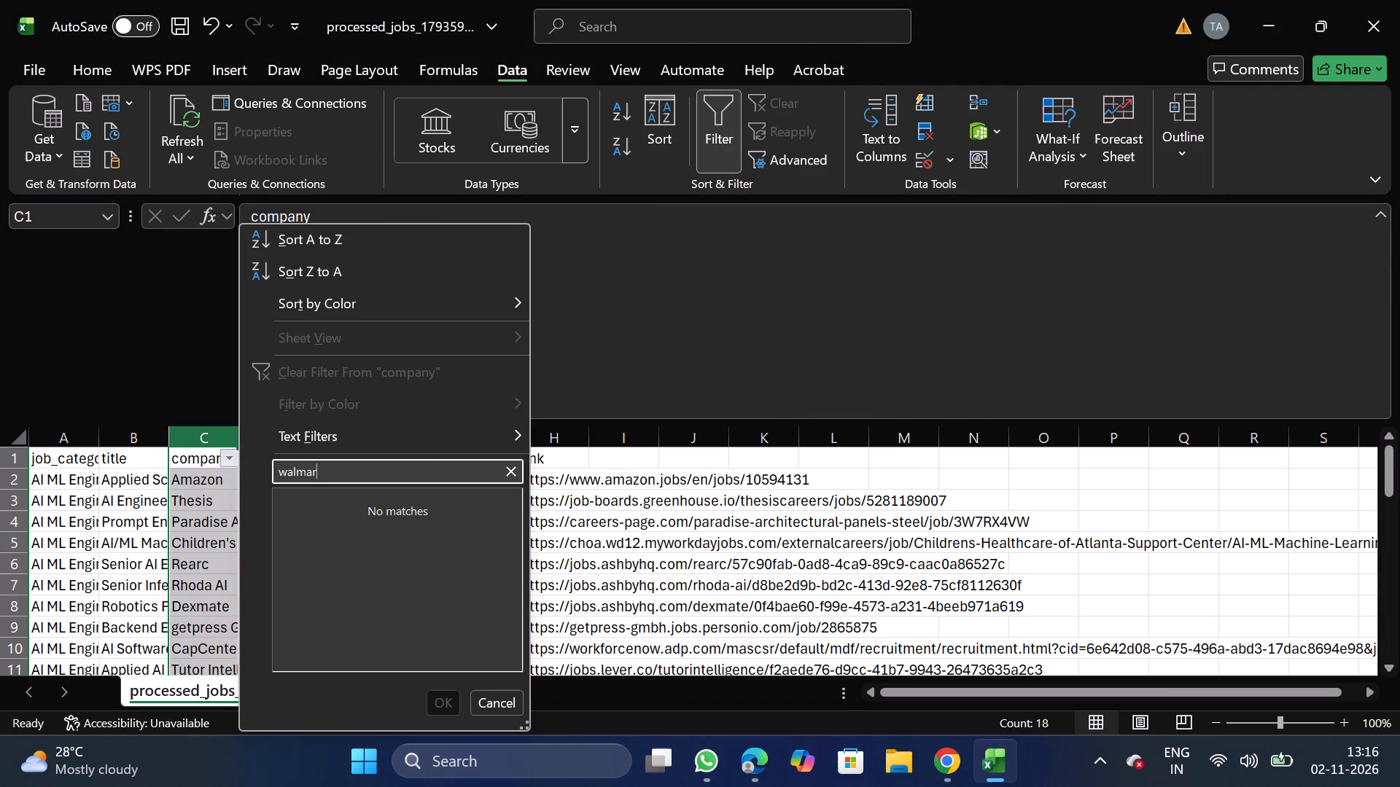
{"action": "type", "text": "dried"}
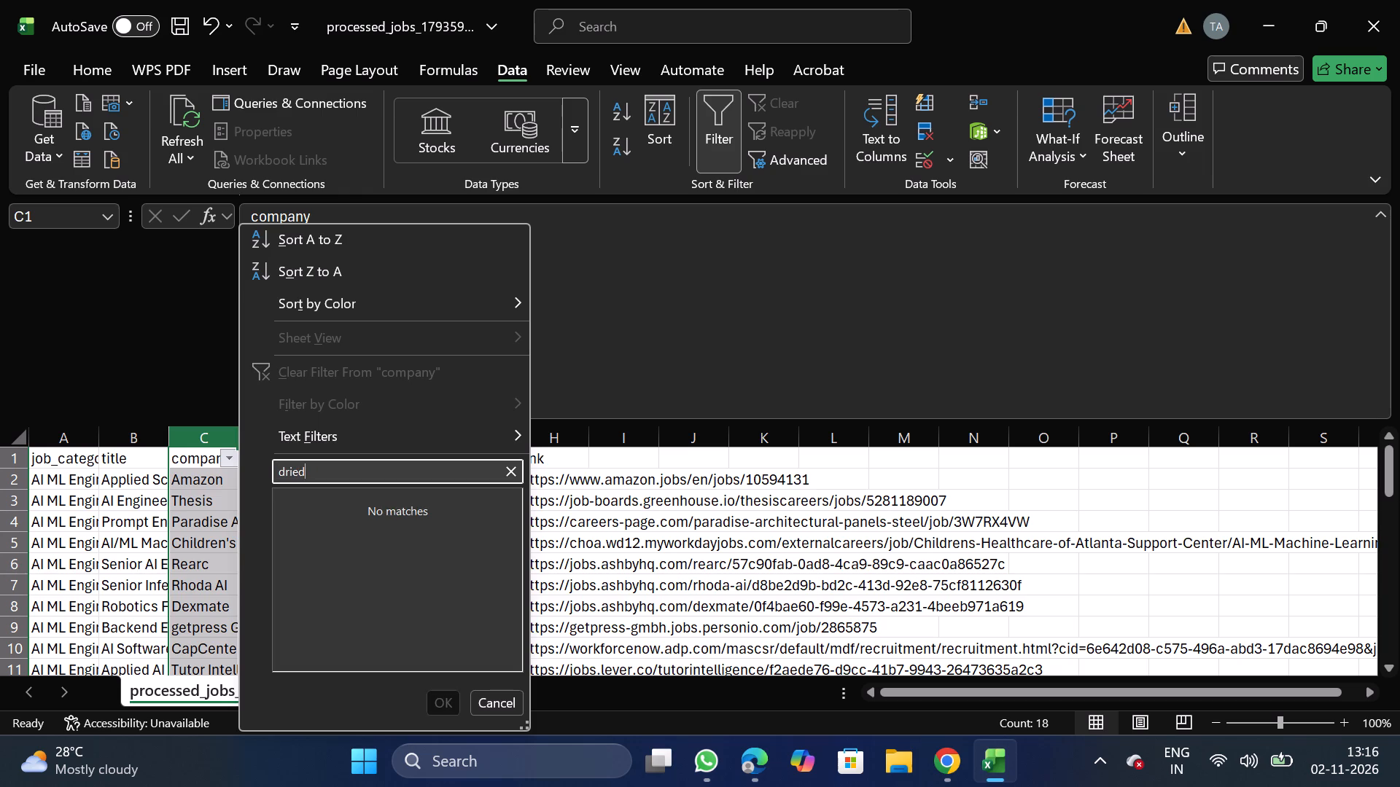
Search the company column's filter values for capital and for under.
{"action": "key", "text": "BackSpace"}
{"action": "key", "text": "BackSpace"}
{"action": "key", "text": "BackSpace"}
{"action": "key", "text": "BackSpace"}
{"action": "key", "text": "BackSpace"}
{"action": "key", "text": "BackSpace"}
{"action": "key", "text": "BackSpace"}
{"action": "key", "text": "BackSpace"}
{"action": "key", "text": "BackSpace"}
{"action": "key", "text": "BackSpace"}
{"action": "key", "text": "BackSpace"}
{"action": "key", "text": "BackSpace"}
{"action": "key", "text": "BackSpace"}
{"action": "key", "text": "BackSpace"}
{"action": "key", "text": "BackSpace"}
{"action": "key", "text": "BackSpace"}
{"action": "key", "text": "BackSpace"}
{"action": "type", "text": "capital"}
{"action": "key", "text": "BackSpace"}
{"action": "key", "text": "BackSpace"}
{"action": "key", "text": "BackSpace"}
{"action": "key", "text": "BackSpace"}
{"action": "key", "text": "BackSpace"}
{"action": "key", "text": "BackSpace"}
{"action": "key", "text": "BackSpace"}
{"action": "key", "text": "BackSpace"}
{"action": "key", "text": "BackSpace"}
{"action": "key", "text": "BackSpace"}
{"action": "key", "text": "BackSpace"}
{"action": "key", "text": "BackSpace"}
{"action": "key", "text": "BackSpace"}
{"action": "key", "text": "BackSpace"}
{"action": "key", "text": "BackSpace"}
{"action": "key", "text": "BackSpace"}
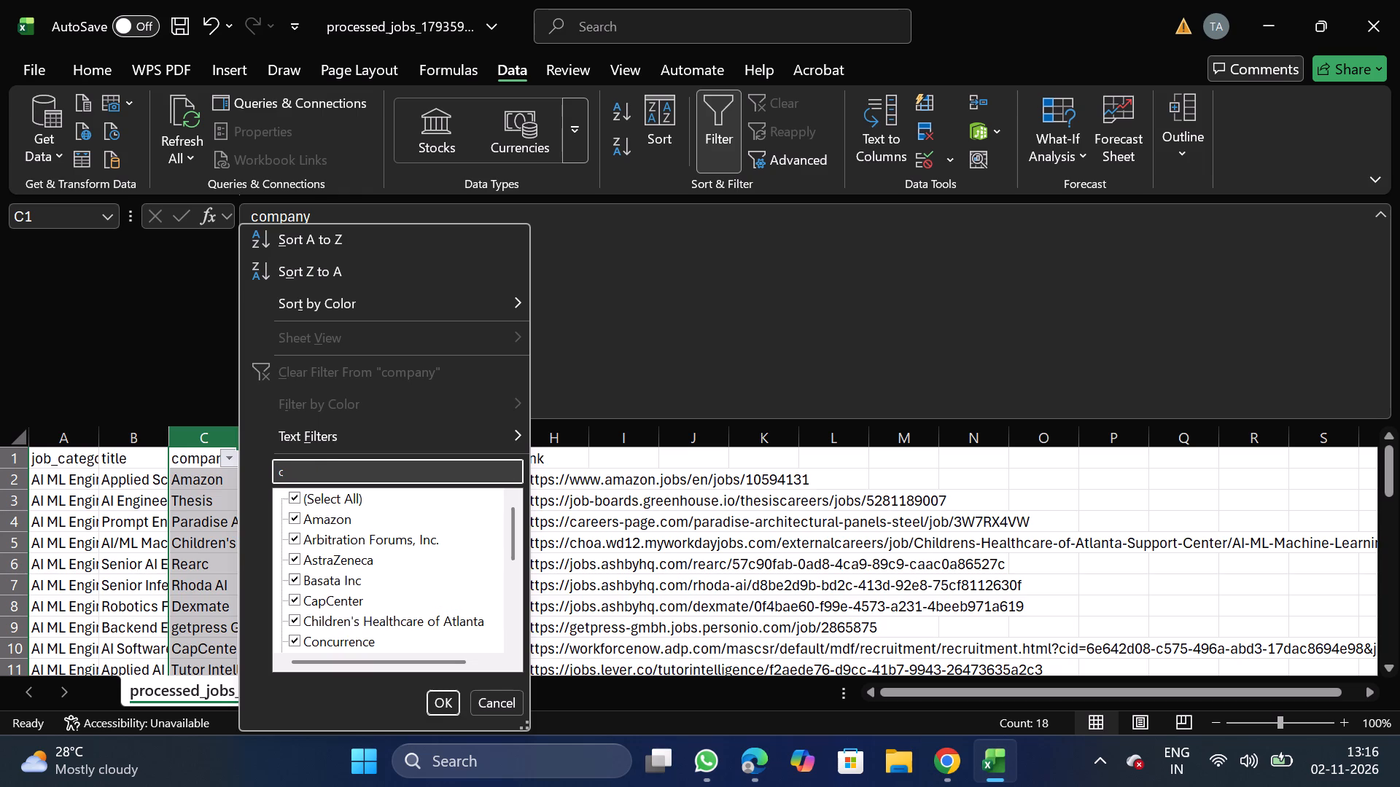
{"action": "type", "text": "under"}
Search the company column's filter values for hunt and for skim.
{"action": "key", "text": "BackSpace"}
{"action": "key", "text": "BackSpace"}
{"action": "key", "text": "BackSpace"}
{"action": "key", "text": "BackSpace"}
{"action": "key", "text": "BackSpace"}
{"action": "key", "text": "BackSpace"}
{"action": "key", "text": "BackSpace"}
{"action": "key", "text": "BackSpace"}
{"action": "key", "text": "BackSpace"}
{"action": "key", "text": "BackSpace"}
{"action": "key", "text": "BackSpace"}
{"action": "key", "text": "BackSpace"}
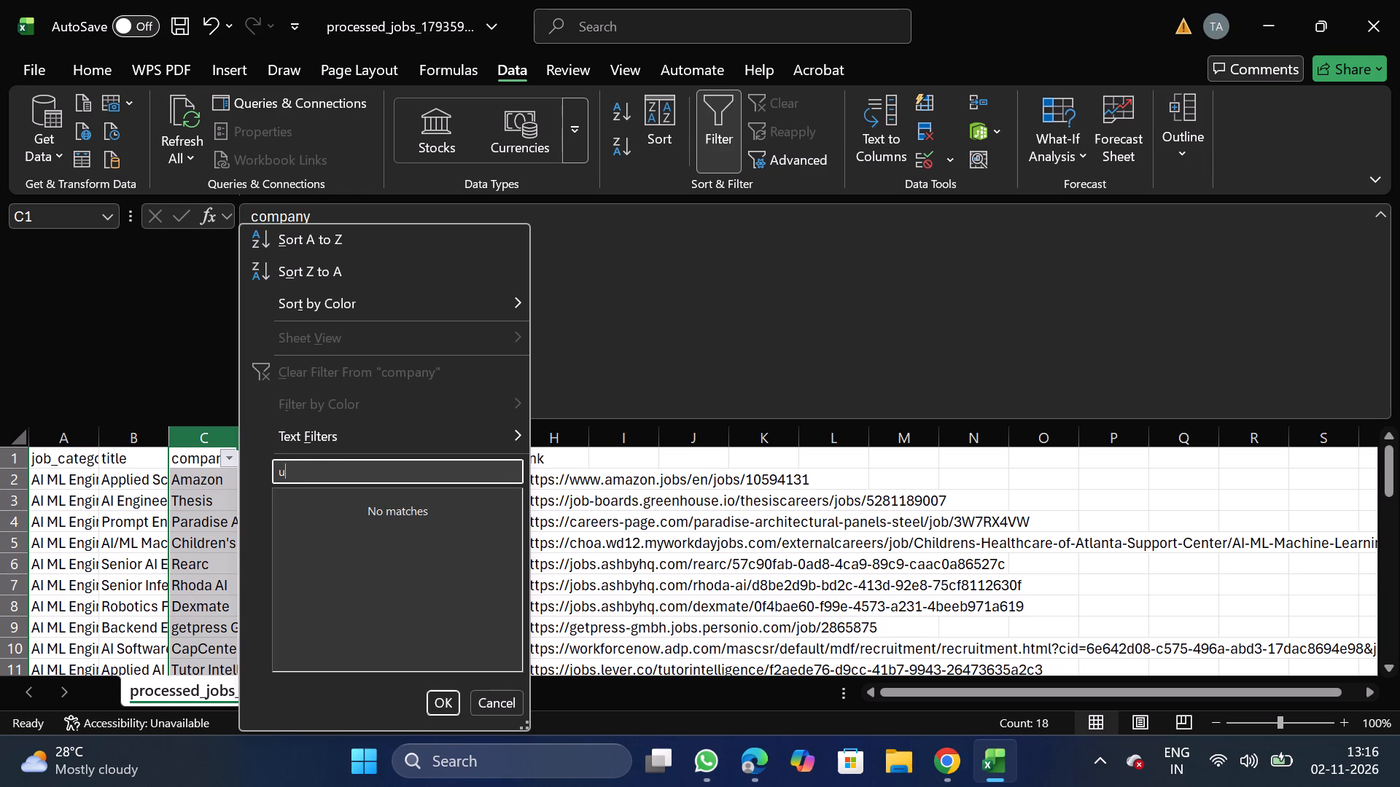
{"action": "type", "text": "hunt"}
{"action": "key", "text": "BackSpace"}
{"action": "key", "text": "BackSpace"}
{"action": "key", "text": "BackSpace"}
{"action": "key", "text": "BackSpace"}
{"action": "key", "text": "BackSpace"}
{"action": "key", "text": "BackSpace"}
{"action": "key", "text": "BackSpace"}
{"action": "key", "text": "BackSpace"}
{"action": "key", "text": "BackSpace"}
{"action": "key", "text": "BackSpace"}
{"action": "key", "text": "BackSpace"}
{"action": "key", "text": "BackSpace"}
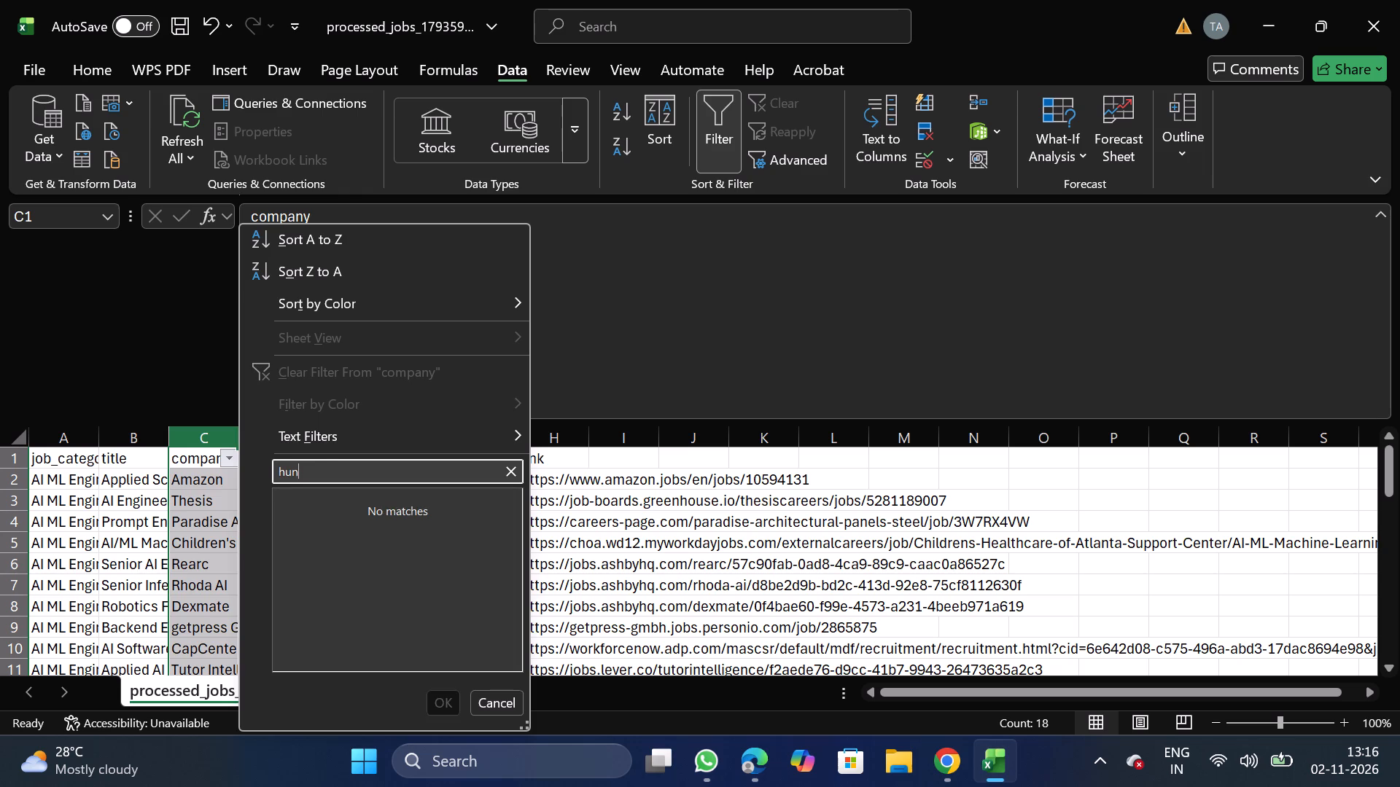
{"action": "type", "text": "skim"}
Search the company column's filter values for apex and for in landem, and turn filtering off without applying a filter.
{"action": "key", "text": "BackSpace"}
{"action": "key", "text": "BackSpace"}
{"action": "key", "text": "BackSpace"}
{"action": "key", "text": "BackSpace"}
{"action": "key", "text": "BackSpace"}
{"action": "key", "text": "BackSpace"}
{"action": "key", "text": "BackSpace"}
{"action": "key", "text": "BackSpace"}
{"action": "key", "text": "BackSpace"}
{"action": "key", "text": "BackSpace"}
{"action": "key", "text": "BackSpace"}
{"action": "key", "text": "BackSpace"}
{"action": "key", "text": "BackSpace"}
{"action": "type", "text": "ape"}
{"action": "key", "text": "x"}
{"action": "key", "text": "BackSpace"}
{"action": "key", "text": "BackSpace"}
{"action": "key", "text": "BackSpace"}
{"action": "key", "text": "BackSpace"}
{"action": "key", "text": "BackSpace"}
{"action": "key", "text": "BackSpace"}
{"action": "key", "text": "BackSpace"}
{"action": "key", "text": "BackSpace"}
{"action": "key", "text": "BackSpace"}
{"action": "key", "text": "BackSpace"}
{"action": "key", "text": "BackSpace"}
{"action": "key", "text": "BackSpace"}
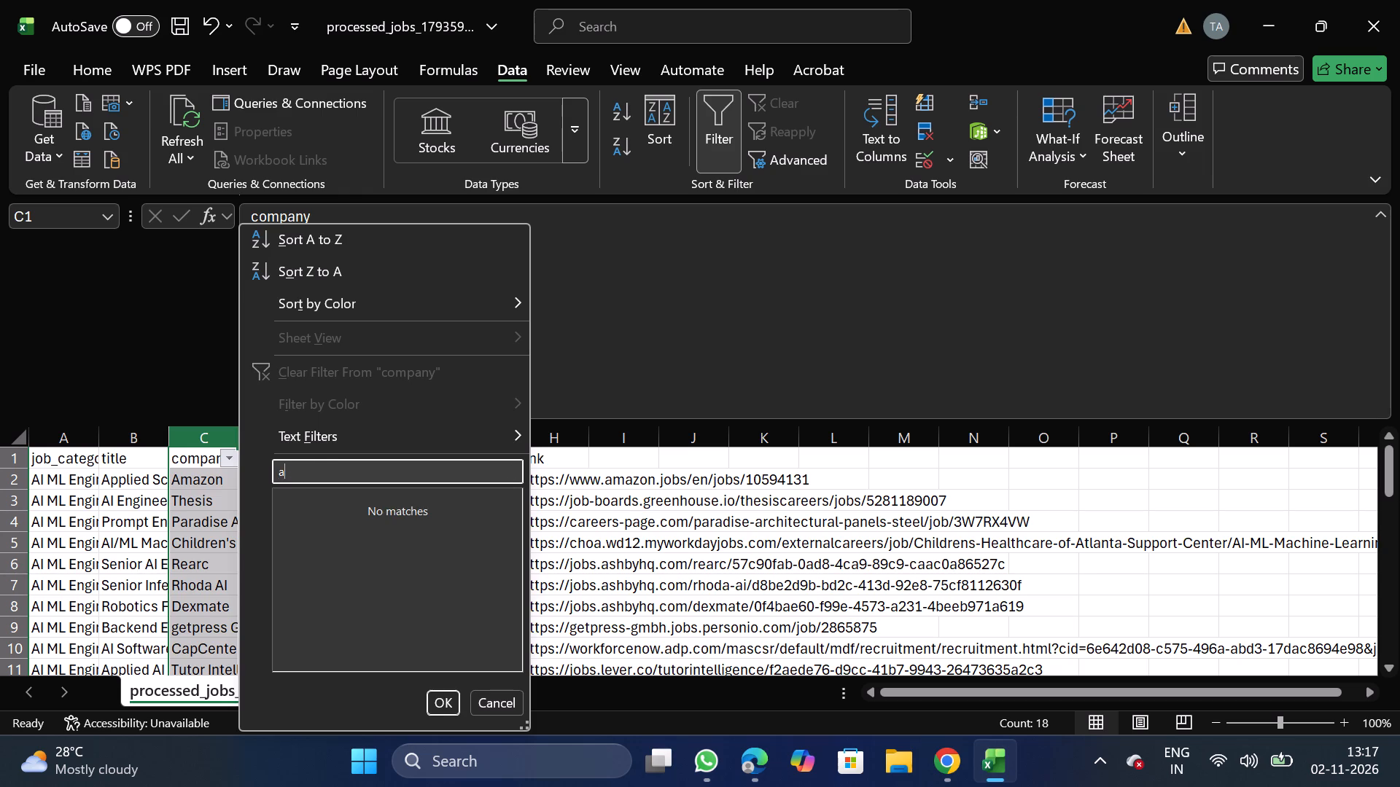
{"action": "type", "text": "in landem"}
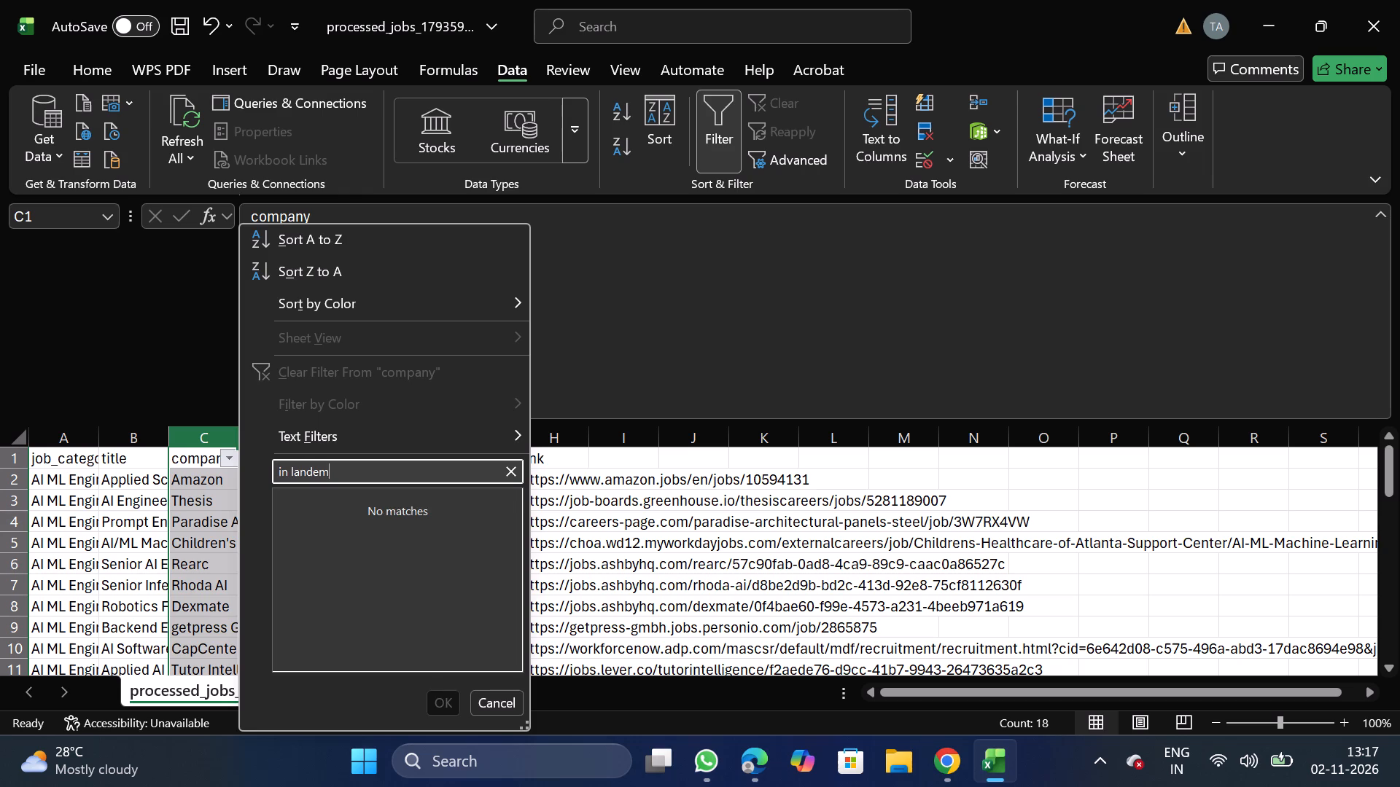
{"action": "left_click", "coordinate": [497, 705]}
{"action": "left_click", "coordinate": [727, 125]}
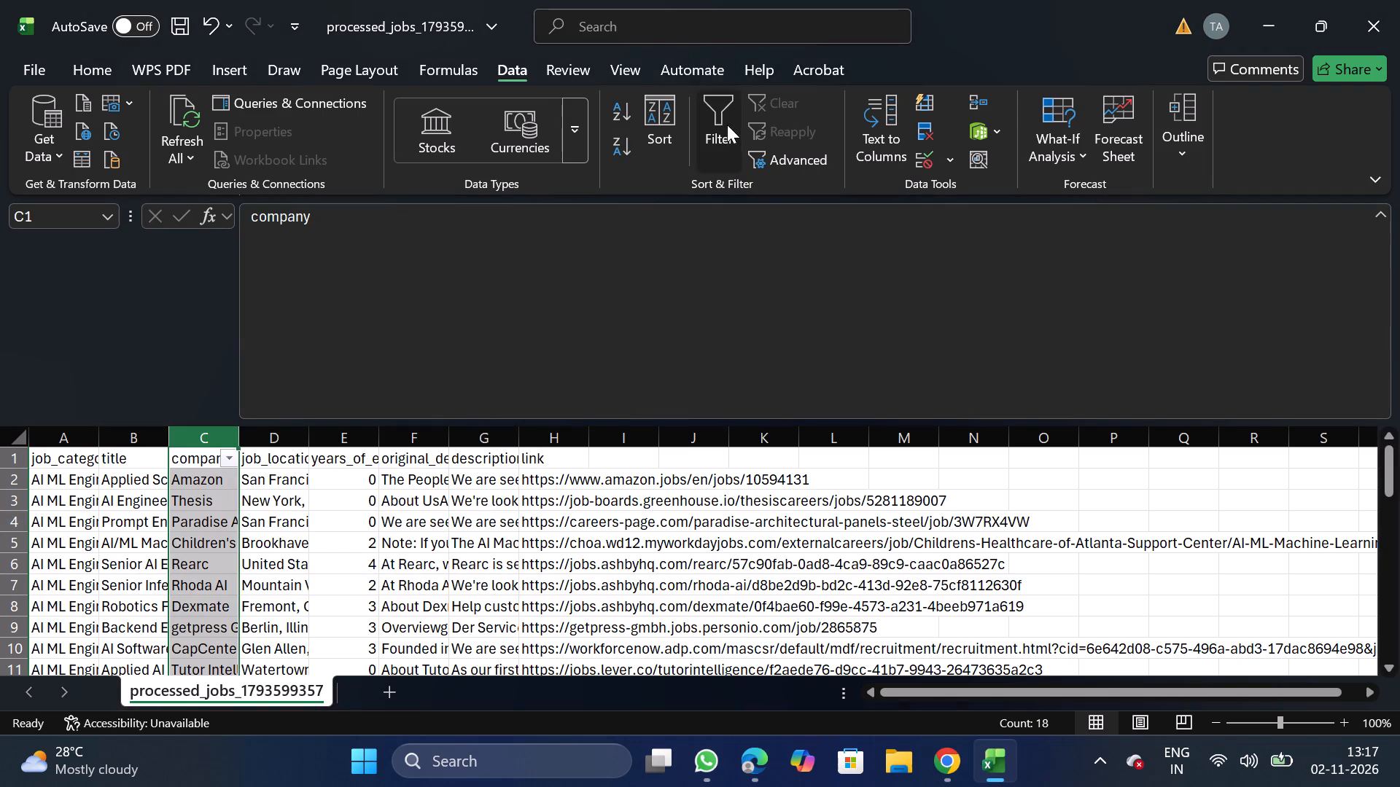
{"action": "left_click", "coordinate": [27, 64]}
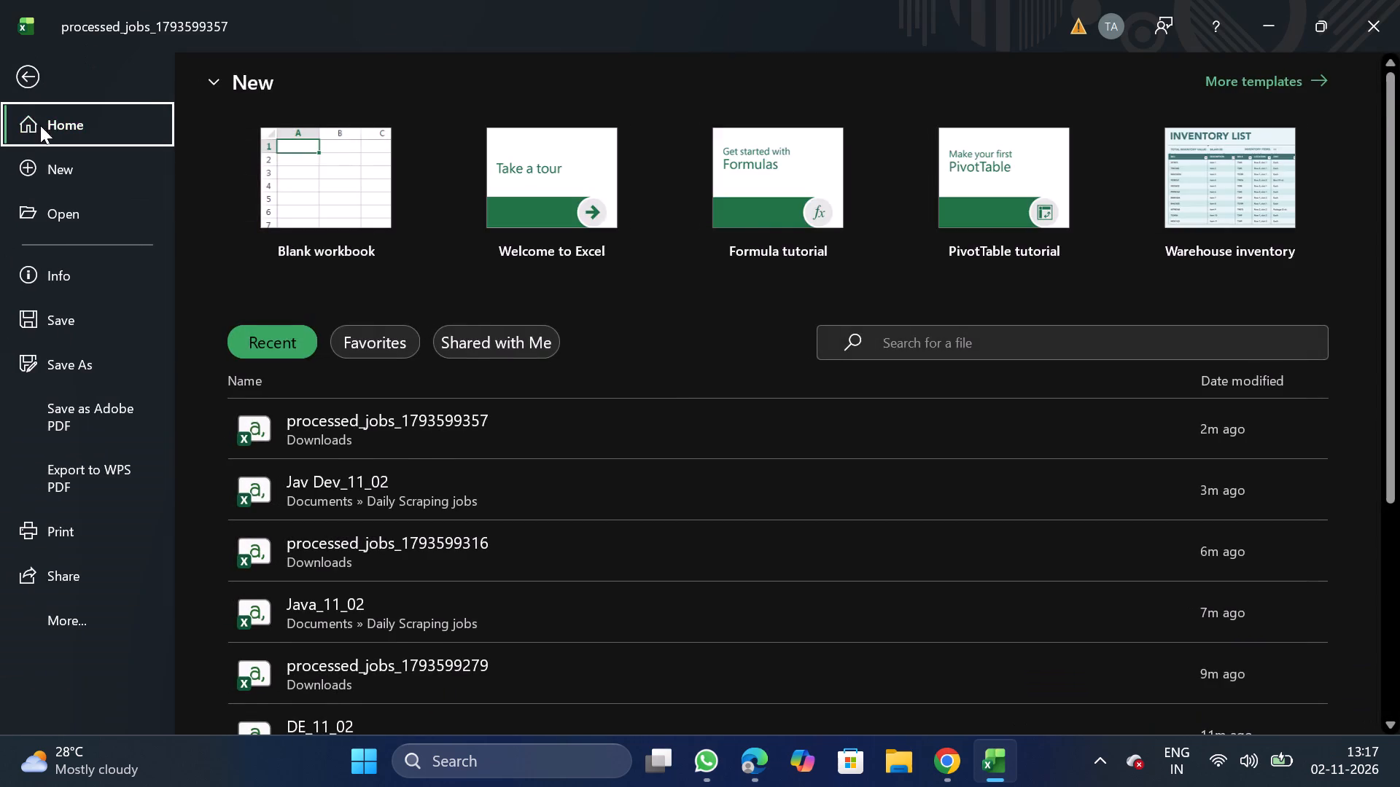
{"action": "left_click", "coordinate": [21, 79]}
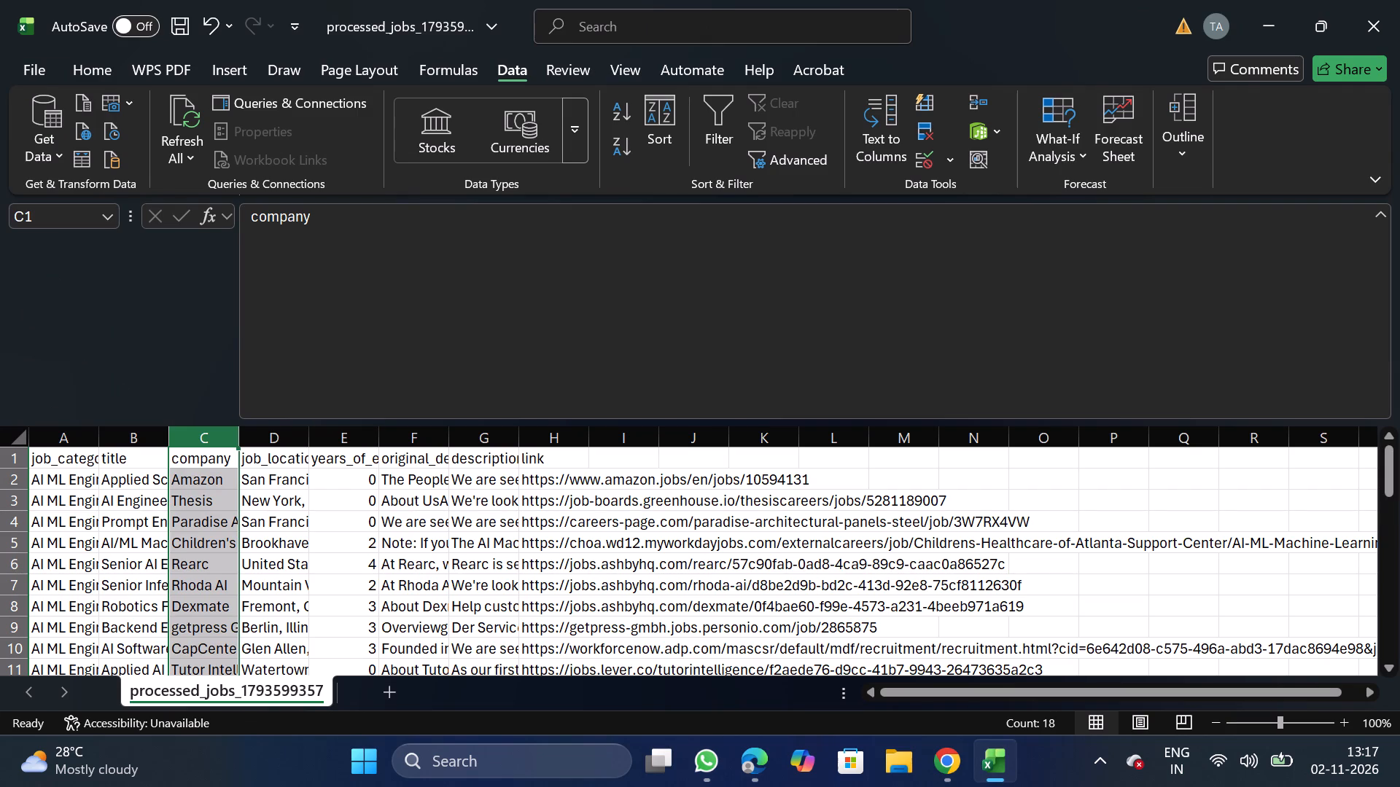
Filter the years_of_experience column to show only rows with the value 5.
{"action": "left_click", "coordinate": [327, 455]}
{"action": "left_click", "coordinate": [726, 130]}
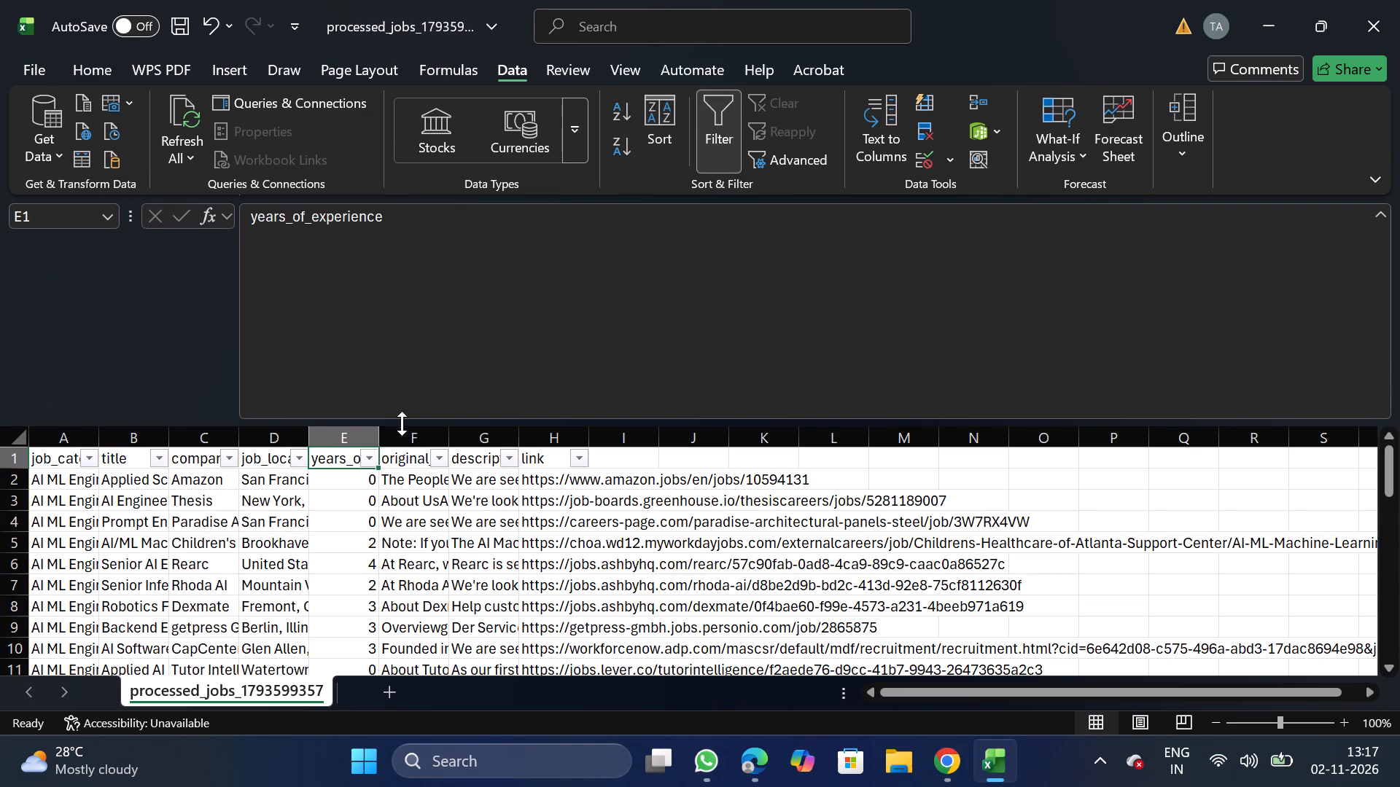
{"action": "left_click", "coordinate": [374, 454]}
{"action": "left_click", "coordinate": [147, 497]}
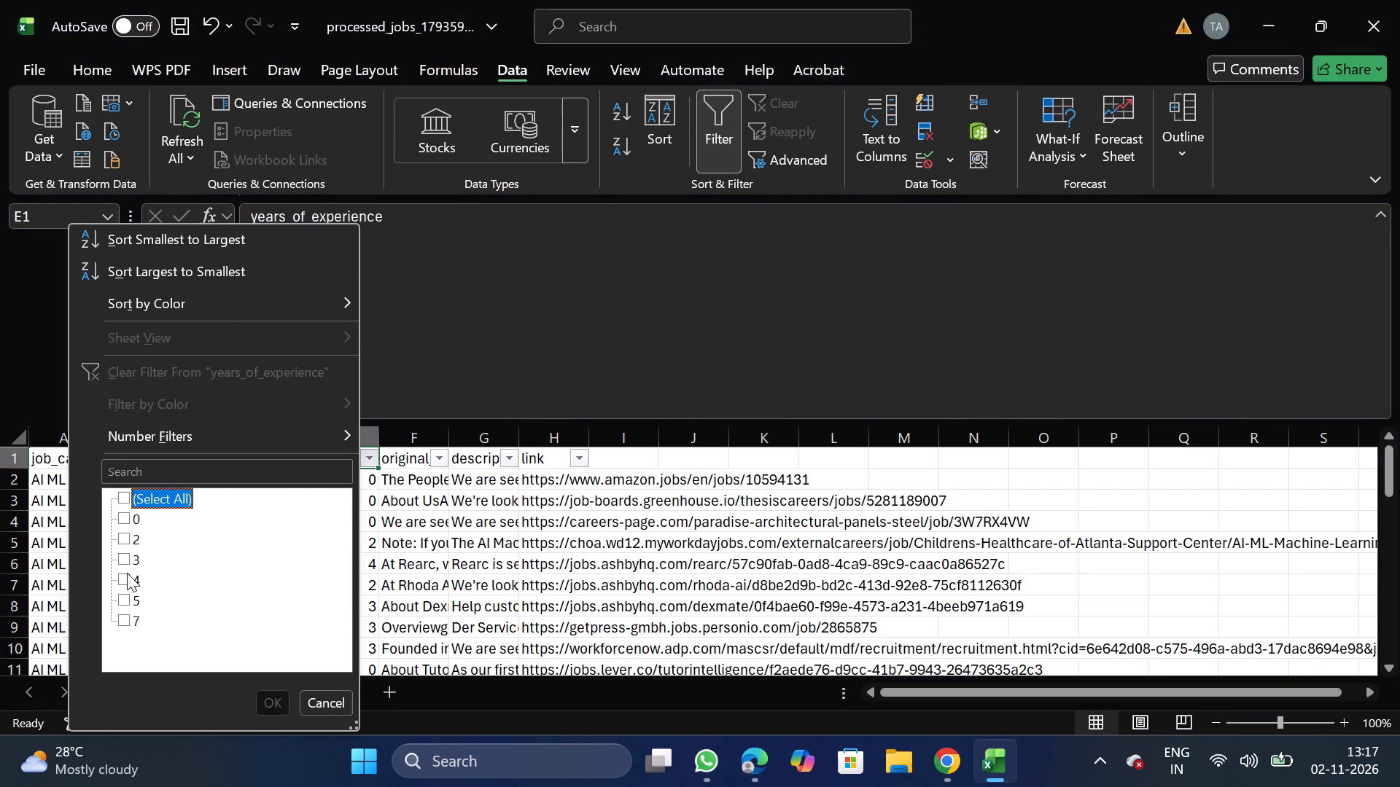
{"action": "left_click", "coordinate": [128, 606]}
{"action": "left_click", "coordinate": [268, 705]}
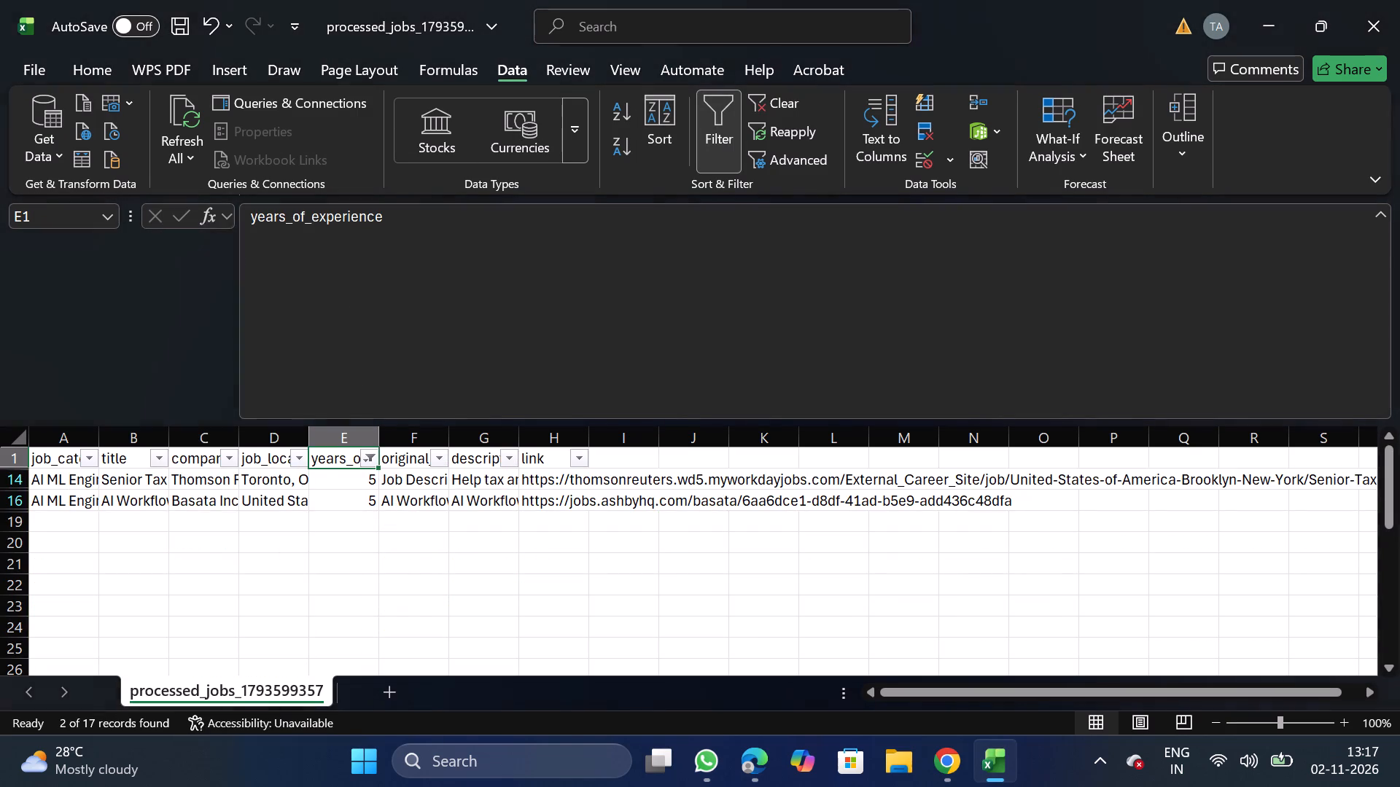
Set years_of_experience to 4 in E14, fill it down the filtered rows, and turn filtering off.
{"action": "left_click", "coordinate": [349, 482]}
{"action": "left_click", "coordinate": [479, 364]}
{"action": "key", "text": "BackSpace"}
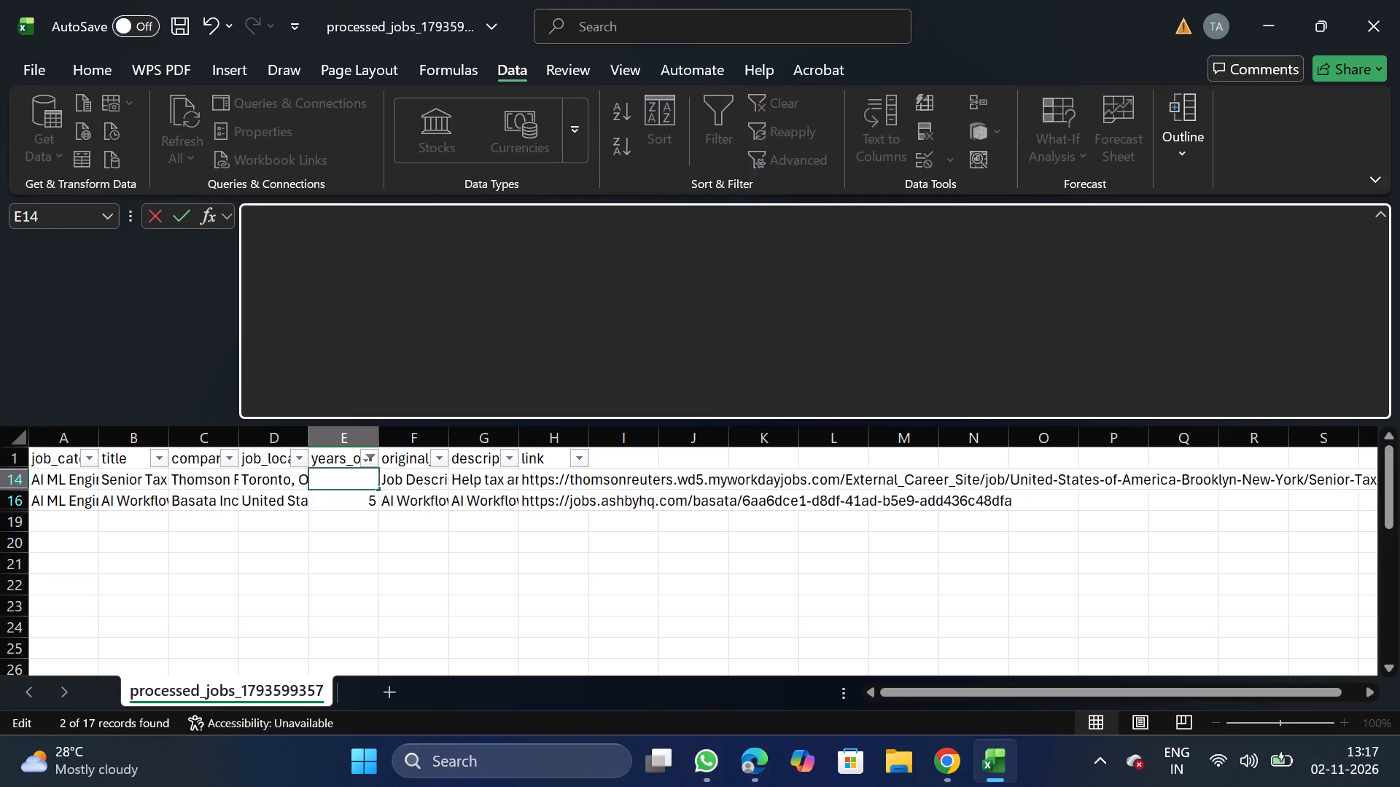
{"action": "key", "text": "4"}
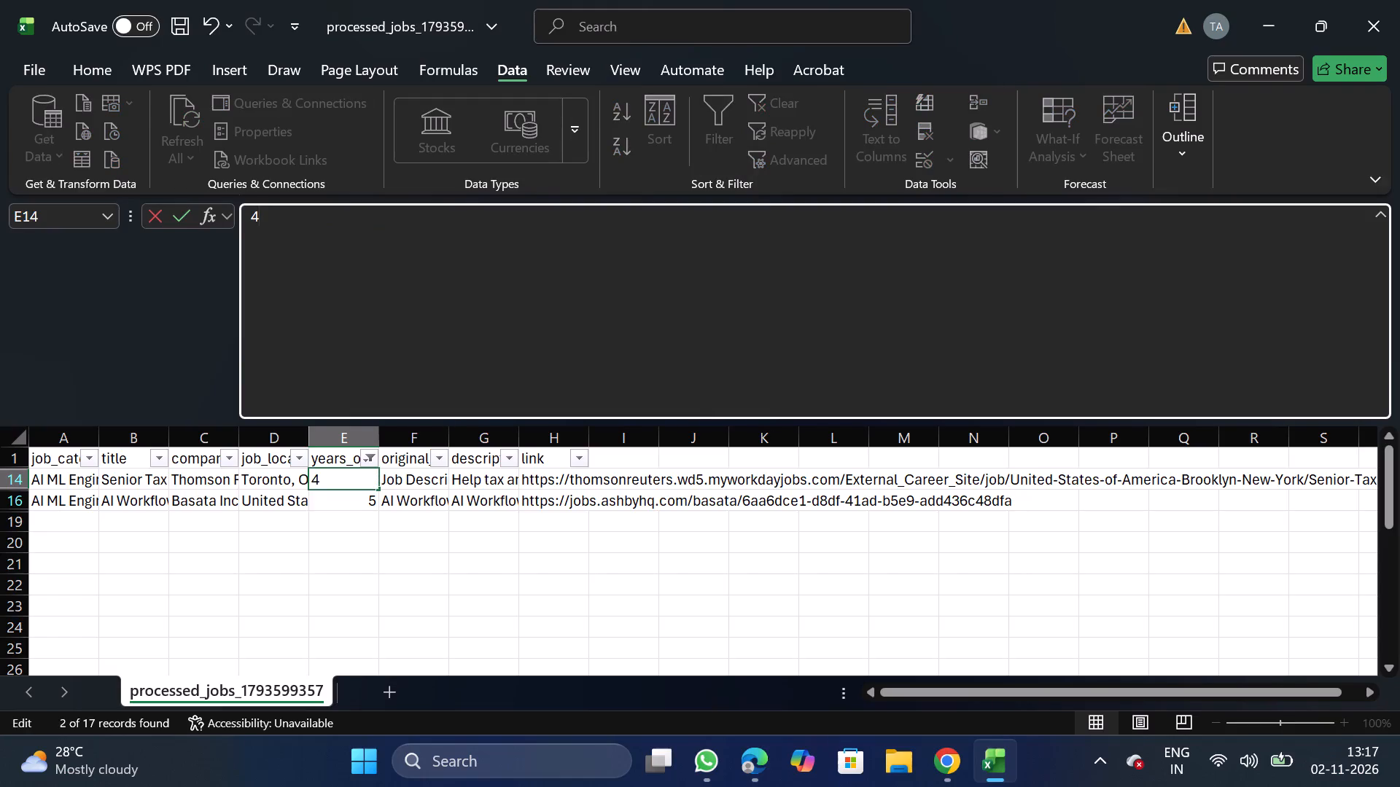
{"action": "double_click", "coordinate": [378, 492]}
{"action": "left_click", "coordinate": [705, 111]}
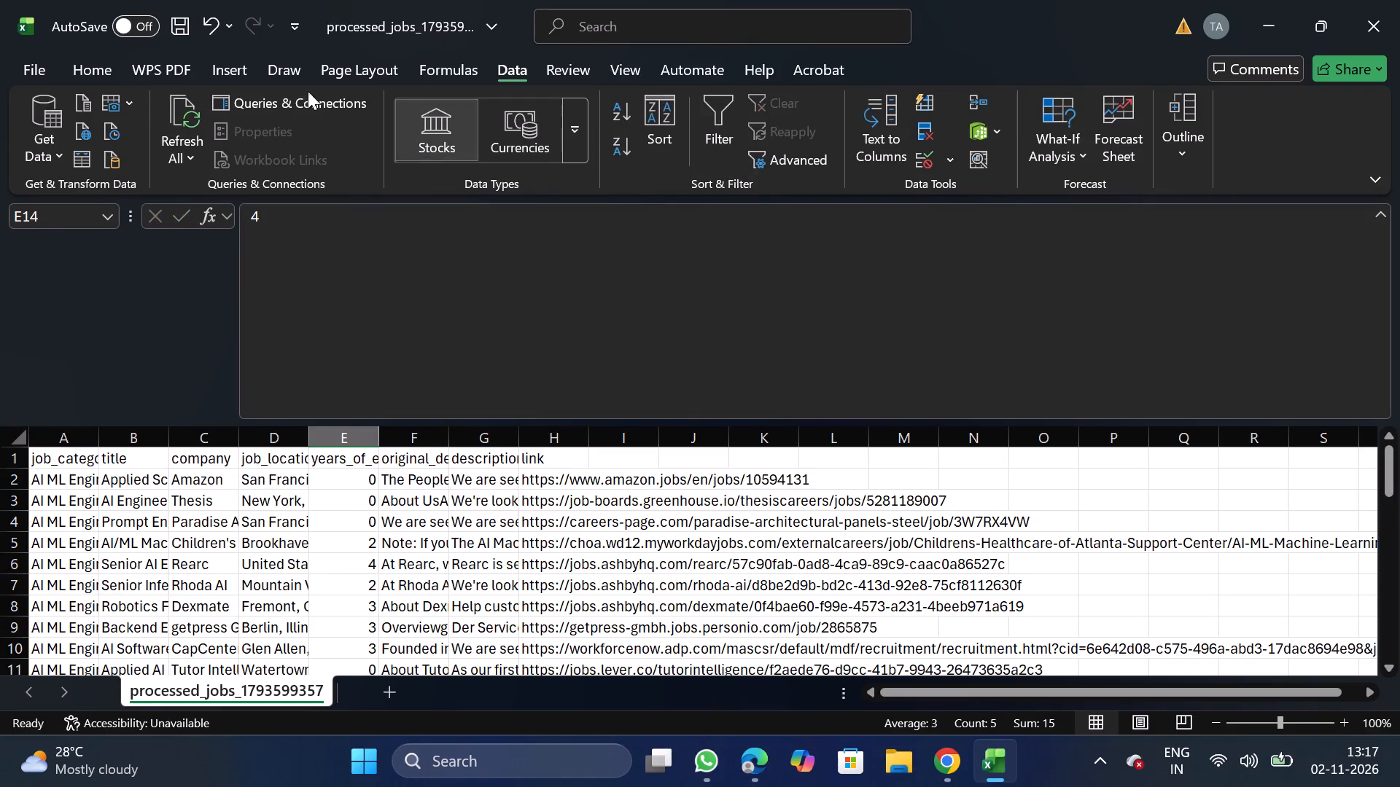
Save the cleaned workbook as the CSV file AI ml_11_02 in Documents > Daily Scraping jobs.
{"action": "left_click", "coordinate": [39, 71]}
{"action": "double_click", "coordinate": [77, 354]}
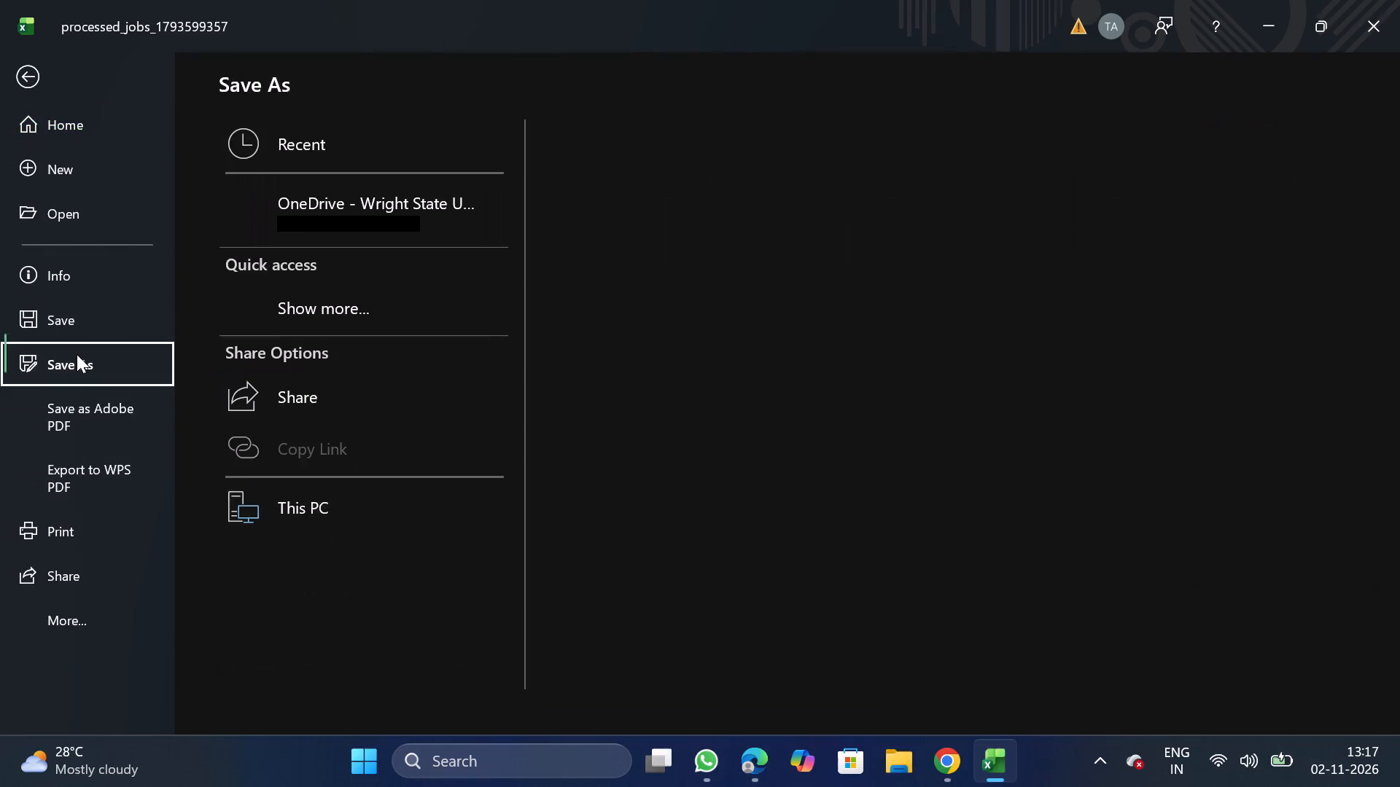
{"action": "triple_click", "coordinate": [365, 624]}
{"action": "triple_click", "coordinate": [365, 624]}
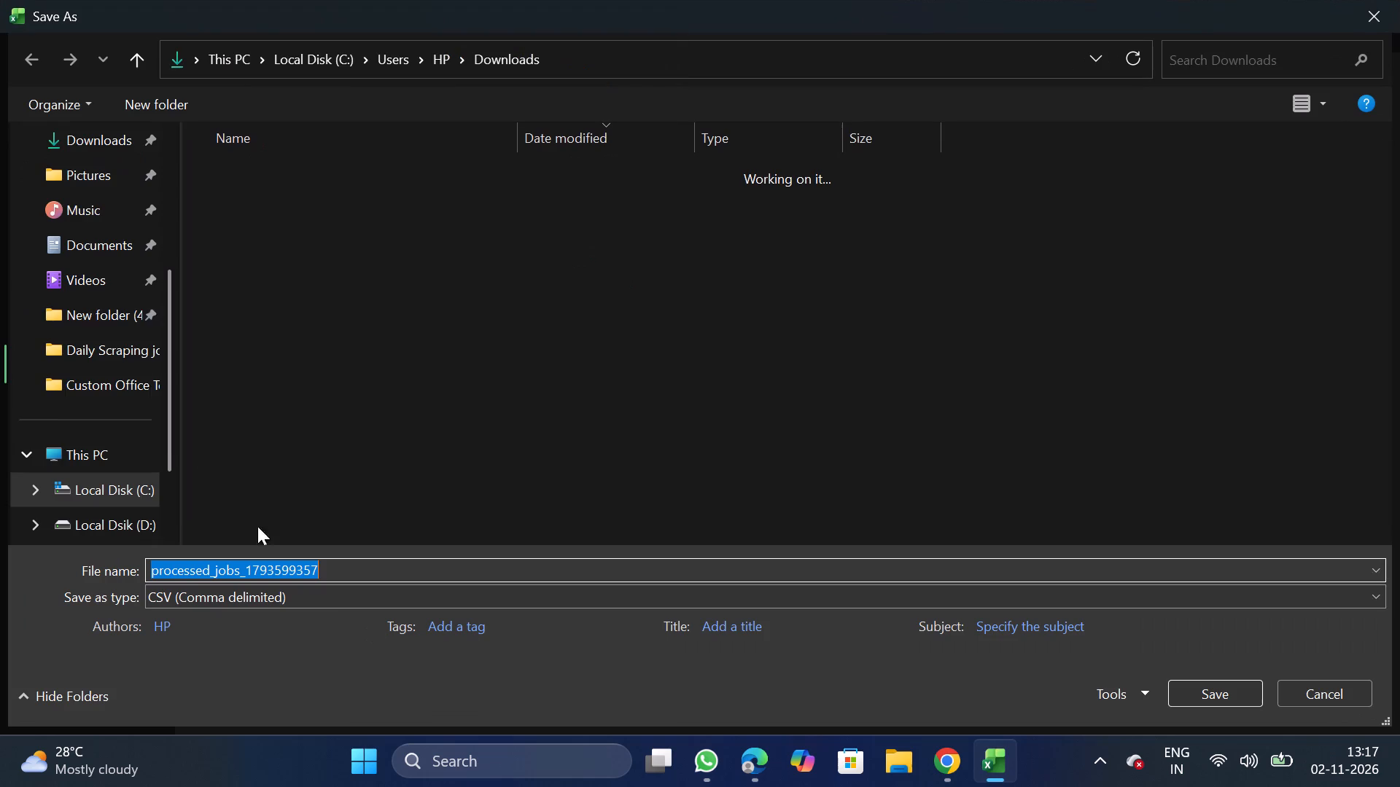
{"action": "left_click", "coordinate": [135, 272]}
{"action": "double_click", "coordinate": [125, 253]}
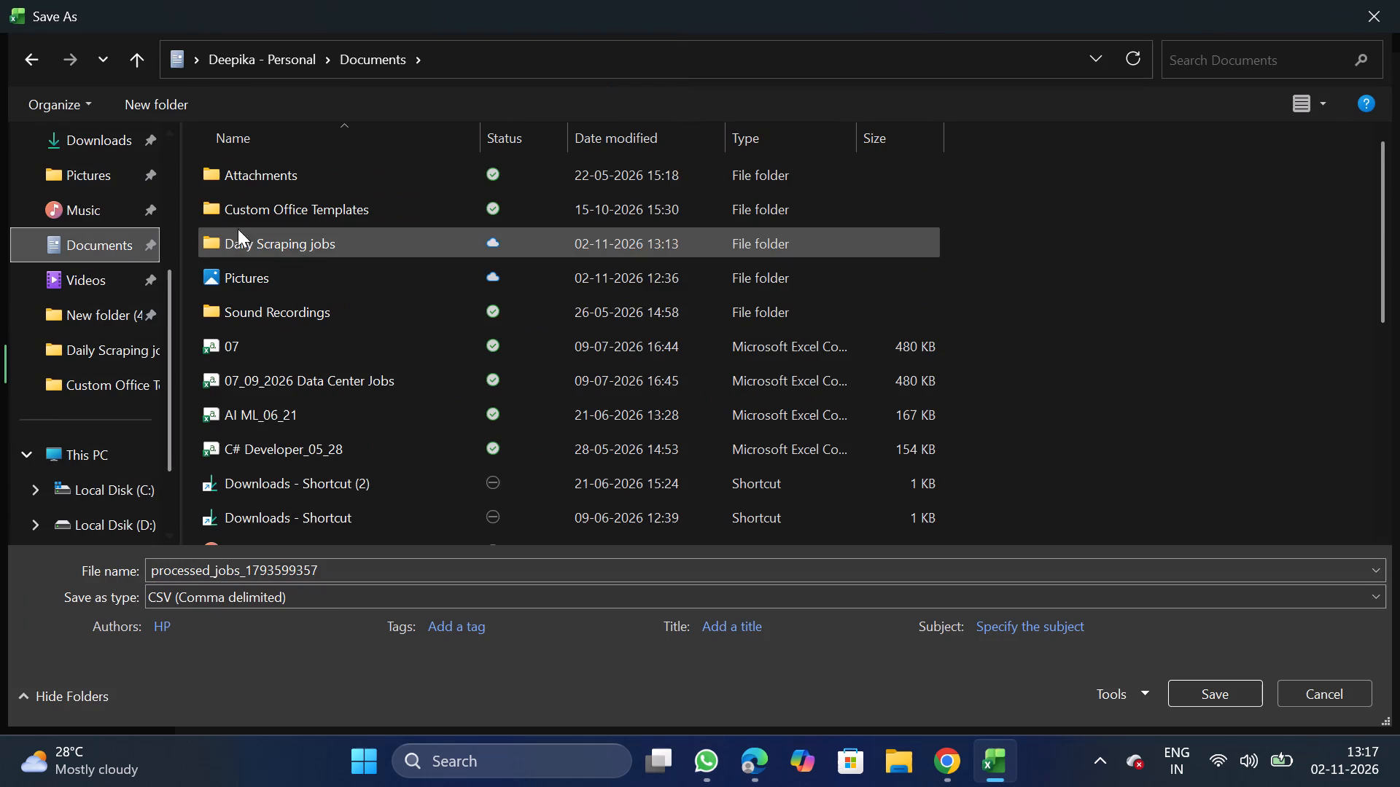
{"action": "double_click", "coordinate": [317, 248]}
{"action": "left_click", "coordinate": [381, 575]}
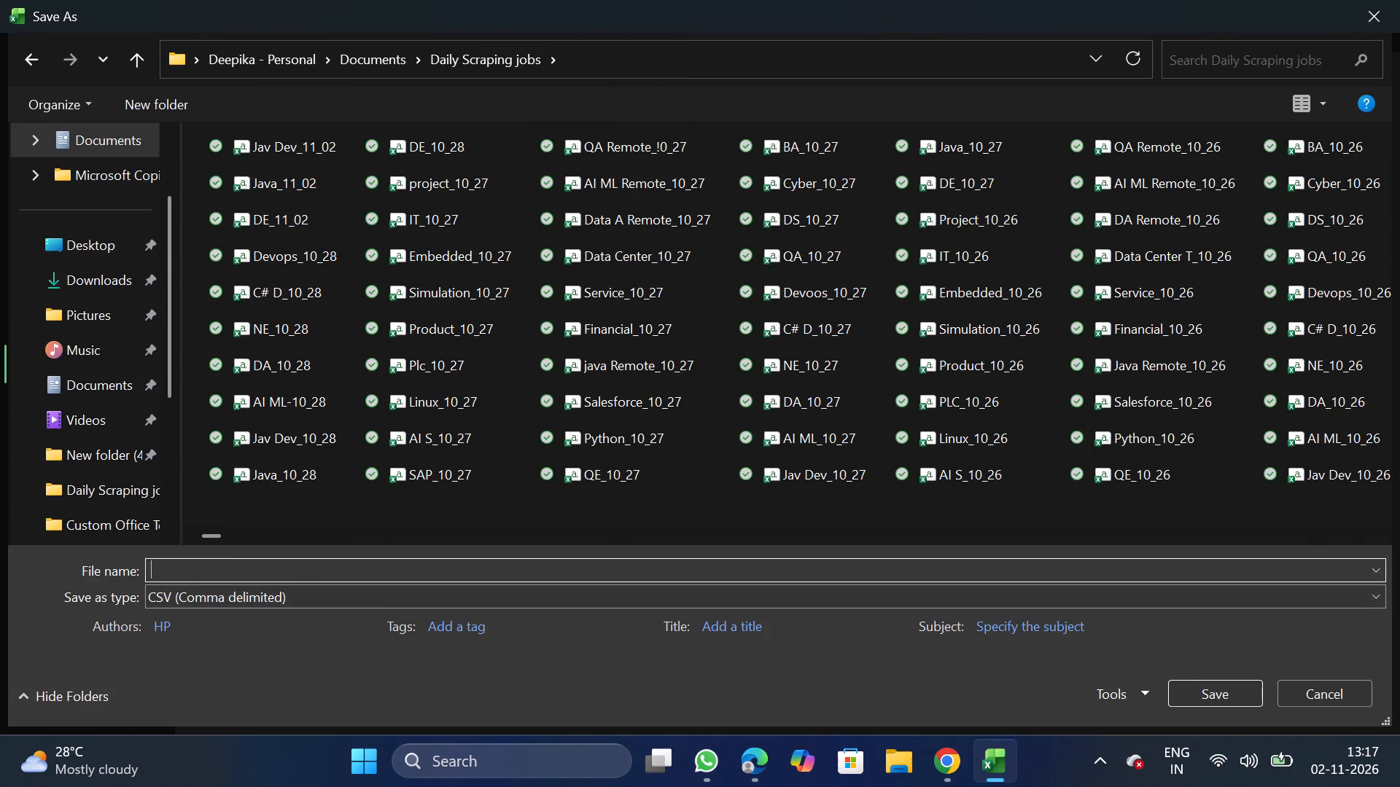
{"action": "type", "text": "AI"}
{"action": "key", "text": "space"}
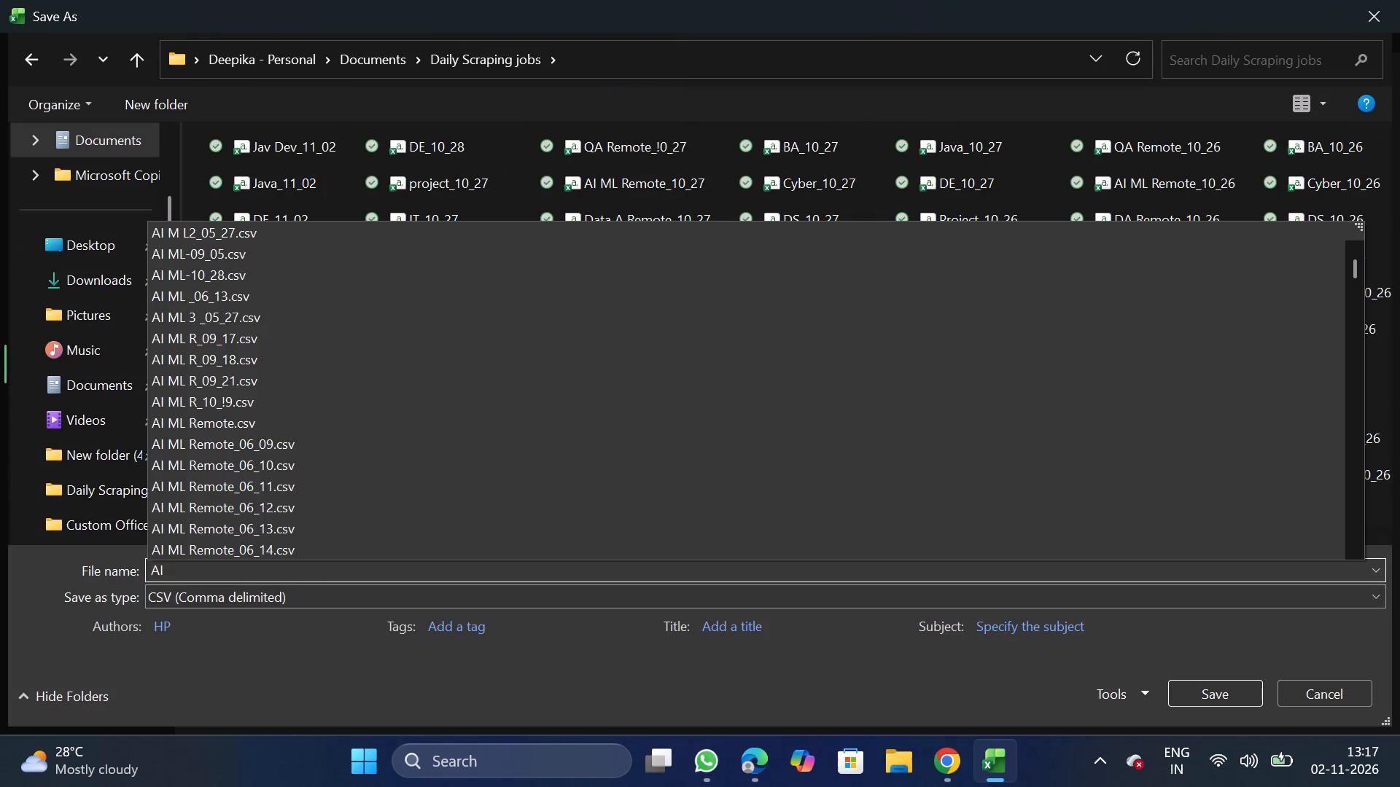
{"action": "key", "text": "BackSpace"}
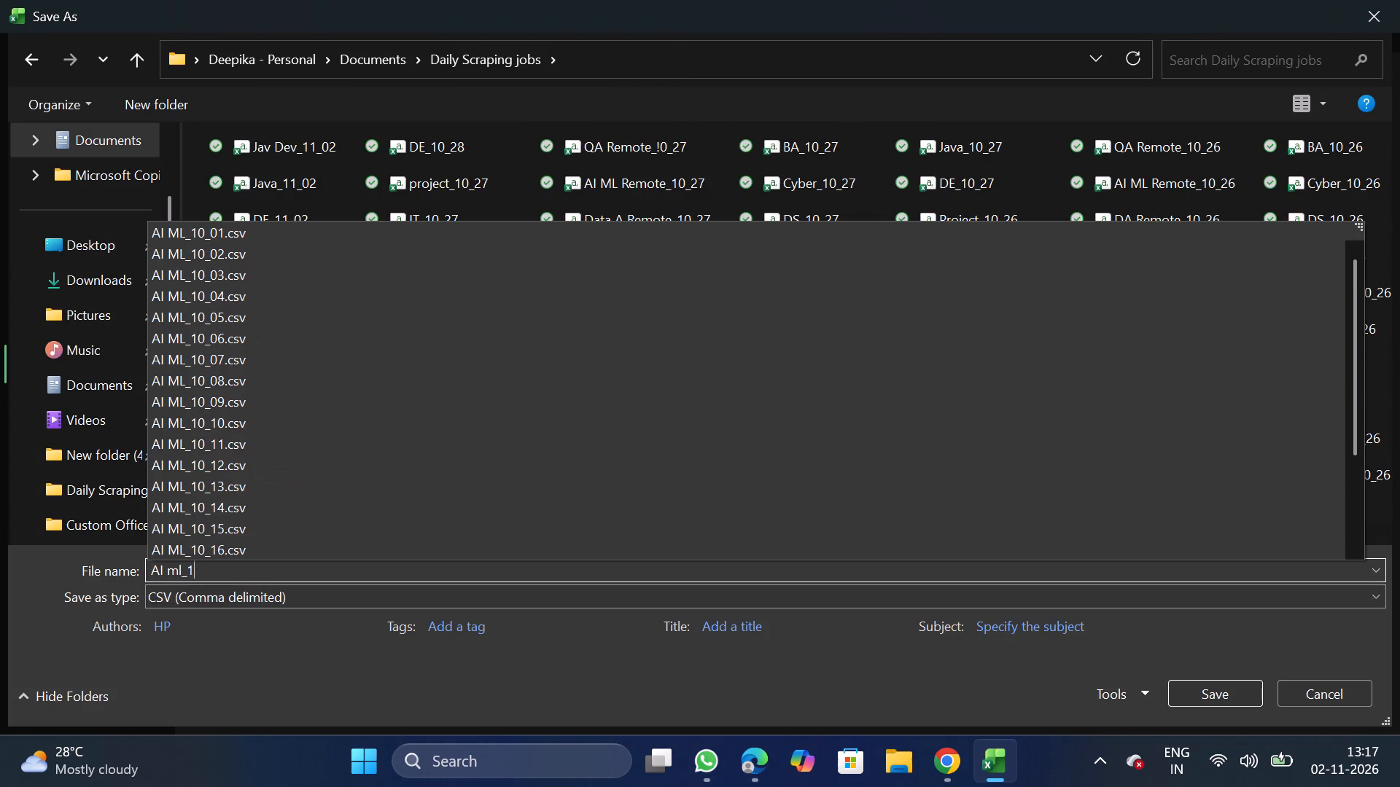
{"action": "key", "text": "BackSpace"}
{"action": "type", "text": "11_"}
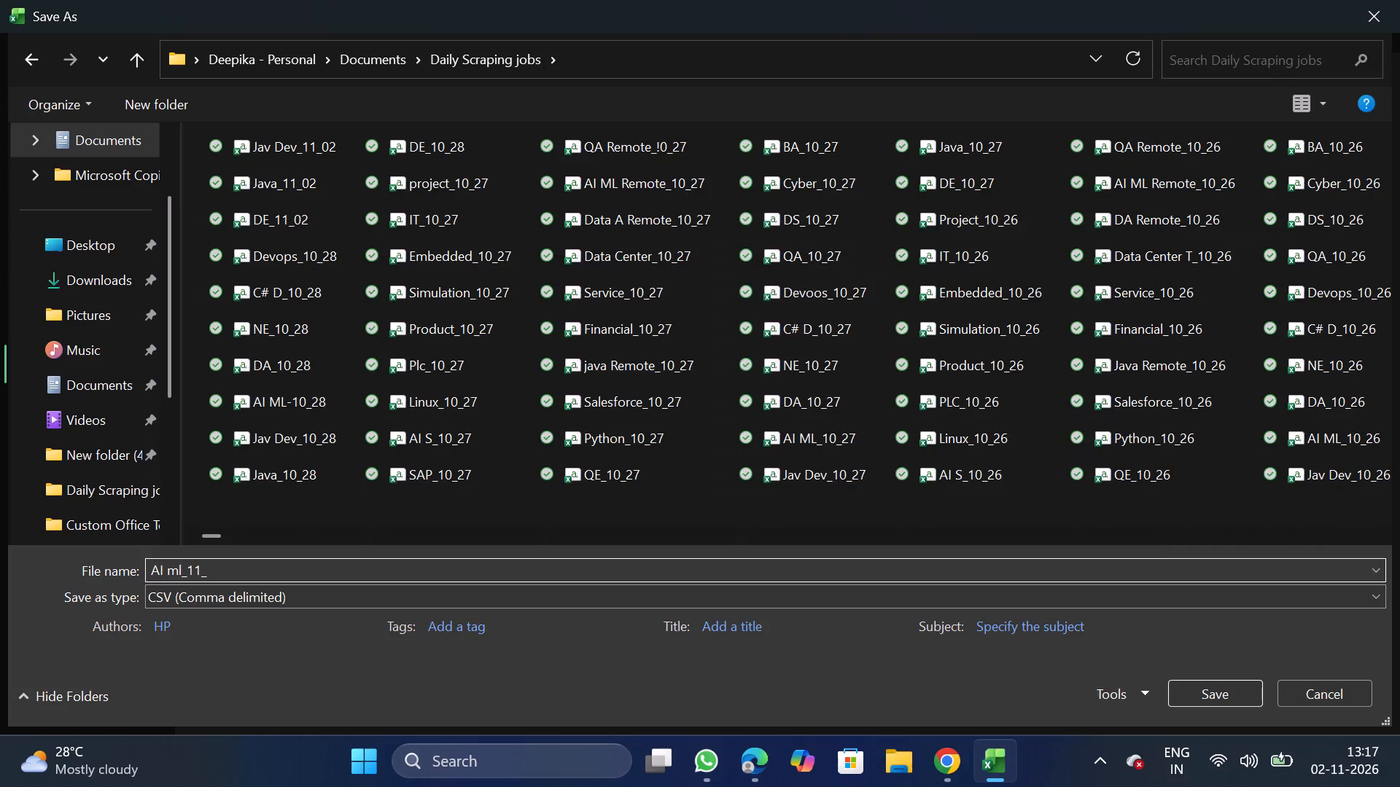
{"action": "type", "text": "02"}
{"action": "left_click", "coordinate": [1258, 689]}
Switch to Chrome, bulk upload AI ml_11_02.csv on the NextGenApply create job page, and close its Excel workbook.
{"action": "left_click", "coordinate": [952, 759]}
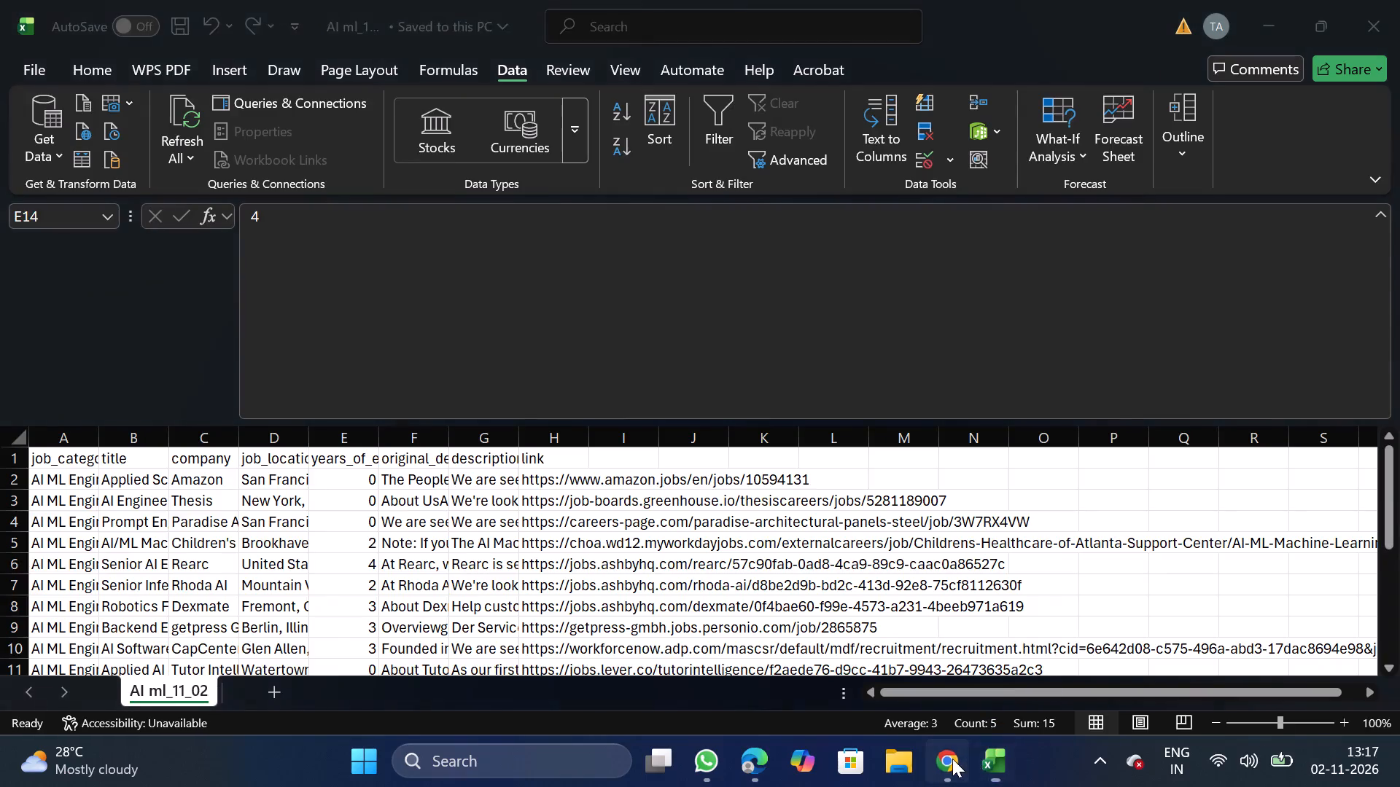
{"action": "scroll", "coordinate": [846, 686], "scroll_direction": "down", "scroll_amount": 2}
{"action": "left_click", "coordinate": [548, 590]}
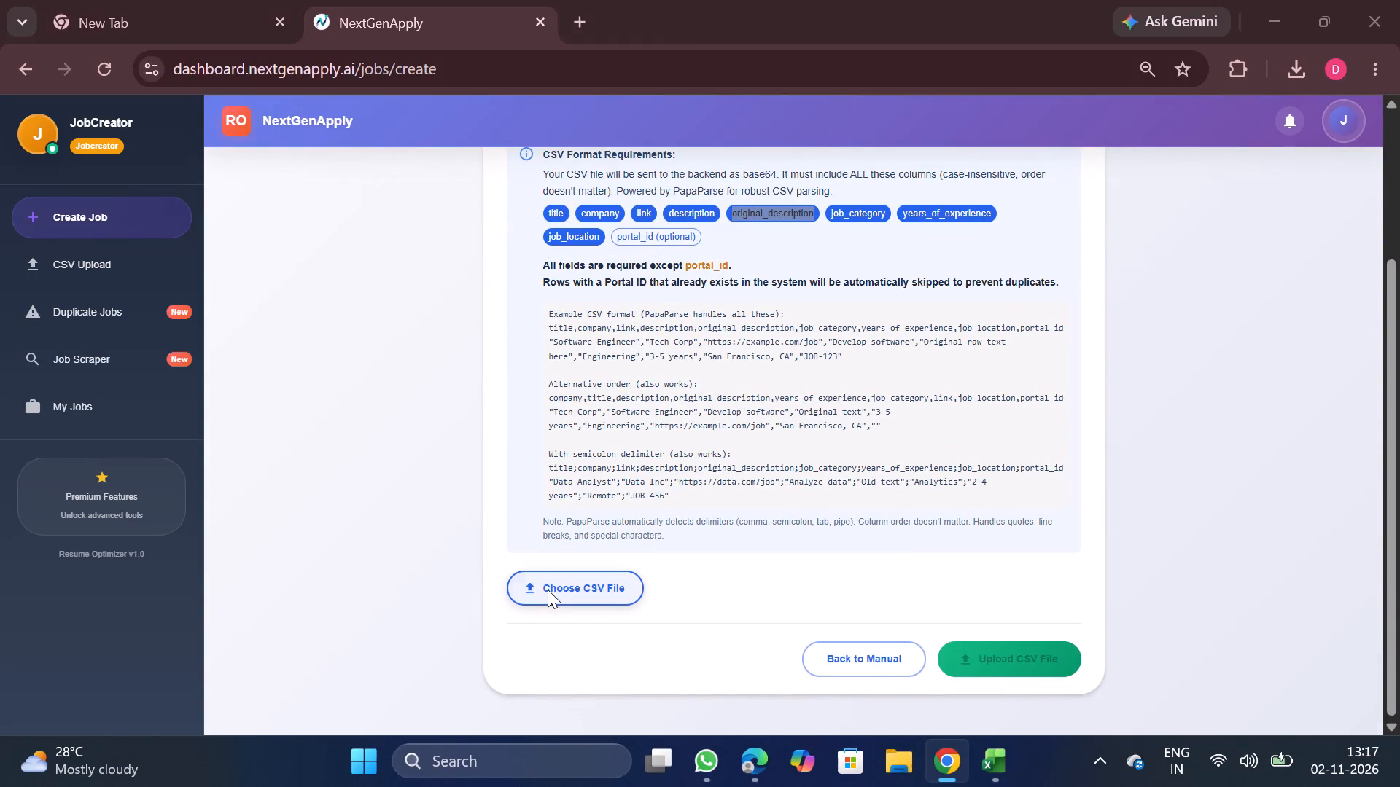
{"action": "double_click", "coordinate": [291, 141]}
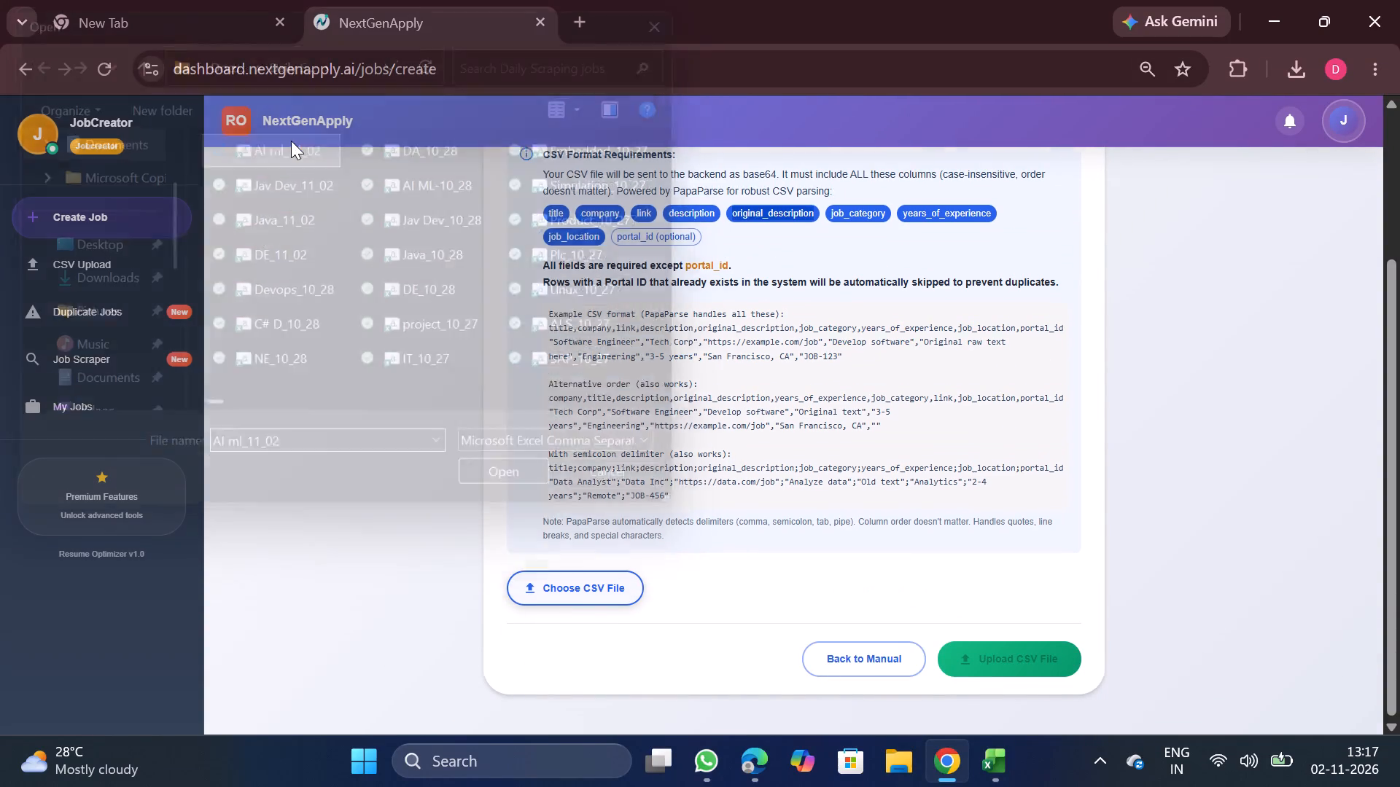
{"action": "scroll", "coordinate": [1003, 688], "scroll_direction": "down", "scroll_amount": 4}
{"action": "scroll", "coordinate": [844, 523], "scroll_direction": "down", "scroll_amount": 3}
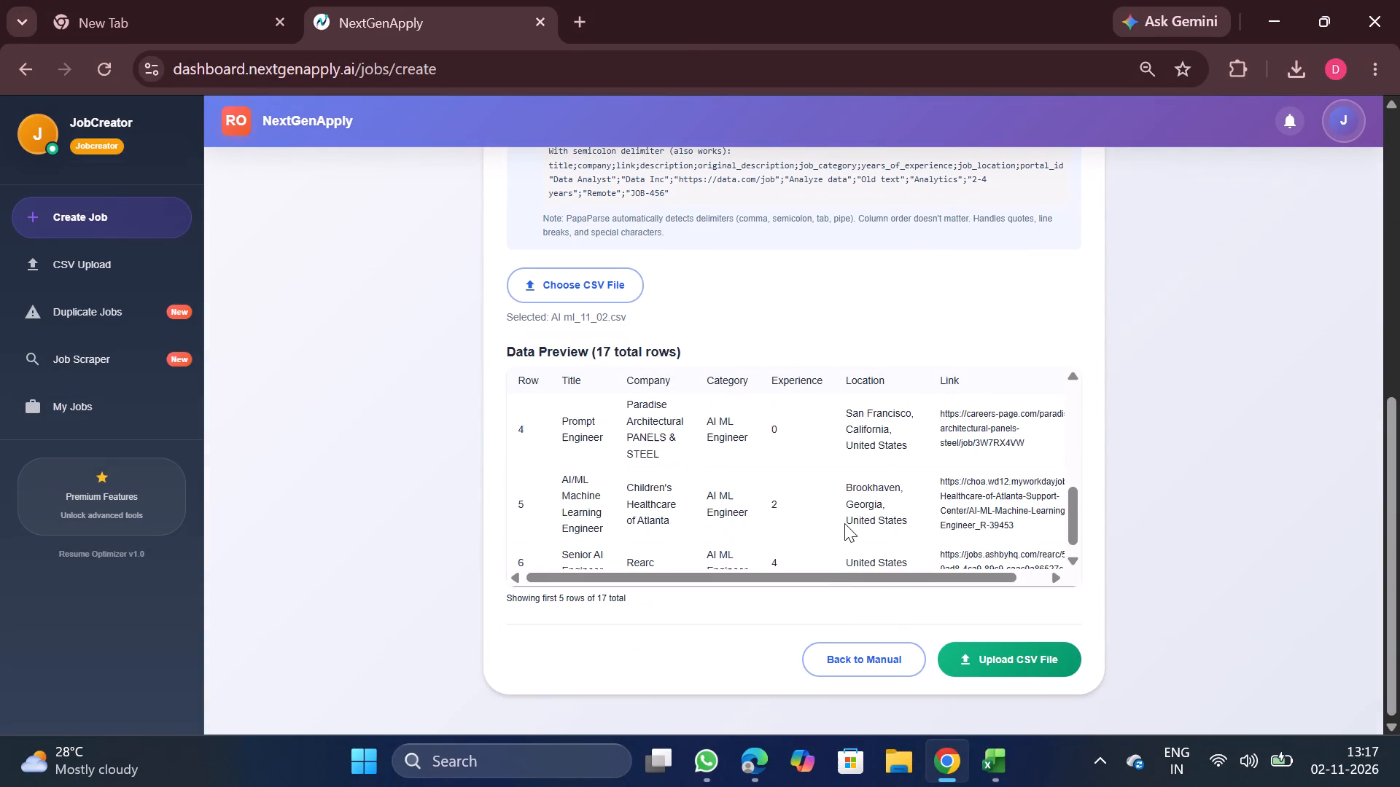
{"action": "scroll", "coordinate": [844, 523], "scroll_direction": "down", "scroll_amount": 1}
{"action": "left_click", "coordinate": [1013, 649]}
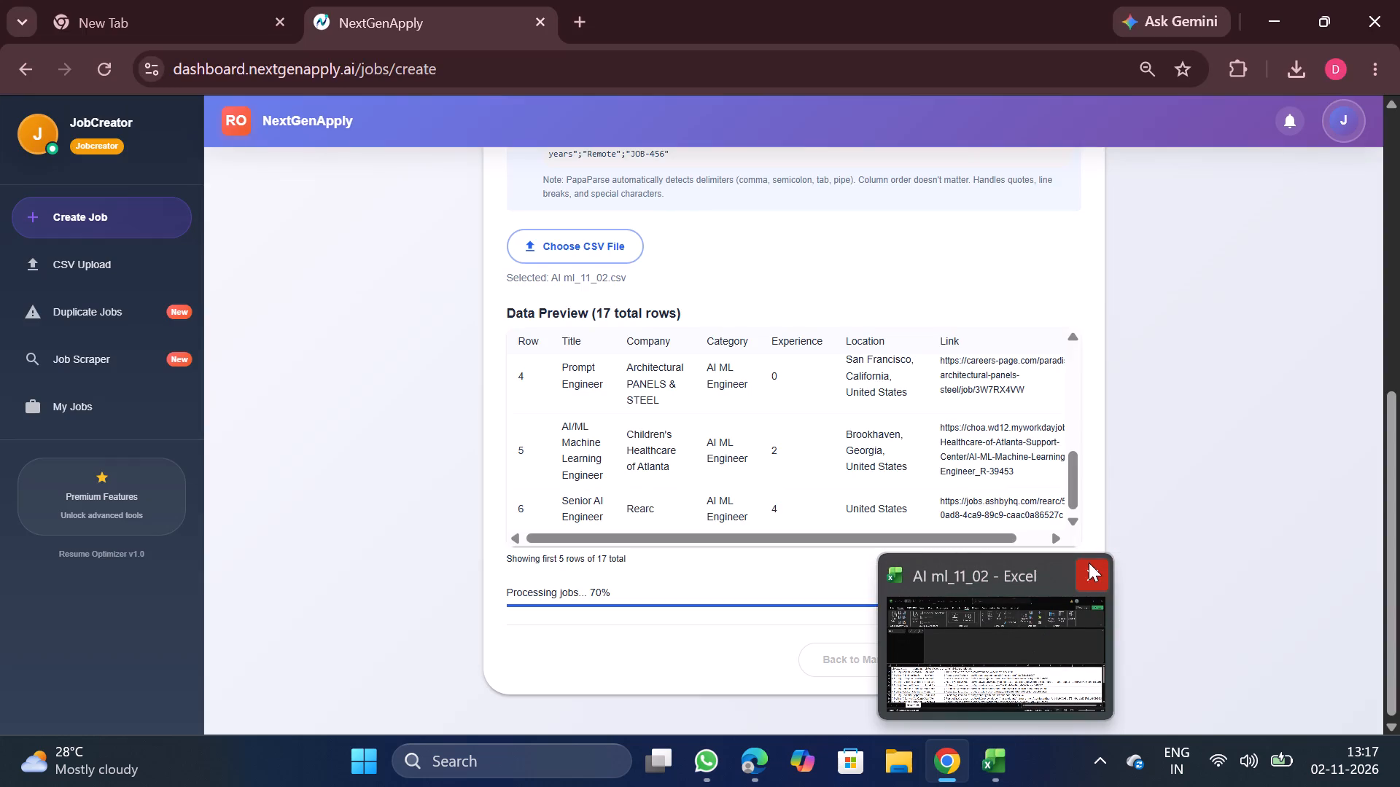
{"action": "left_click", "coordinate": [1088, 579]}
Download the processed Data Analyst CSV, #4756, from the CSV upload history and open it in Excel.
{"action": "scroll", "coordinate": [895, 485], "scroll_direction": "up", "scroll_amount": 4}
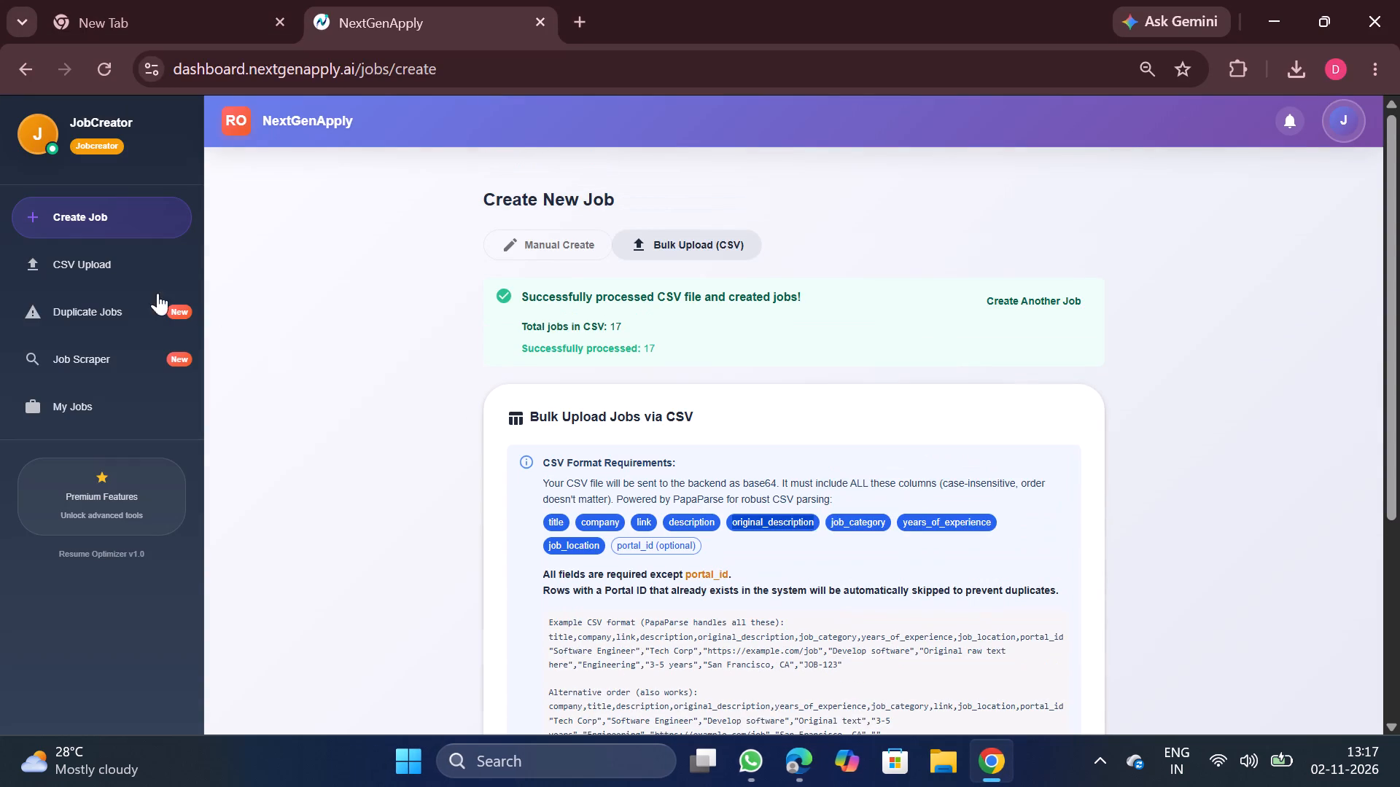
{"action": "left_click", "coordinate": [108, 257]}
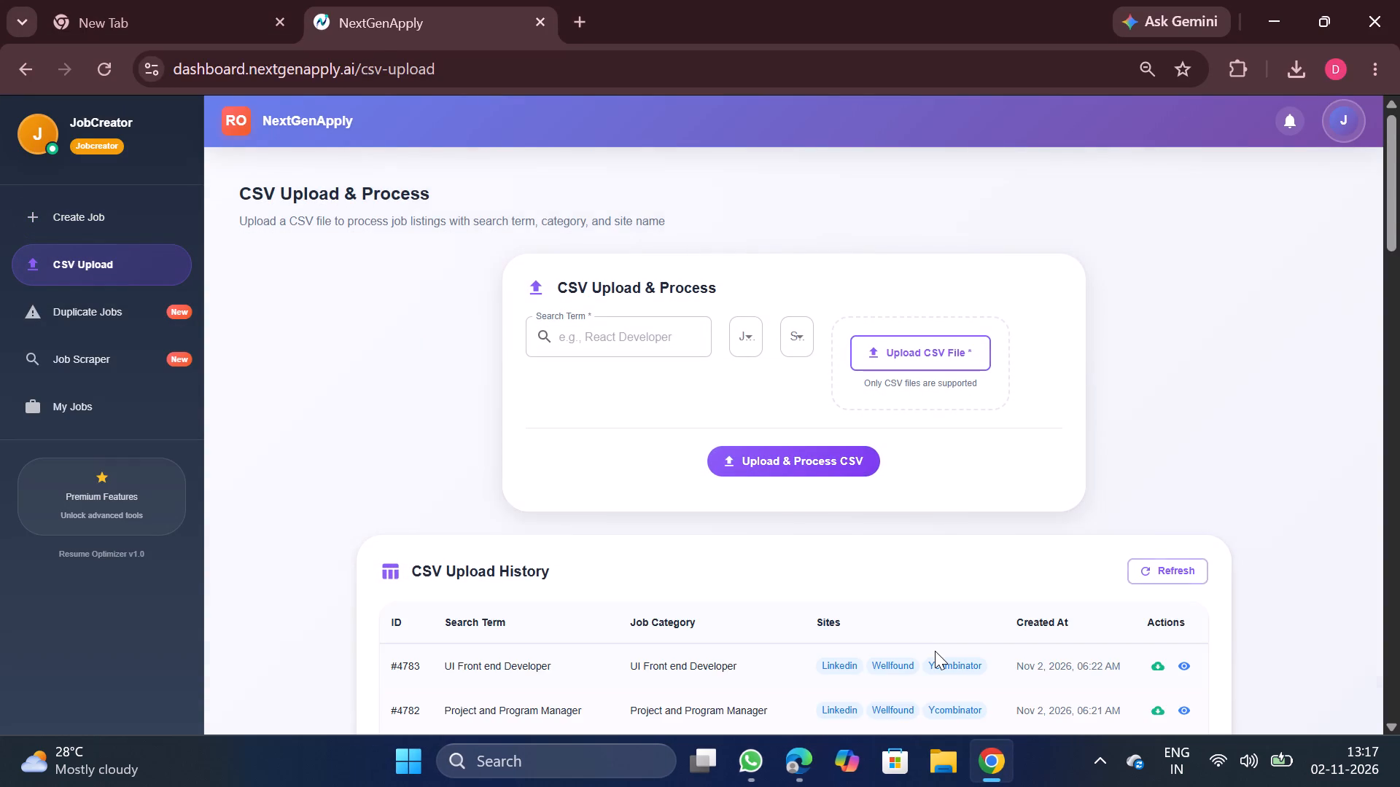
{"action": "scroll", "coordinate": [935, 651], "scroll_direction": "down", "scroll_amount": 3}
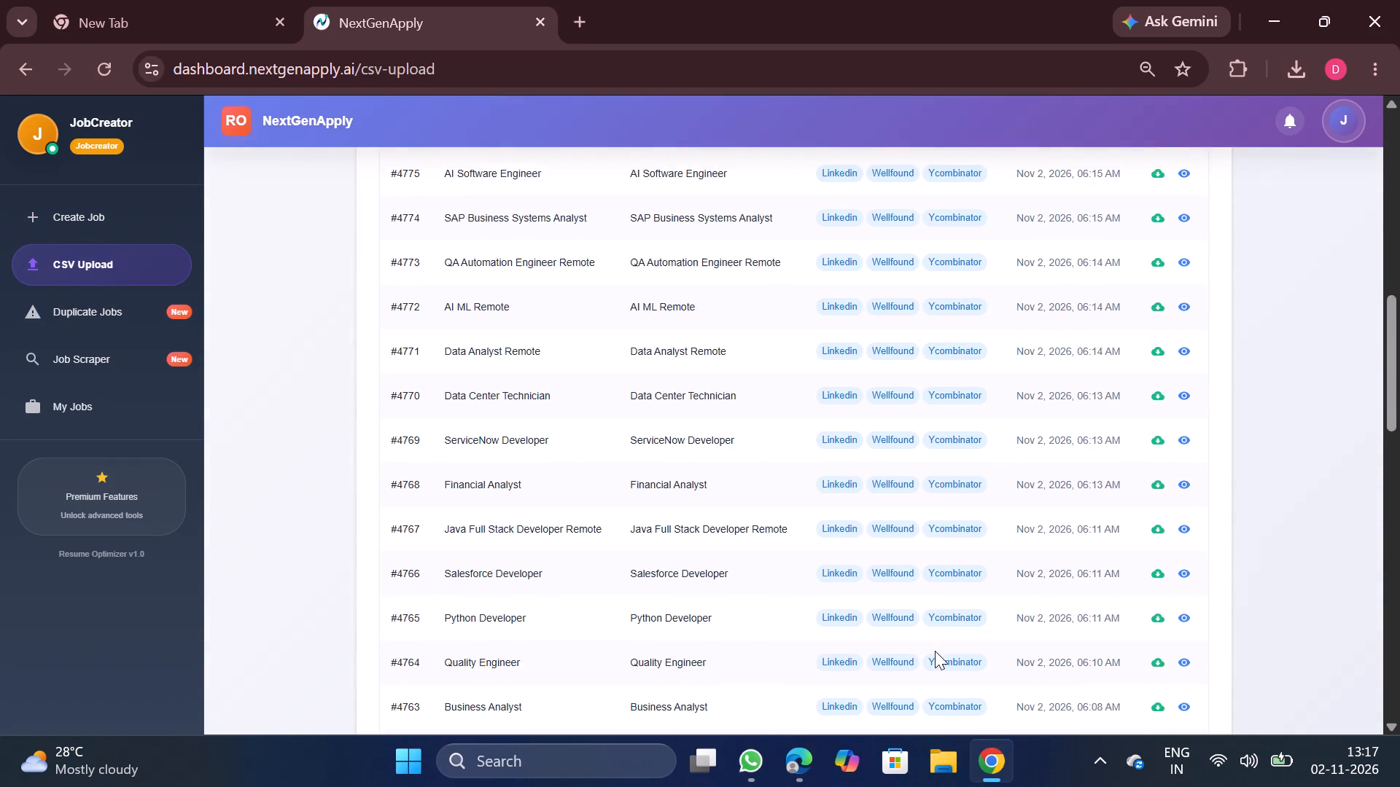
{"action": "scroll", "coordinate": [935, 651], "scroll_direction": "down", "scroll_amount": 4}
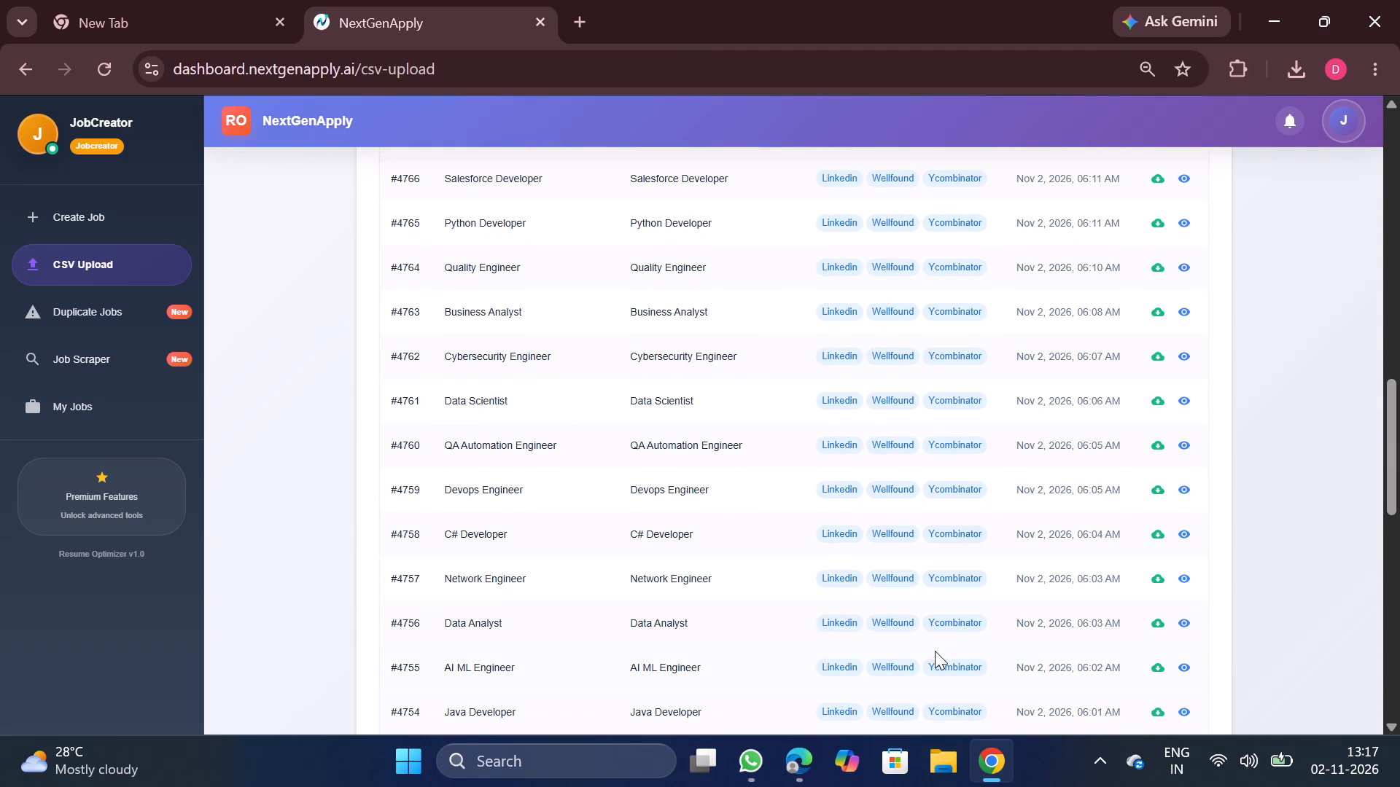
{"action": "left_click", "coordinate": [1157, 623]}
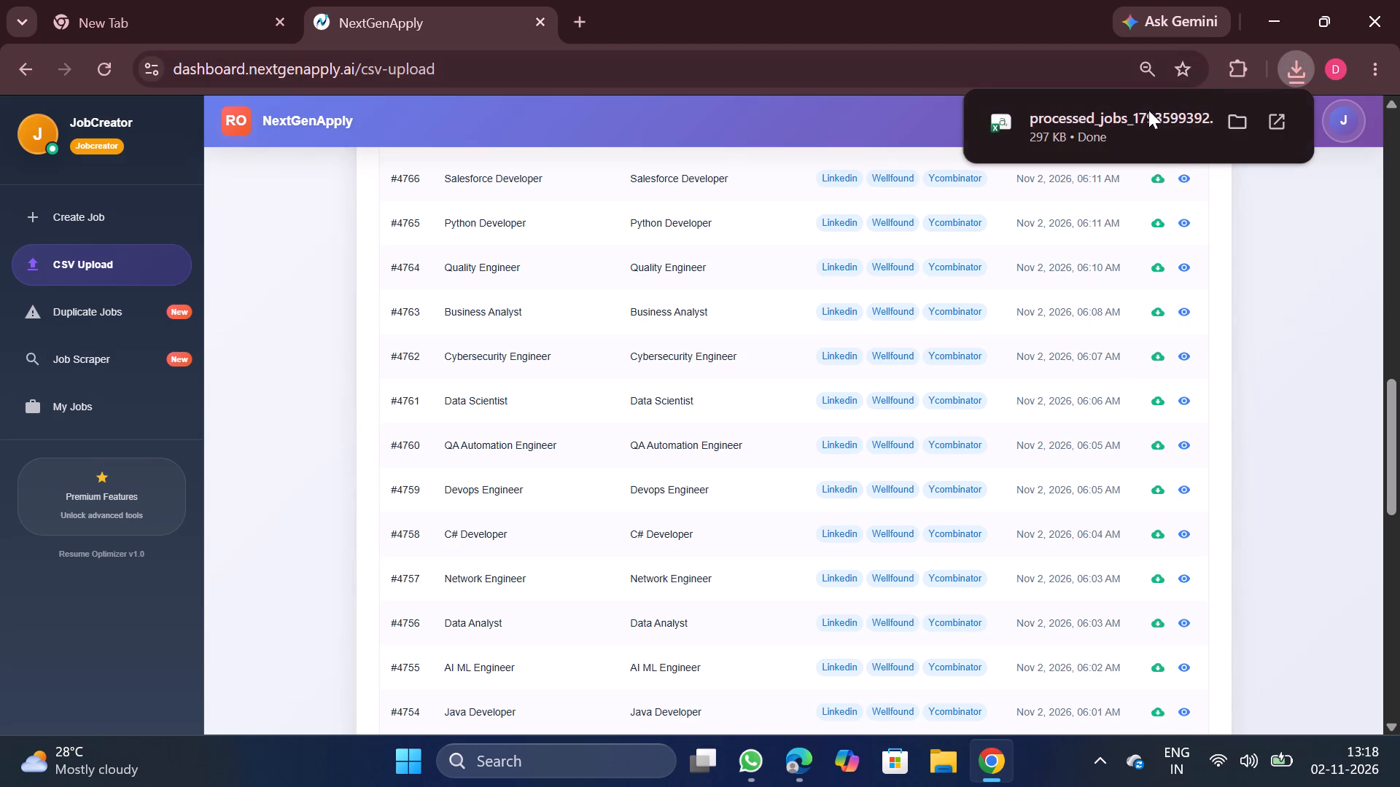
{"action": "left_click", "coordinate": [1146, 113]}
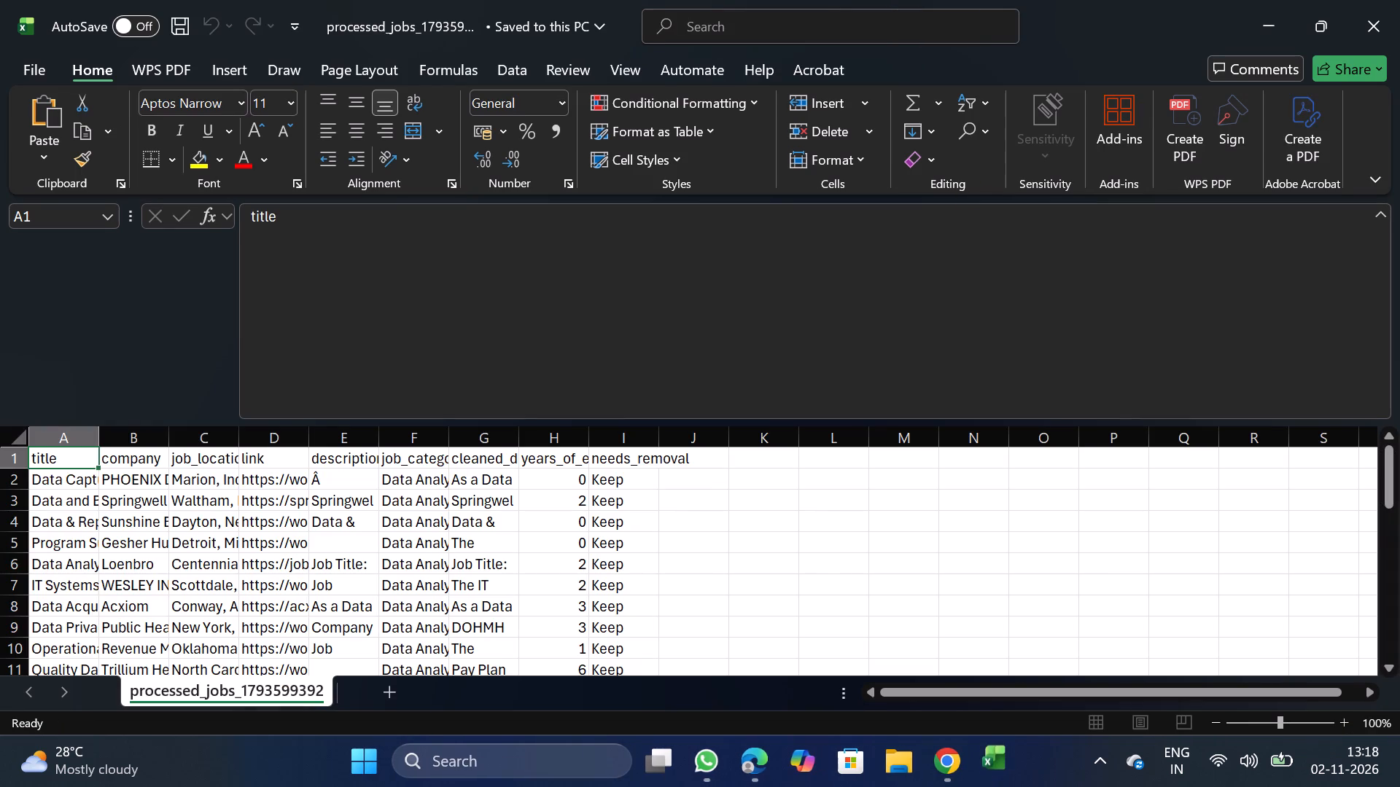
Run Remove Duplicates on all the data with only the company column compared.
{"action": "left_click", "coordinate": [229, 576]}
{"action": "key", "text": "ctrl+a"}
{"action": "left_click", "coordinate": [515, 60]}
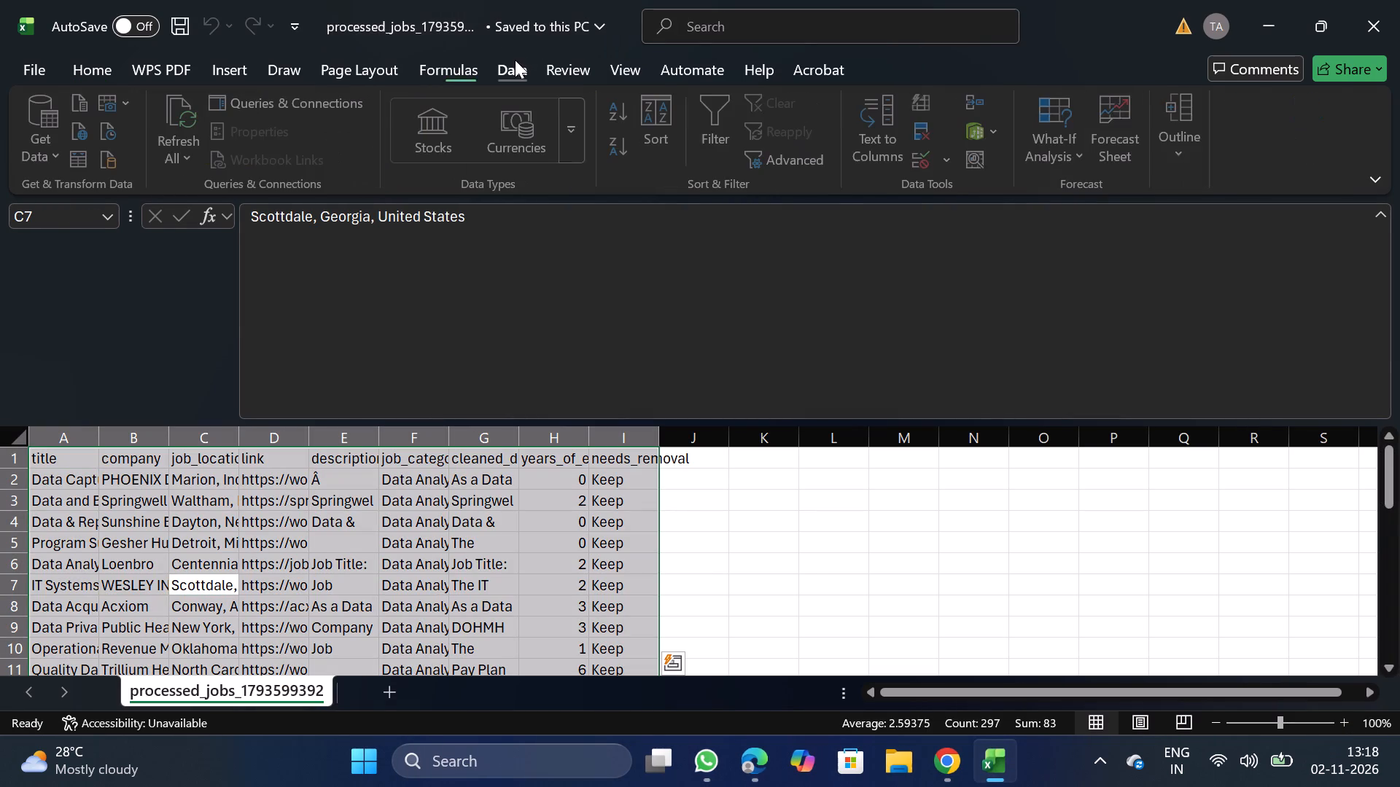
{"action": "left_click", "coordinate": [920, 127]}
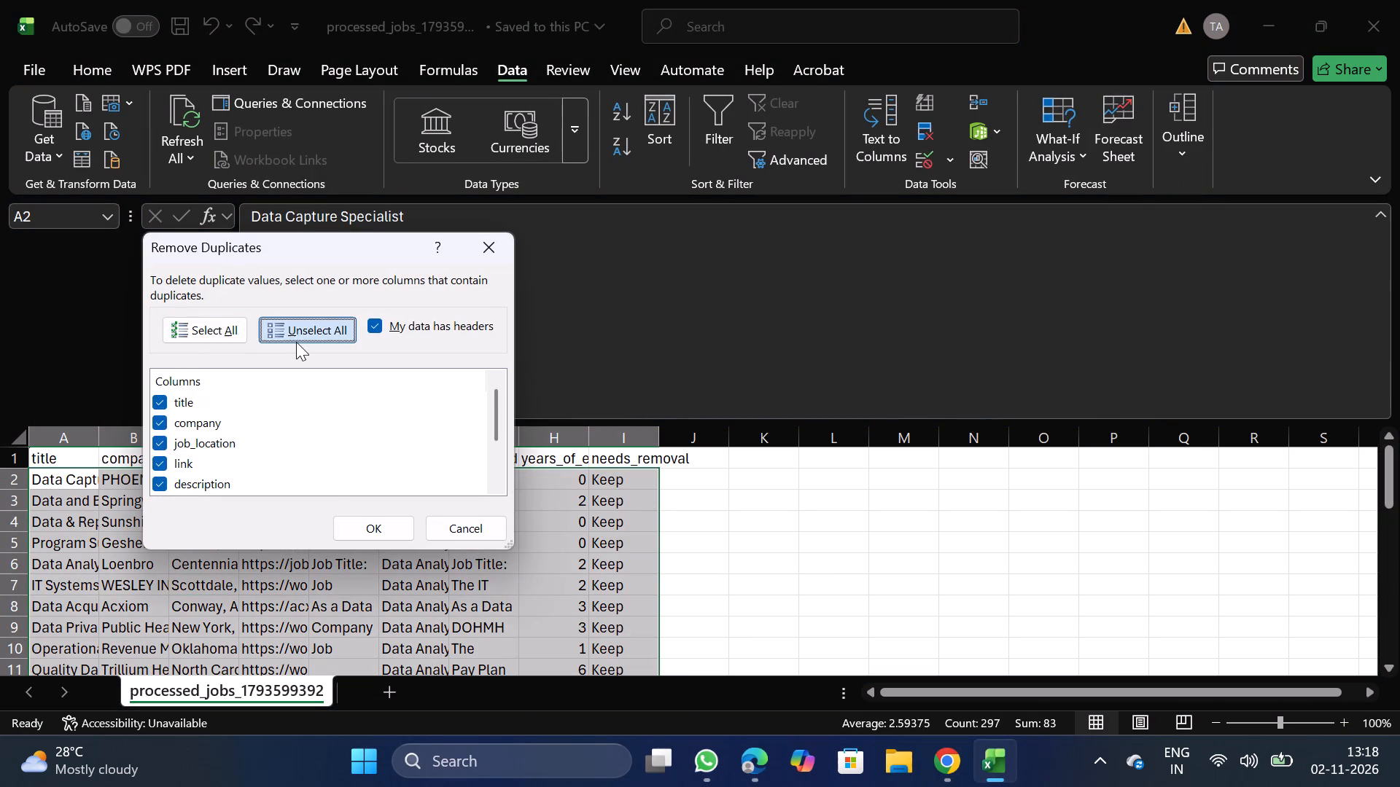
{"action": "left_click", "coordinate": [296, 342]}
{"action": "left_click", "coordinate": [303, 333]}
{"action": "left_click", "coordinate": [157, 418]}
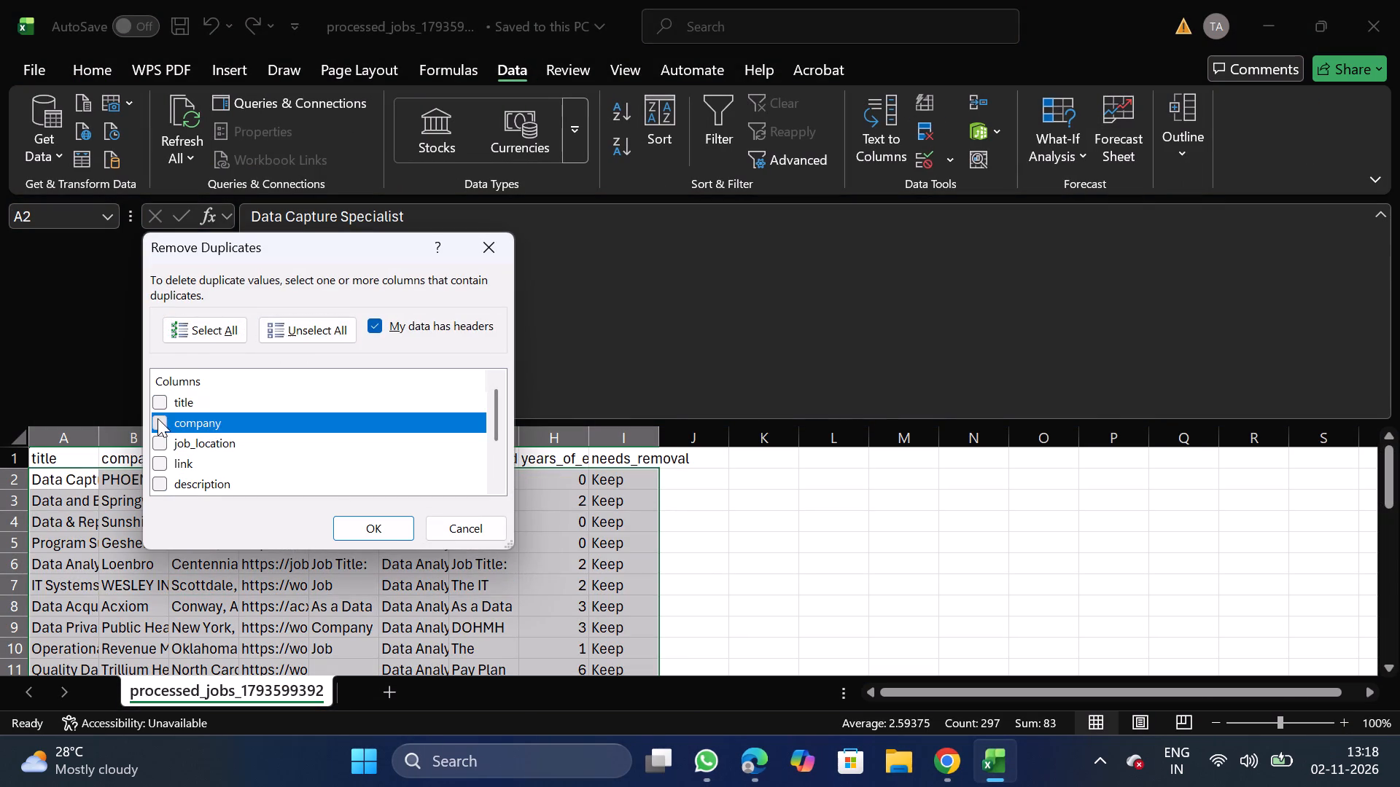
{"action": "left_click", "coordinate": [374, 527]}
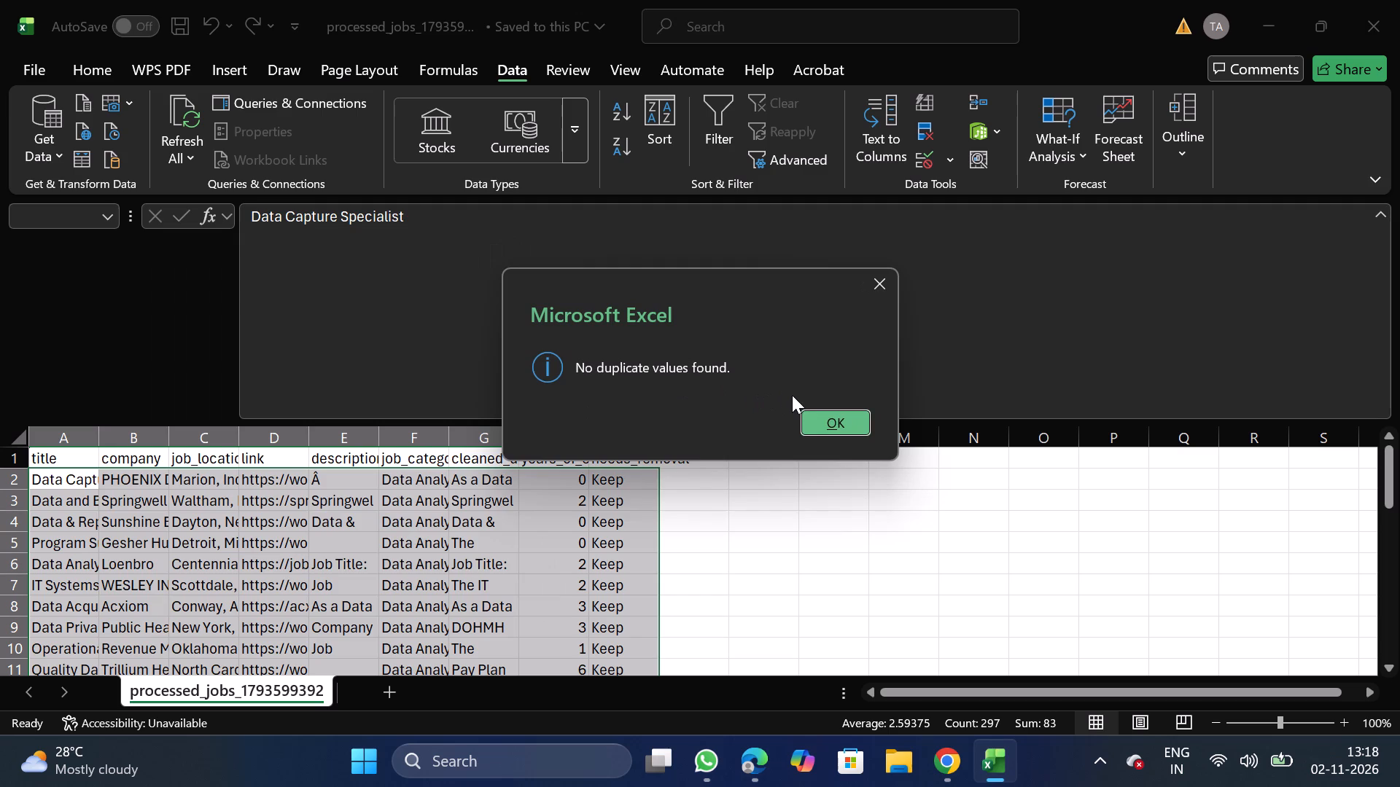
{"action": "left_click", "coordinate": [825, 418]}
Filter the needs_removal column to Remove, delete all the filtered rows, and turn filtering off.
{"action": "left_click", "coordinate": [631, 448]}
{"action": "left_click", "coordinate": [622, 455]}
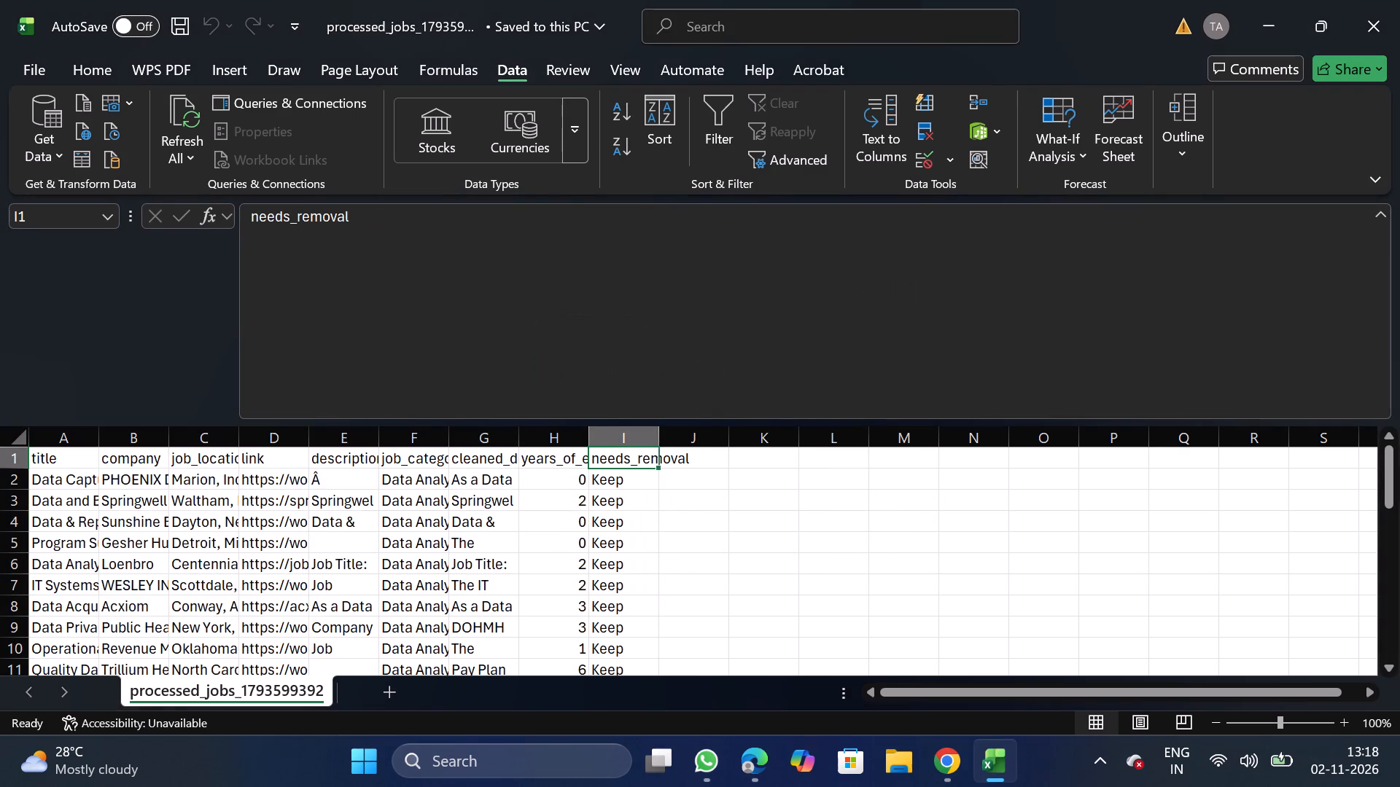
{"action": "left_click", "coordinate": [712, 124]}
{"action": "left_click", "coordinate": [650, 463]}
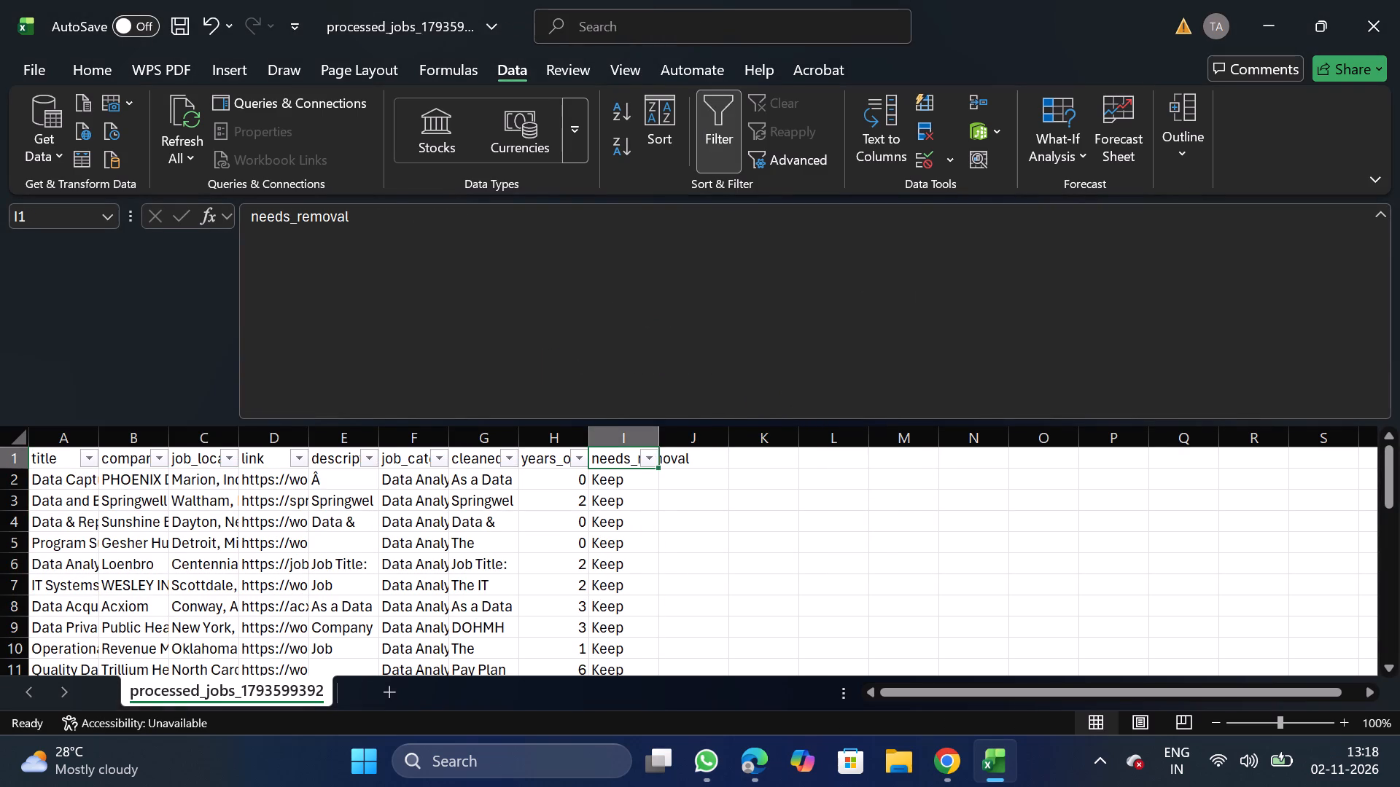
{"action": "left_click", "coordinate": [426, 521]}
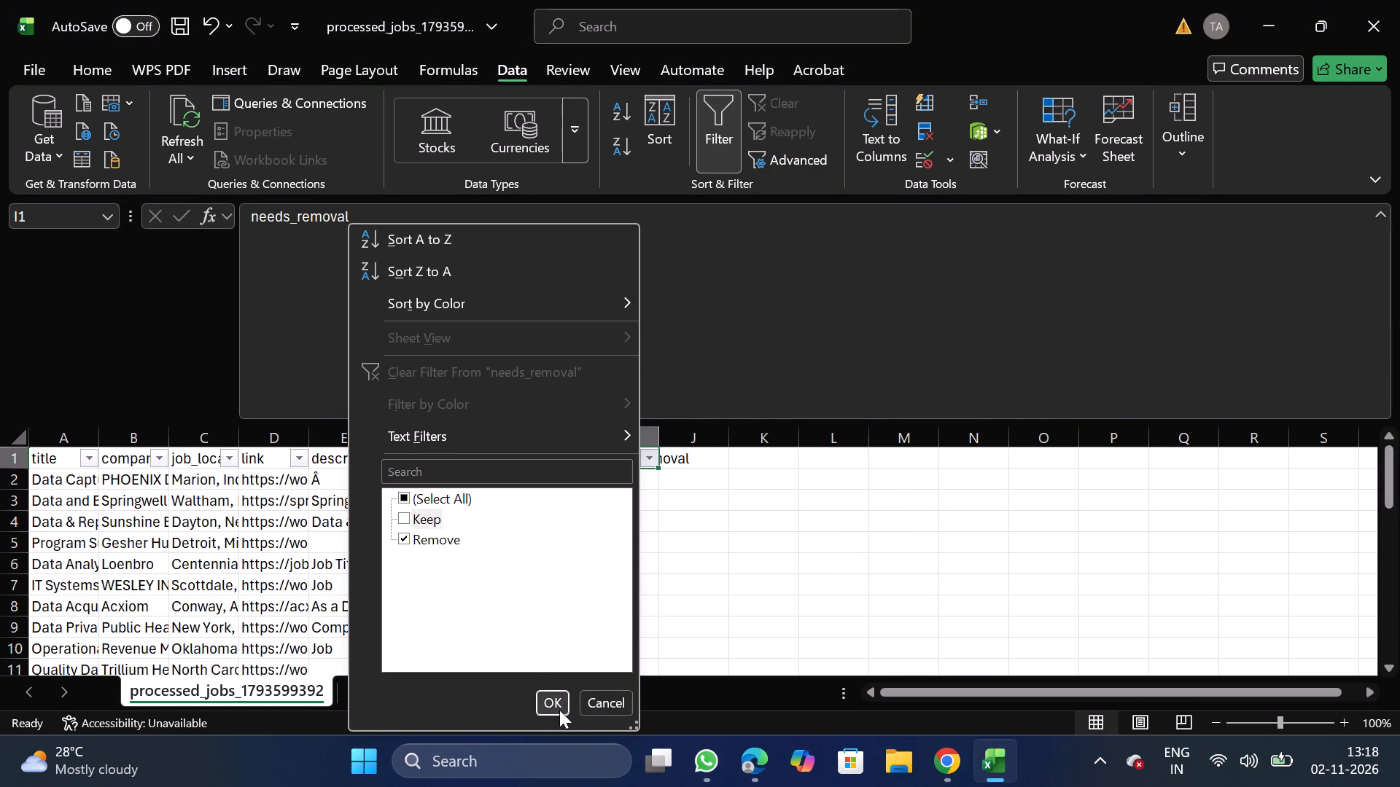
{"action": "left_click", "coordinate": [559, 710]}
{"action": "left_click", "coordinate": [6, 482]}
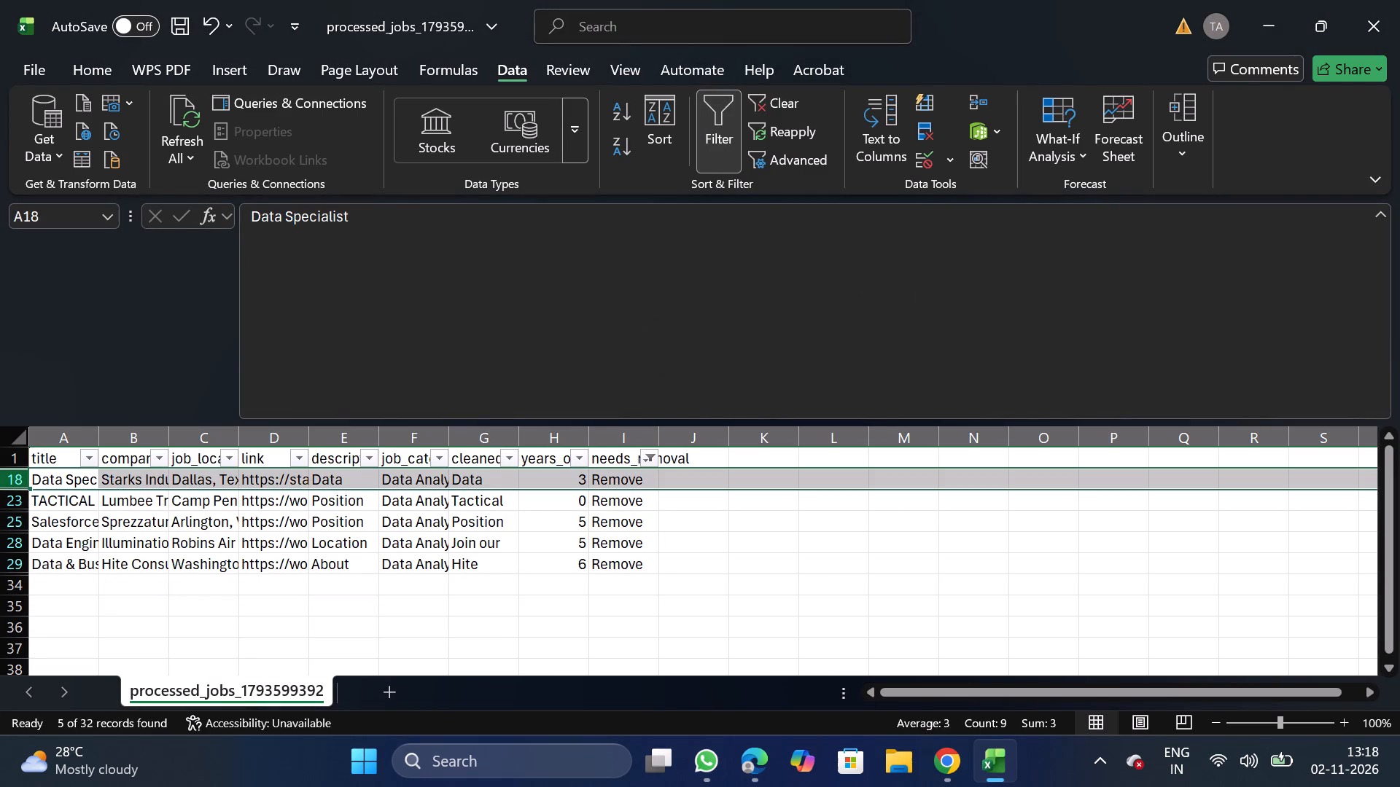
{"action": "key", "text": "ctrl+shift+Down"}
{"action": "right_click", "coordinate": [145, 520]}
{"action": "left_click", "coordinate": [260, 331]}
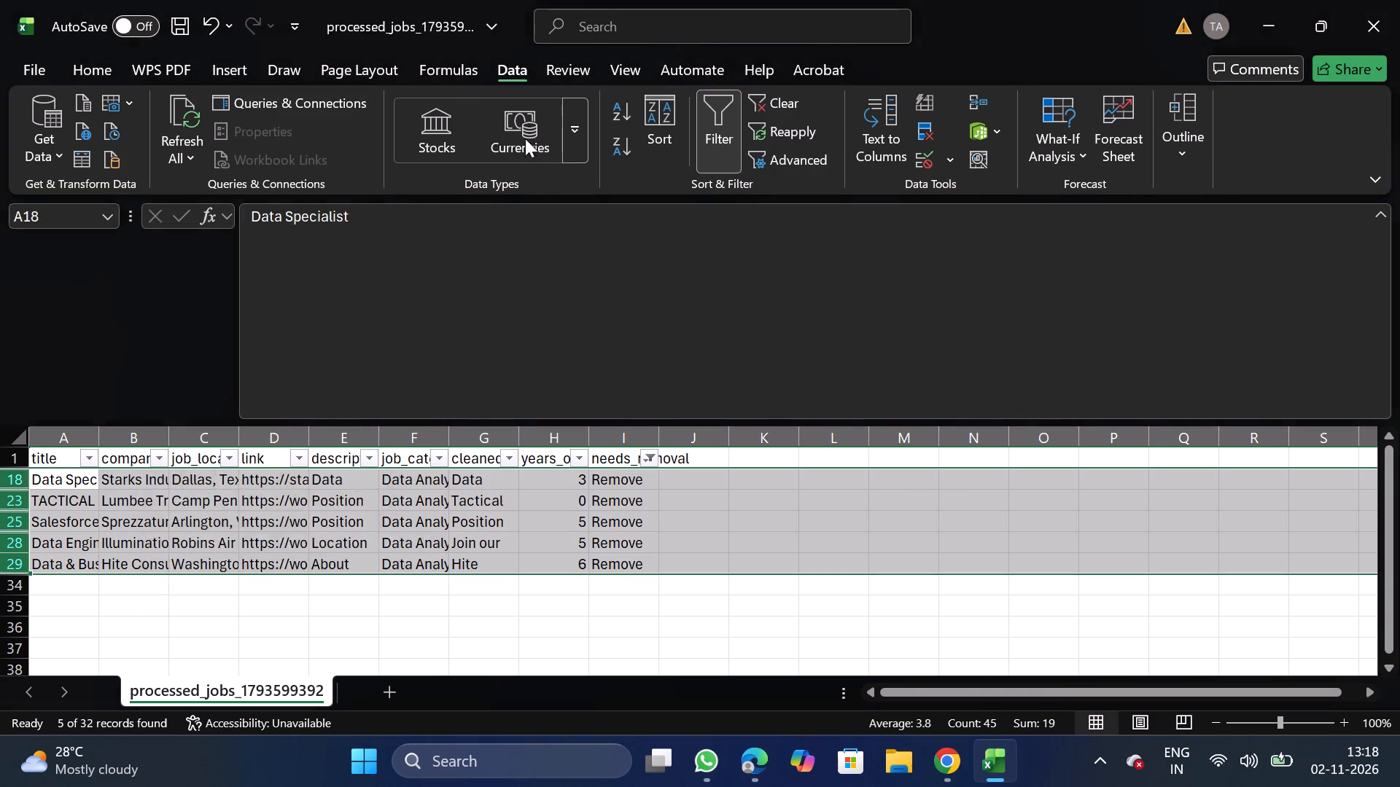
{"action": "left_click", "coordinate": [725, 126]}
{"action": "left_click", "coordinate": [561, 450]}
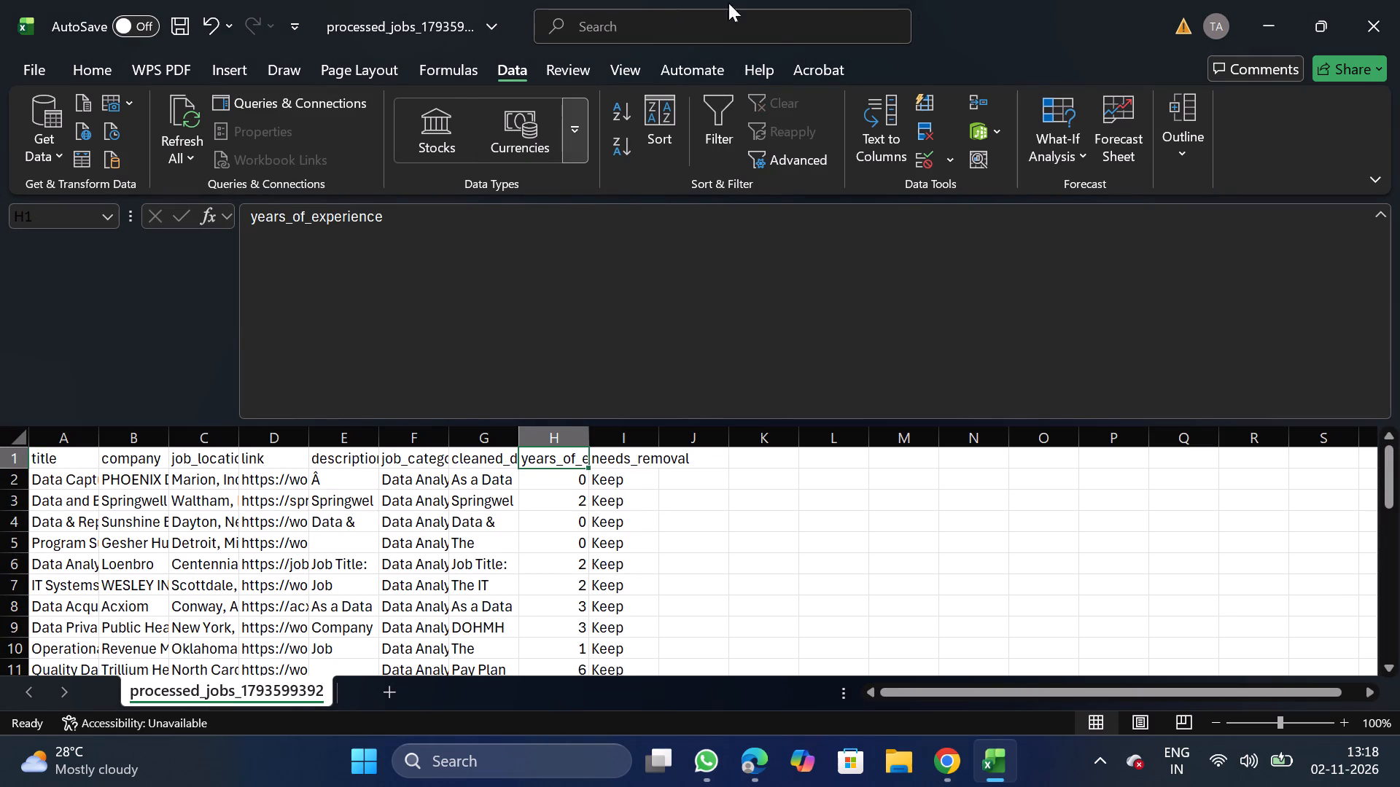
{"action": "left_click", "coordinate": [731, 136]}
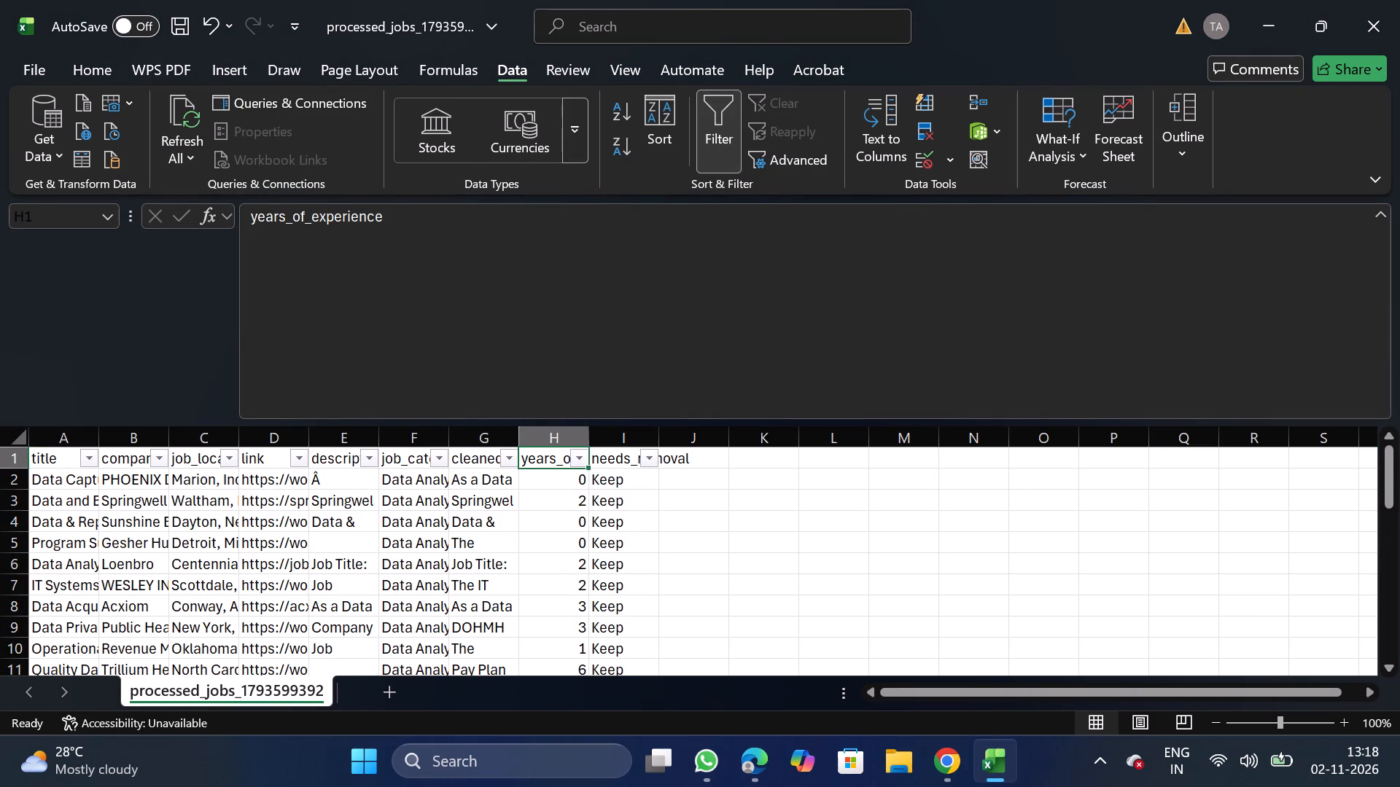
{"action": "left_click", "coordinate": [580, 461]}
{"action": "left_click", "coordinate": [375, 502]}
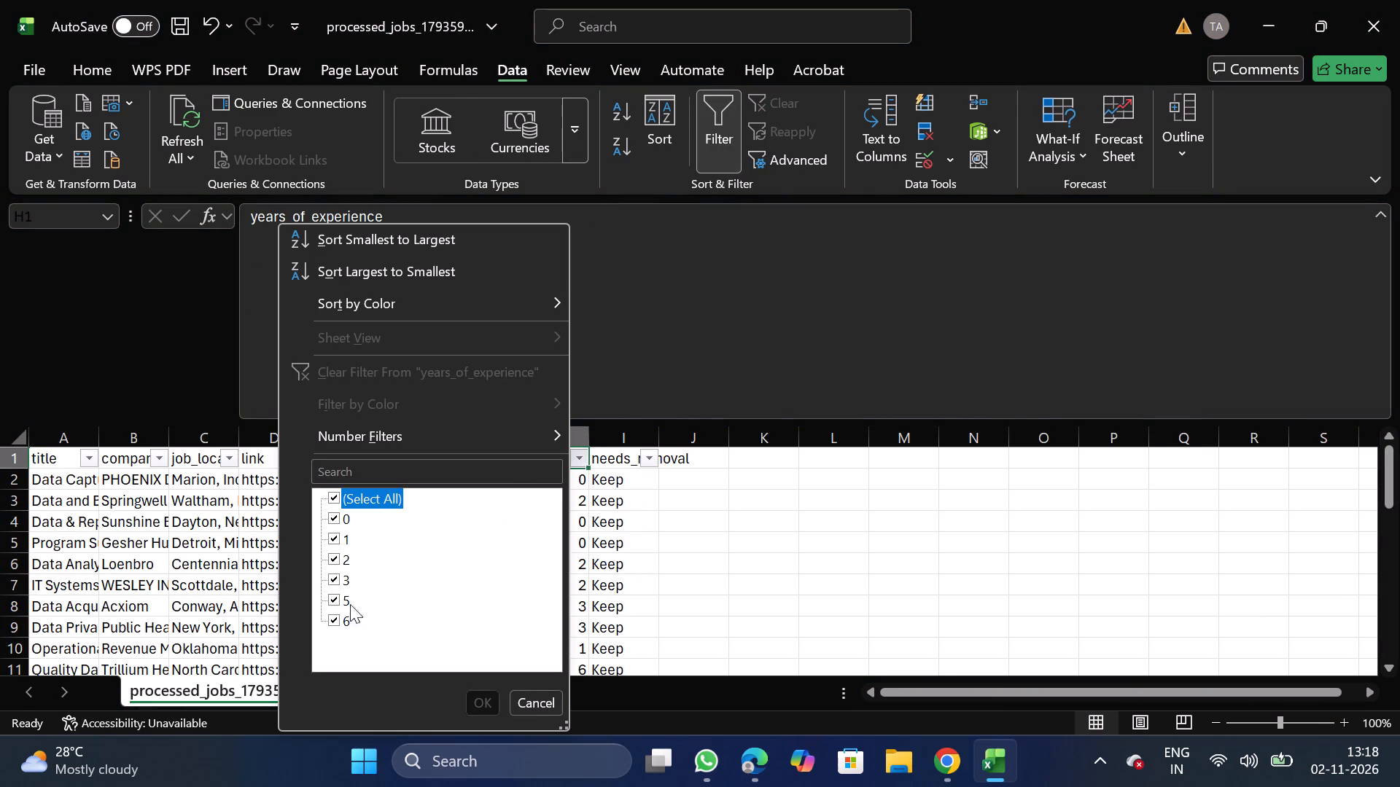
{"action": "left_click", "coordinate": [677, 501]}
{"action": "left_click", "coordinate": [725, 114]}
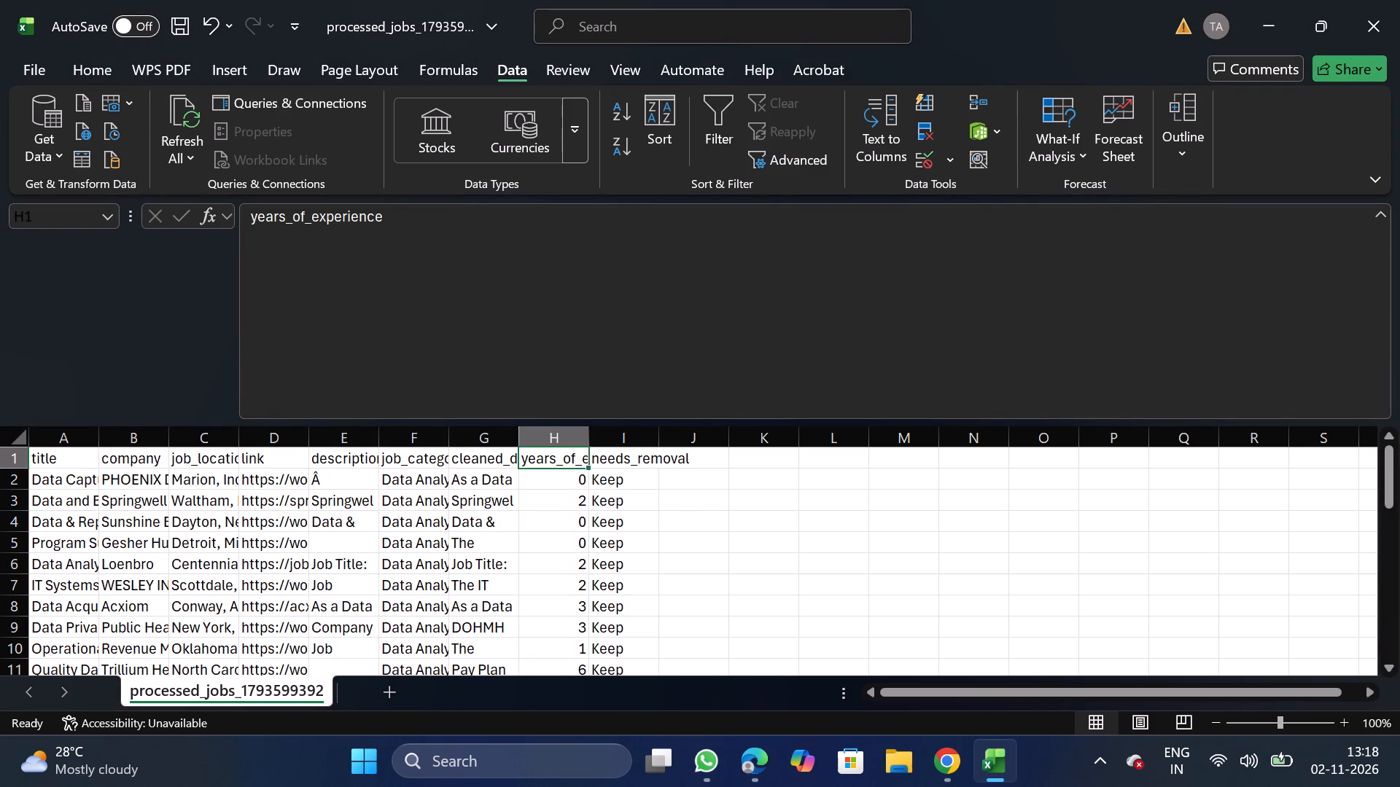
Delete the needs_removal column.
{"action": "left_click_drag", "start_coordinate": [612, 432], "coordinate": [602, 595]}
{"action": "right_click", "coordinate": [602, 595]}
{"action": "left_click", "coordinate": [682, 423]}
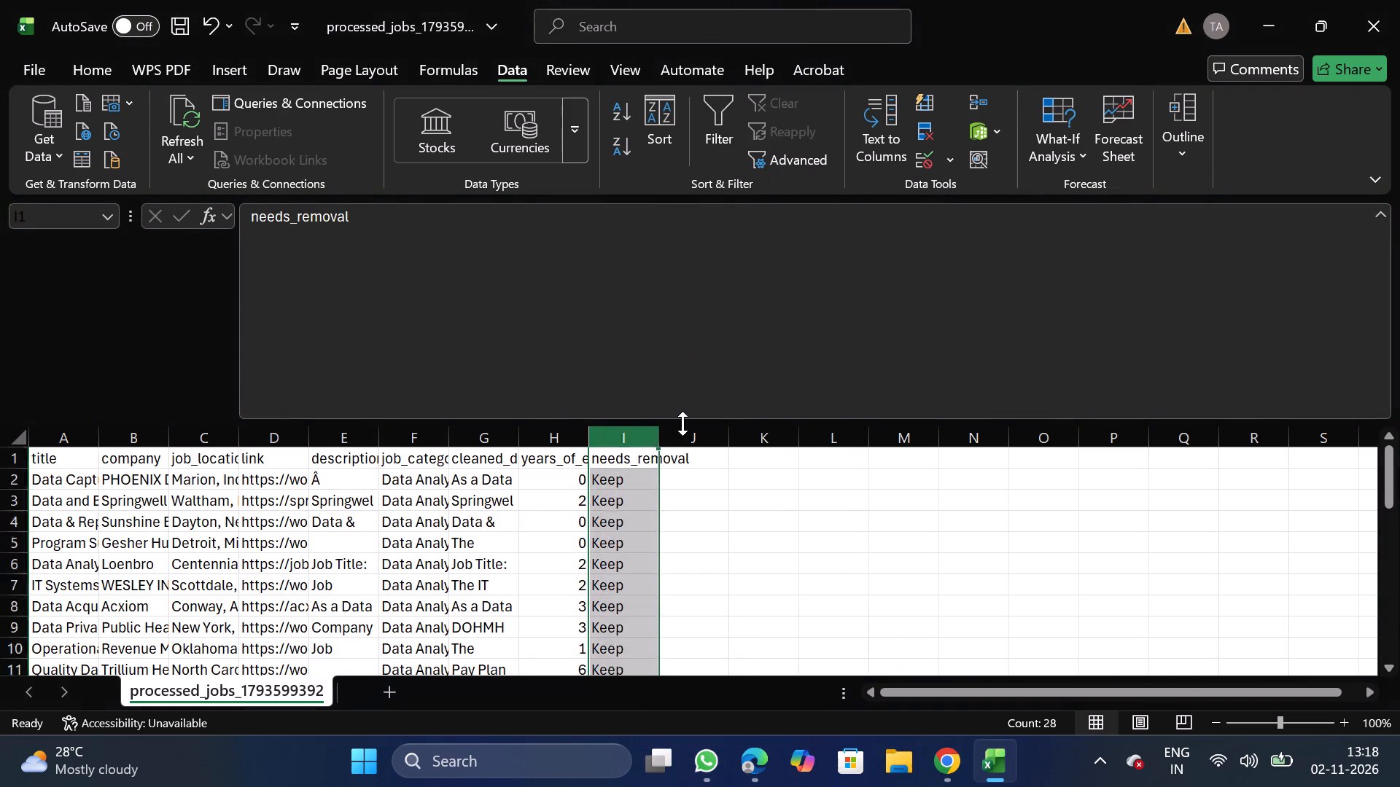
Move the job_category column in front of the title column so it becomes column A.
{"action": "left_click", "coordinate": [409, 439]}
{"action": "key", "text": "ctrl+x"}
{"action": "left_click", "coordinate": [61, 444]}
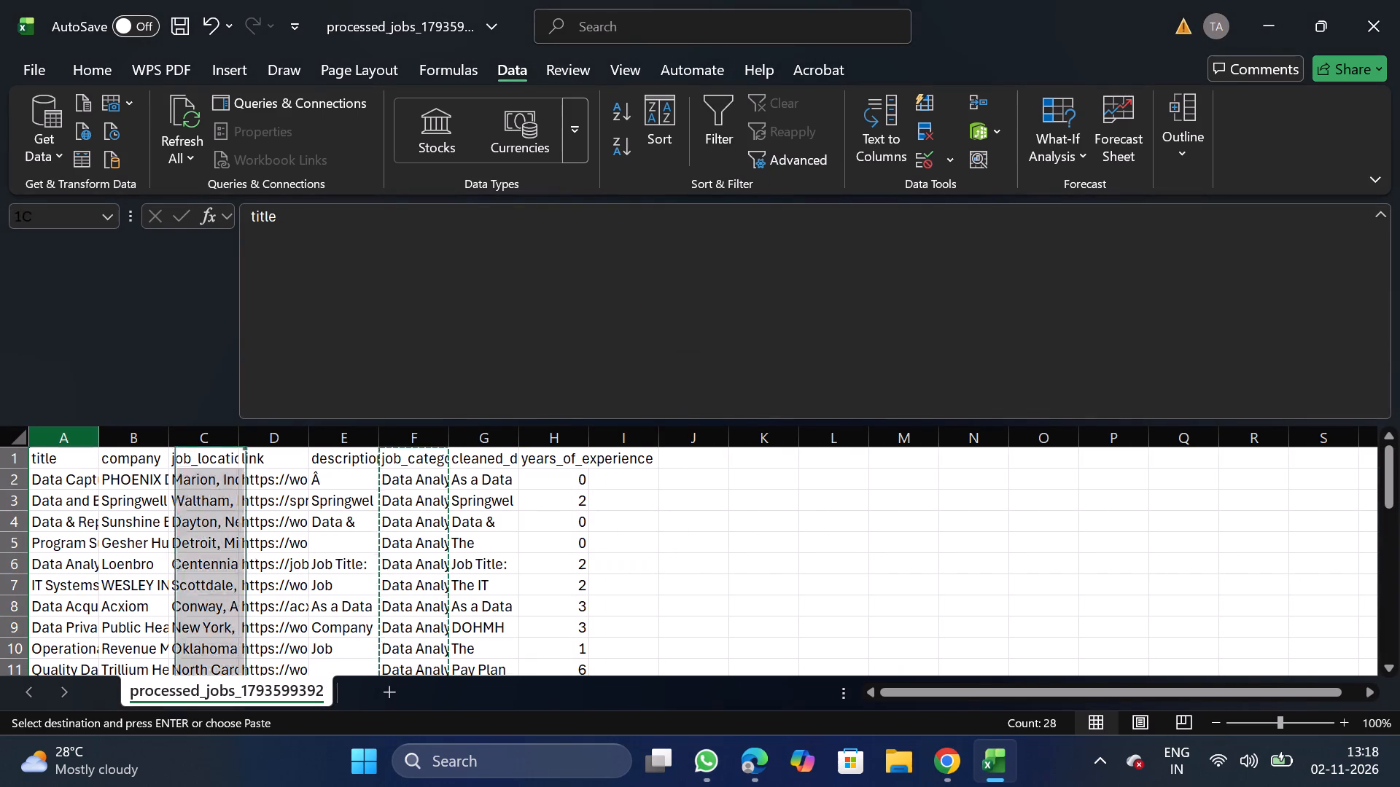
{"action": "right_click", "coordinate": [53, 546]}
{"action": "left_click", "coordinate": [171, 331]}
{"action": "scroll", "coordinate": [298, 375], "scroll_direction": "right", "scroll_amount": 1}
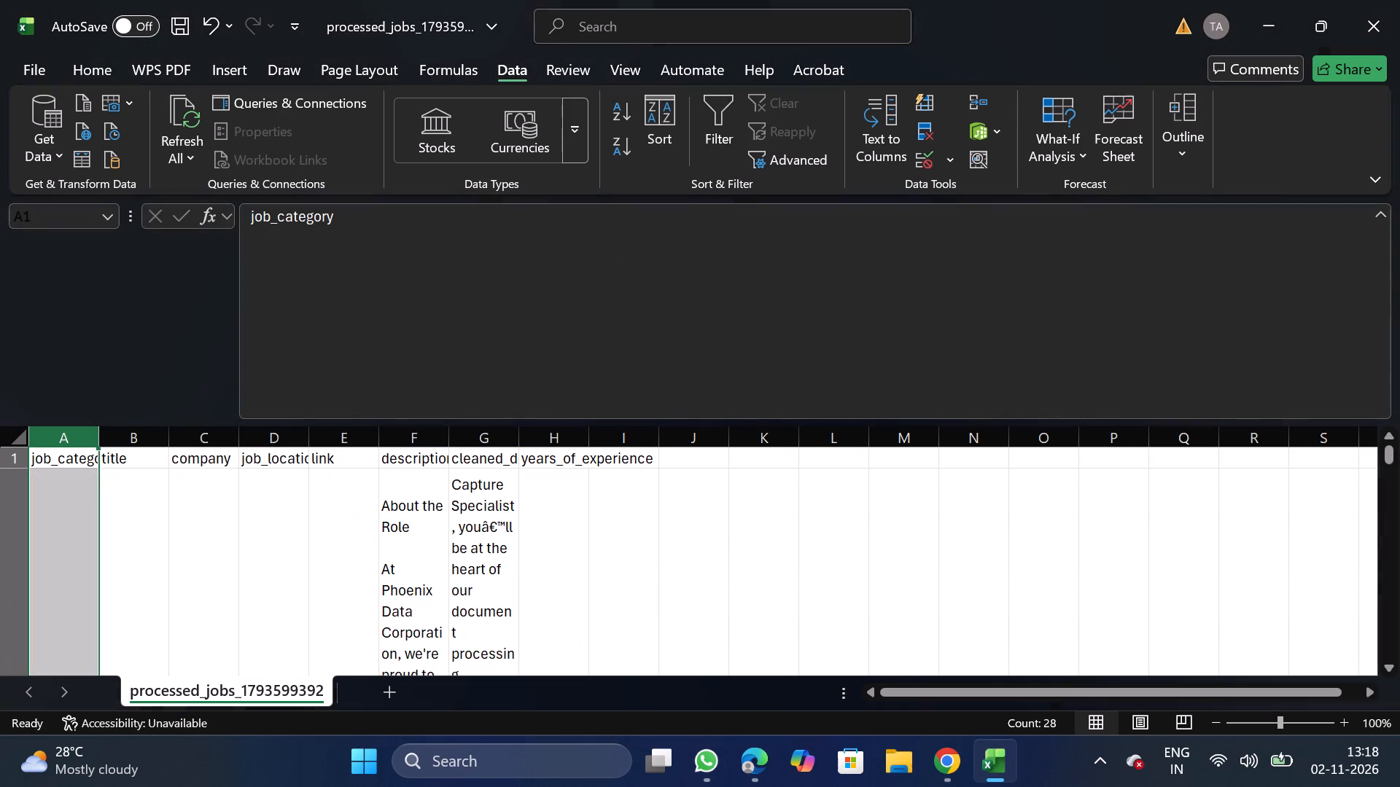
Turn off text wrapping for the description and cleaned_description columns.
{"action": "scroll", "coordinate": [379, 418], "scroll_direction": "right", "scroll_amount": 1}
{"action": "left_click", "coordinate": [418, 436]}
{"action": "key", "text": "shift+Right"}
{"action": "left_click", "coordinate": [110, 58]}
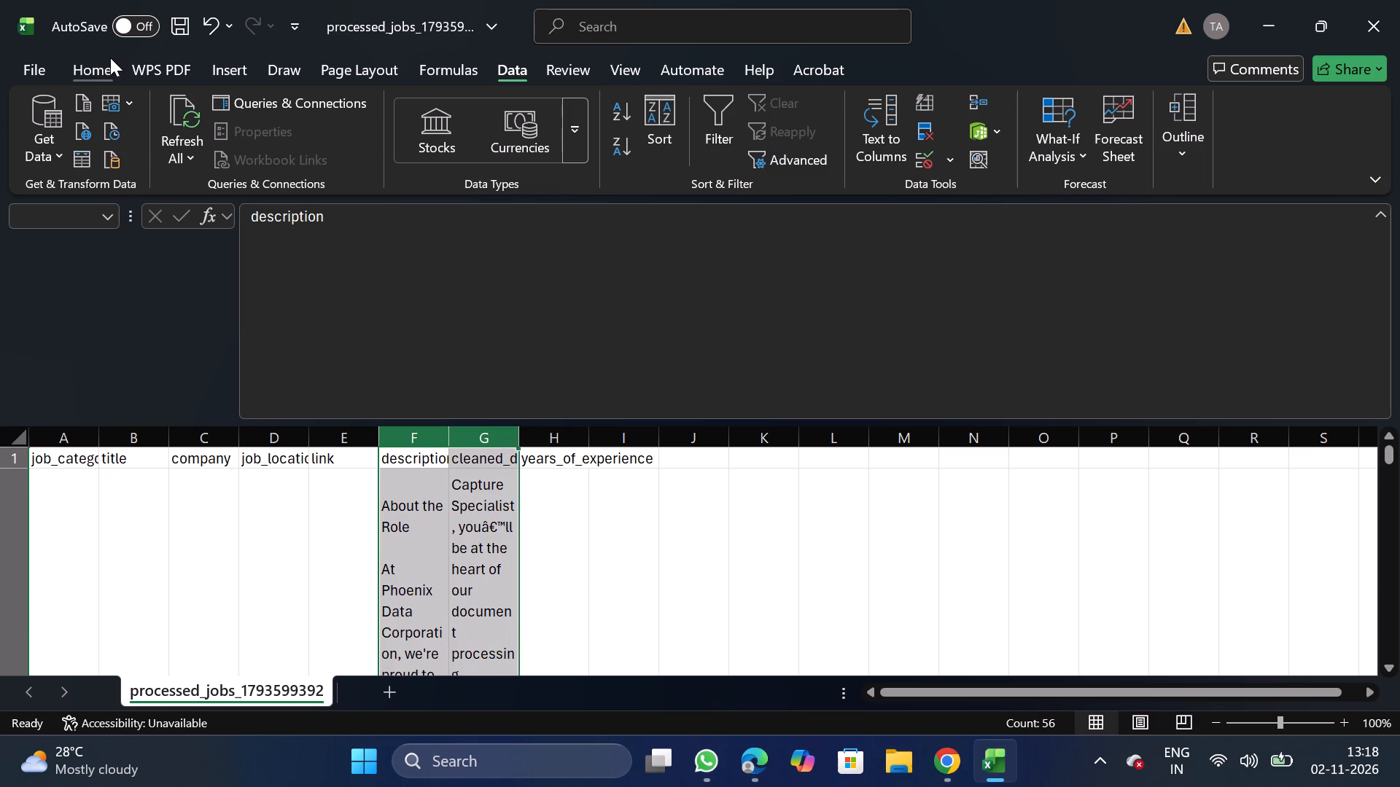
{"action": "left_click", "coordinate": [444, 181]}
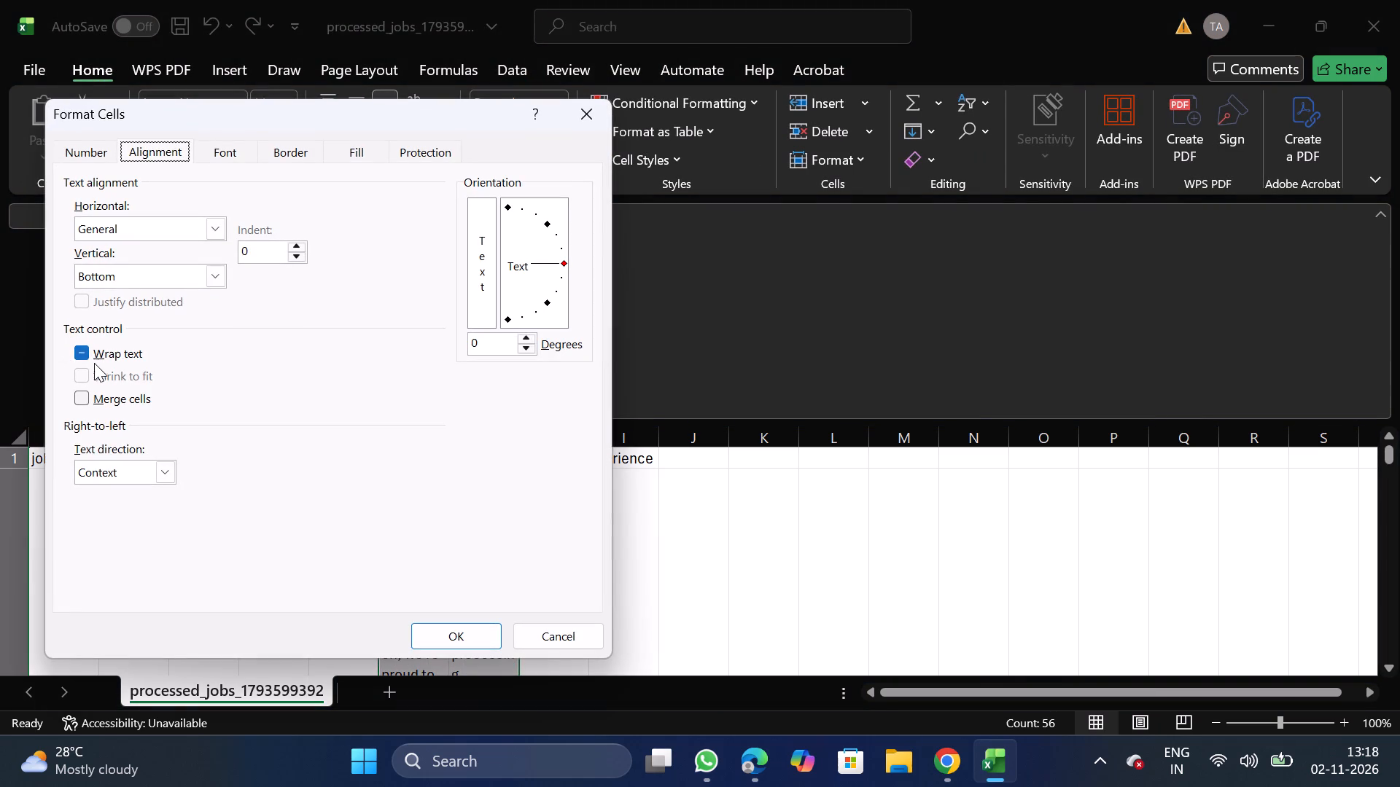
{"action": "double_click", "coordinate": [99, 363]}
{"action": "double_click", "coordinate": [125, 356]}
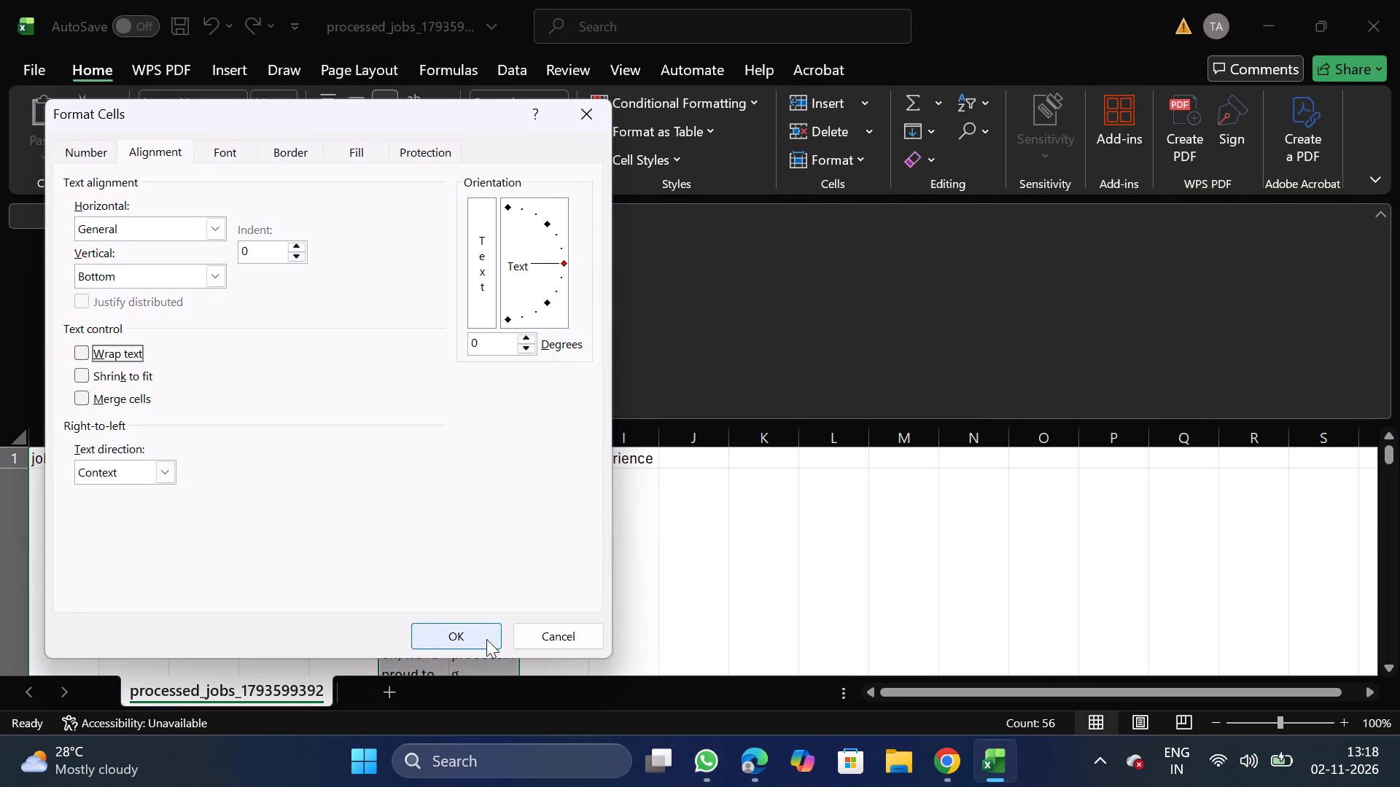
{"action": "left_click", "coordinate": [486, 639]}
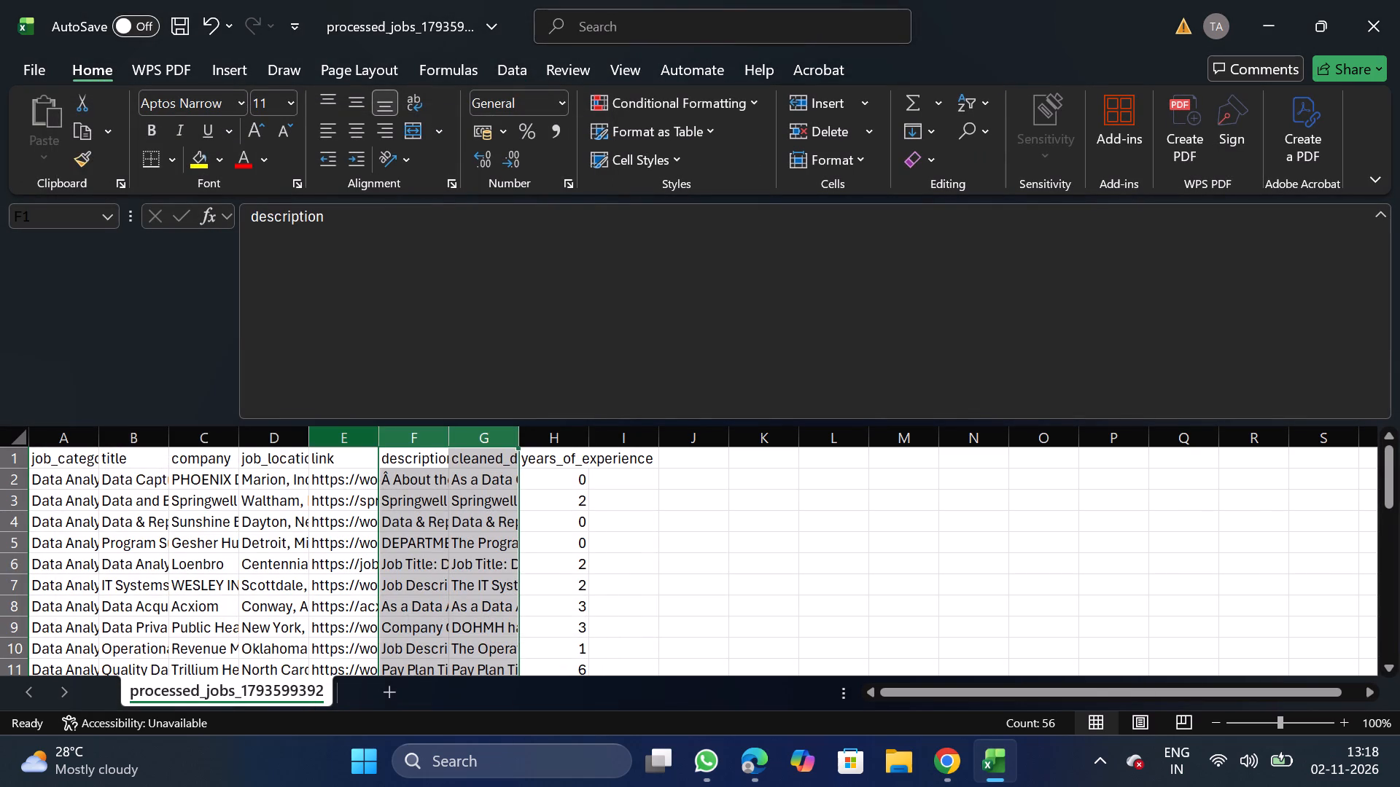
Move the link column to the end of the table, after years_of_experience.
{"action": "left_click", "coordinate": [345, 438]}
{"action": "key", "text": "ctrl+x"}
{"action": "left_click", "coordinate": [614, 435]}
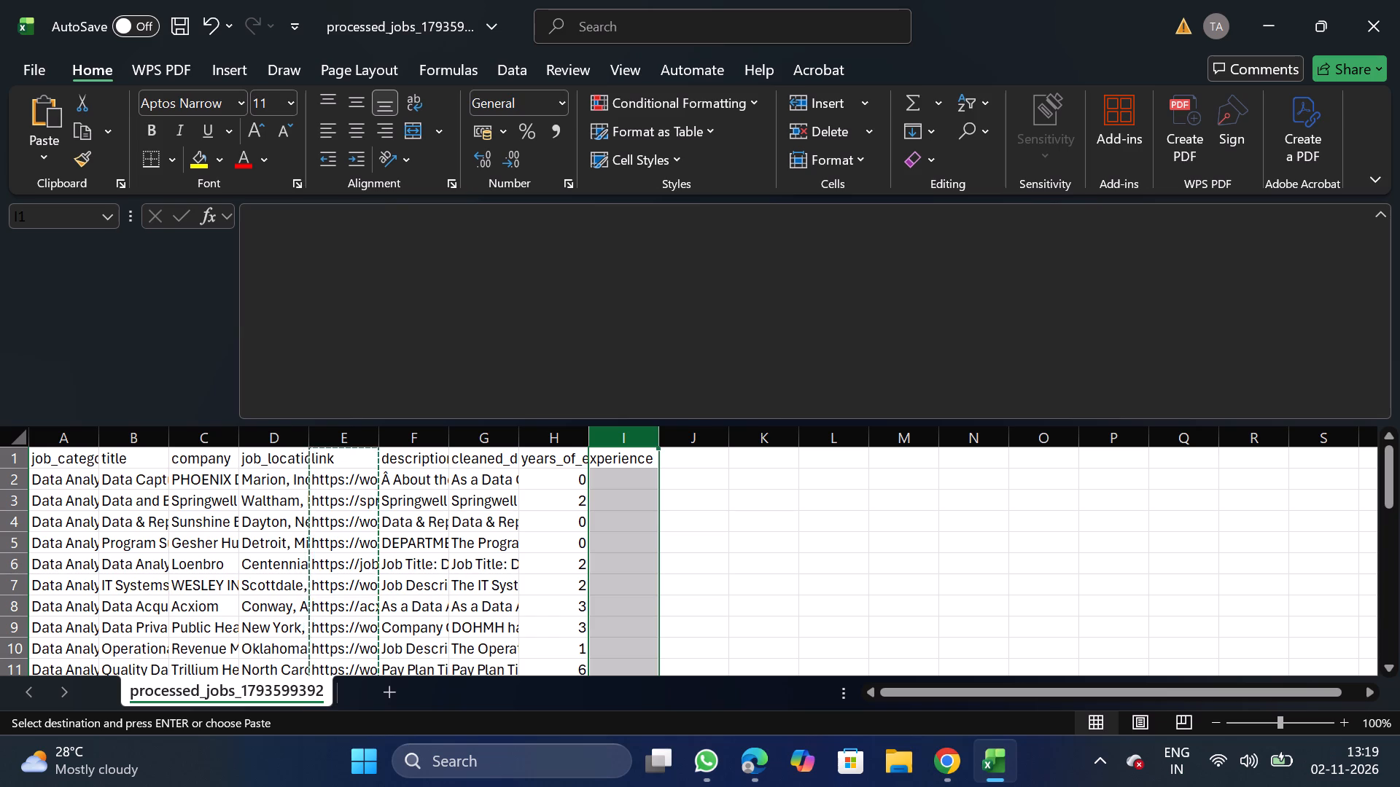
{"action": "right_click", "coordinate": [621, 538]}
{"action": "left_click", "coordinate": [720, 325]}
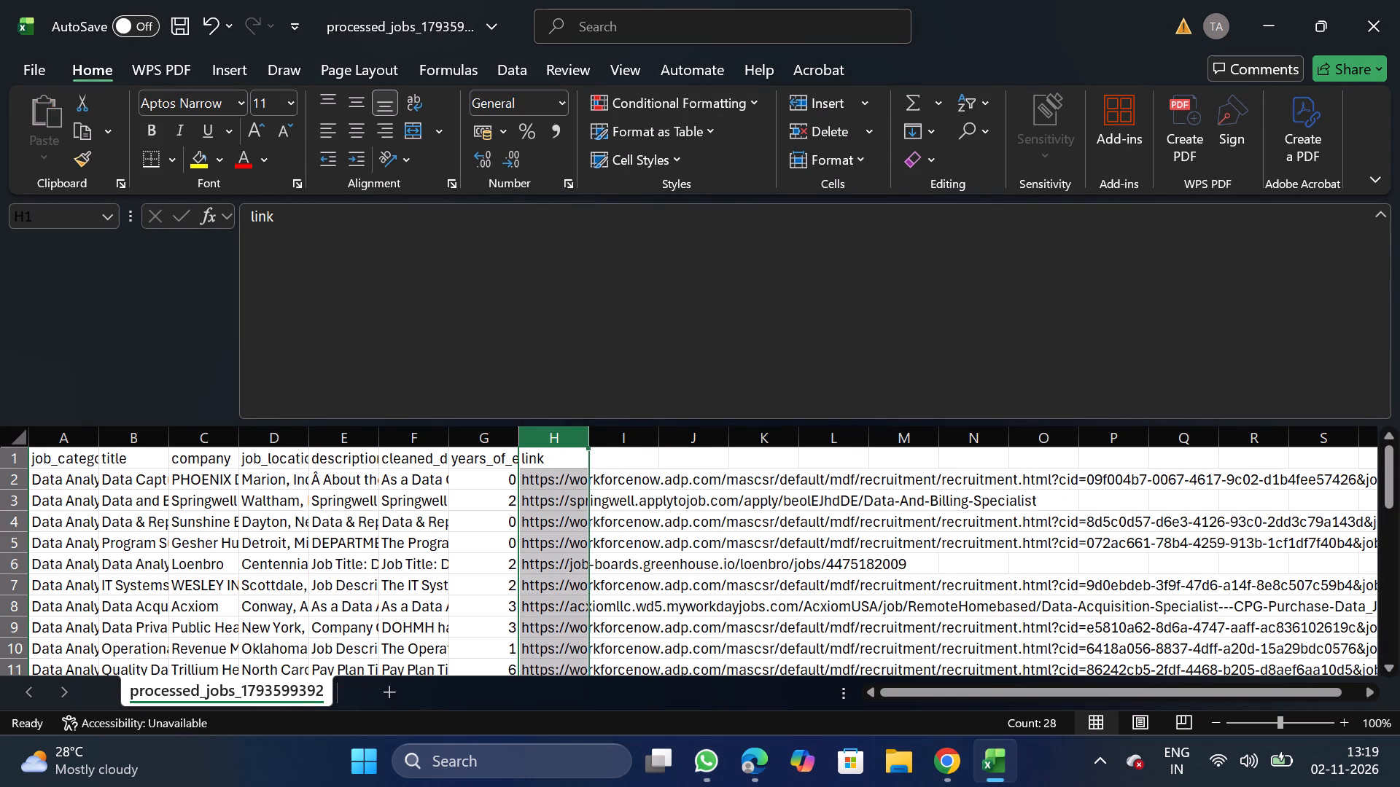
Move the years_of_experience column in front of the description column so it becomes column E.
{"action": "left_click", "coordinate": [464, 440]}
{"action": "key", "text": "ctrl+x"}
{"action": "left_click_drag", "start_coordinate": [331, 436], "coordinate": [340, 497]}
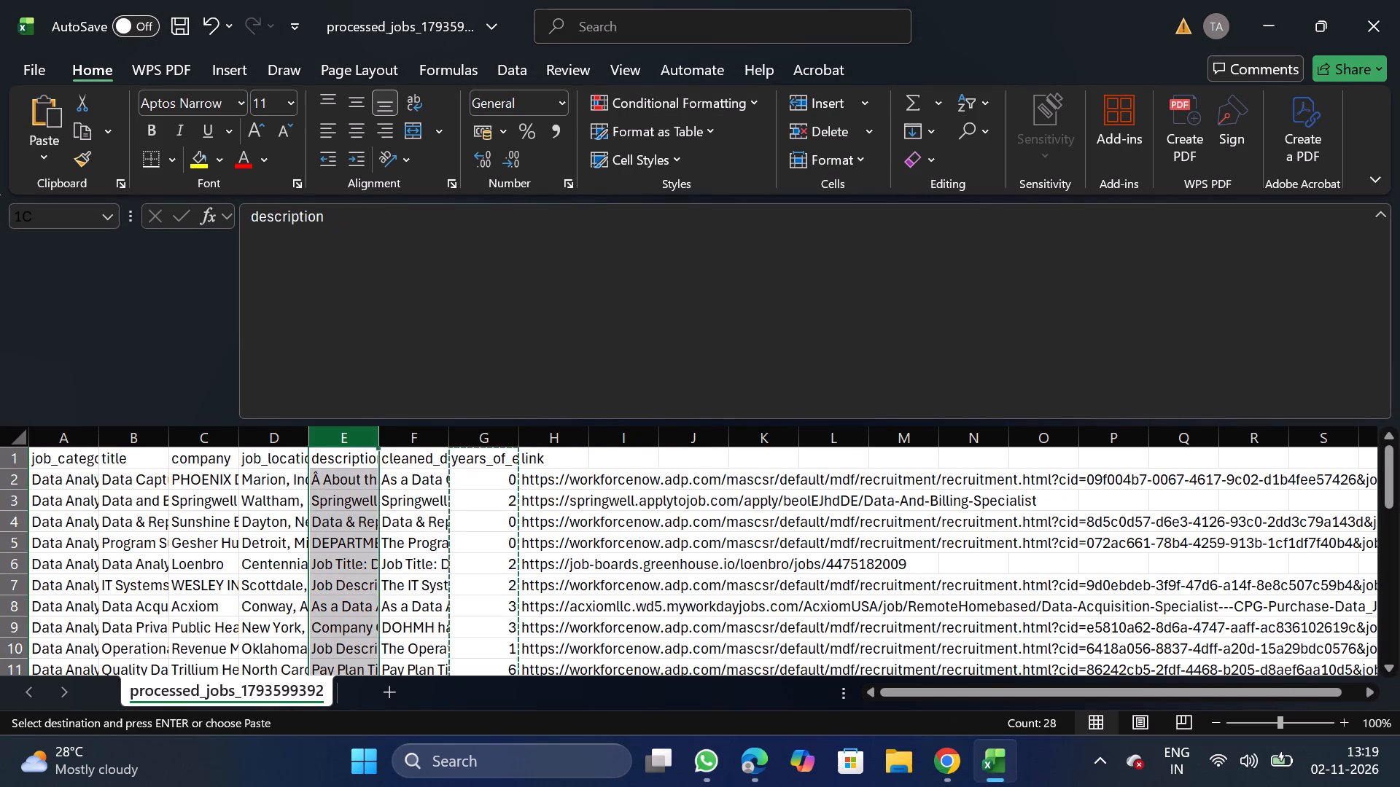
{"action": "left_click_drag", "start_coordinate": [340, 497], "coordinate": [379, 786]}
{"action": "right_click", "coordinate": [379, 786]}
{"action": "left_click", "coordinate": [575, 547]}
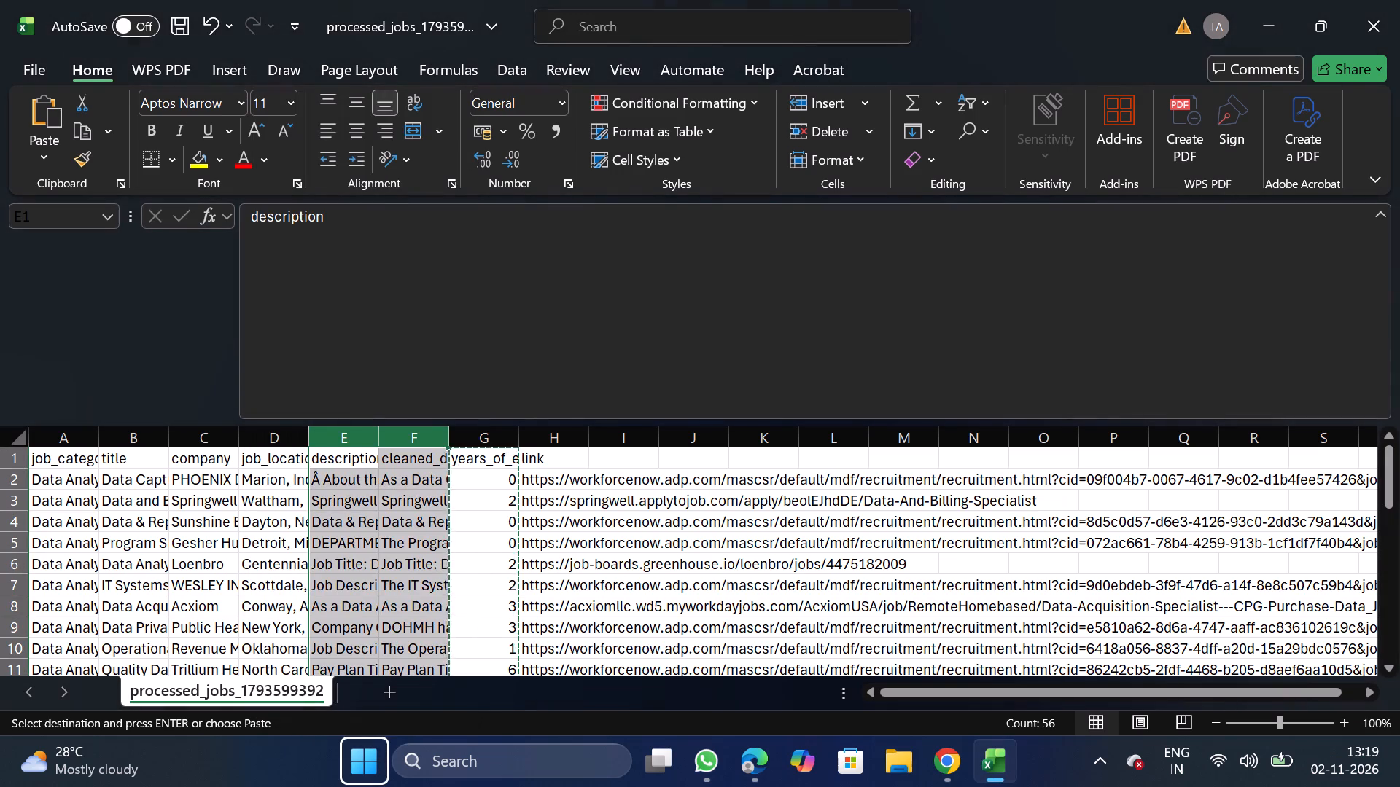
{"action": "left_click_drag", "start_coordinate": [359, 441], "coordinate": [327, 559]}
{"action": "right_click", "coordinate": [327, 559]}
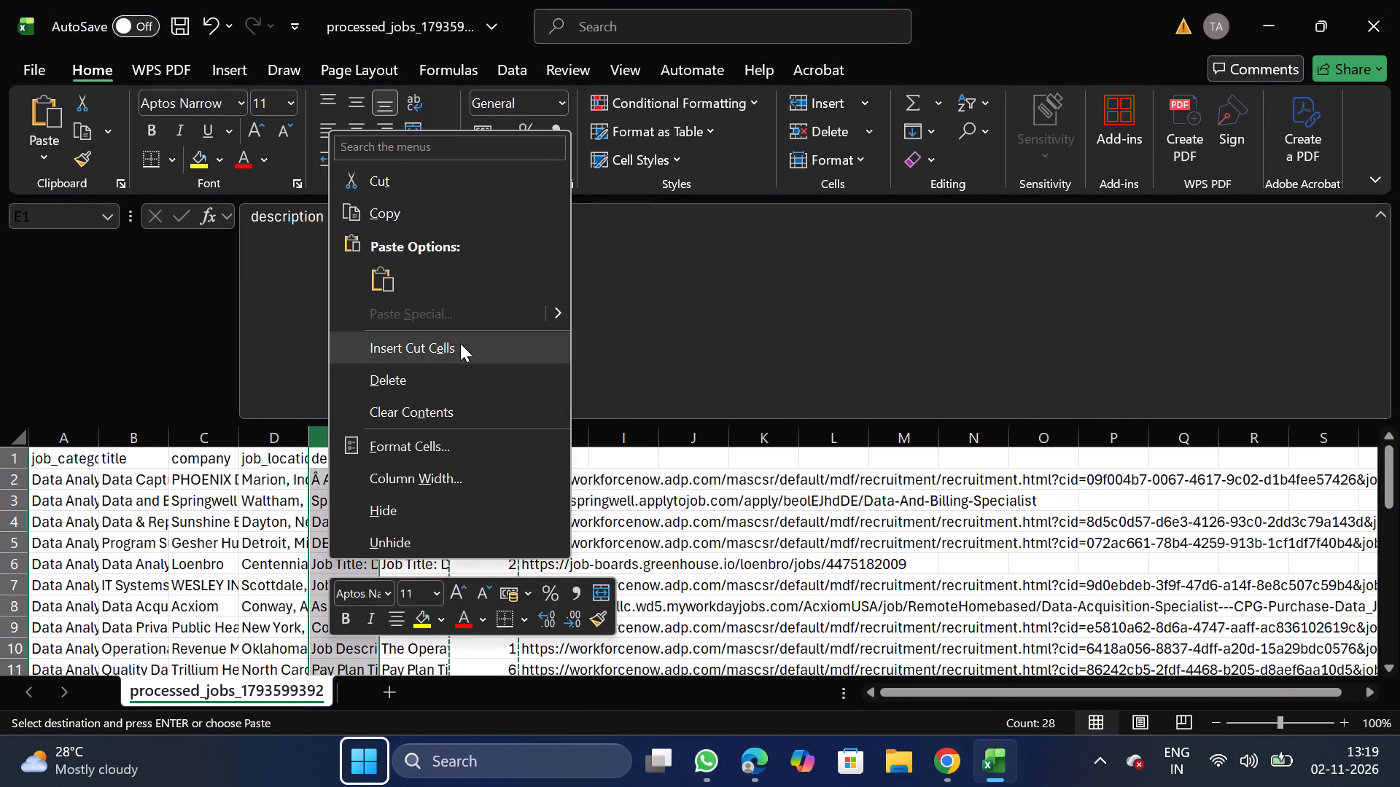
{"action": "left_click", "coordinate": [460, 343]}
Replace the cleaned_description header in G1 with the text description, copied from F1.
{"action": "left_click", "coordinate": [421, 455]}
{"action": "left_click_drag", "start_coordinate": [241, 208], "coordinate": [348, 225]}
{"action": "key", "text": "ctrl+c"}
{"action": "left_click", "coordinate": [507, 457]}
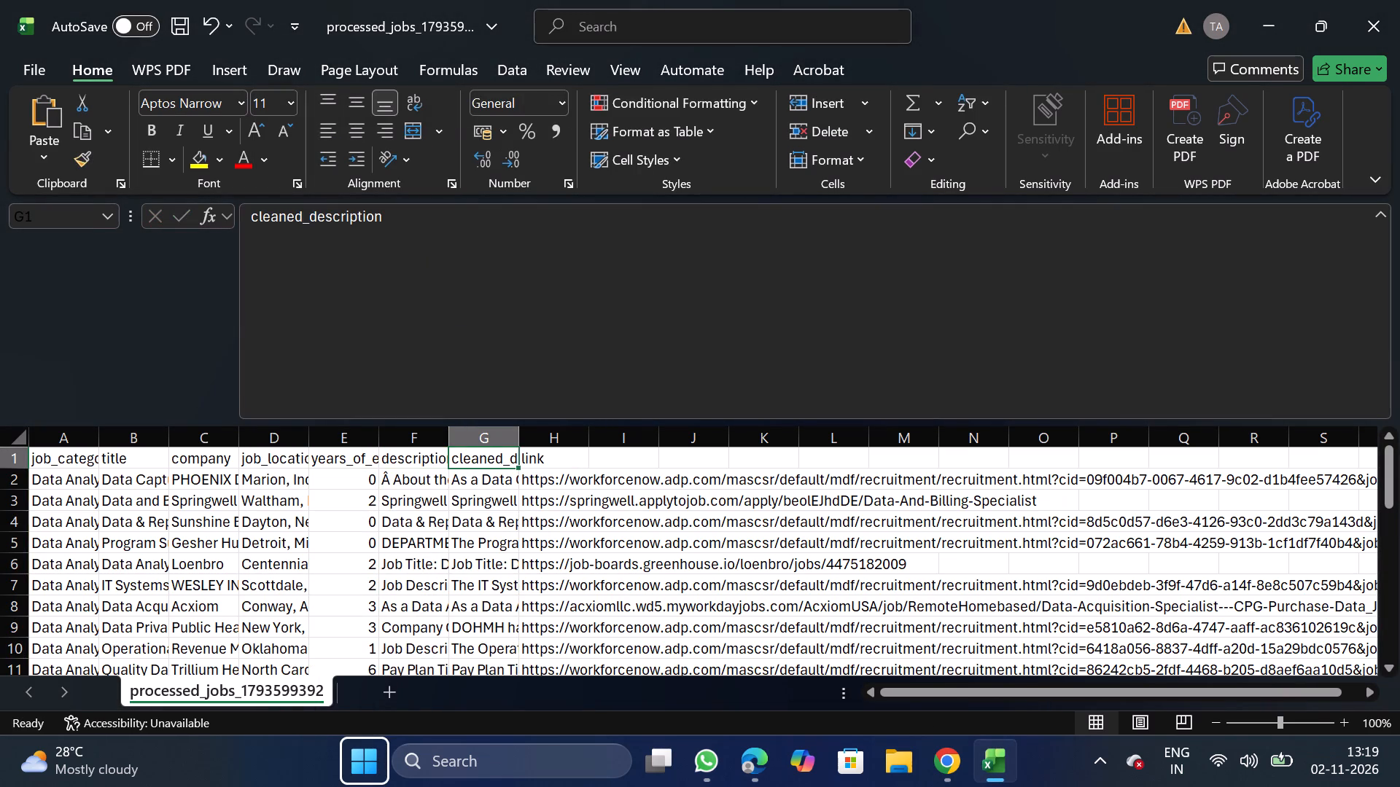
{"action": "left_click", "coordinate": [631, 355]}
{"action": "key", "text": "BackSpace"}
{"action": "key", "text": "BackSpace"}
{"action": "key", "text": "BackSpace"}
{"action": "key", "text": "BackSpace"}
{"action": "key", "text": "BackSpace"}
{"action": "key", "text": "BackSpace"}
{"action": "key", "text": "BackSpace"}
{"action": "key", "text": "BackSpace"}
{"action": "key", "text": "BackSpace"}
{"action": "key", "text": "BackSpace"}
{"action": "key", "text": "BackSpace"}
{"action": "key", "text": "BackSpace"}
{"action": "key", "text": "BackSpace"}
{"action": "key", "text": "BackSpace"}
{"action": "key", "text": "BackSpace"}
{"action": "key", "text": "BackSpace"}
{"action": "key", "text": "BackSpace"}
{"action": "key", "text": "BackSpace"}
{"action": "key", "text": "BackSpace"}
{"action": "key", "text": "BackSpace"}
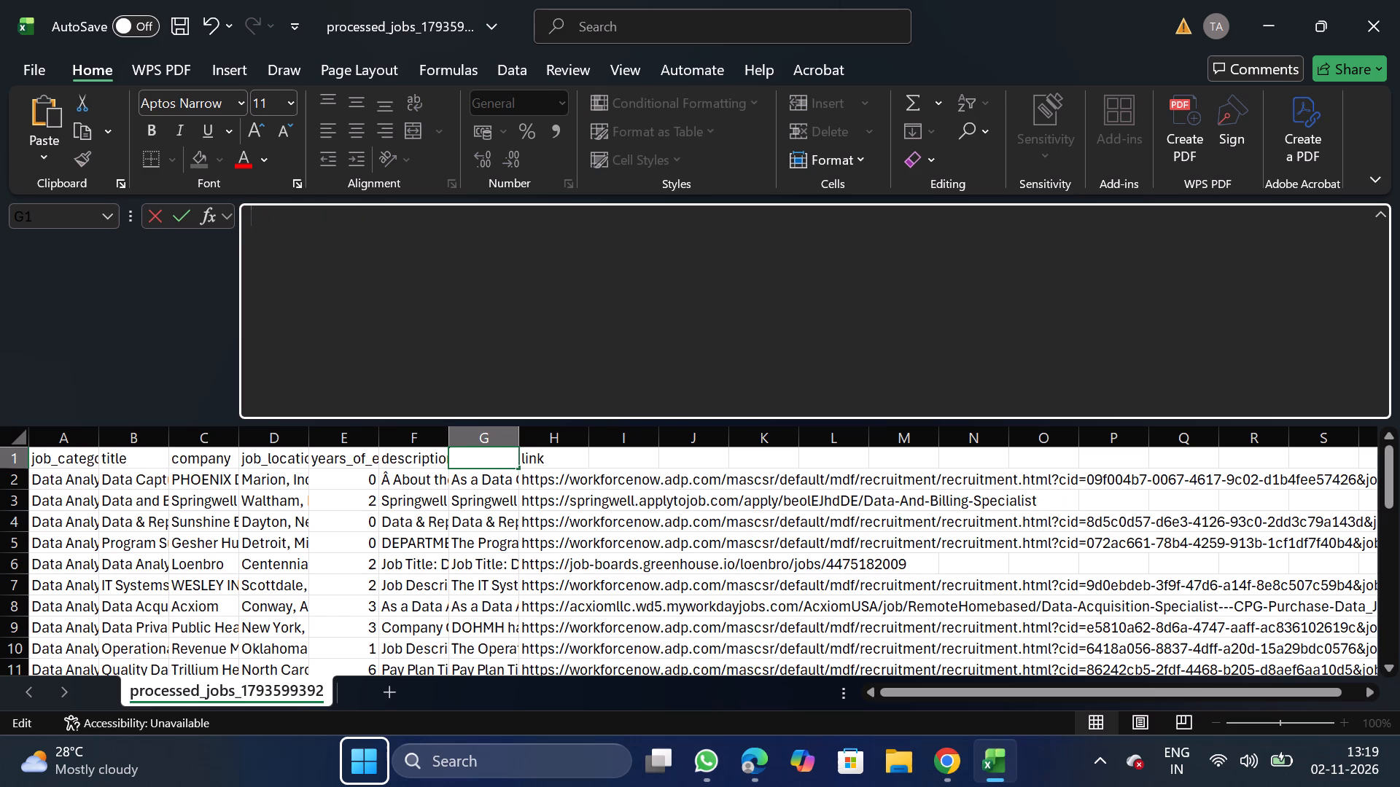
{"action": "key", "text": "ctrl+v"}
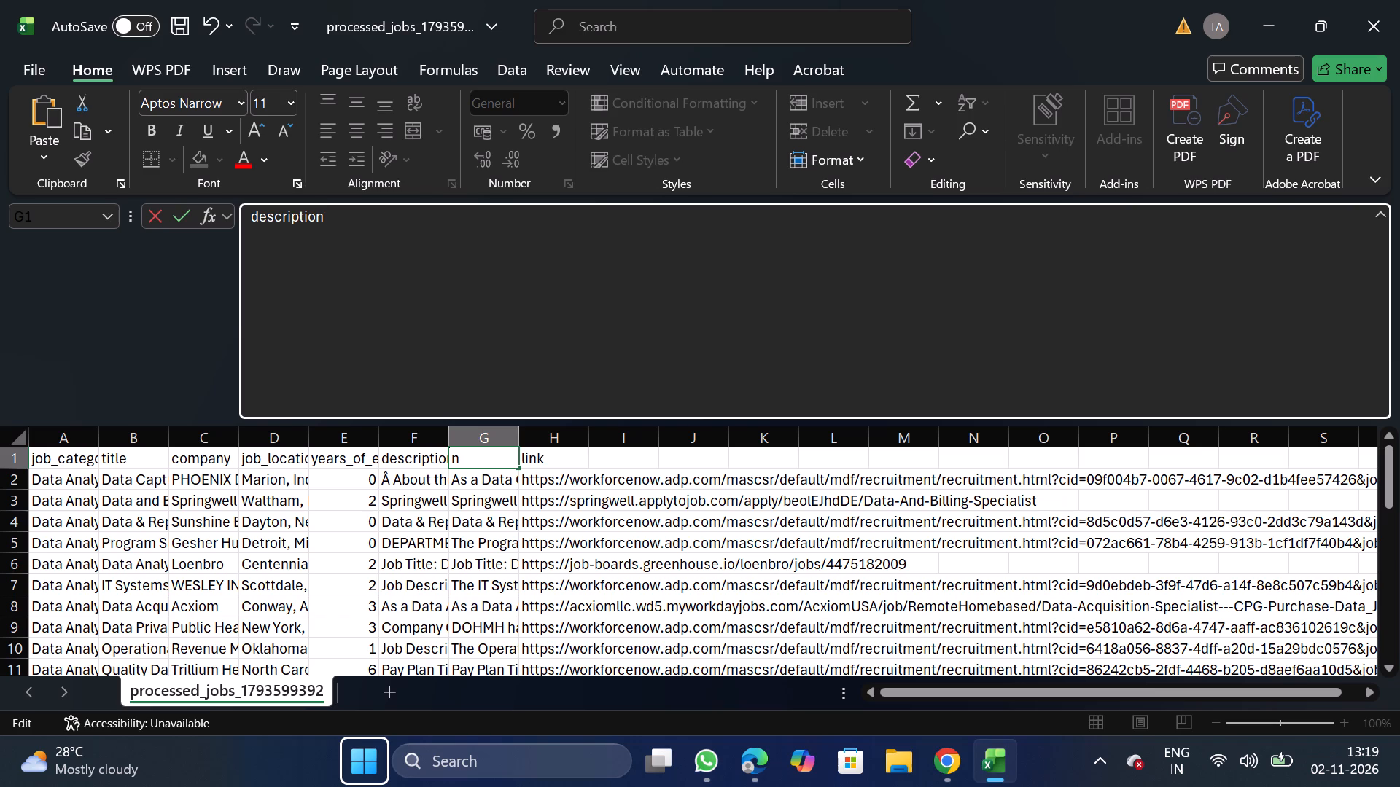
Replace the F1 header with original_description, copied from the required column names on NextGenApply's bulk upload page in Chrome.
{"action": "left_click", "coordinate": [405, 455]}
{"action": "left_click", "coordinate": [513, 379]}
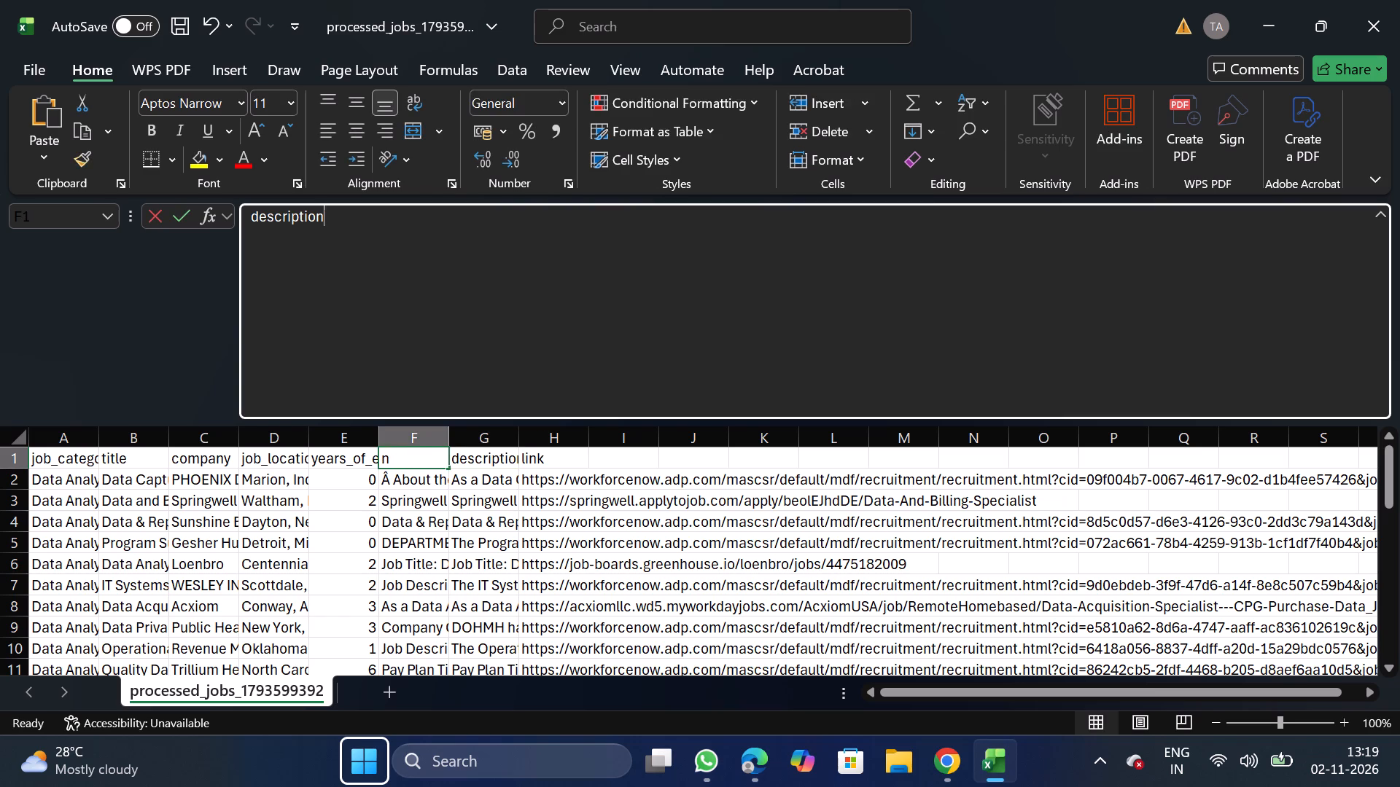
{"action": "key", "text": "BackSpace"}
{"action": "key", "text": "BackSpace"}
{"action": "key", "text": "BackSpace"}
{"action": "key", "text": "BackSpace"}
{"action": "key", "text": "BackSpace"}
{"action": "key", "text": "BackSpace"}
{"action": "key", "text": "BackSpace"}
{"action": "key", "text": "BackSpace"}
{"action": "key", "text": "BackSpace"}
{"action": "key", "text": "BackSpace"}
{"action": "key", "text": "BackSpace"}
{"action": "key", "text": "BackSpace"}
{"action": "key", "text": "BackSpace"}
{"action": "key", "text": "BackSpace"}
{"action": "key", "text": "BackSpace"}
{"action": "key", "text": "BackSpace"}
{"action": "key", "text": "BackSpace"}
{"action": "key", "text": "BackSpace"}
{"action": "key", "text": "BackSpace"}
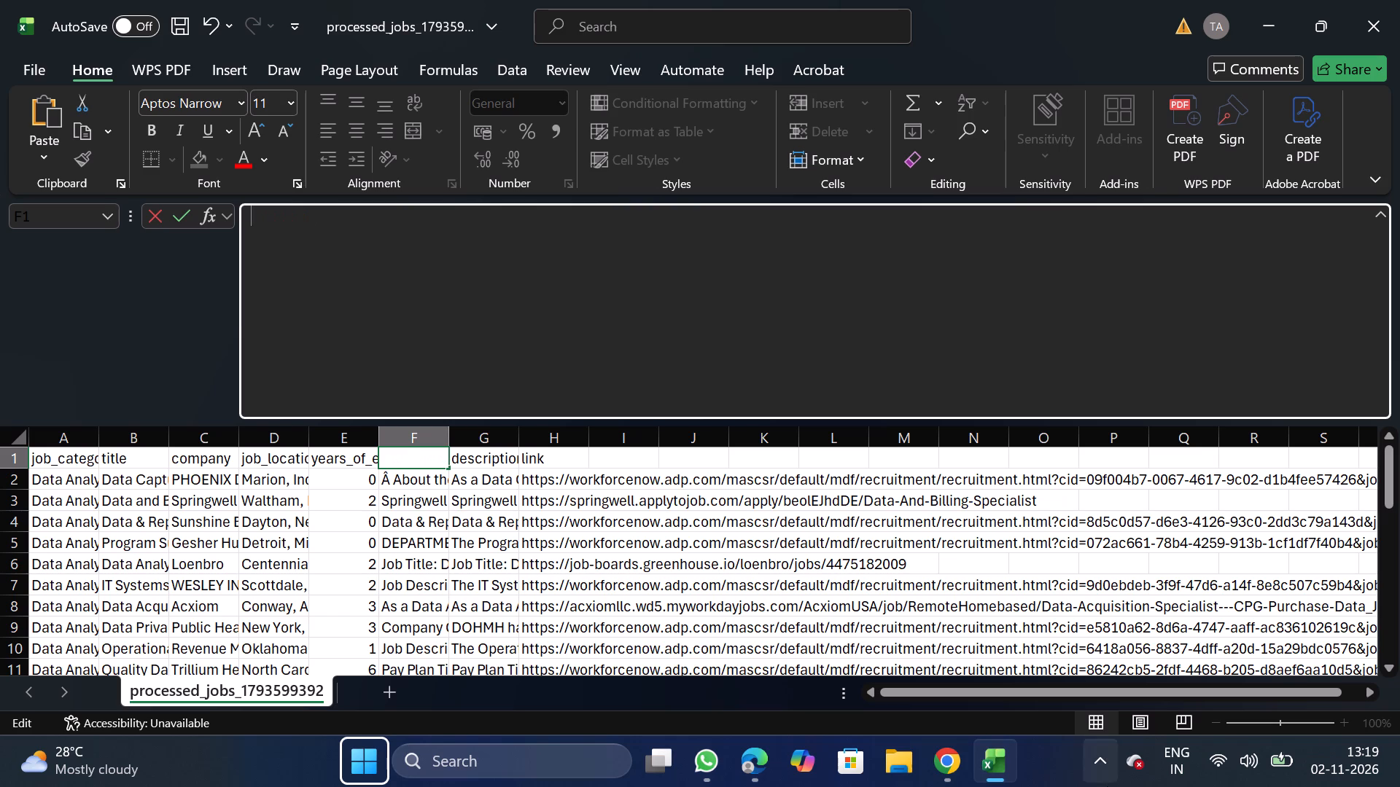
{"action": "left_click", "coordinate": [923, 751]}
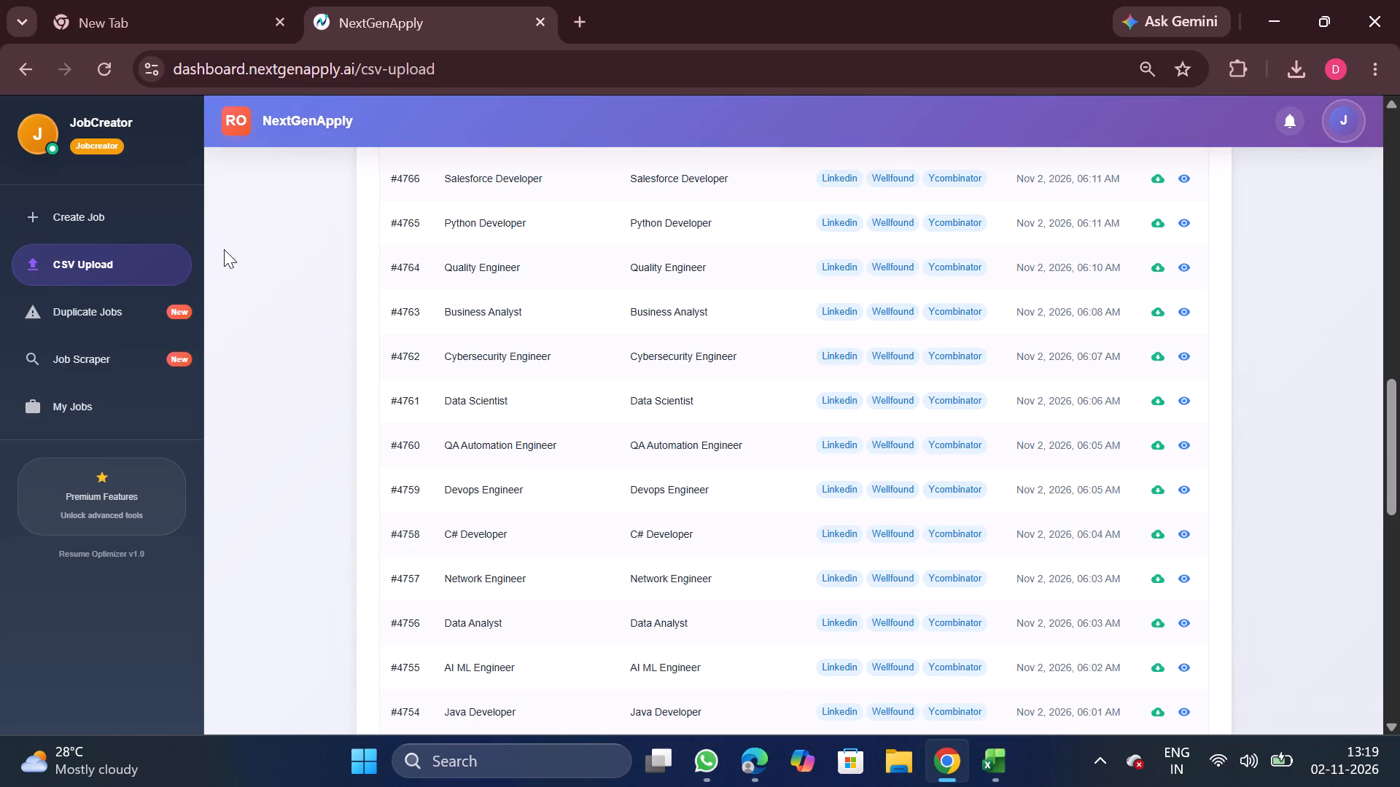
{"action": "left_click", "coordinate": [126, 202]}
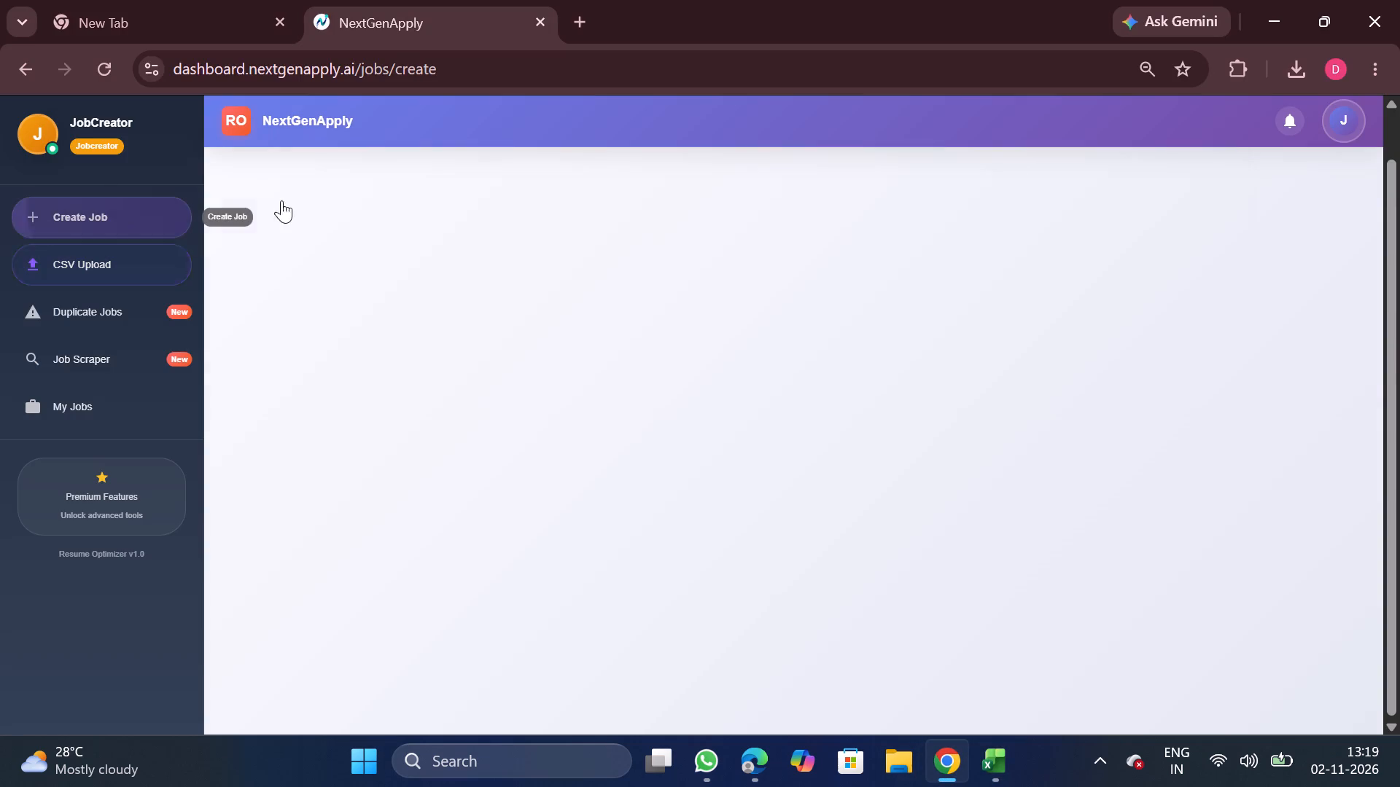
{"action": "left_click", "coordinate": [688, 189]}
{"action": "double_click", "coordinate": [765, 360]}
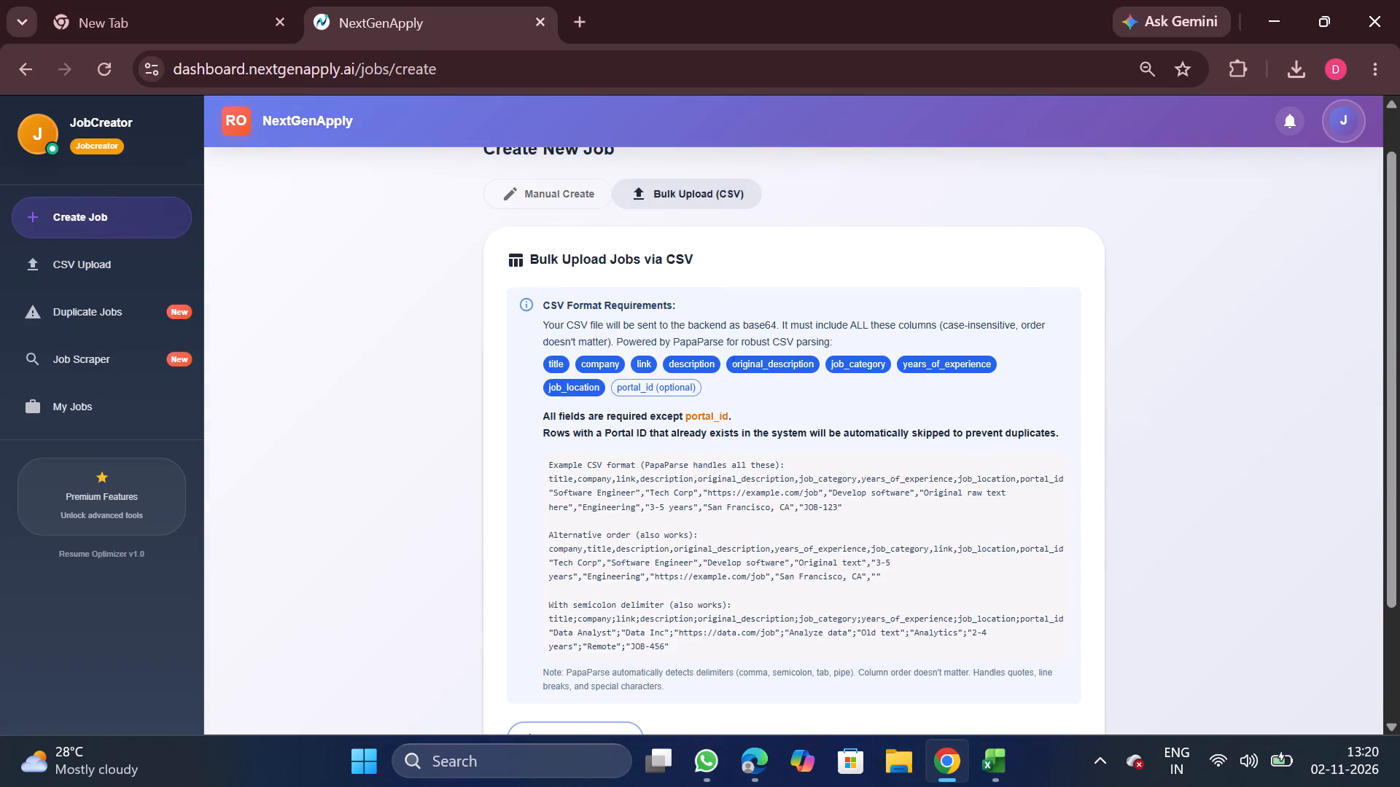
{"action": "key", "text": "ctrl+c"}
{"action": "left_click", "coordinate": [994, 742]}
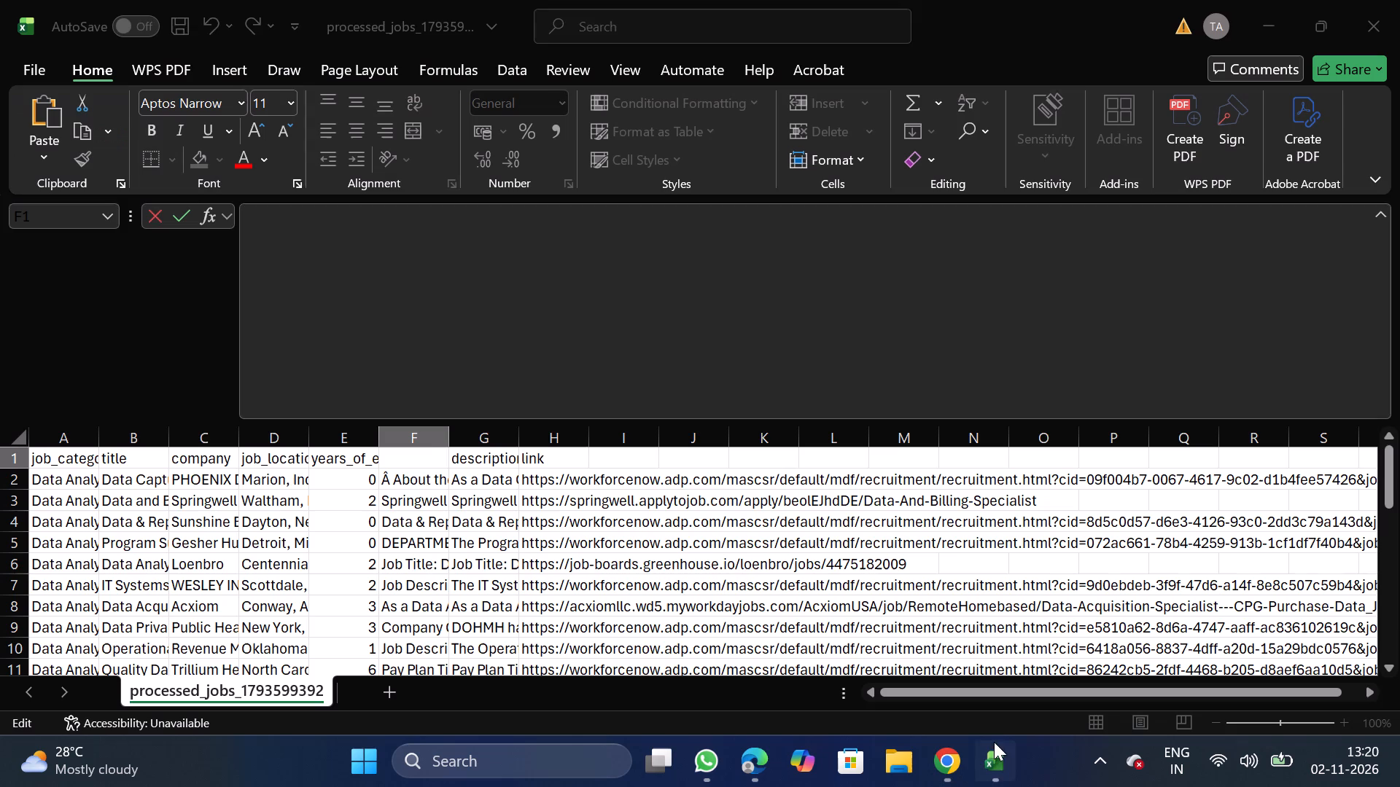
{"action": "key", "text": "ctrl+v"}
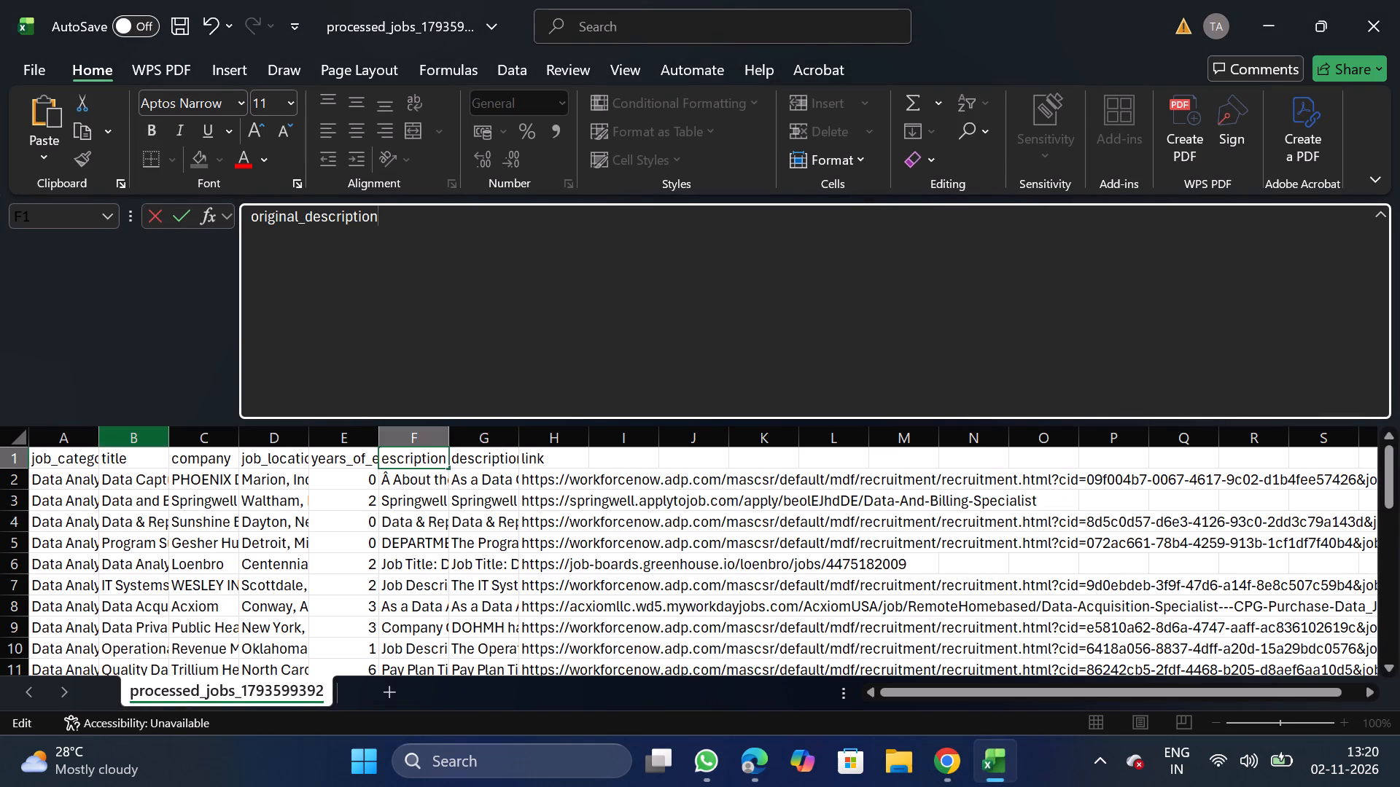
Filter titles to Data Analytics & Automation Specialist (Sales/Business Development) and blanks, delete the matching job row, and turn filtering off.
{"action": "left_click", "coordinate": [130, 437]}
{"action": "left_click", "coordinate": [502, 52]}
{"action": "left_click", "coordinate": [722, 110]}
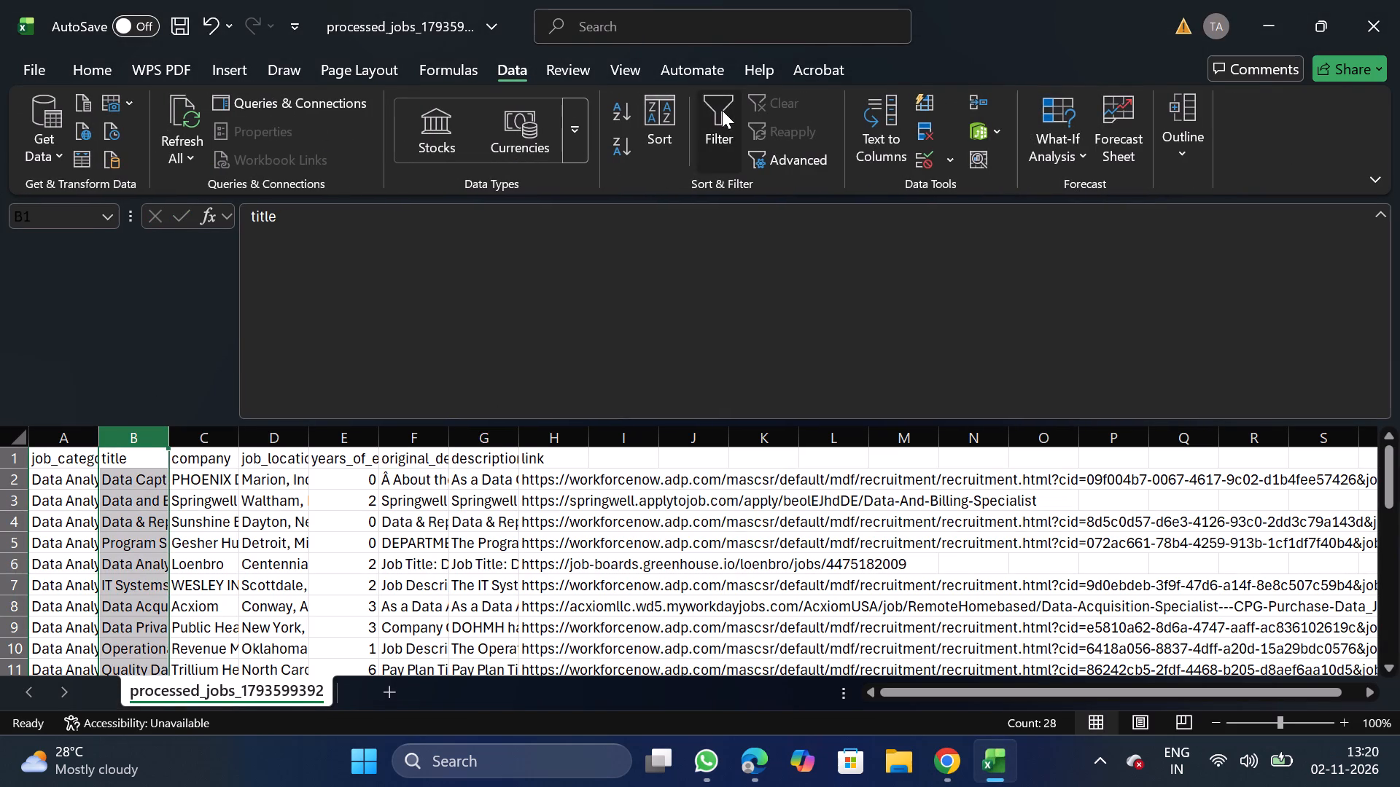
{"action": "left_click", "coordinate": [161, 456]}
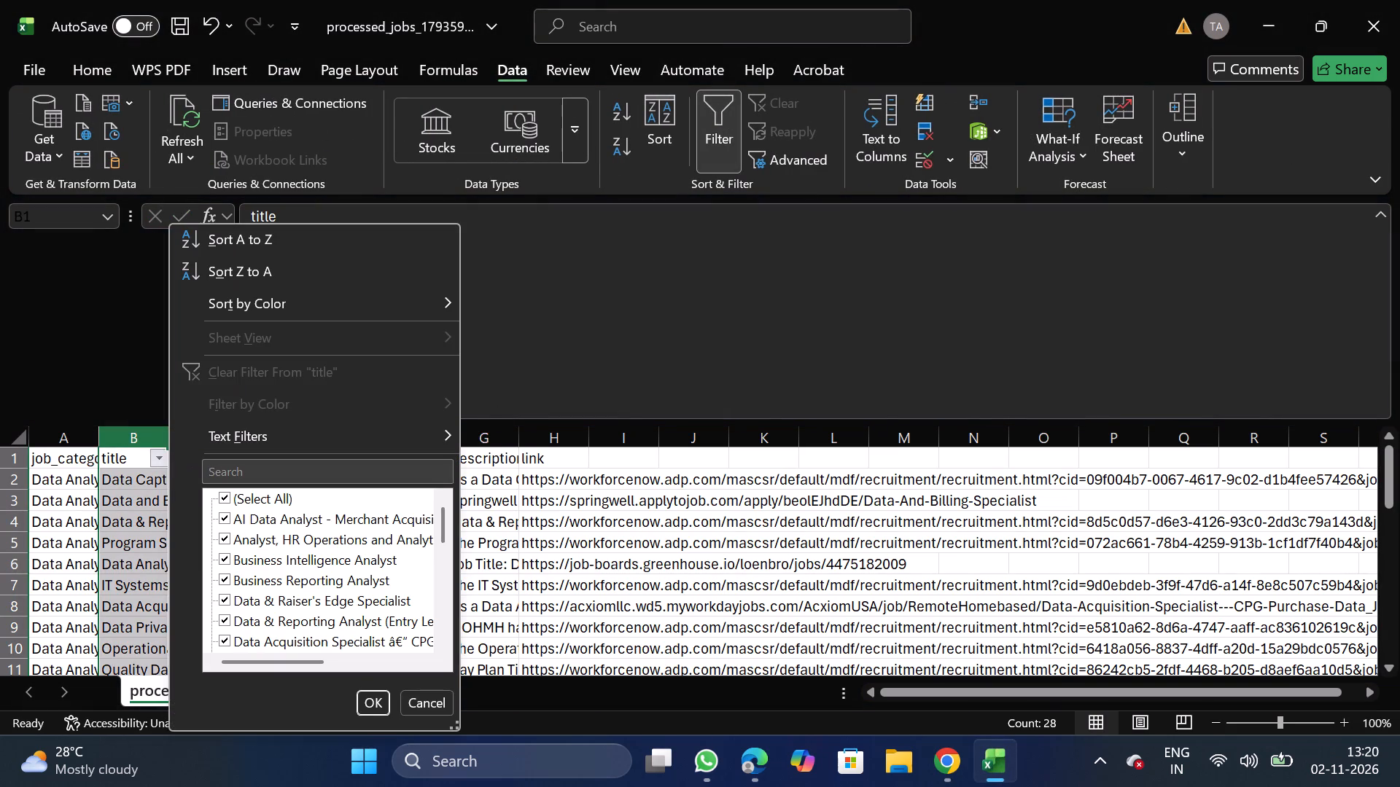
{"action": "type", "text": "wal"}
{"action": "key", "text": "BackSpace"}
{"action": "key", "text": "BackSpace"}
{"action": "key", "text": "BackSpace"}
{"action": "double_click", "coordinate": [456, 727]}
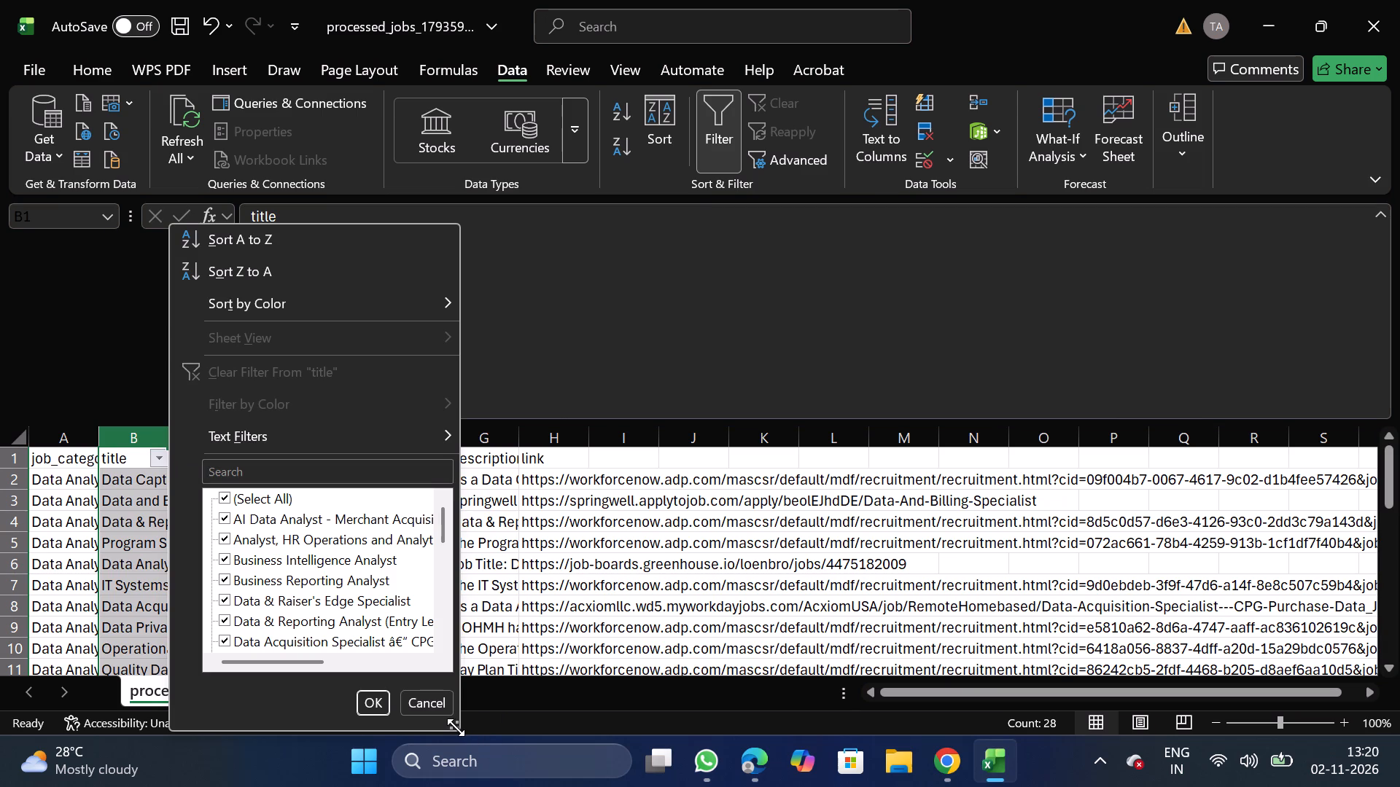
{"action": "left_click_drag", "start_coordinate": [456, 727], "coordinate": [1183, 786]}
{"action": "left_click", "coordinate": [276, 501]}
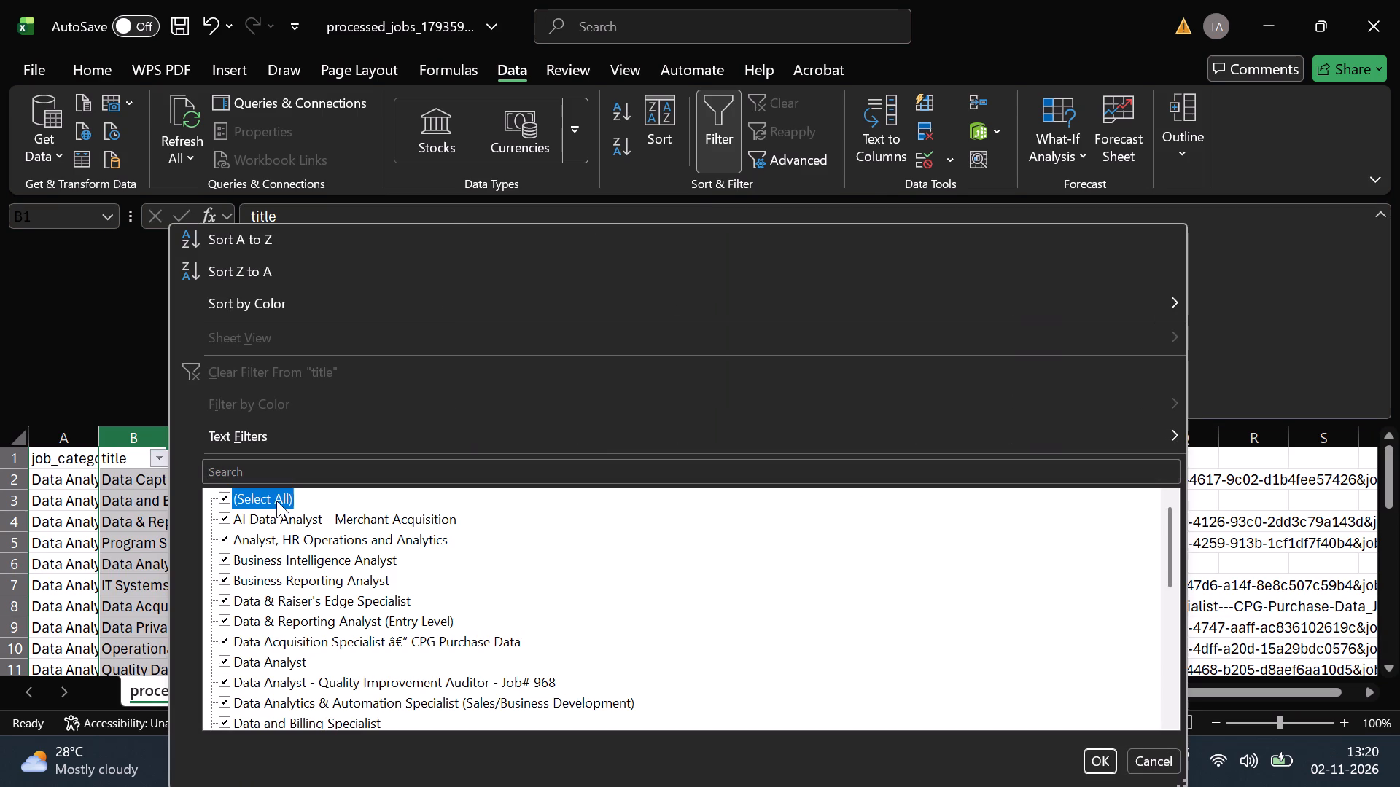
{"action": "left_click", "coordinate": [364, 539]}
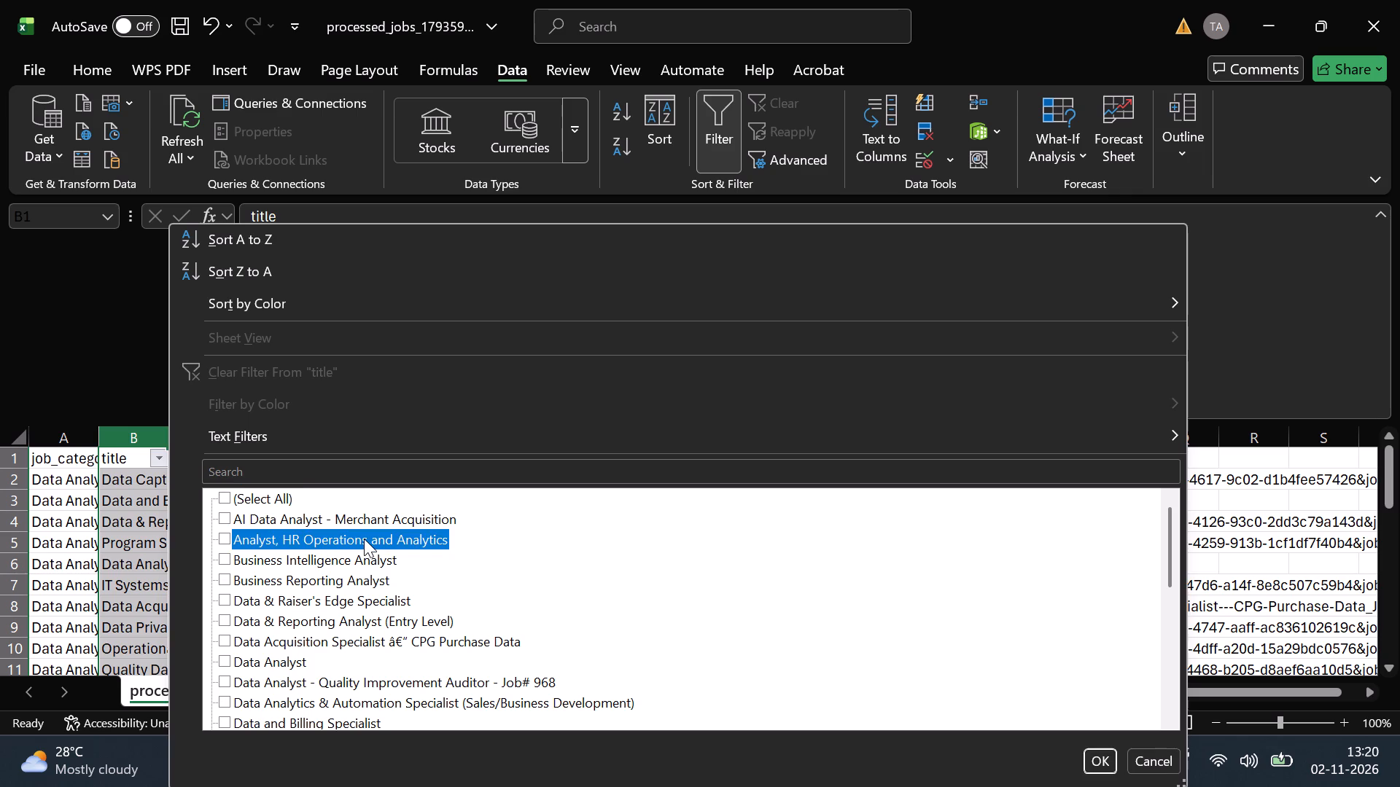
{"action": "left_click", "coordinate": [364, 539]}
{"action": "scroll", "coordinate": [378, 704], "scroll_direction": "down", "scroll_amount": 1}
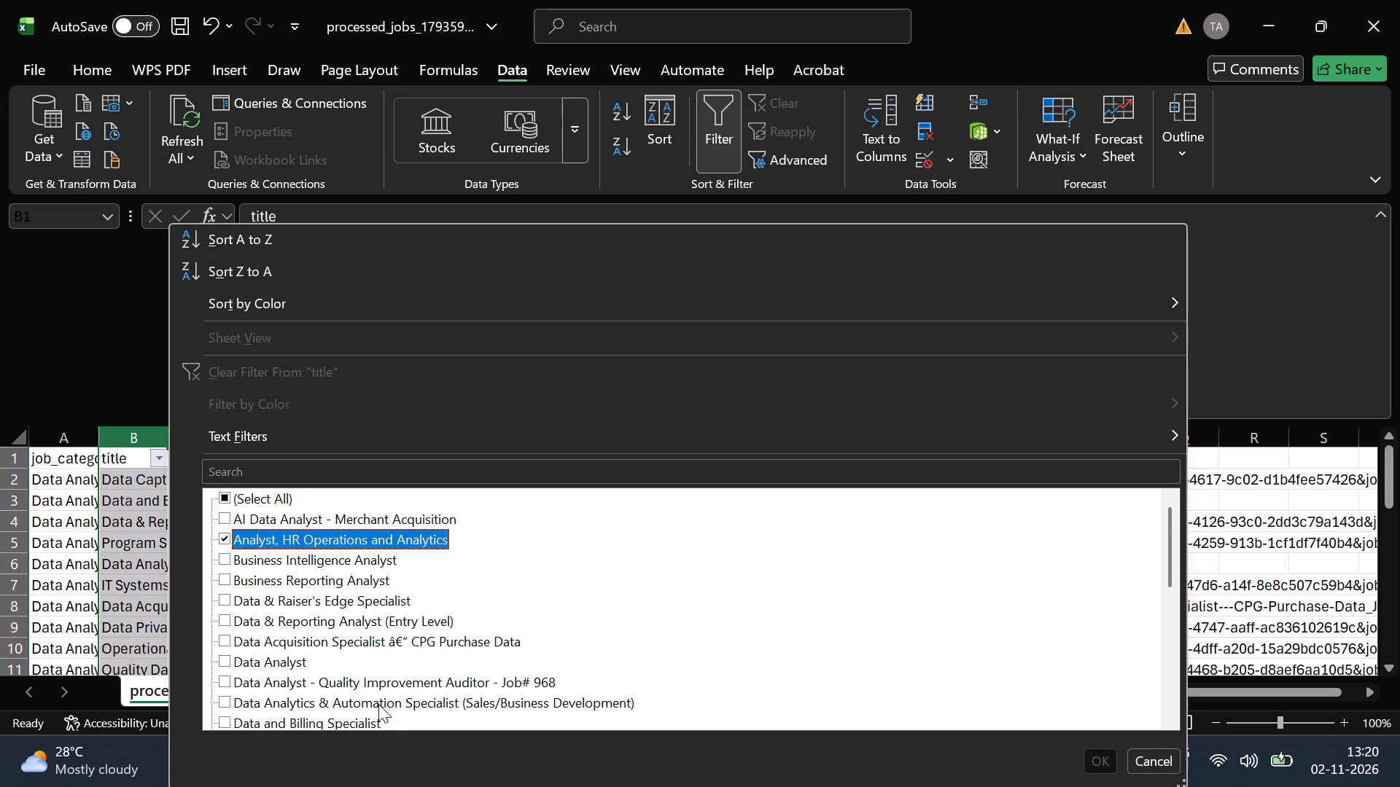
{"action": "scroll", "coordinate": [378, 704], "scroll_direction": "down", "scroll_amount": 1}
{"action": "left_click", "coordinate": [346, 646]}
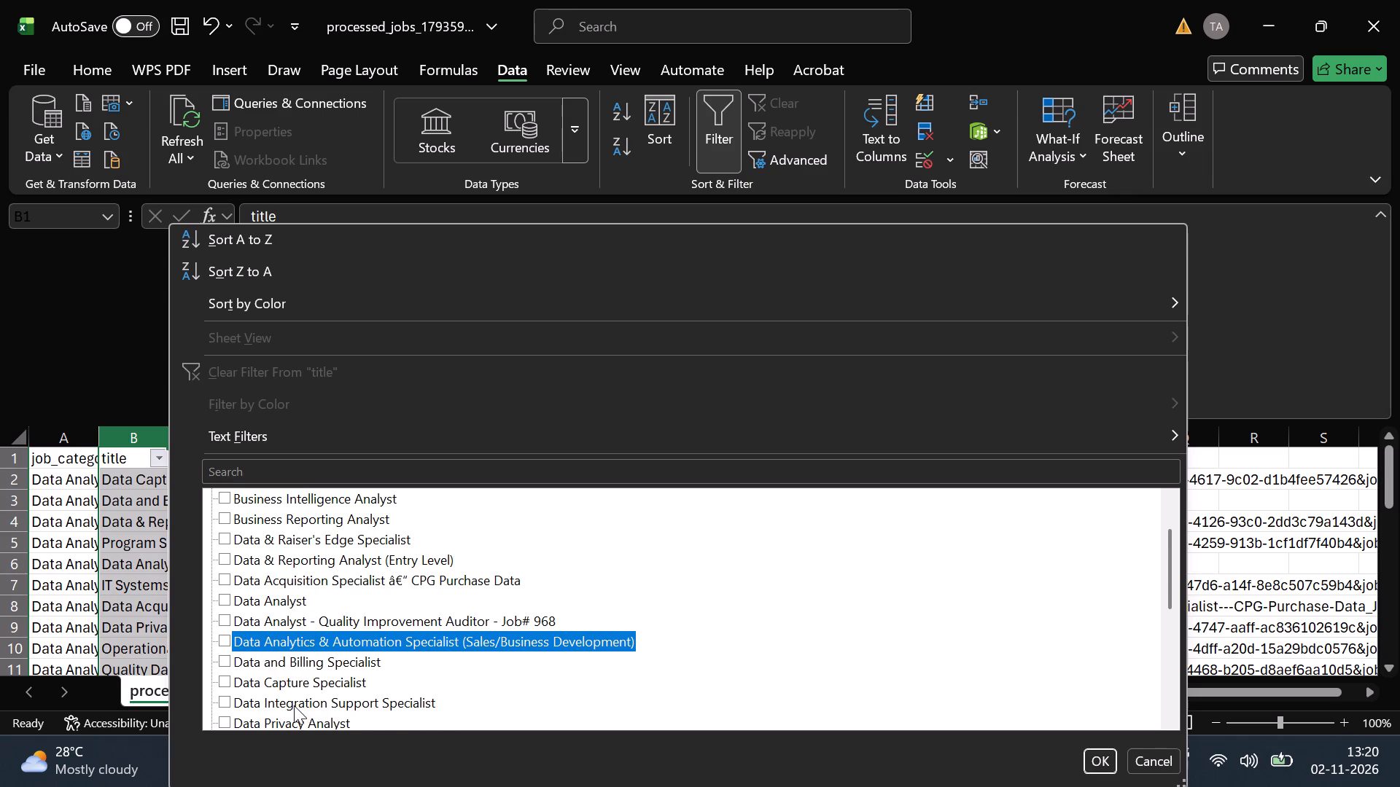
{"action": "scroll", "coordinate": [294, 705], "scroll_direction": "down", "scroll_amount": 1}
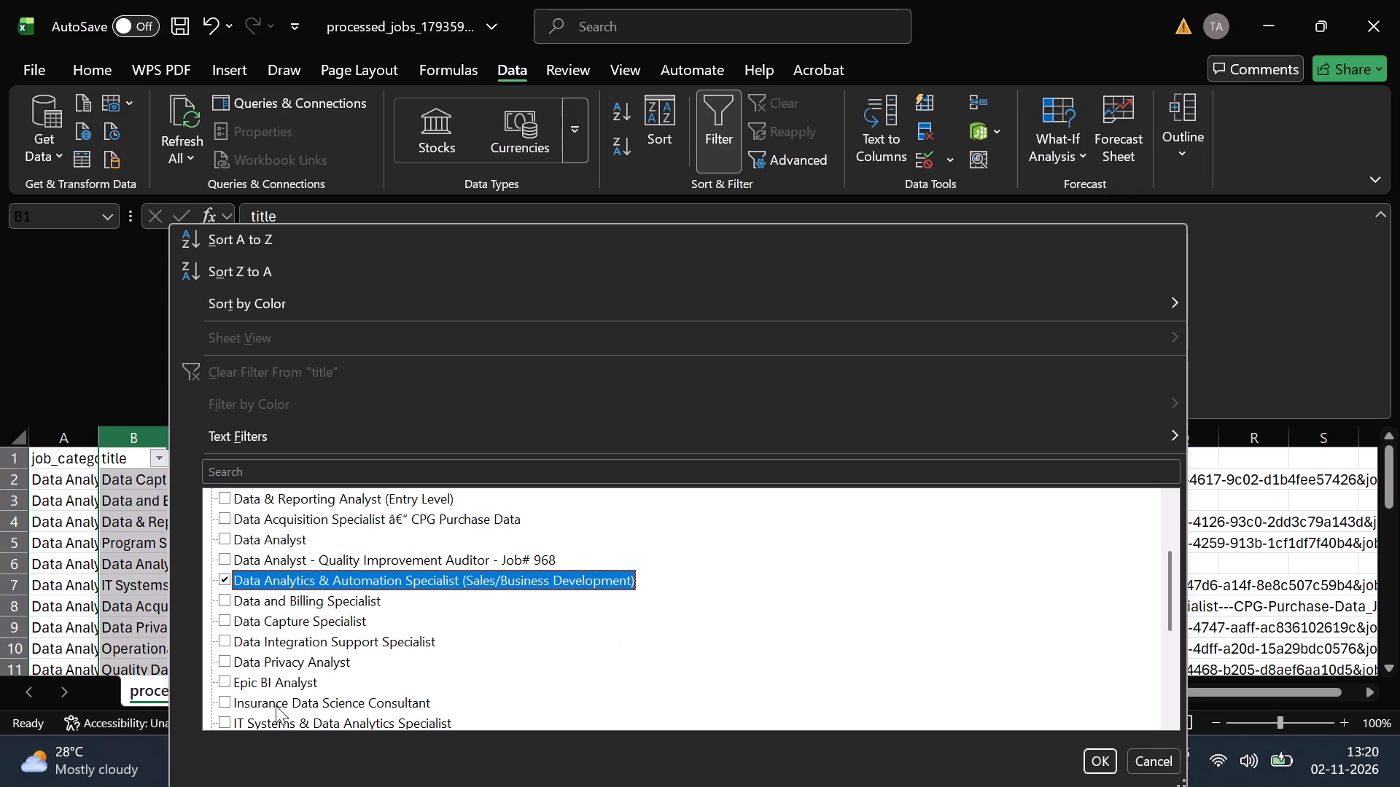
{"action": "scroll", "coordinate": [276, 705], "scroll_direction": "down", "scroll_amount": 1}
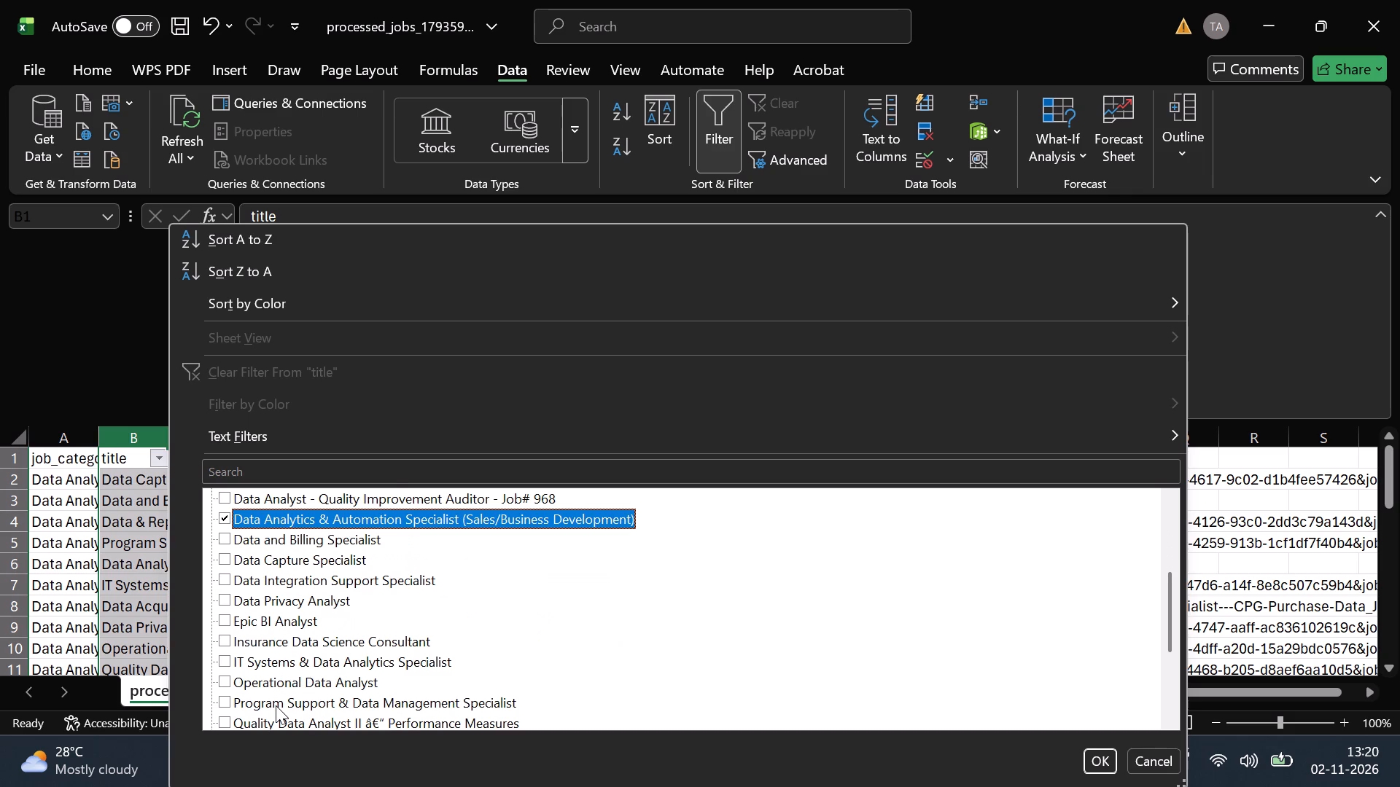
{"action": "scroll", "coordinate": [276, 705], "scroll_direction": "down", "scroll_amount": 1}
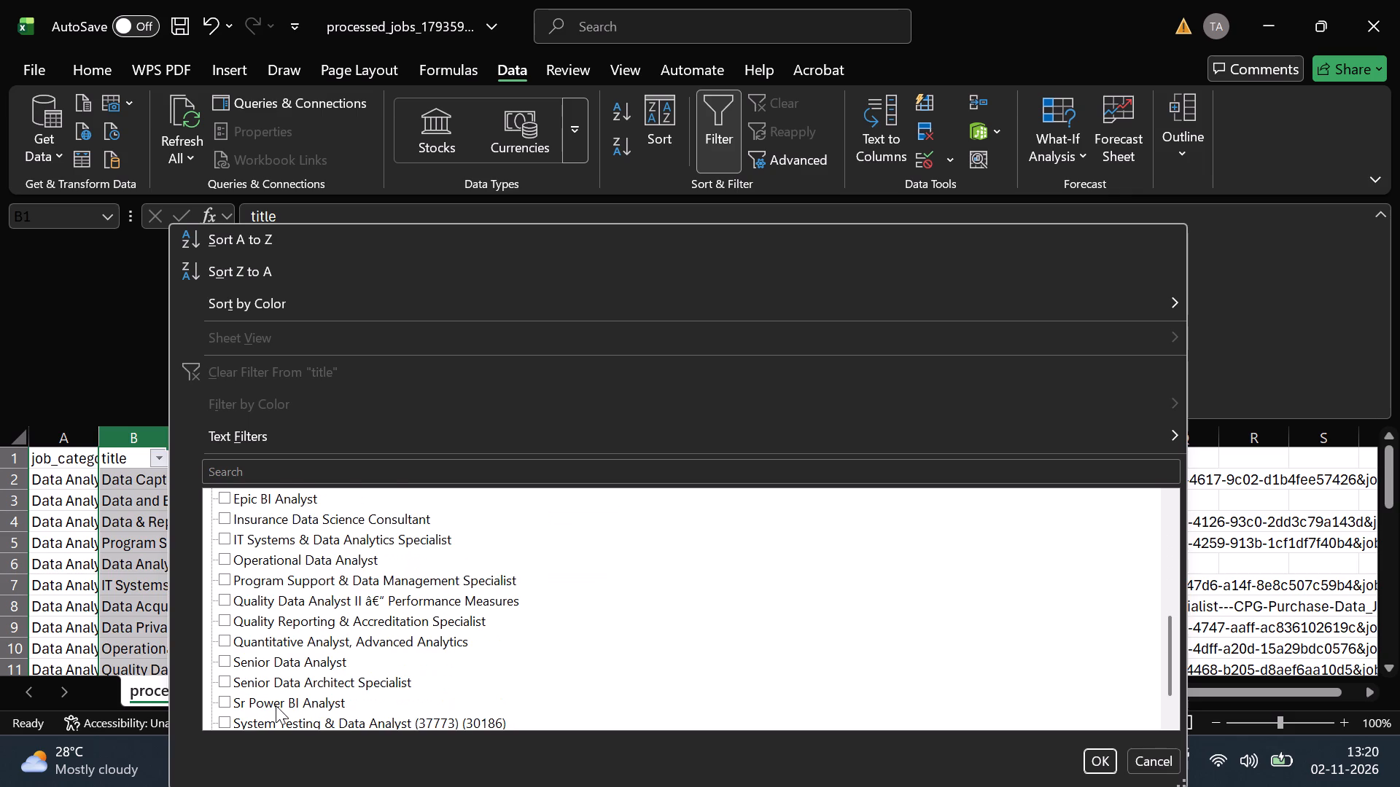
{"action": "scroll", "coordinate": [265, 714], "scroll_direction": "down", "scroll_amount": 2}
{"action": "left_click", "coordinate": [257, 697]}
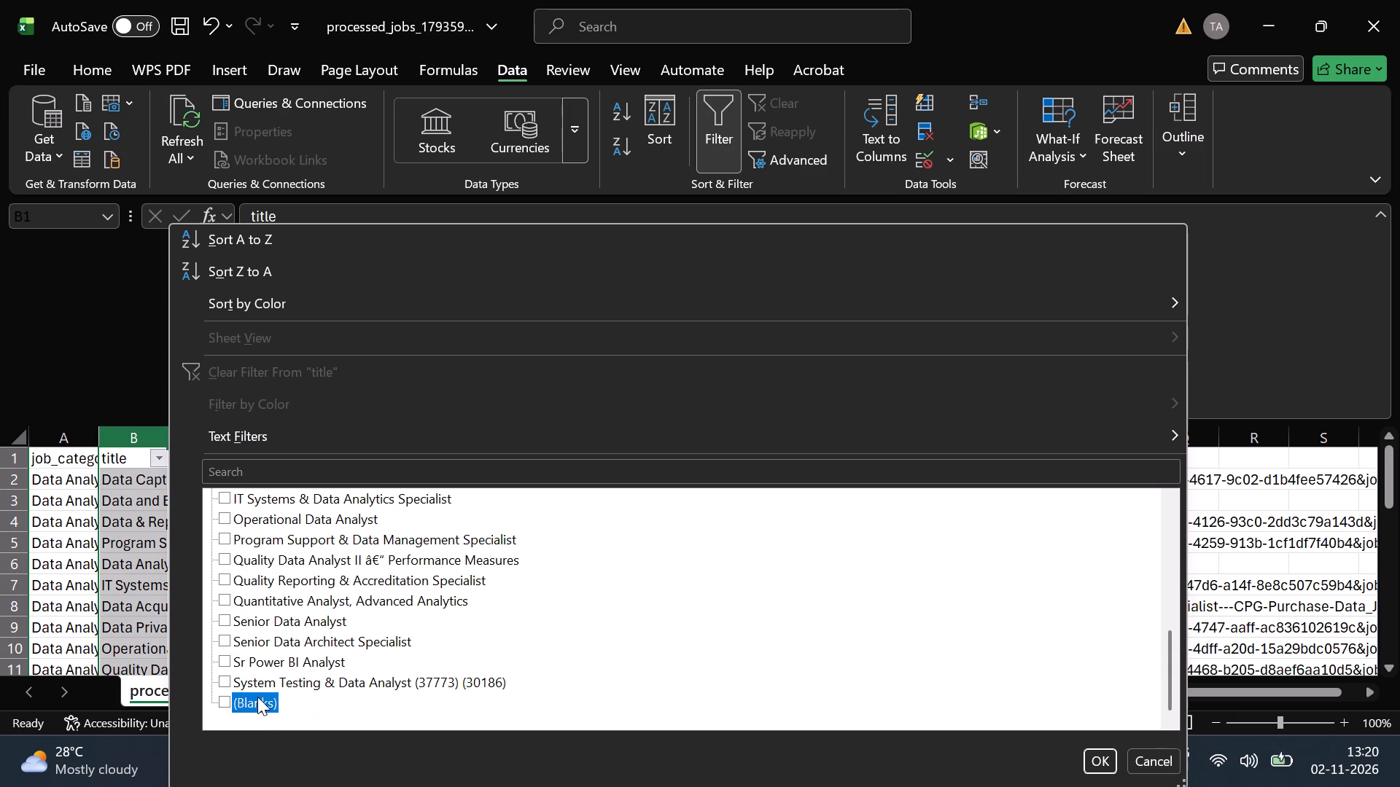
{"action": "left_click", "coordinate": [1093, 757]}
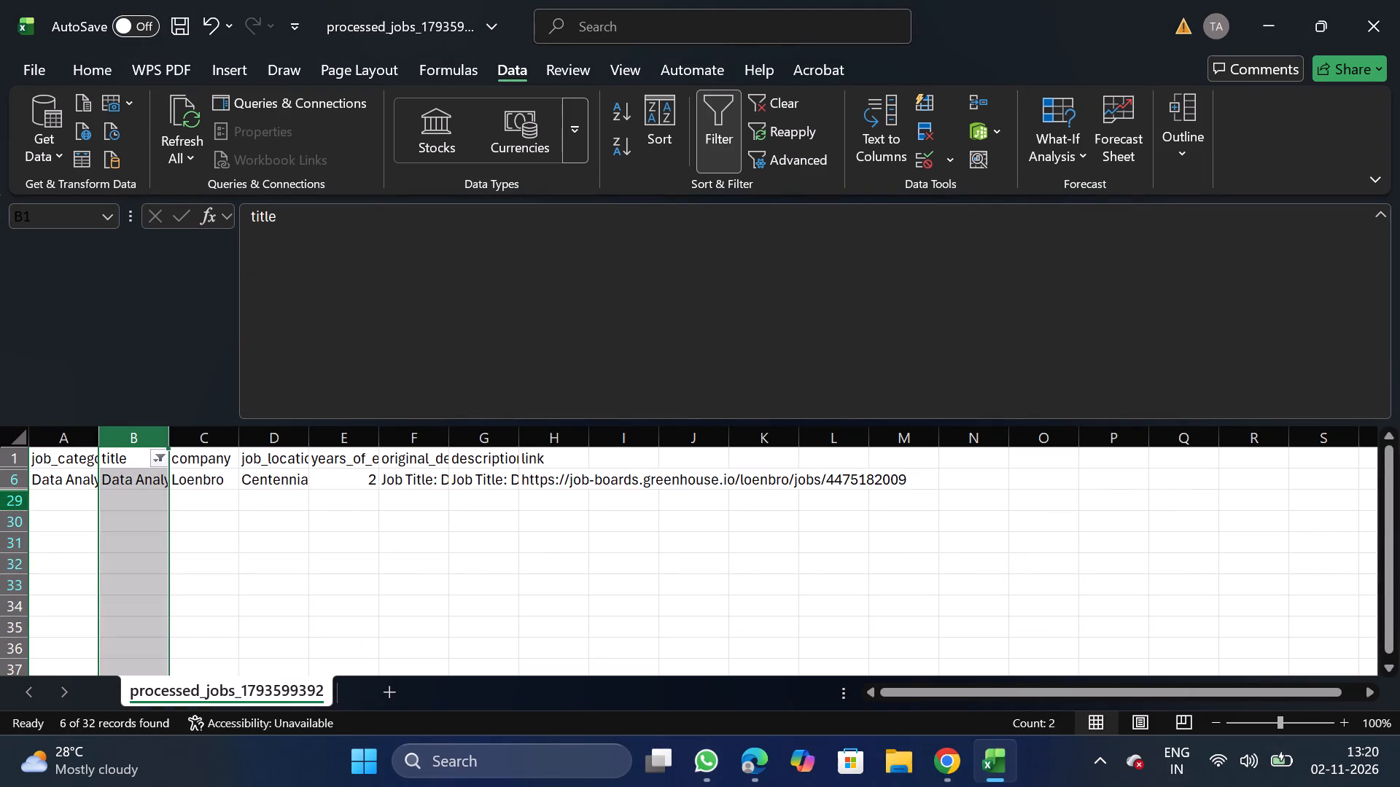
{"action": "left_click", "coordinate": [5, 484]}
{"action": "right_click", "coordinate": [47, 483]}
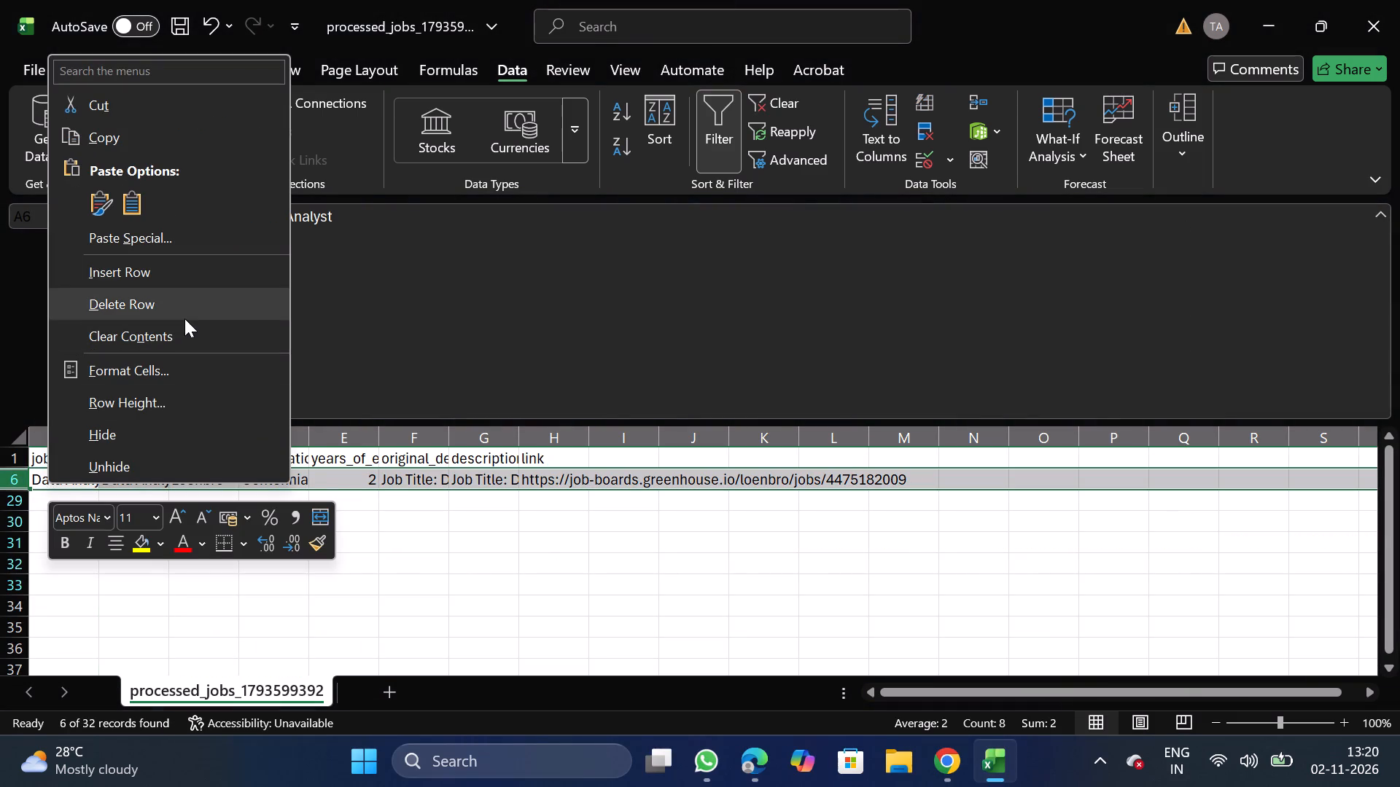
{"action": "left_click", "coordinate": [187, 317]}
{"action": "left_click", "coordinate": [704, 120]}
{"action": "left_click", "coordinate": [118, 450]}
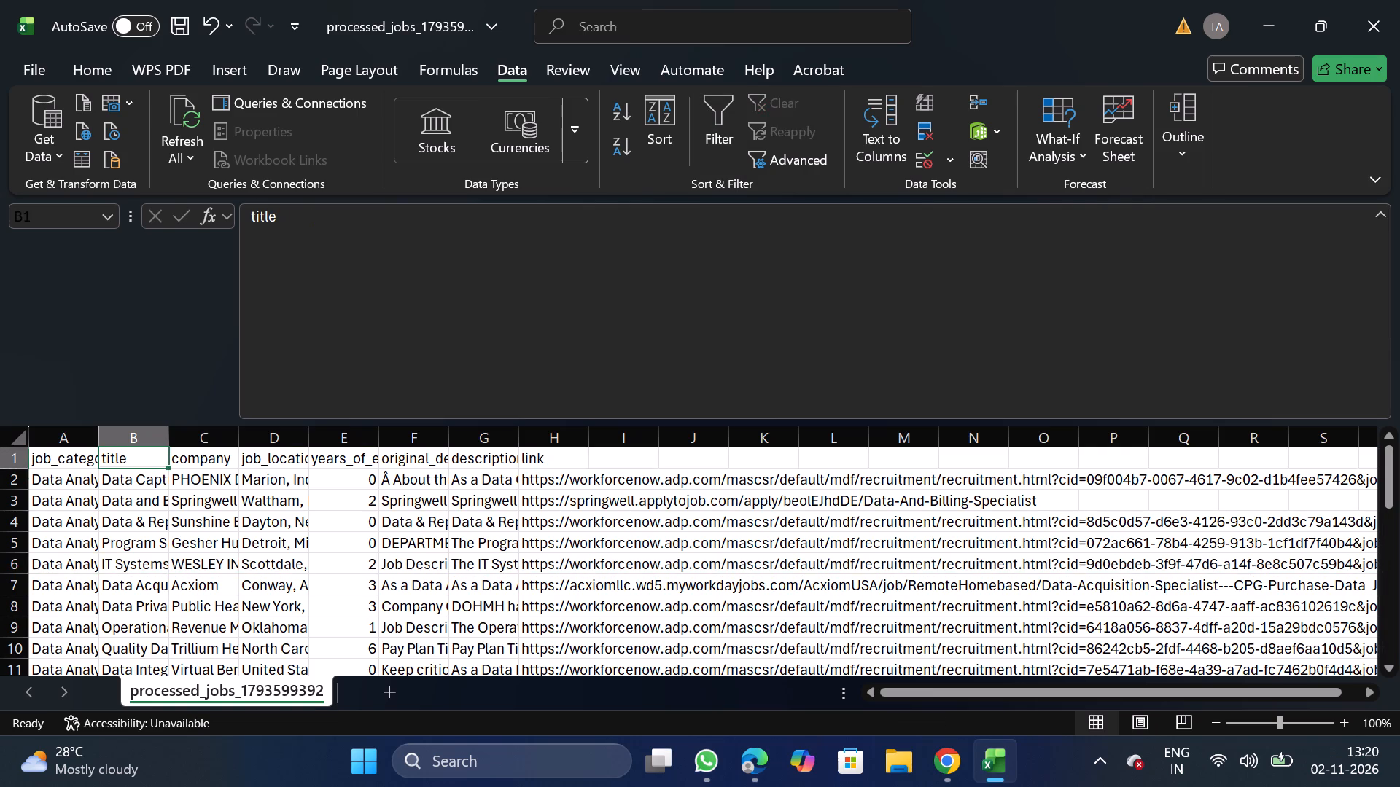
Filter the title column by consultant, delete the matching Earnix job row, and turn filtering off.
{"action": "left_click", "coordinate": [728, 141]}
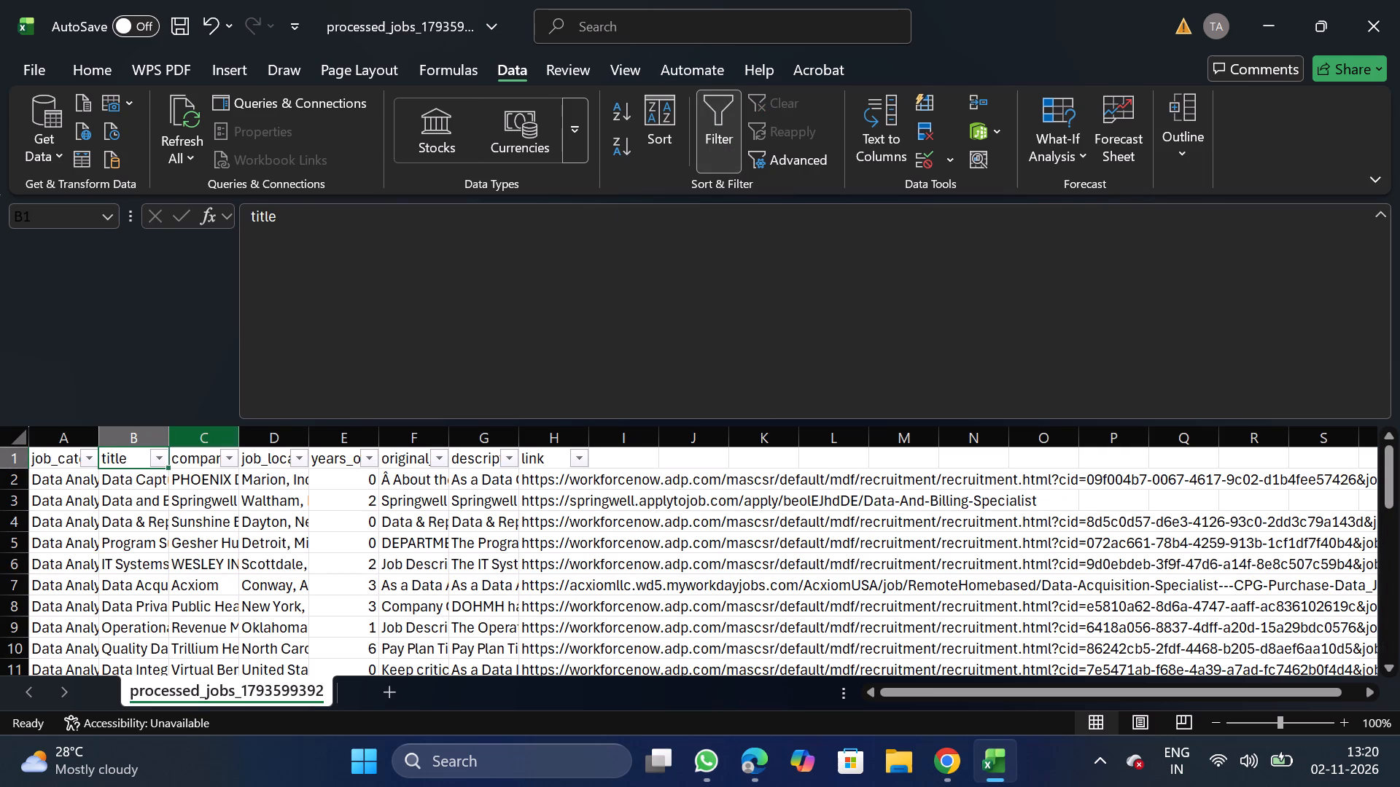
{"action": "left_click", "coordinate": [160, 458]}
{"action": "left_click", "coordinate": [258, 469]}
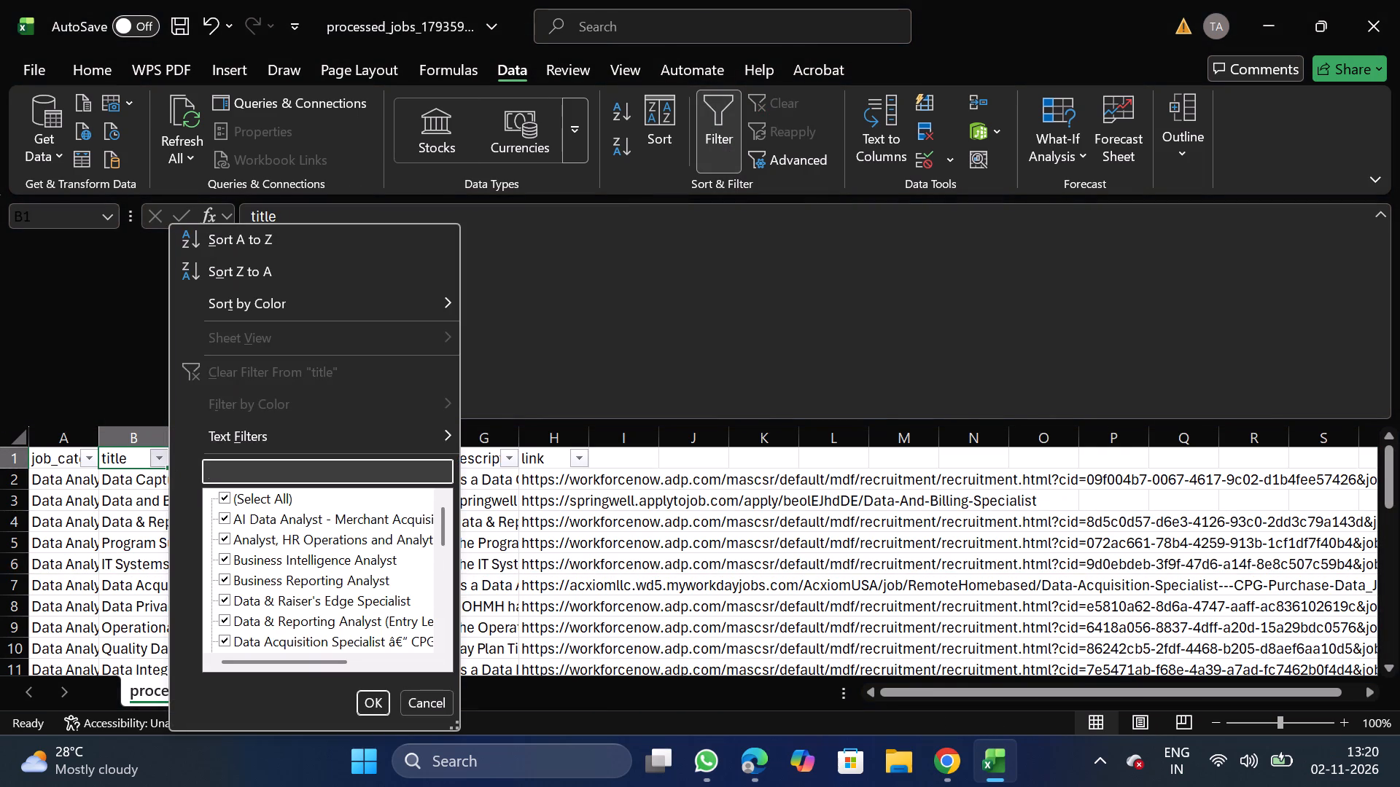
{"action": "type", "text": "consultant"}
{"action": "left_click", "coordinate": [375, 706]}
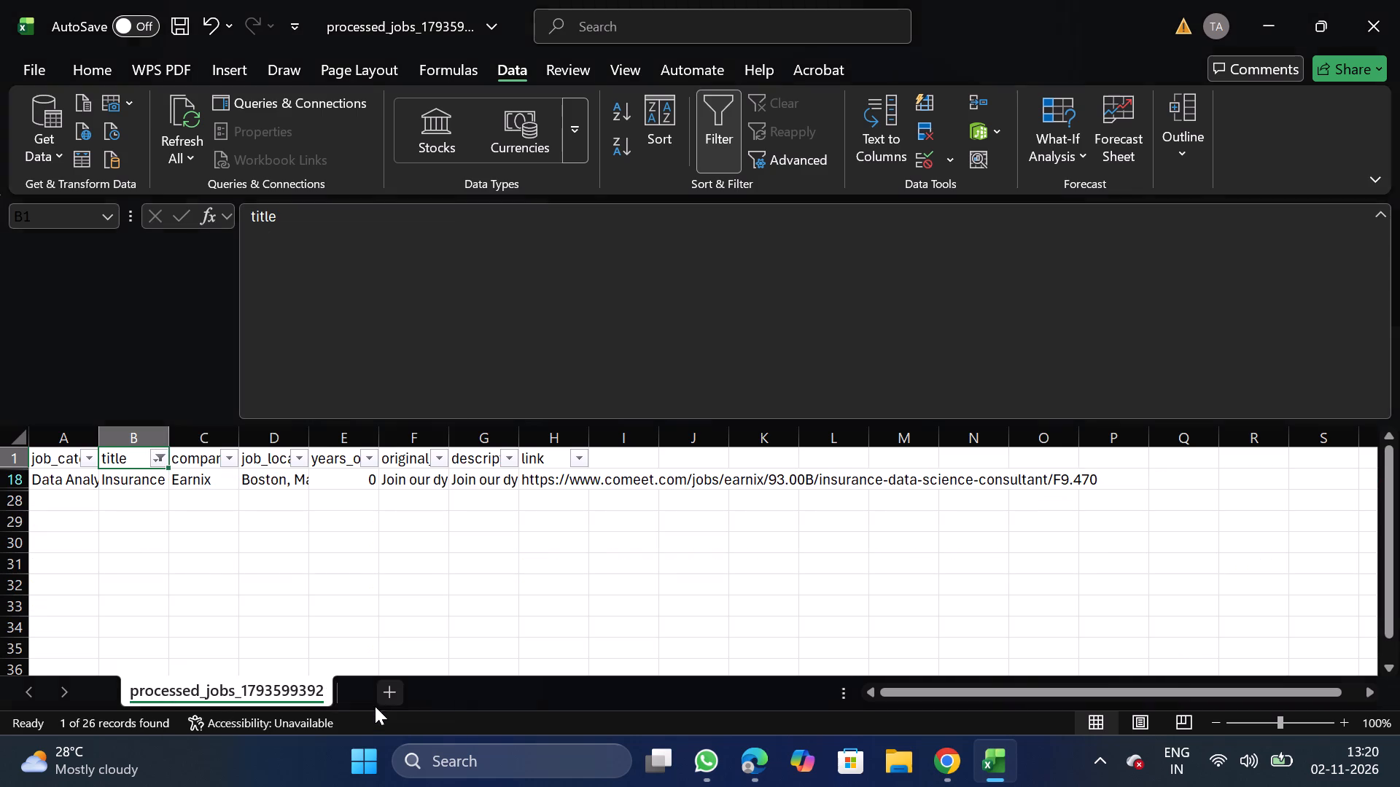
{"action": "left_click_drag", "start_coordinate": [12, 479], "coordinate": [52, 479]}
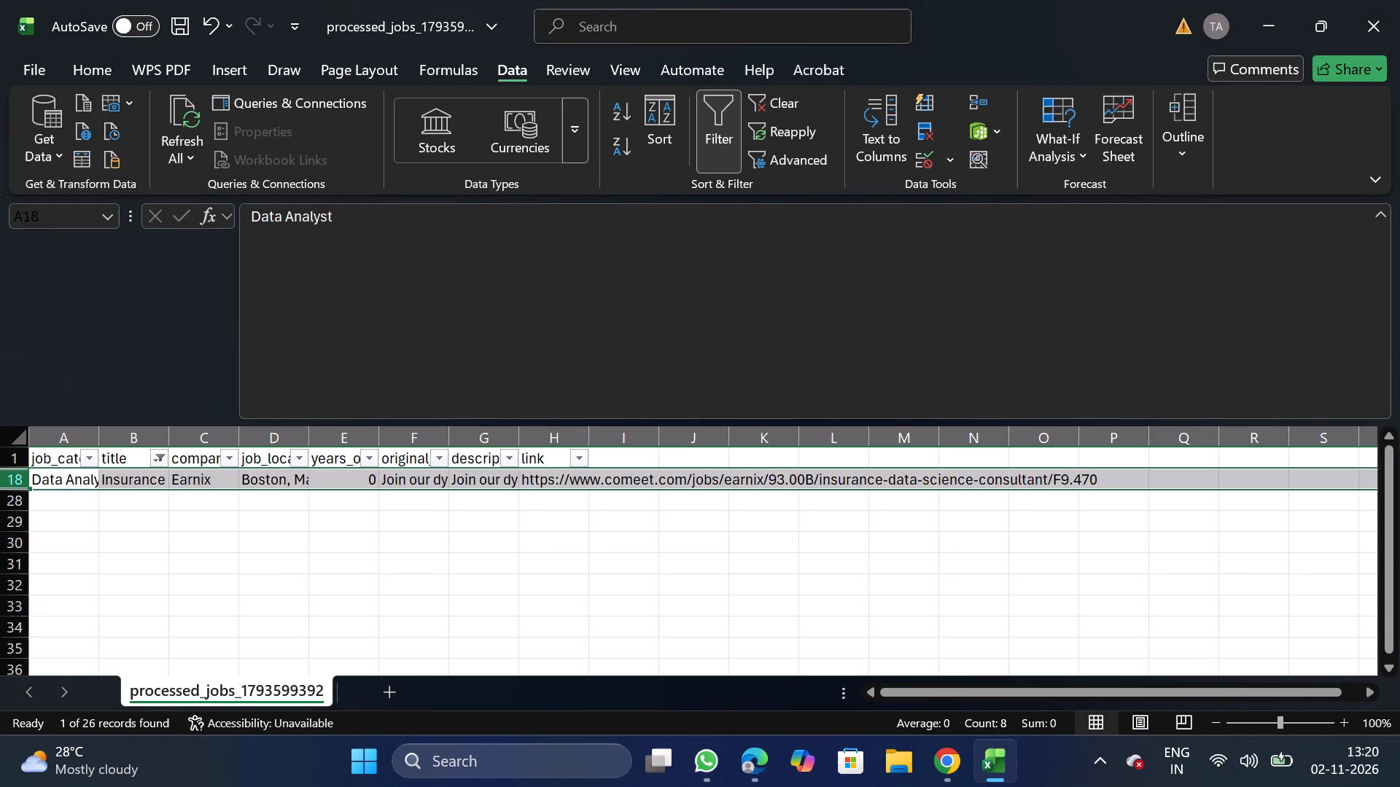
{"action": "left_click", "coordinate": [52, 479]}
{"action": "left_click_drag", "start_coordinate": [14, 479], "coordinate": [70, 475]}
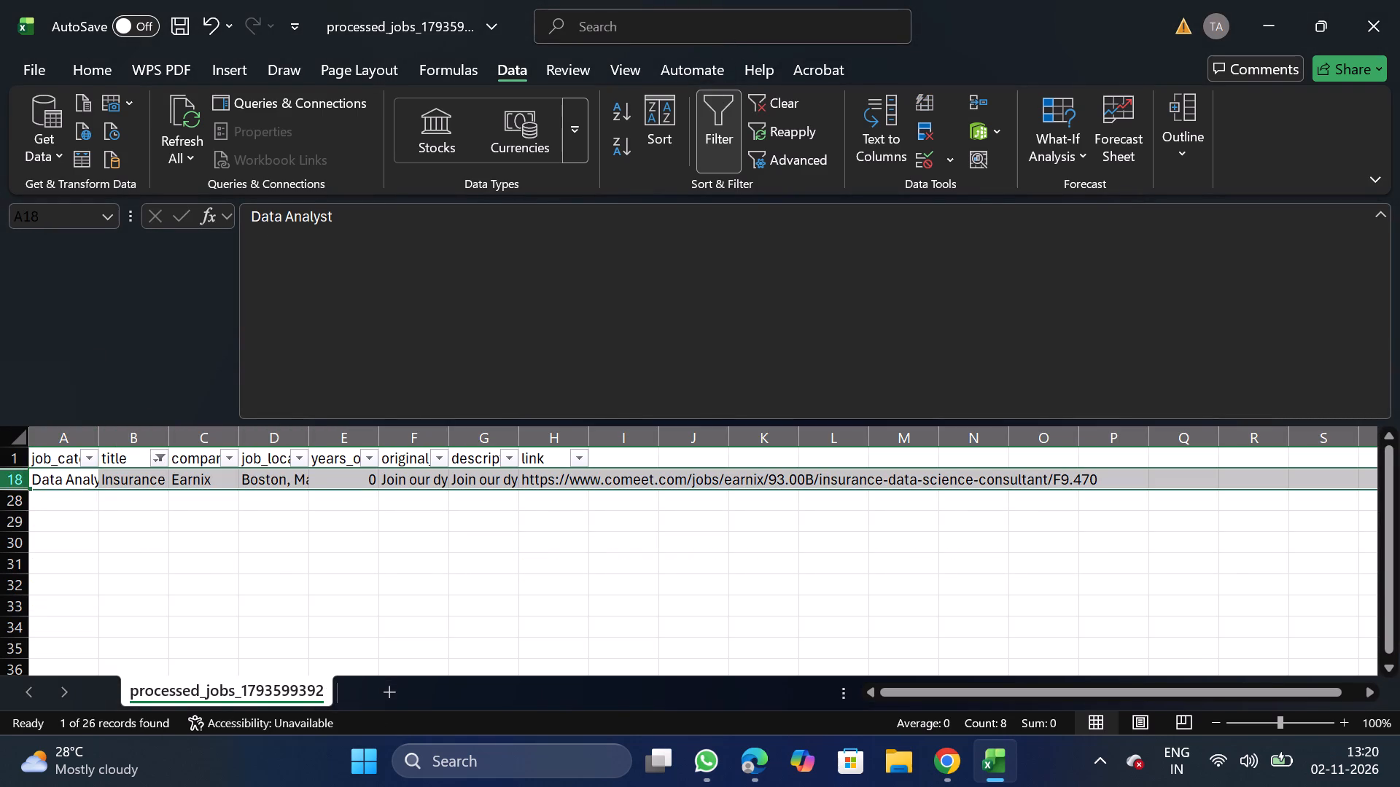
{"action": "right_click", "coordinate": [70, 475]}
{"action": "left_click", "coordinate": [177, 302]}
{"action": "left_click", "coordinate": [731, 144]}
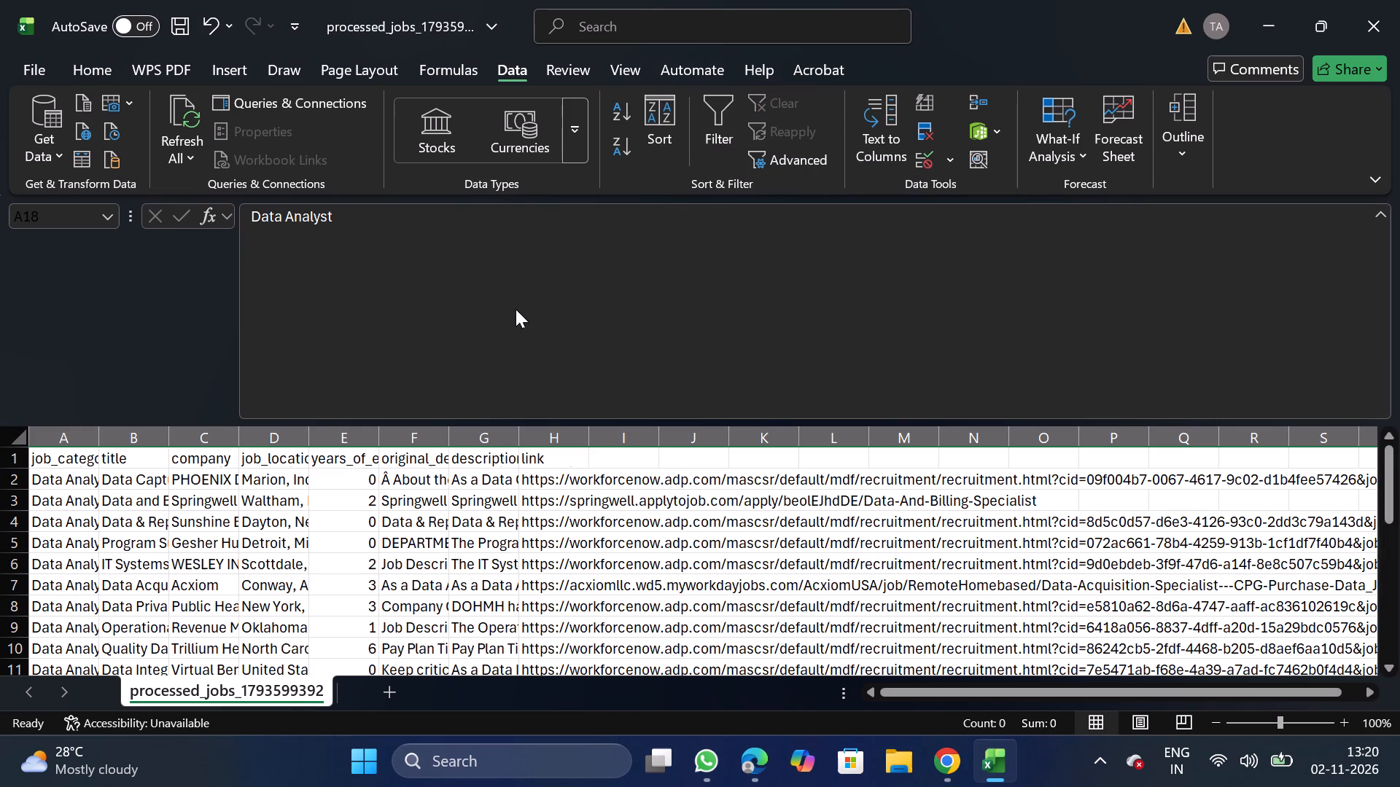
Turn filtering on and search the title column's filter values for lead, principal, and staff.
{"action": "left_click", "coordinate": [148, 455]}
{"action": "left_click", "coordinate": [720, 119]}
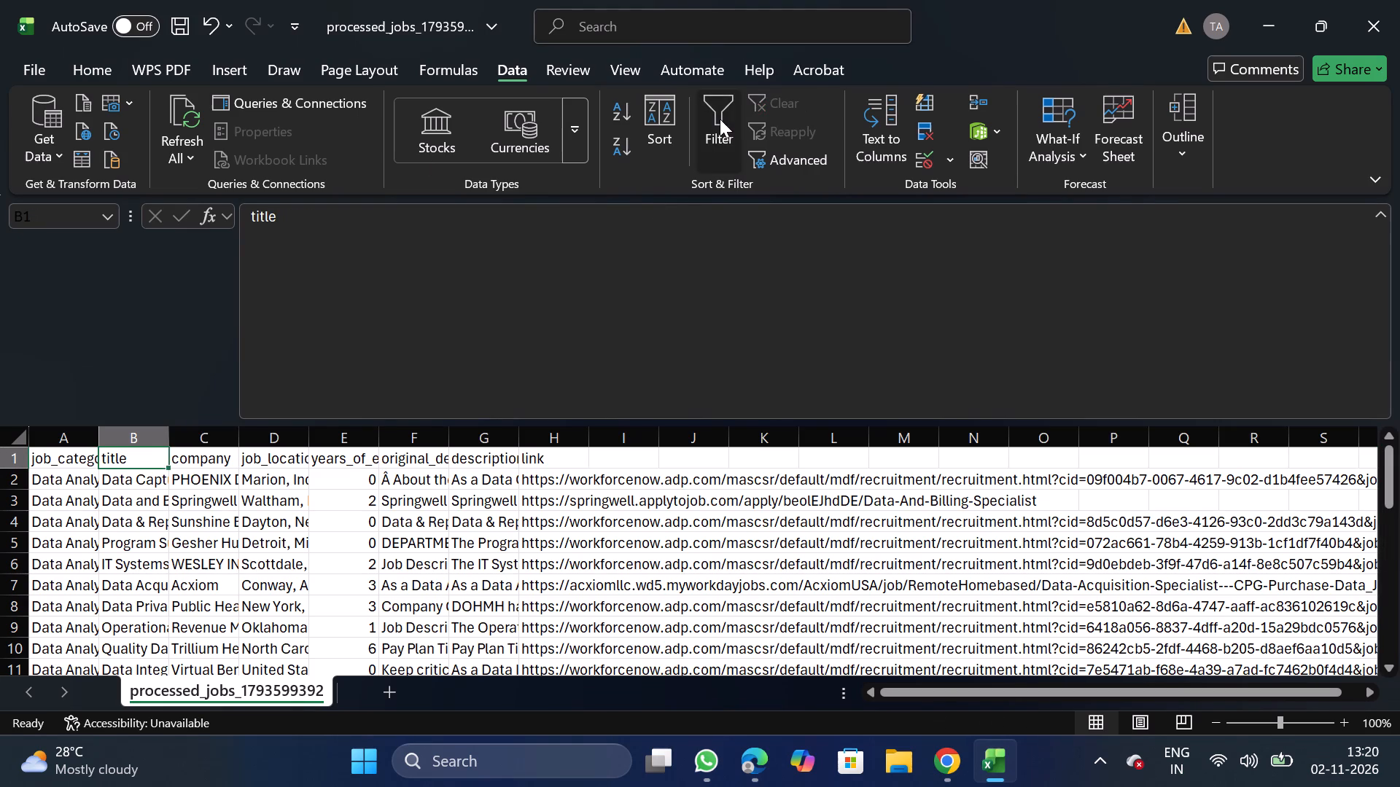
{"action": "left_click", "coordinate": [160, 463]}
{"action": "type", "text": "lead"}
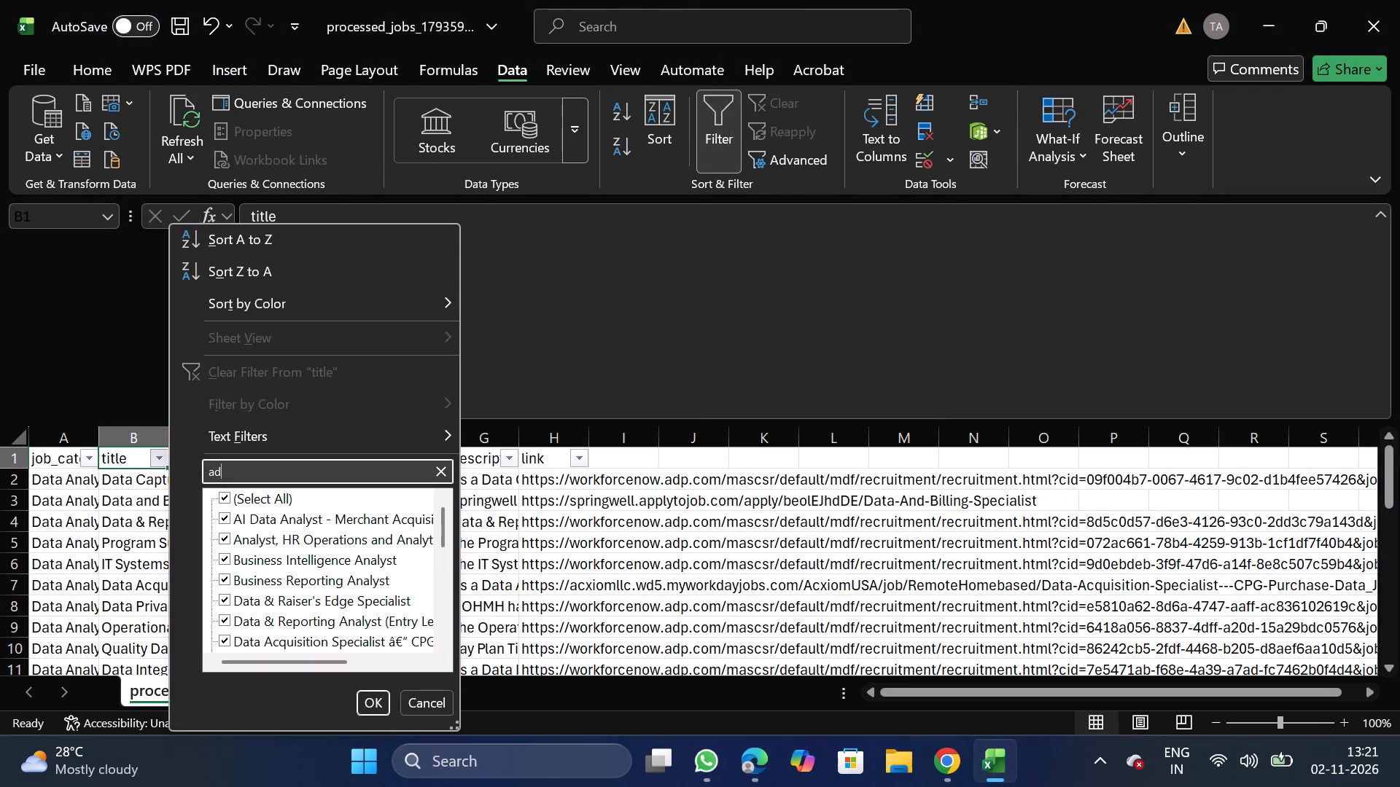
{"action": "key", "text": "BackSpace"}
{"action": "key", "text": "BackSpace"}
{"action": "key", "text": "BackSpace"}
{"action": "key", "text": "BackSpace"}
{"action": "type", "text": "lead"}
{"action": "key", "text": "BackSpace"}
{"action": "key", "text": "BackSpace"}
{"action": "key", "text": "BackSpace"}
{"action": "key", "text": "BackSpace"}
{"action": "key", "text": "BackSpace"}
{"action": "key", "text": "BackSpace"}
{"action": "key", "text": "BackSpace"}
{"action": "key", "text": "BackSpace"}
{"action": "key", "text": "BackSpace"}
{"action": "key", "text": "BackSpace"}
{"action": "key", "text": "BackSpace"}
{"action": "key", "text": "BackSpace"}
{"action": "key", "text": "BackSpace"}
{"action": "type", "text": "principal"}
{"action": "key", "text": "BackSpace"}
{"action": "key", "text": "BackSpace"}
{"action": "key", "text": "BackSpace"}
{"action": "key", "text": "BackSpace"}
{"action": "key", "text": "BackSpace"}
{"action": "key", "text": "BackSpace"}
{"action": "key", "text": "BackSpace"}
{"action": "key", "text": "BackSpace"}
{"action": "key", "text": "BackSpace"}
{"action": "key", "text": "BackSpace"}
{"action": "key", "text": "BackSpace"}
{"action": "key", "text": "BackSpace"}
{"action": "key", "text": "BackSpace"}
{"action": "key", "text": "BackSpace"}
{"action": "key", "text": "BackSpace"}
{"action": "key", "text": "BackSpace"}
{"action": "type", "text": "staff"}
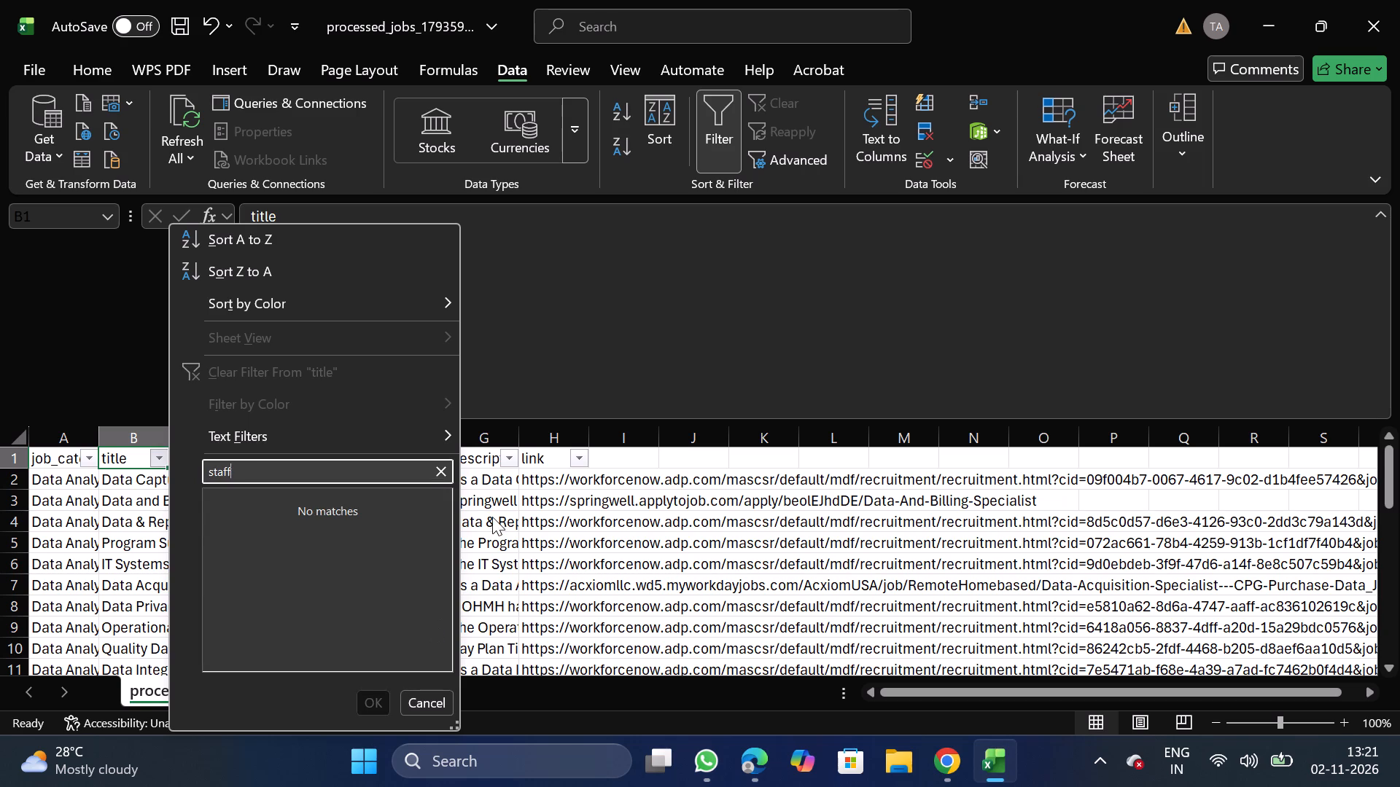
{"action": "key", "text": "BackSpace"}
{"action": "key", "text": "BackSpace"}
{"action": "key", "text": "BackSpace"}
{"action": "key", "text": "BackSpace"}
{"action": "key", "text": "BackSpace"}
{"action": "key", "text": "BackSpace"}
{"action": "key", "text": "BackSpace"}
{"action": "key", "text": "BackSpace"}
{"action": "key", "text": "BackSpace"}
{"action": "key", "text": "BackSpace"}
{"action": "key", "text": "BackSpace"}
{"action": "key", "text": "BackSpace"}
{"action": "key", "text": "BackSpace"}
{"action": "key", "text": "BackSpace"}
{"action": "key", "text": "BackSpace"}
{"action": "key", "text": "BackSpace"}
{"action": "key", "text": "BackSpace"}
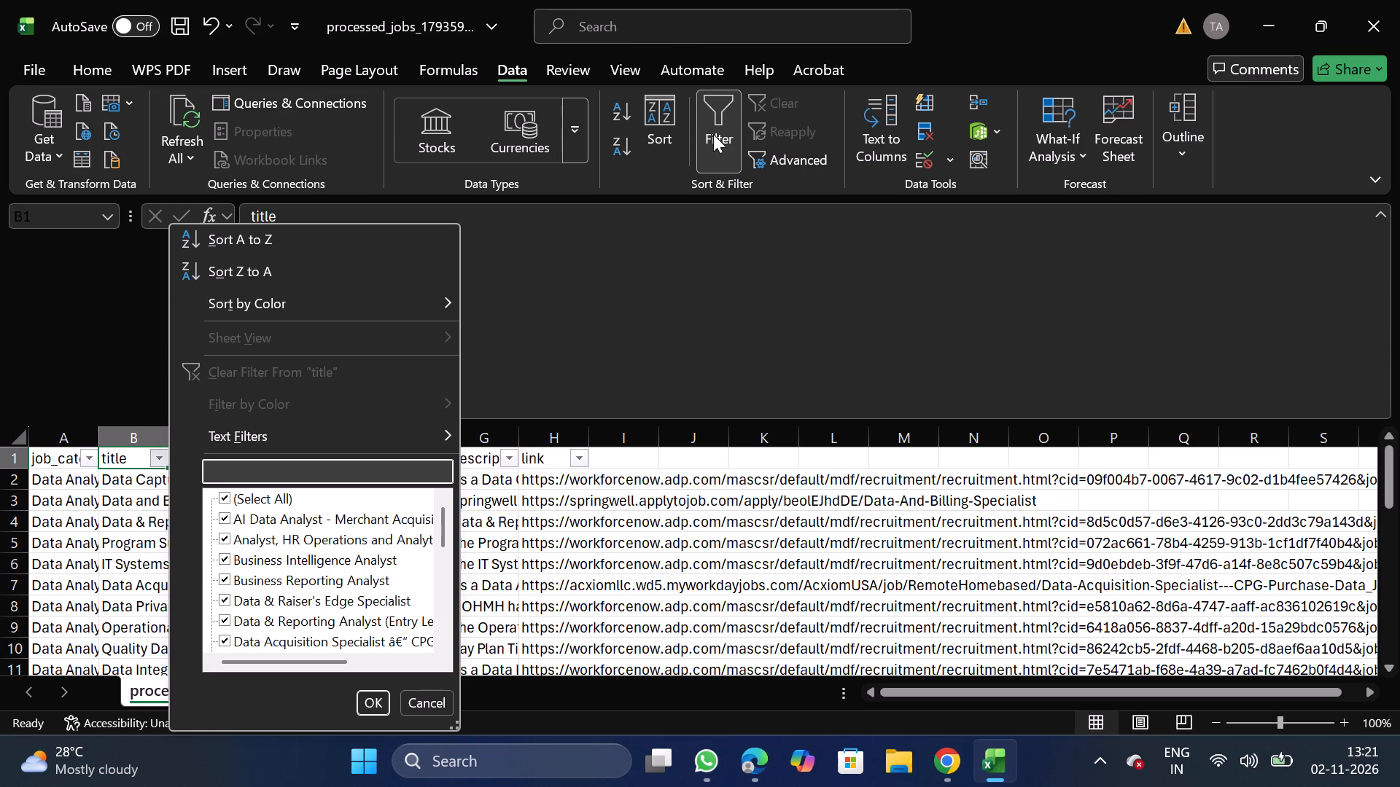
Filter the title column by hr to check the matching job, and turn filtering off.
{"action": "type", "text": "hr"}
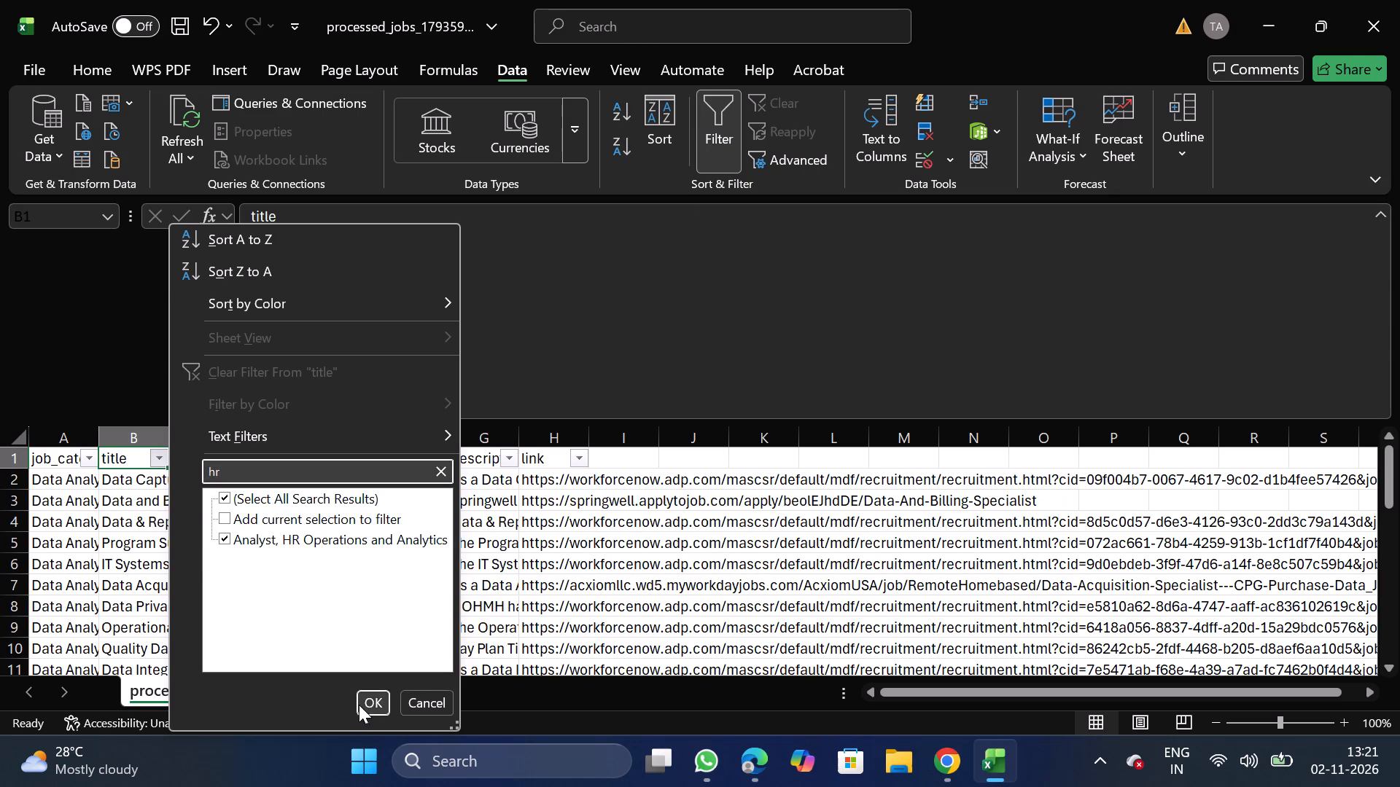
{"action": "left_click", "coordinate": [359, 705]}
{"action": "left_click", "coordinate": [713, 151]}
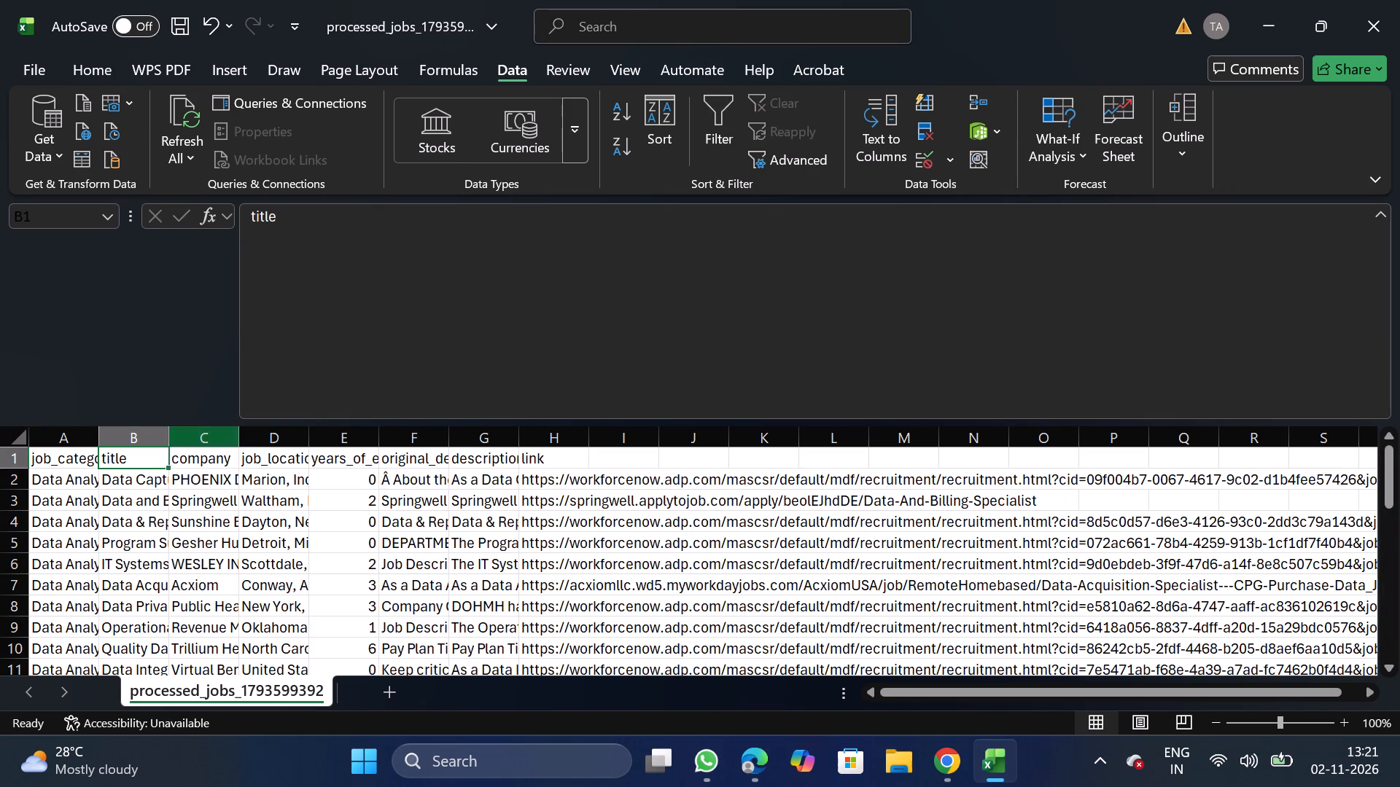
Turn filtering on and search the company column's filter values for walmart, dried, and capital.
{"action": "left_click", "coordinate": [211, 458]}
{"action": "left_click", "coordinate": [742, 128]}
{"action": "left_click", "coordinate": [719, 138]}
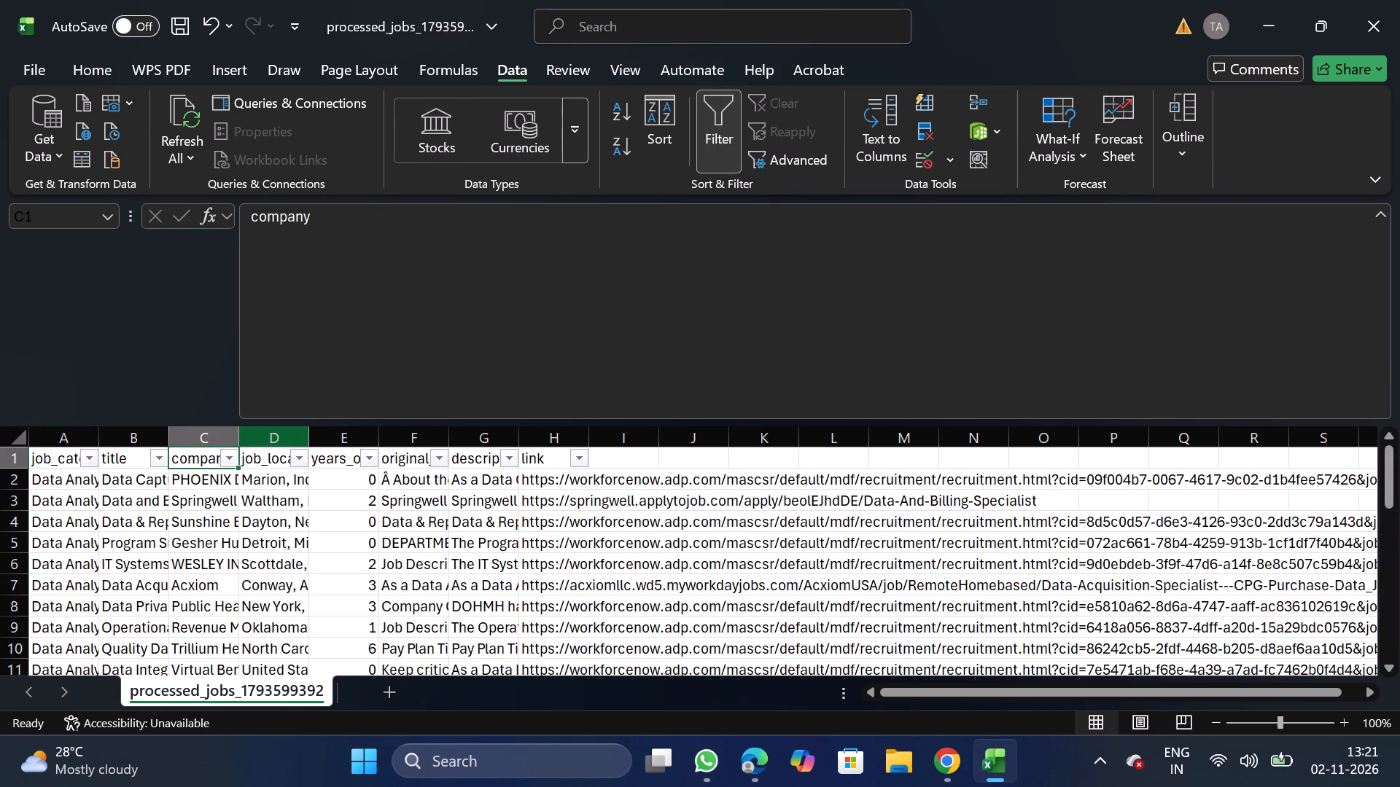
{"action": "left_click", "coordinate": [232, 466]}
{"action": "left_click", "coordinate": [357, 477]}
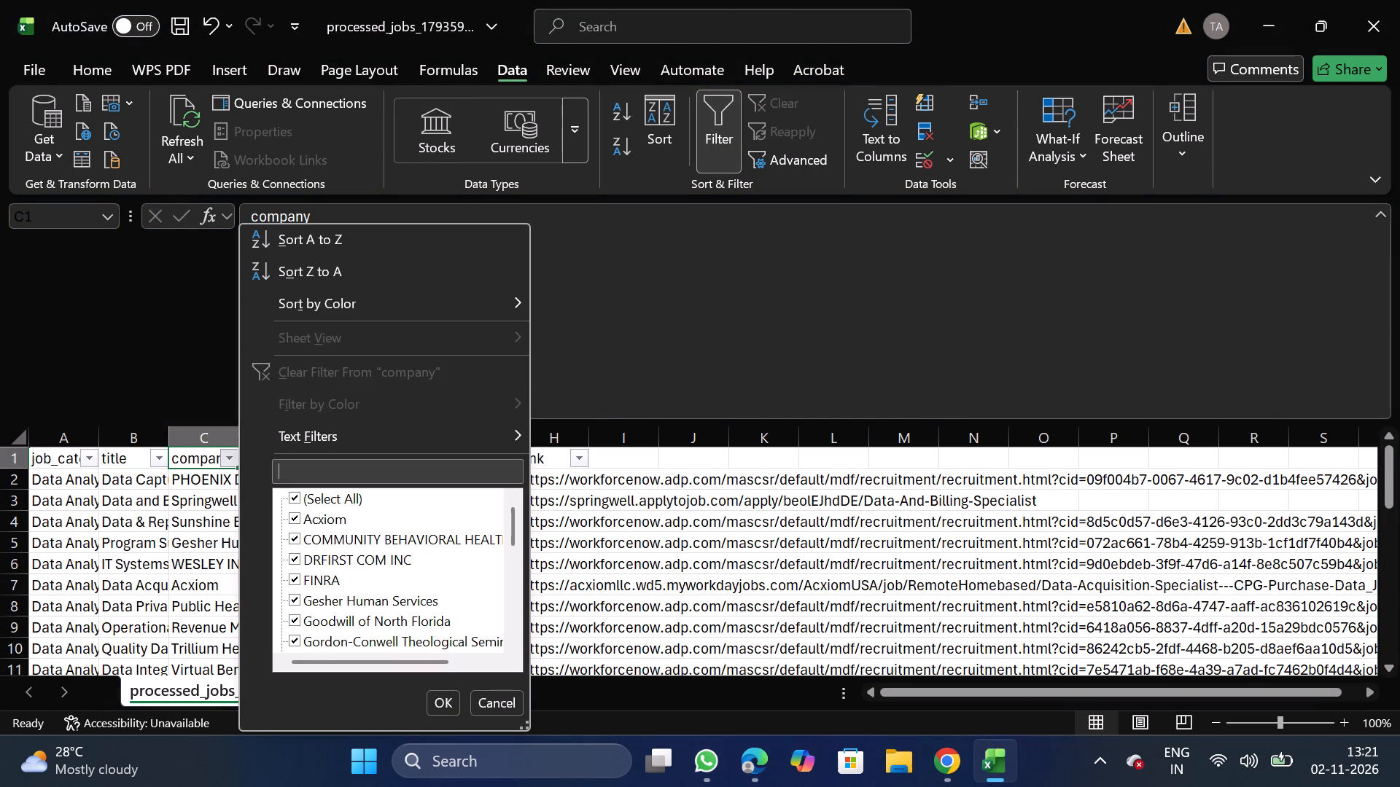
{"action": "type", "text": "walmart"}
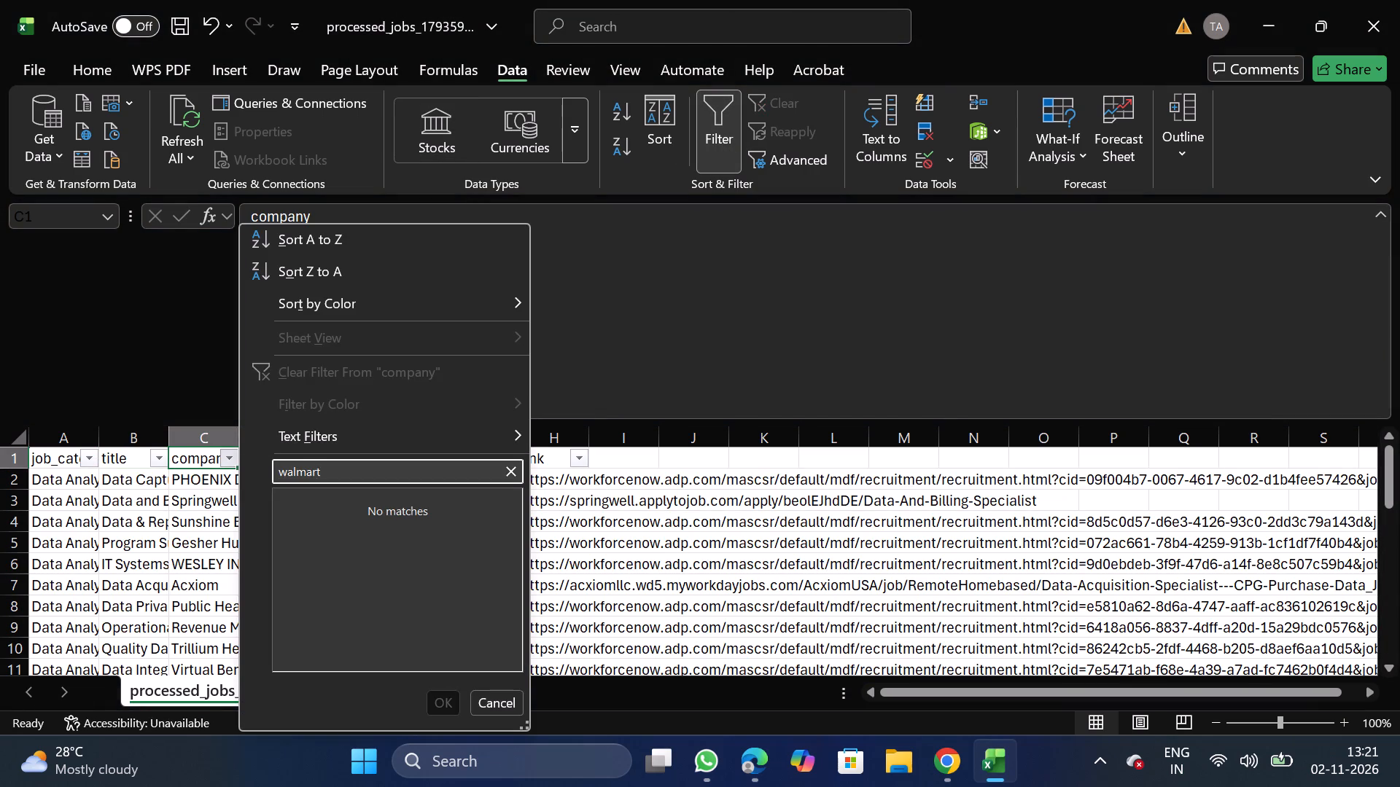
{"action": "key", "text": "BackSpace"}
{"action": "key", "text": "BackSpace"}
{"action": "key", "text": "BackSpace"}
{"action": "key", "text": "BackSpace"}
{"action": "key", "text": "BackSpace"}
{"action": "key", "text": "BackSpace"}
{"action": "key", "text": "BackSpace"}
{"action": "key", "text": "BackSpace"}
{"action": "key", "text": "BackSpace"}
{"action": "key", "text": "BackSpace"}
{"action": "key", "text": "BackSpace"}
{"action": "key", "text": "BackSpace"}
{"action": "key", "text": "BackSpace"}
{"action": "key", "text": "BackSpace"}
{"action": "key", "text": "BackSpace"}
{"action": "key", "text": "BackSpace"}
{"action": "key", "text": "BackSpace"}
{"action": "key", "text": "BackSpace"}
{"action": "type", "text": "dried"}
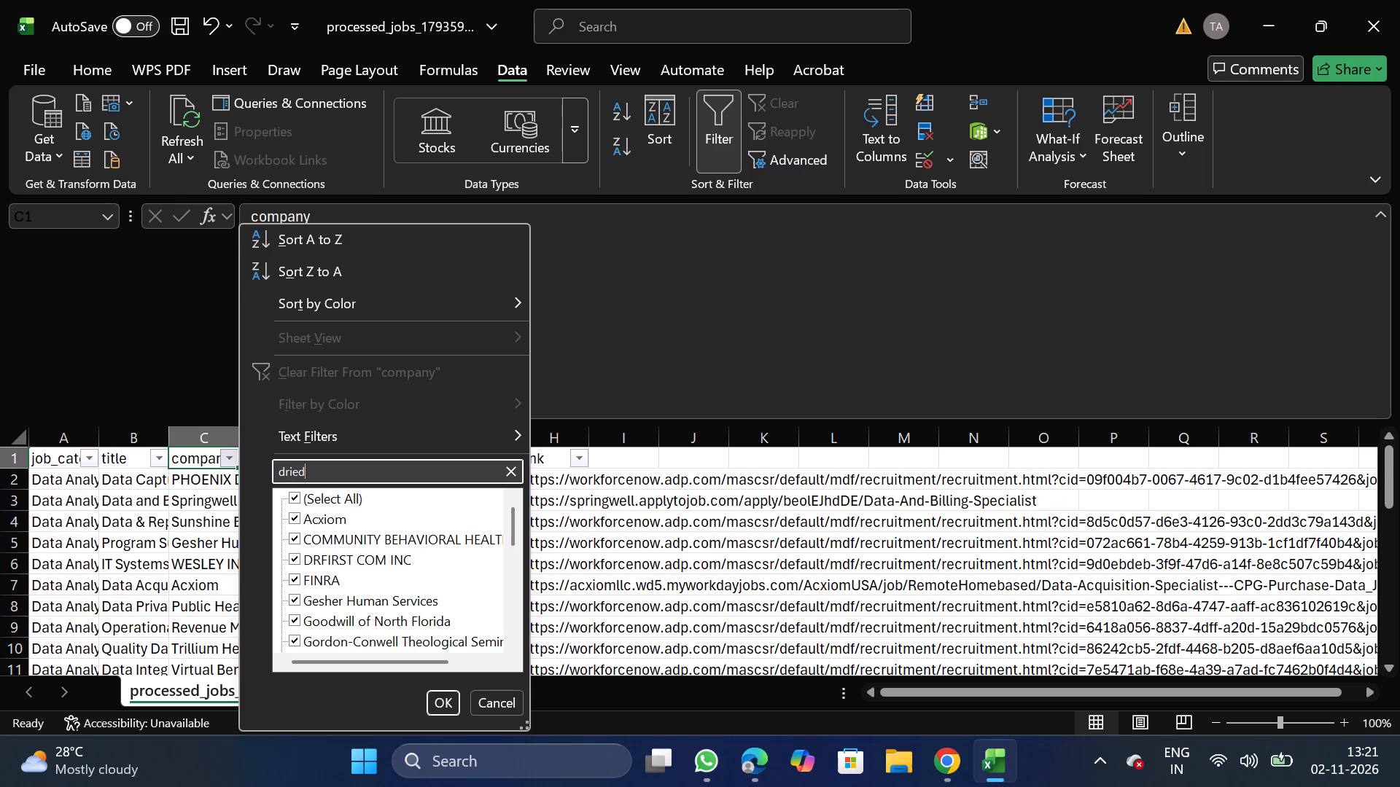
{"action": "key", "text": "BackSpace"}
{"action": "key", "text": "BackSpace"}
{"action": "key", "text": "BackSpace"}
{"action": "key", "text": "BackSpace"}
{"action": "key", "text": "BackSpace"}
{"action": "key", "text": "BackSpace"}
{"action": "key", "text": "BackSpace"}
{"action": "key", "text": "BackSpace"}
{"action": "key", "text": "BackSpace"}
{"action": "key", "text": "BackSpace"}
{"action": "key", "text": "BackSpace"}
{"action": "key", "text": "BackSpace"}
{"action": "key", "text": "BackSpace"}
{"action": "key", "text": "BackSpace"}
{"action": "key", "text": "BackSpace"}
{"action": "key", "text": "BackSpace"}
{"action": "type", "text": "capital"}
Search the company column's filter values for under, hunt, and skim.
{"action": "key", "text": "BackSpace"}
{"action": "key", "text": "BackSpace"}
{"action": "key", "text": "BackSpace"}
{"action": "key", "text": "BackSpace"}
{"action": "key", "text": "BackSpace"}
{"action": "key", "text": "BackSpace"}
{"action": "key", "text": "BackSpace"}
{"action": "key", "text": "BackSpace"}
{"action": "key", "text": "BackSpace"}
{"action": "key", "text": "BackSpace"}
{"action": "key", "text": "BackSpace"}
{"action": "key", "text": "BackSpace"}
{"action": "key", "text": "BackSpace"}
{"action": "key", "text": "BackSpace"}
{"action": "key", "text": "BackSpace"}
{"action": "key", "text": "BackSpace"}
{"action": "type", "text": "under"}
{"action": "key", "text": "BackSpace"}
{"action": "key", "text": "BackSpace"}
{"action": "key", "text": "BackSpace"}
{"action": "key", "text": "BackSpace"}
{"action": "key", "text": "BackSpace"}
{"action": "key", "text": "BackSpace"}
{"action": "key", "text": "BackSpace"}
{"action": "key", "text": "BackSpace"}
{"action": "key", "text": "BackSpace"}
{"action": "key", "text": "BackSpace"}
{"action": "key", "text": "BackSpace"}
{"action": "key", "text": "BackSpace"}
{"action": "key", "text": "BackSpace"}
{"action": "key", "text": "BackSpace"}
{"action": "key", "text": "BackSpace"}
{"action": "key", "text": "BackSpace"}
{"action": "key", "text": "BackSpace"}
{"action": "type", "text": "hun"}
{"action": "key", "text": "t"}
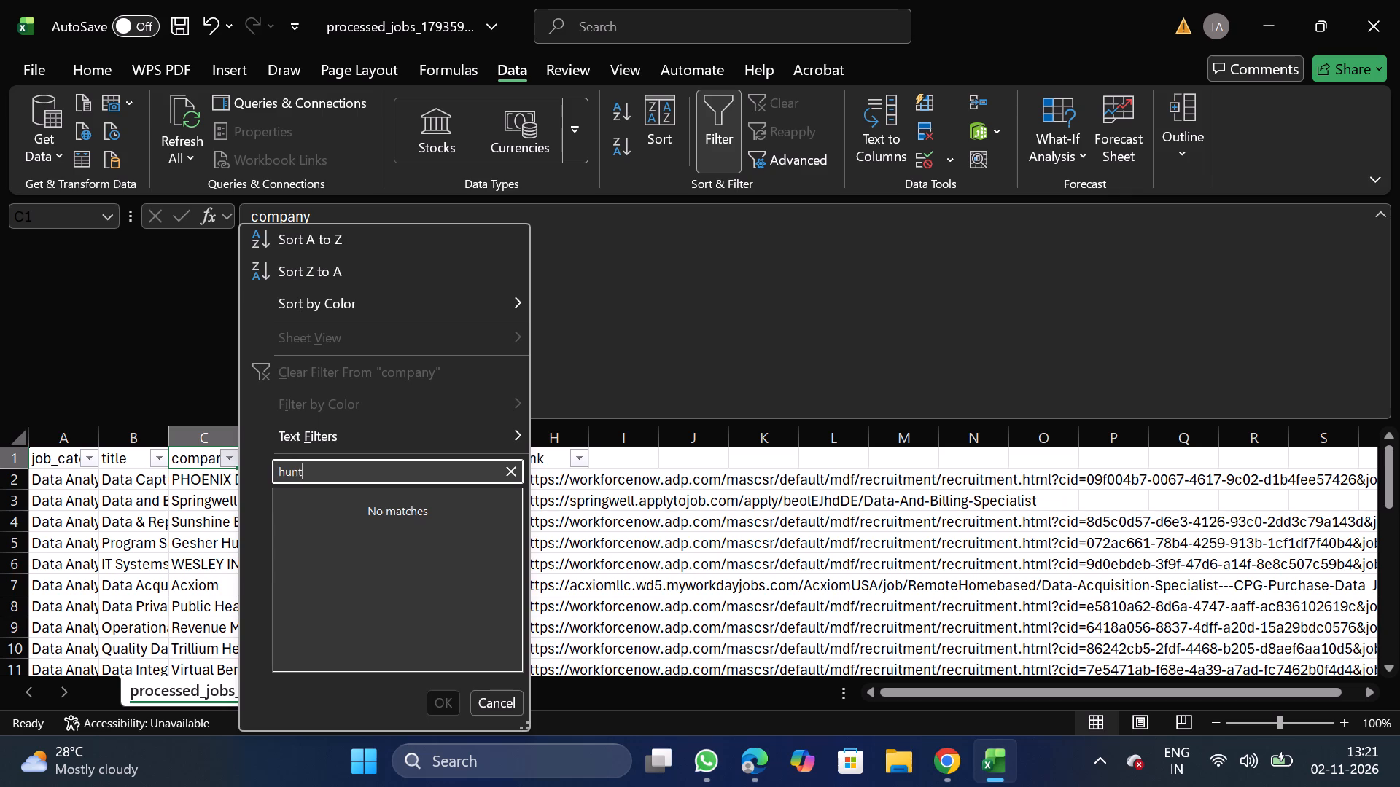
{"action": "key", "text": "BackSpace"}
{"action": "key", "text": "BackSpace"}
{"action": "key", "text": "BackSpace"}
{"action": "key", "text": "BackSpace"}
{"action": "key", "text": "BackSpace"}
{"action": "key", "text": "BackSpace"}
{"action": "key", "text": "BackSpace"}
{"action": "key", "text": "BackSpace"}
{"action": "key", "text": "BackSpace"}
{"action": "key", "text": "BackSpace"}
{"action": "key", "text": "BackSpace"}
{"action": "key", "text": "BackSpace"}
{"action": "key", "text": "BackSpace"}
{"action": "key", "text": "BackSpace"}
{"action": "key", "text": "BackSpace"}
{"action": "key", "text": "BackSpace"}
{"action": "key", "text": "BackSpace"}
{"action": "type", "text": "skim"}
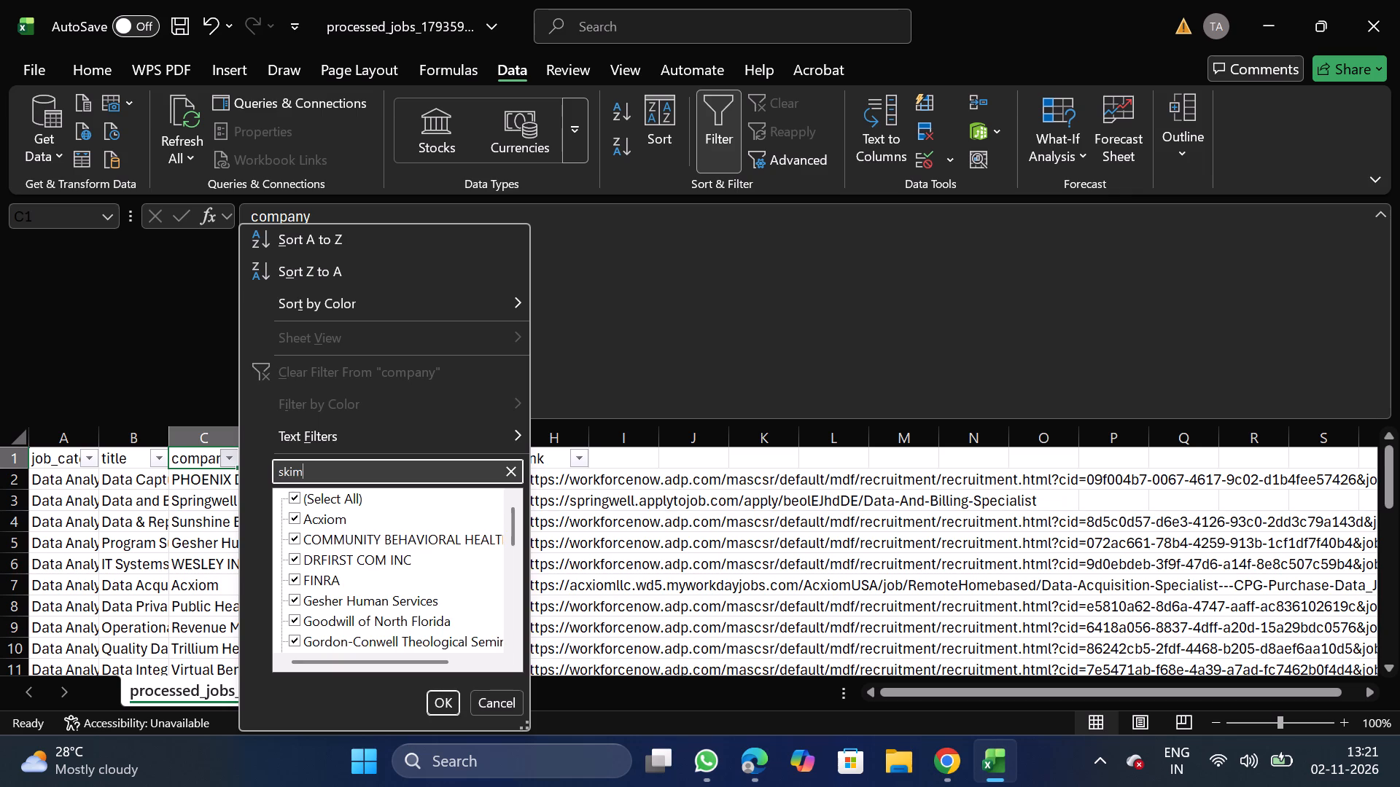
Search the company column's filter values for apex and in landem, and turn filtering off without applying a filter.
{"action": "key", "text": "BackSpace"}
{"action": "key", "text": "BackSpace"}
{"action": "key", "text": "BackSpace"}
{"action": "key", "text": "BackSpace"}
{"action": "key", "text": "BackSpace"}
{"action": "key", "text": "BackSpace"}
{"action": "key", "text": "BackSpace"}
{"action": "key", "text": "BackSpace"}
{"action": "key", "text": "BackSpace"}
{"action": "key", "text": "BackSpace"}
{"action": "key", "text": "BackSpace"}
{"action": "key", "text": "BackSpace"}
{"action": "key", "text": "BackSpace"}
{"action": "key", "text": "BackSpace"}
{"action": "key", "text": "BackSpace"}
{"action": "key", "text": "BackSpace"}
{"action": "type", "text": "apex"}
{"action": "key", "text": "BackSpace"}
{"action": "key", "text": "BackSpace"}
{"action": "key", "text": "BackSpace"}
{"action": "key", "text": "BackSpace"}
{"action": "key", "text": "BackSpace"}
{"action": "key", "text": "BackSpace"}
{"action": "key", "text": "BackSpace"}
{"action": "key", "text": "BackSpace"}
{"action": "key", "text": "BackSpace"}
{"action": "key", "text": "BackSpace"}
{"action": "key", "text": "BackSpace"}
{"action": "key", "text": "BackSpace"}
{"action": "key", "text": "BackSpace"}
{"action": "type", "text": "in landem"}
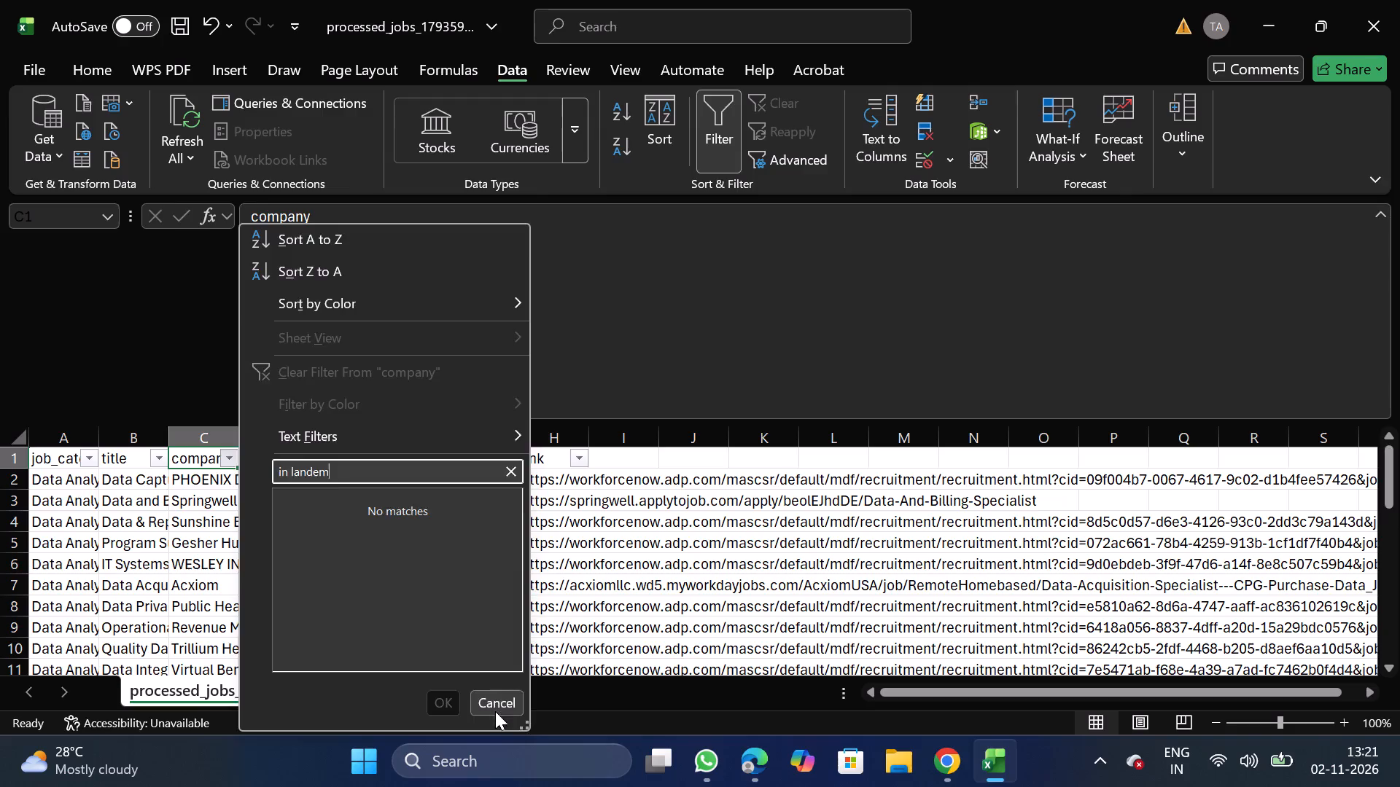
{"action": "left_click", "coordinate": [495, 711]}
{"action": "left_click", "coordinate": [707, 136]}
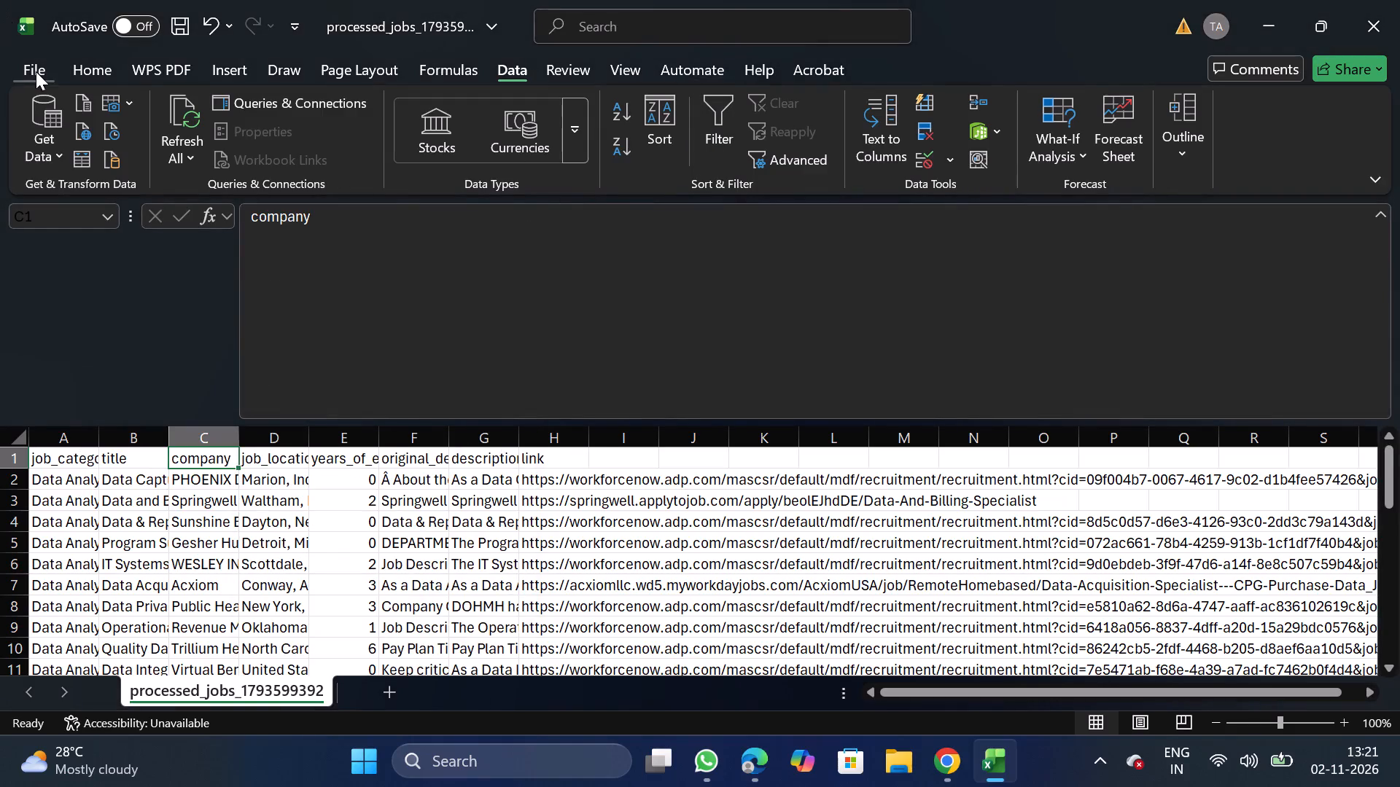
Save a comma-delimited CSV copy of the cleaned file as DA_11_02 in the Daily Scraping jobs folder under Documents.
{"action": "left_click", "coordinate": [36, 71]}
{"action": "double_click", "coordinate": [79, 361]}
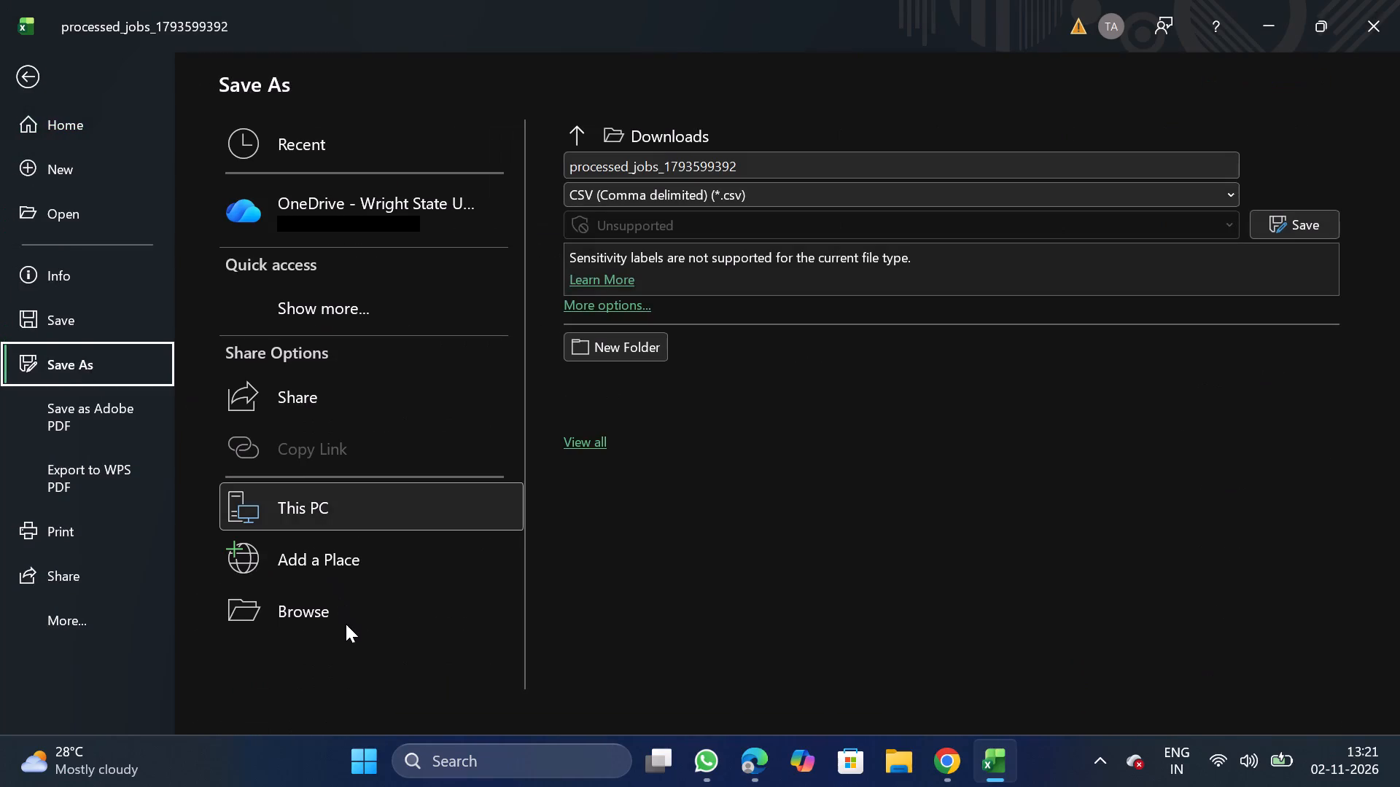
{"action": "triple_click", "coordinate": [346, 624]}
{"action": "double_click", "coordinate": [346, 624]}
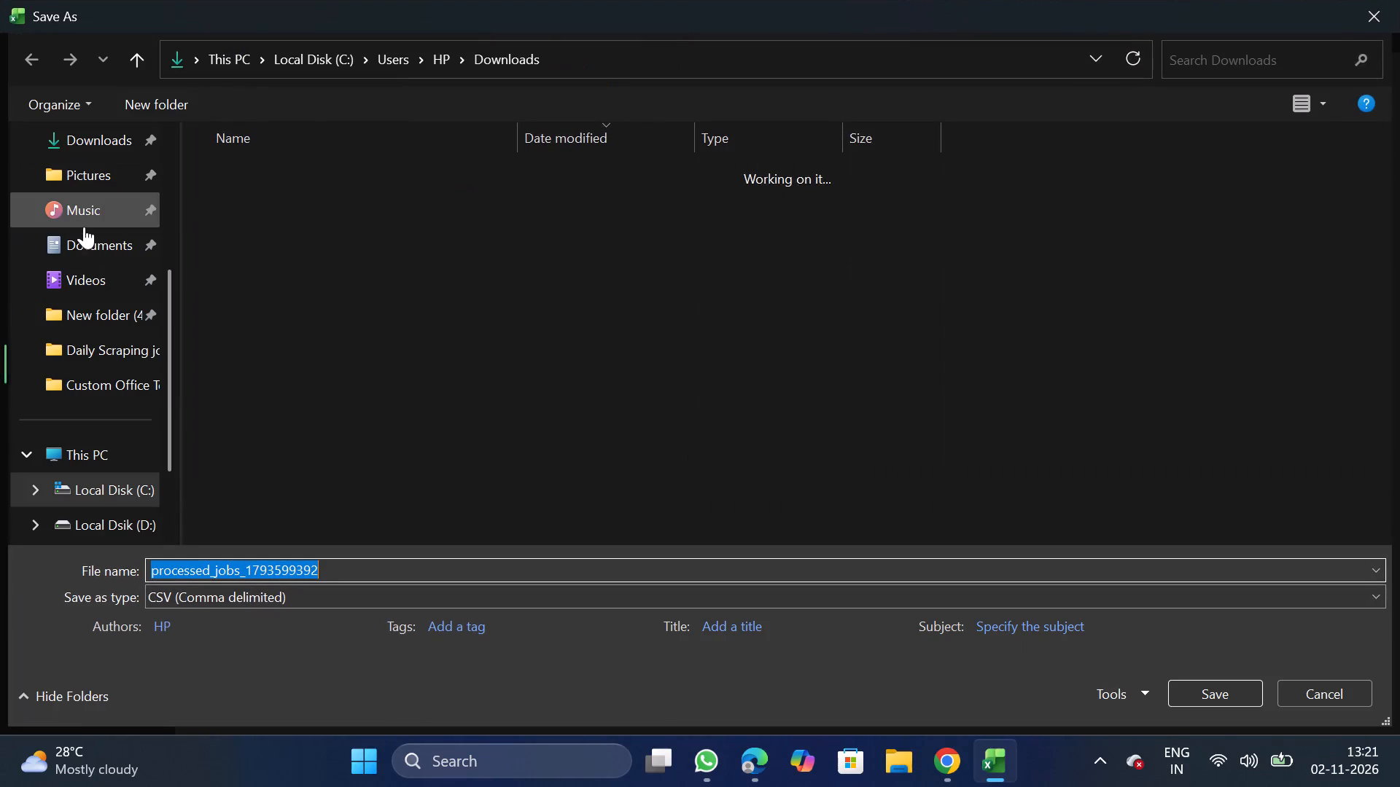
{"action": "left_click", "coordinate": [84, 227]}
{"action": "double_click", "coordinate": [99, 245]}
{"action": "triple_click", "coordinate": [383, 243]}
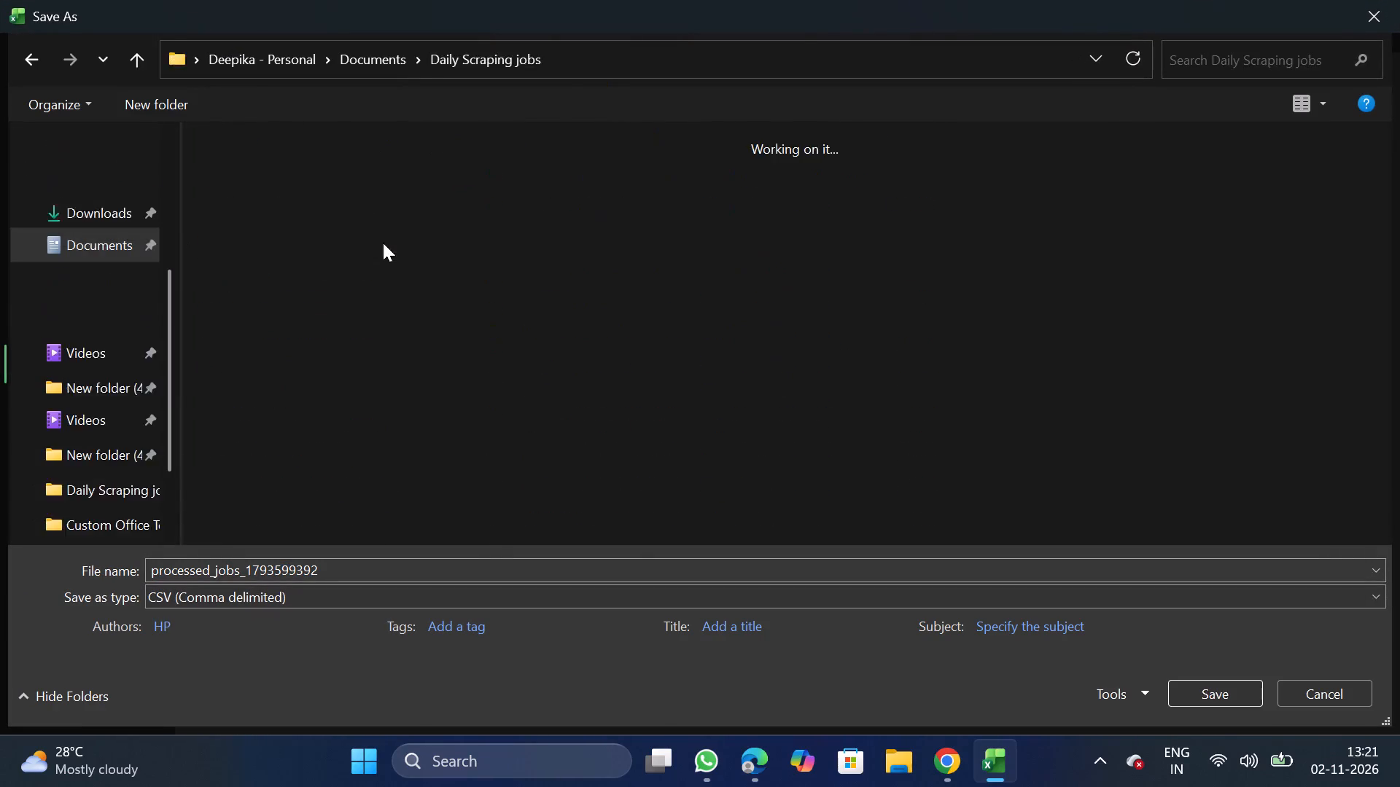
{"action": "left_click", "coordinate": [371, 576]}
{"action": "key", "text": "BackSpace"}
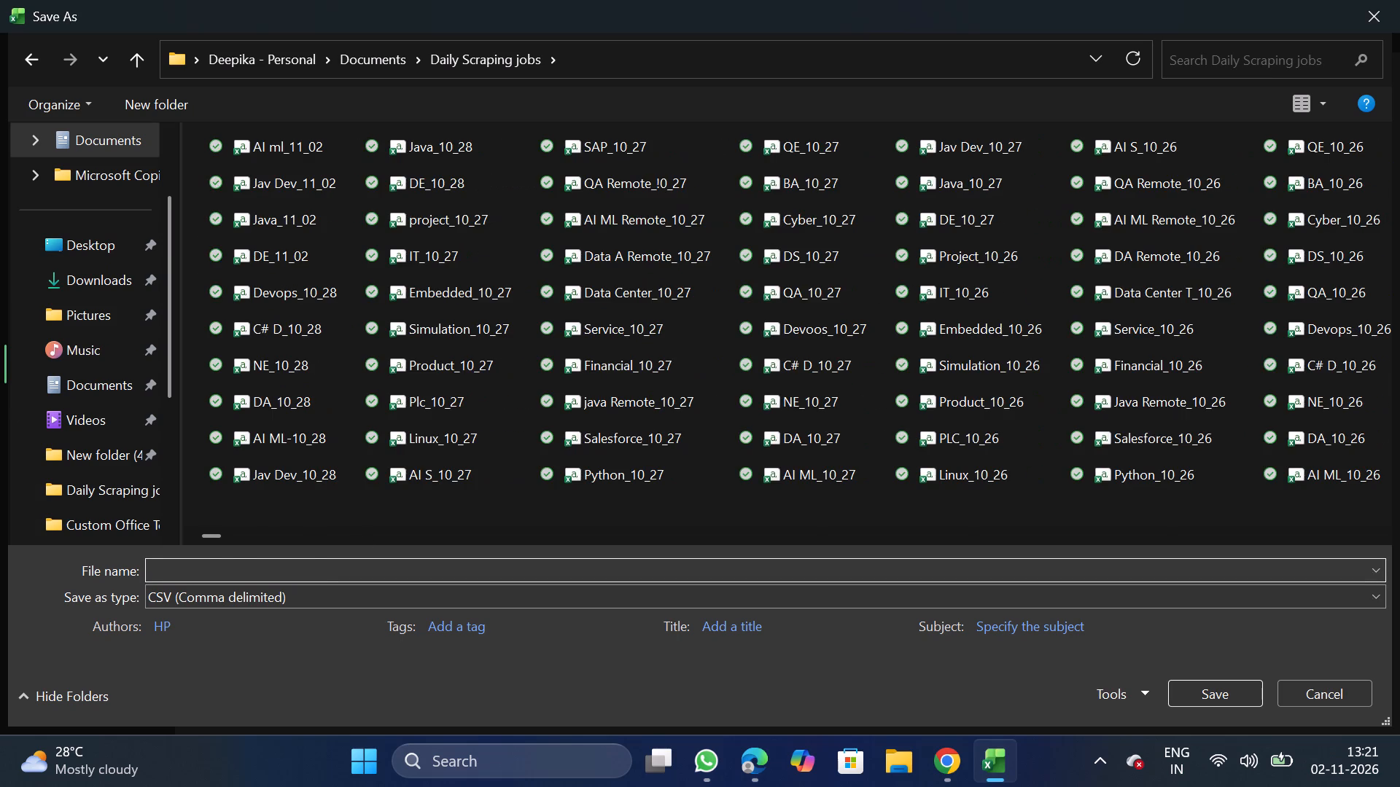
{"action": "type", "text": "DA_10"}
{"action": "key", "text": "BackSpace"}
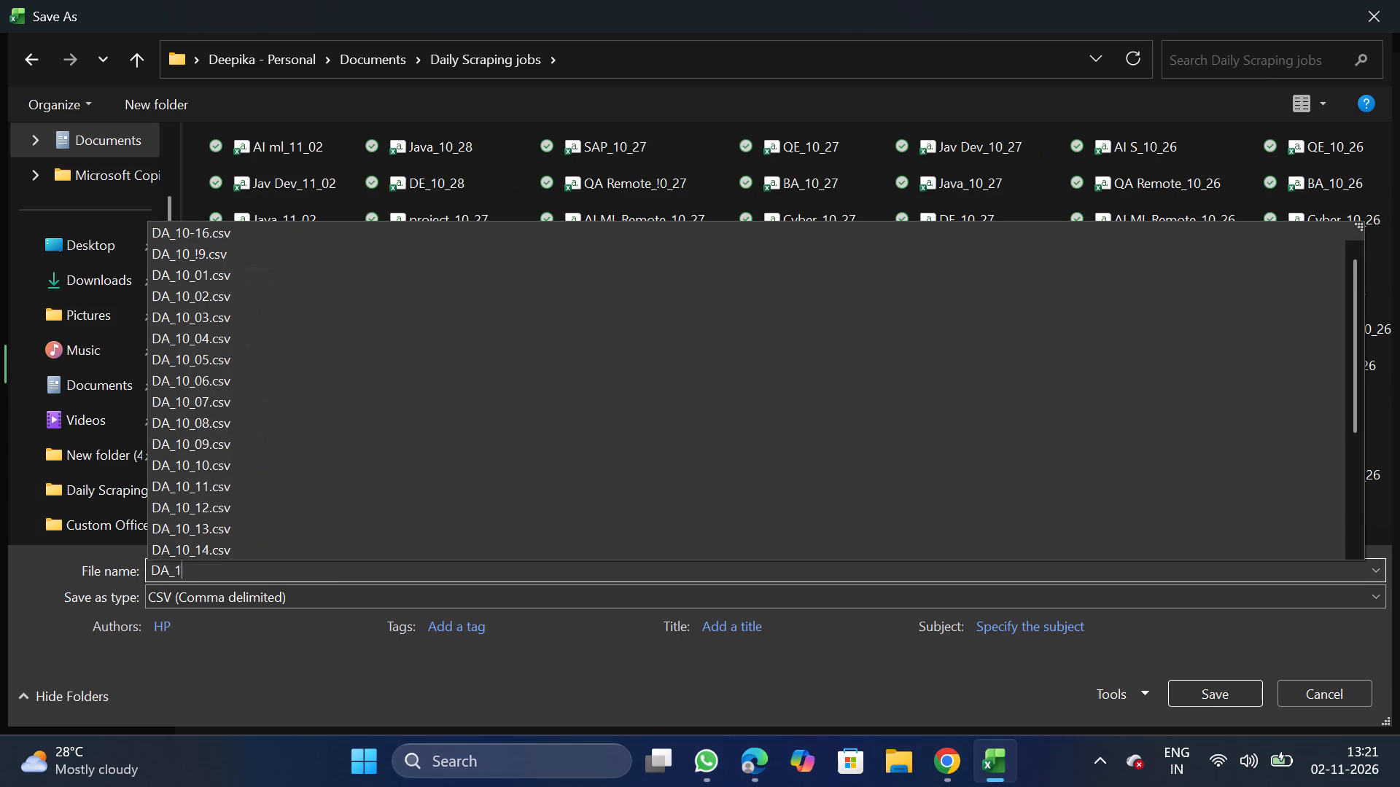
{"action": "type", "text": "1_02"}
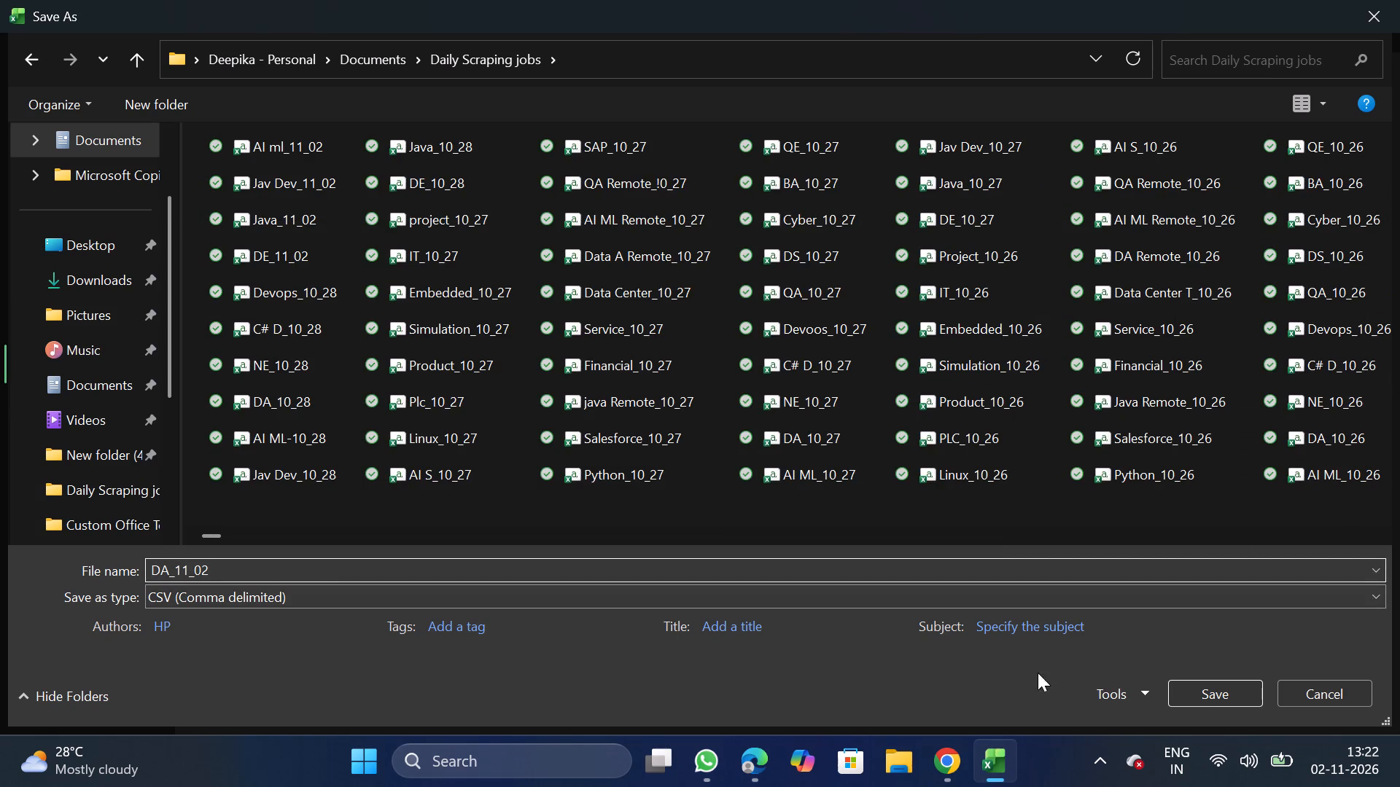
{"action": "left_click", "coordinate": [1221, 699]}
Switch to NextGenApply in Chrome, choose DA_11_02.csv for bulk upload, and upload it.
{"action": "left_click", "coordinate": [962, 776]}
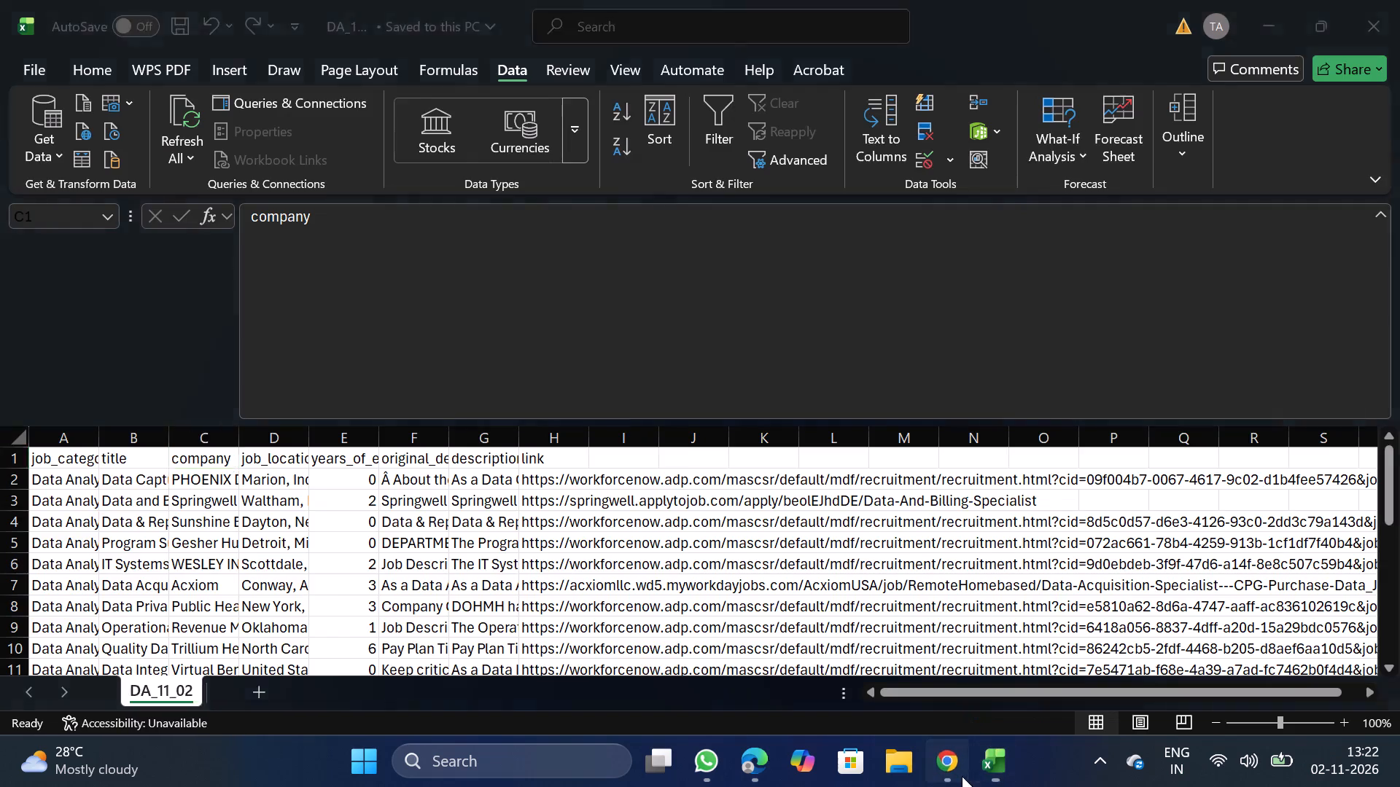
{"action": "scroll", "coordinate": [696, 640], "scroll_direction": "down", "scroll_amount": 2}
{"action": "left_click", "coordinate": [604, 600]}
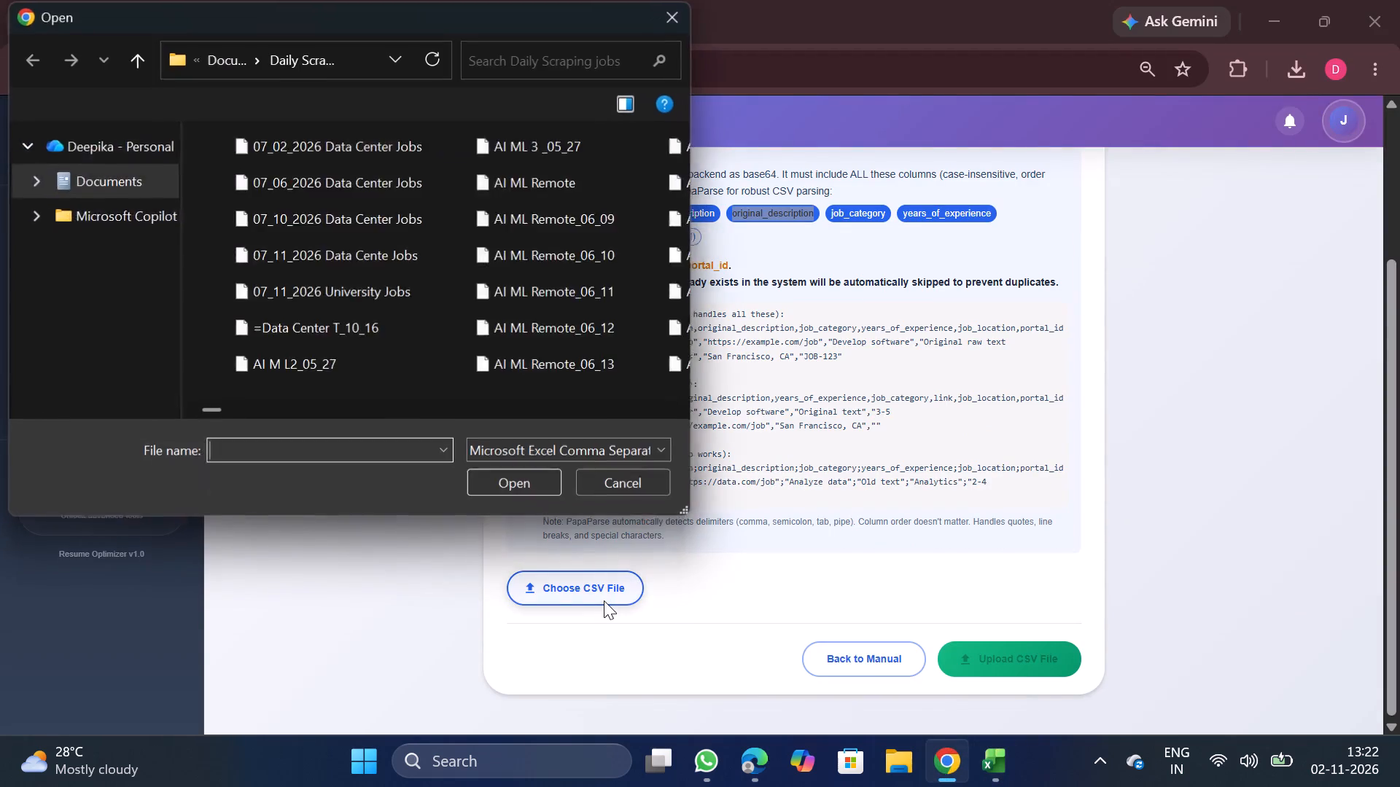
{"action": "double_click", "coordinate": [255, 144]}
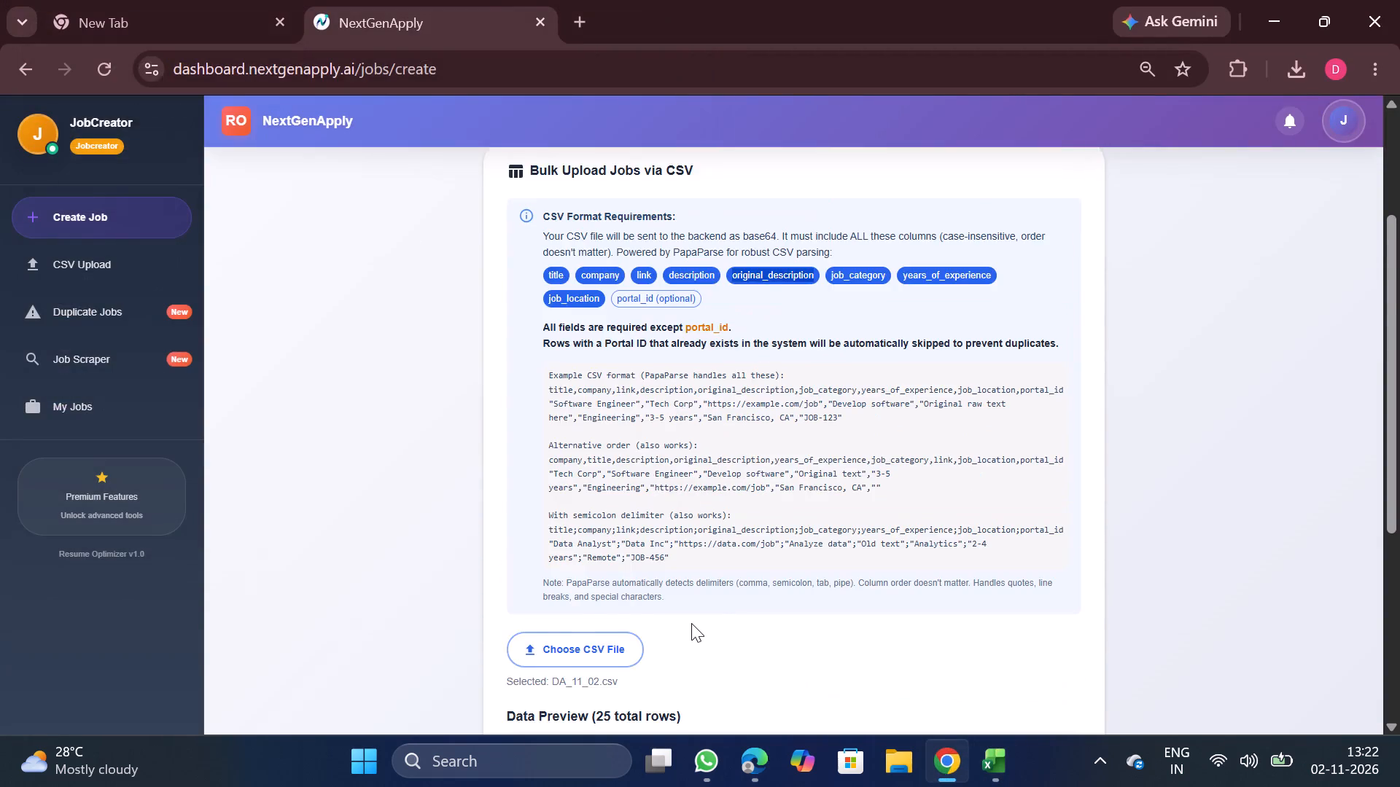
{"action": "scroll", "coordinate": [691, 623], "scroll_direction": "down", "scroll_amount": 5}
{"action": "scroll", "coordinate": [804, 471], "scroll_direction": "down", "scroll_amount": 2}
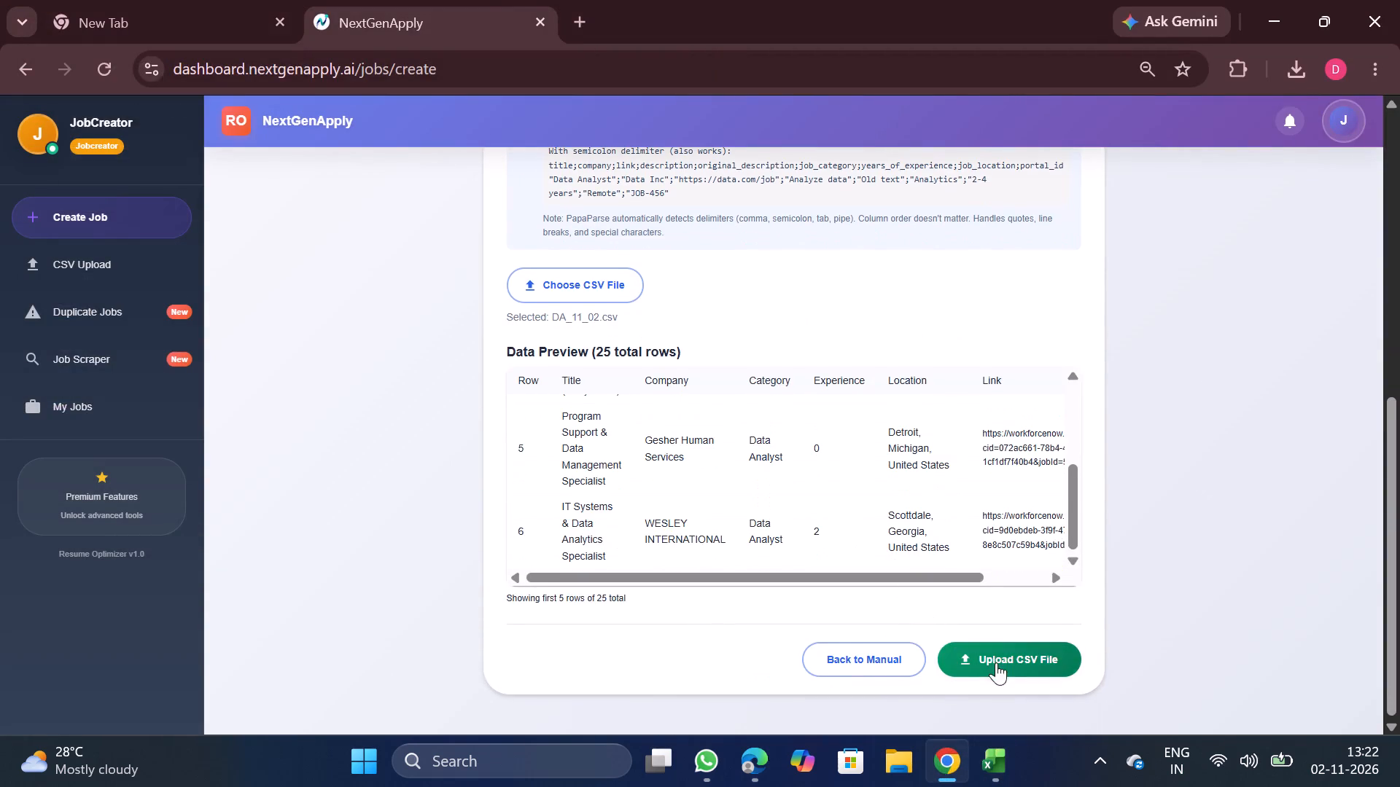
{"action": "left_click", "coordinate": [996, 662]}
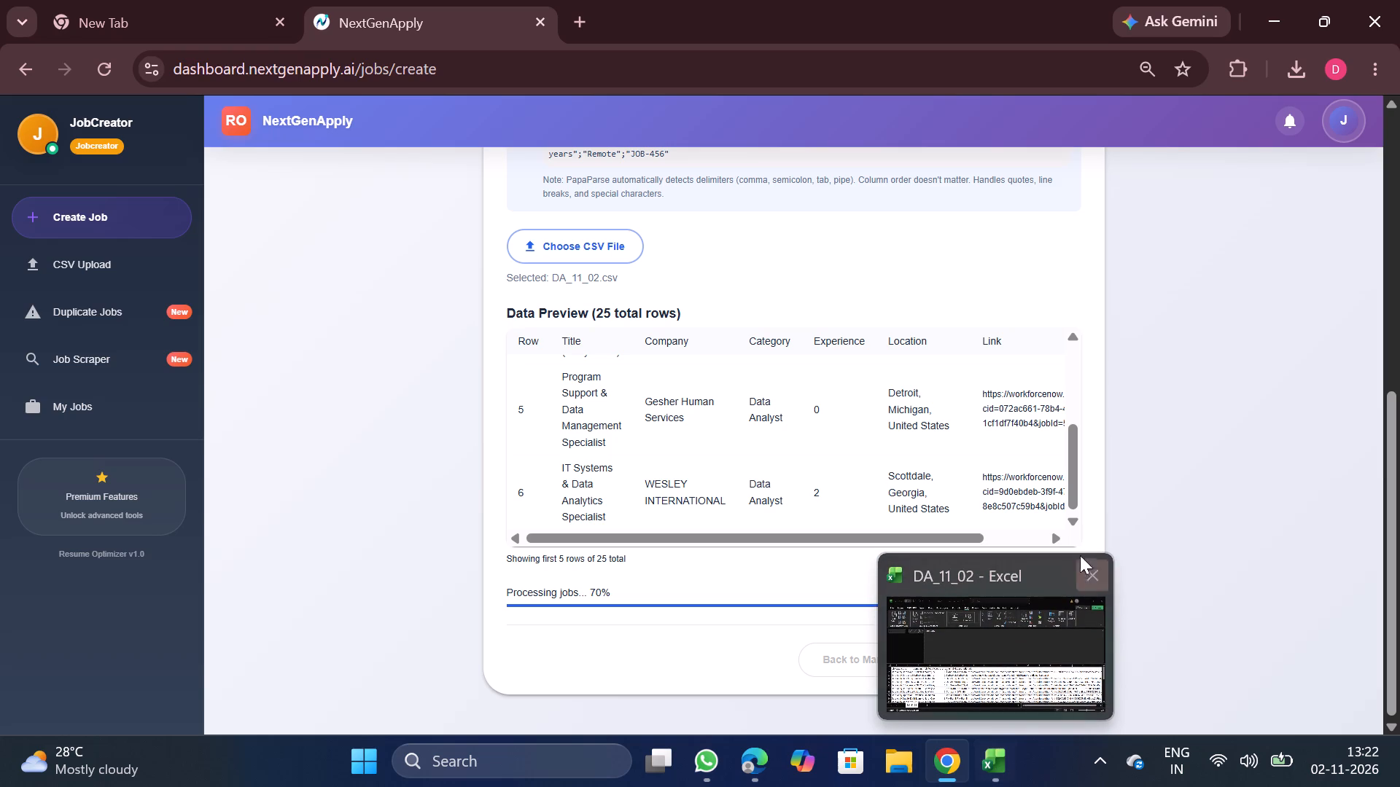
Close the DA_11_02 workbook in Excel.
{"action": "left_click", "coordinate": [1100, 583]}
Check the upload result, and open My Jobs to review the newly created Data Analyst jobs and the job totals.
{"action": "scroll", "coordinate": [807, 455], "scroll_direction": "up", "scroll_amount": 6}
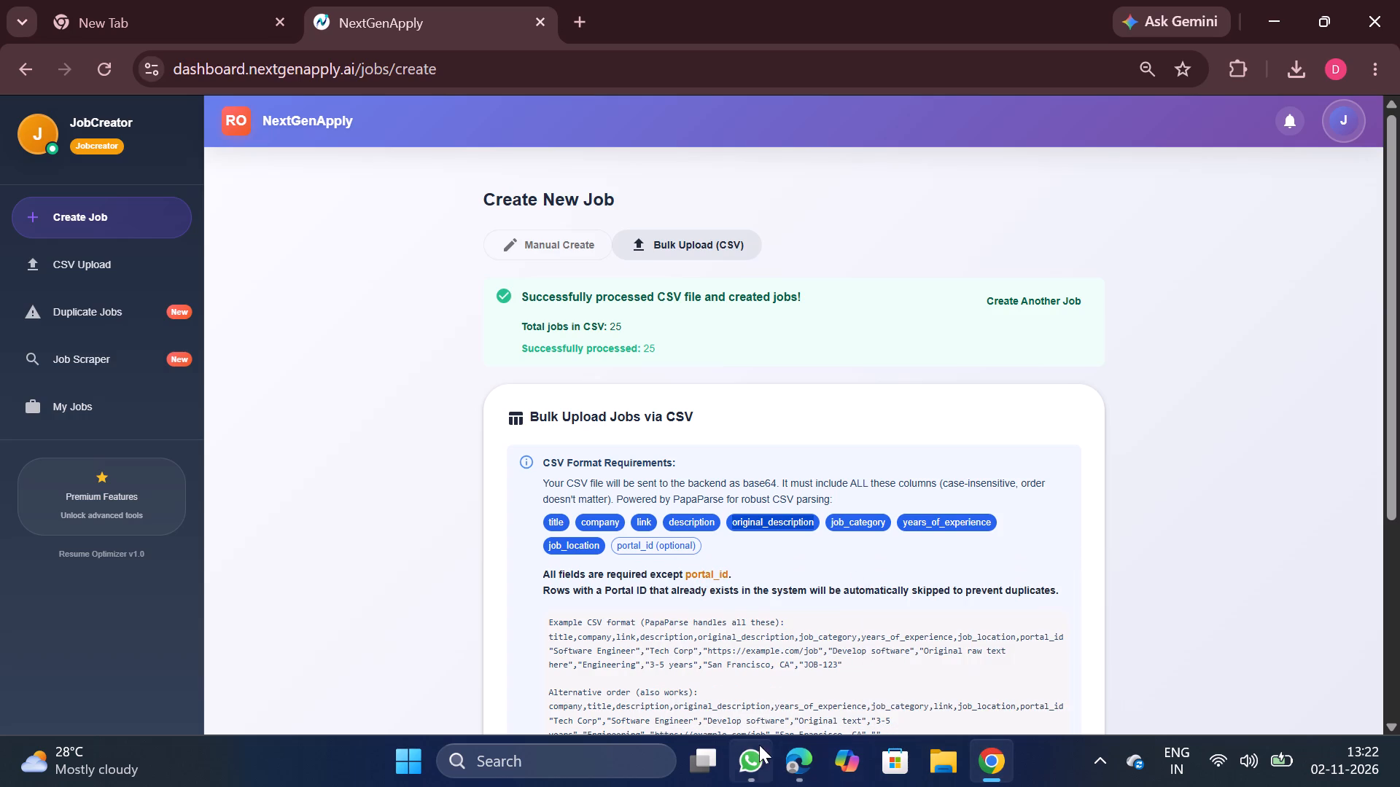
{"action": "scroll", "coordinate": [687, 587], "scroll_direction": "down", "scroll_amount": 5}
{"action": "scroll", "coordinate": [452, 479], "scroll_direction": "up", "scroll_amount": 3}
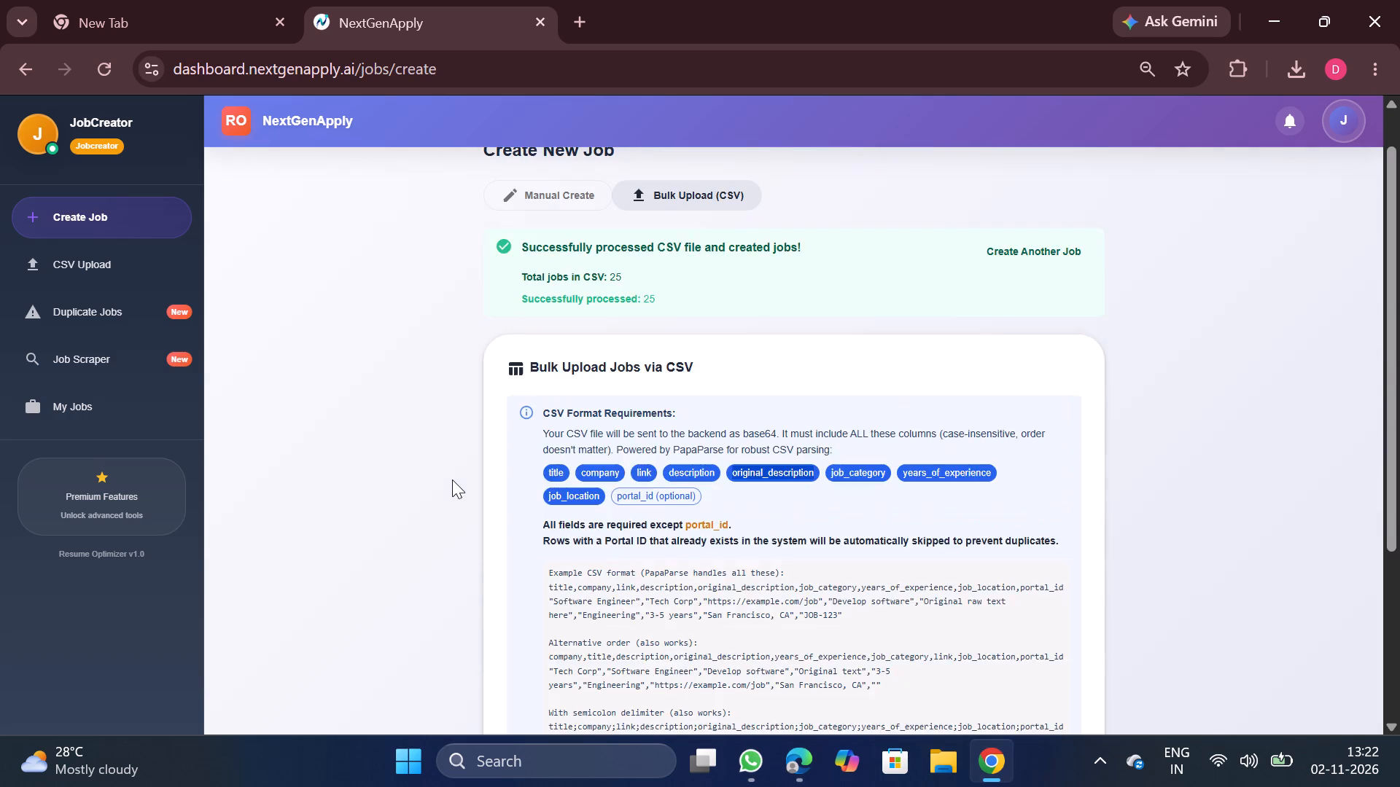
{"action": "left_click", "coordinate": [93, 419]}
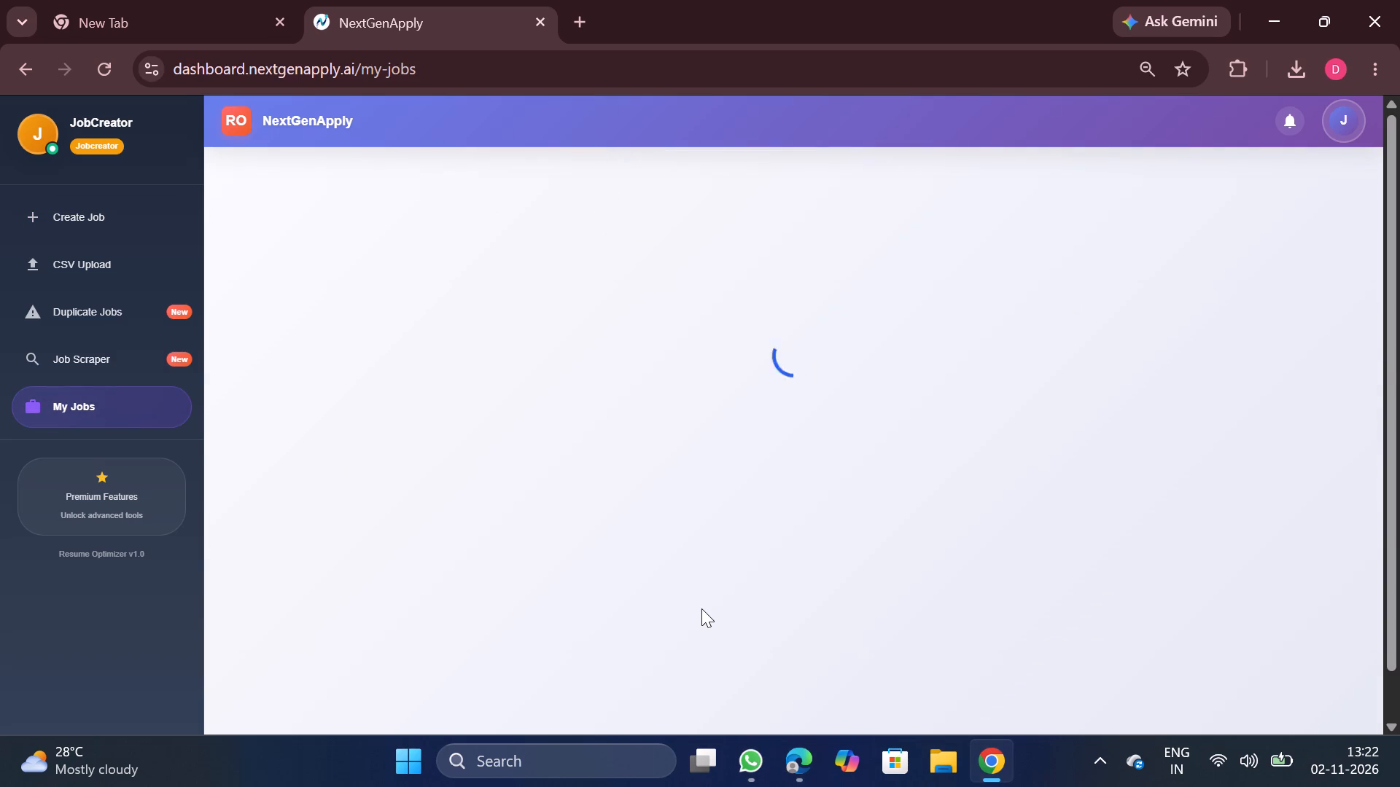
{"action": "scroll", "coordinate": [701, 608], "scroll_direction": "down", "scroll_amount": 5}
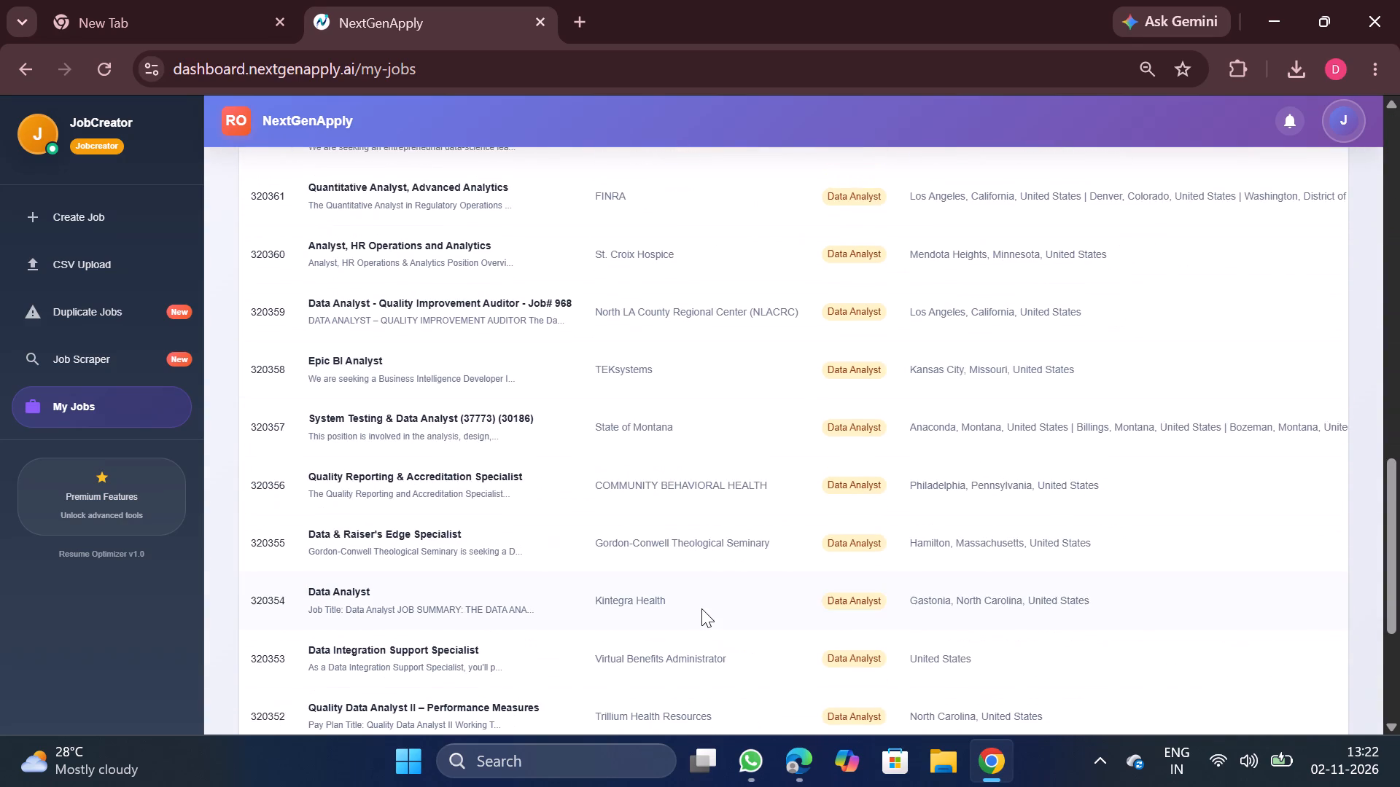
{"action": "scroll", "coordinate": [701, 608], "scroll_direction": "left", "scroll_amount": 3}
{"action": "scroll", "coordinate": [701, 608], "scroll_direction": "down", "scroll_amount": 3}
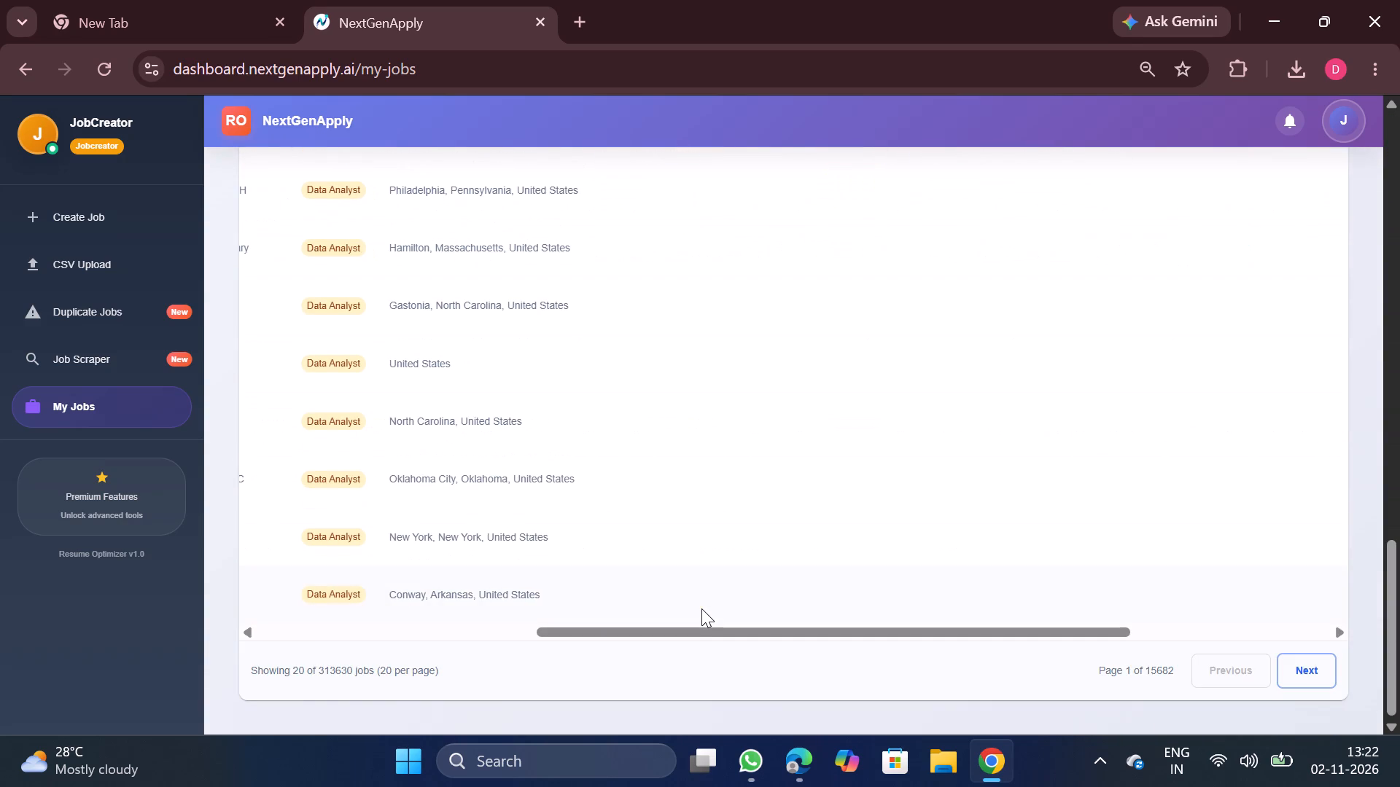
{"action": "scroll", "coordinate": [701, 608], "scroll_direction": "up", "scroll_amount": 4}
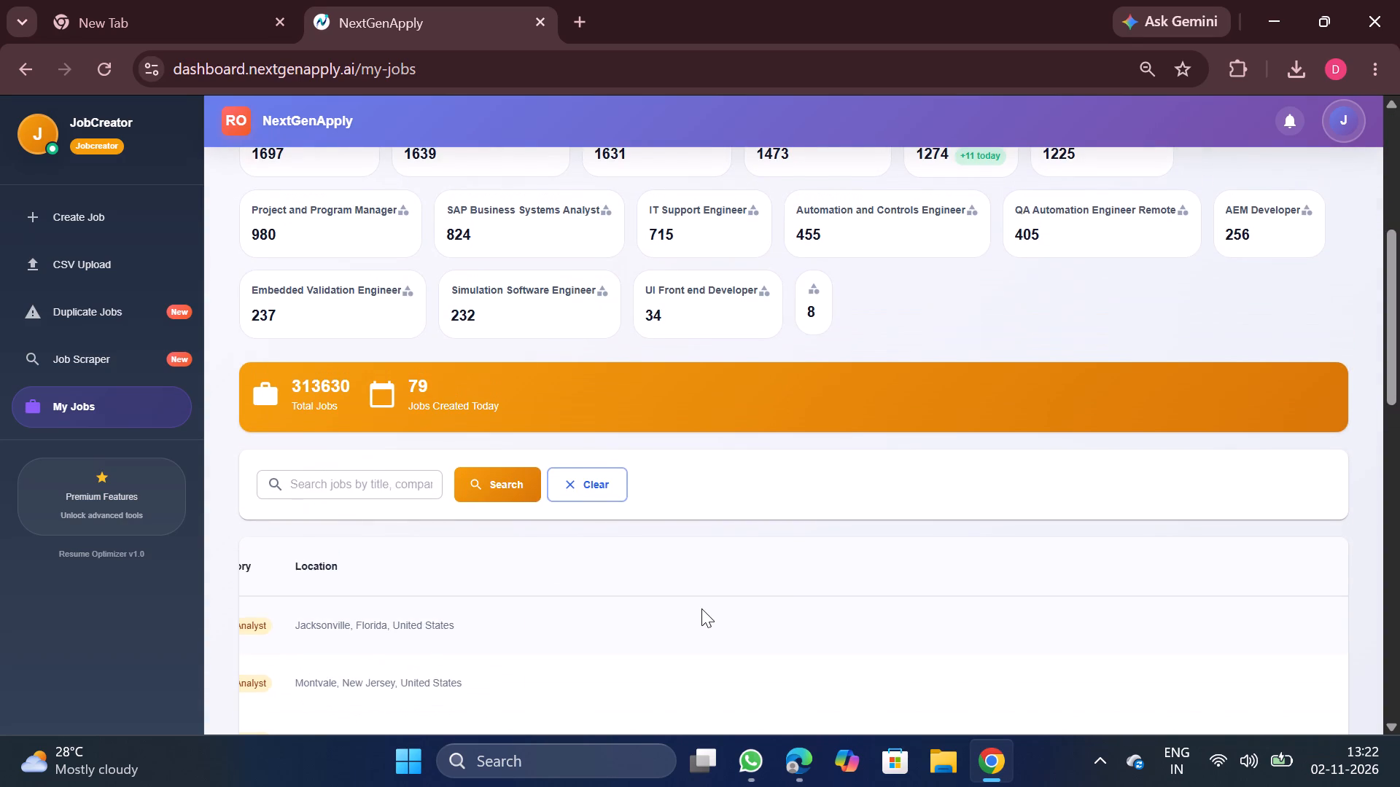
Look through the first page of newly created Data Analyst jobs in the My Jobs list.
{"action": "scroll", "coordinate": [701, 608], "scroll_direction": "up", "scroll_amount": 3}
{"action": "scroll", "coordinate": [701, 608], "scroll_direction": "right", "scroll_amount": 7}
{"action": "scroll", "coordinate": [701, 608], "scroll_direction": "down", "scroll_amount": 2}
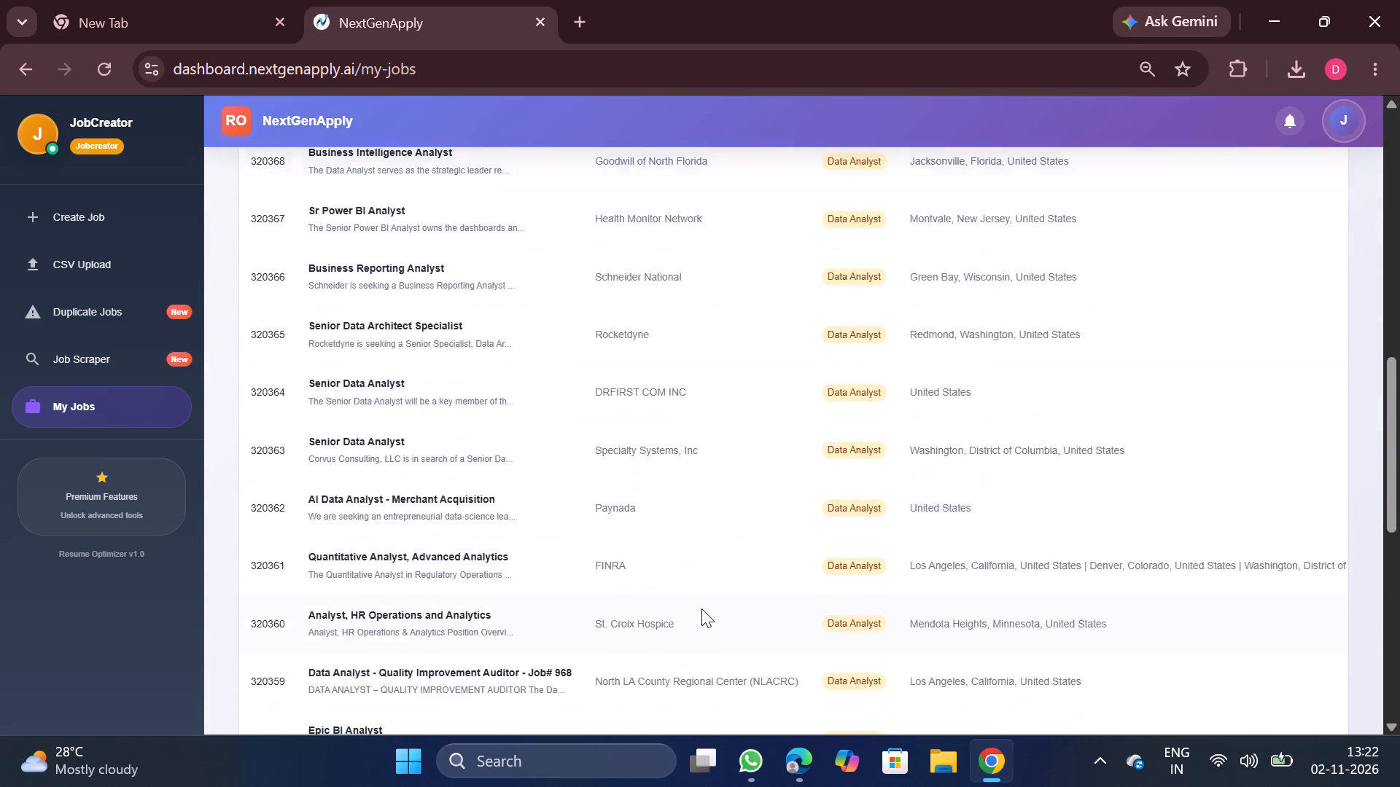
{"action": "scroll", "coordinate": [701, 608], "scroll_direction": "down", "scroll_amount": 5}
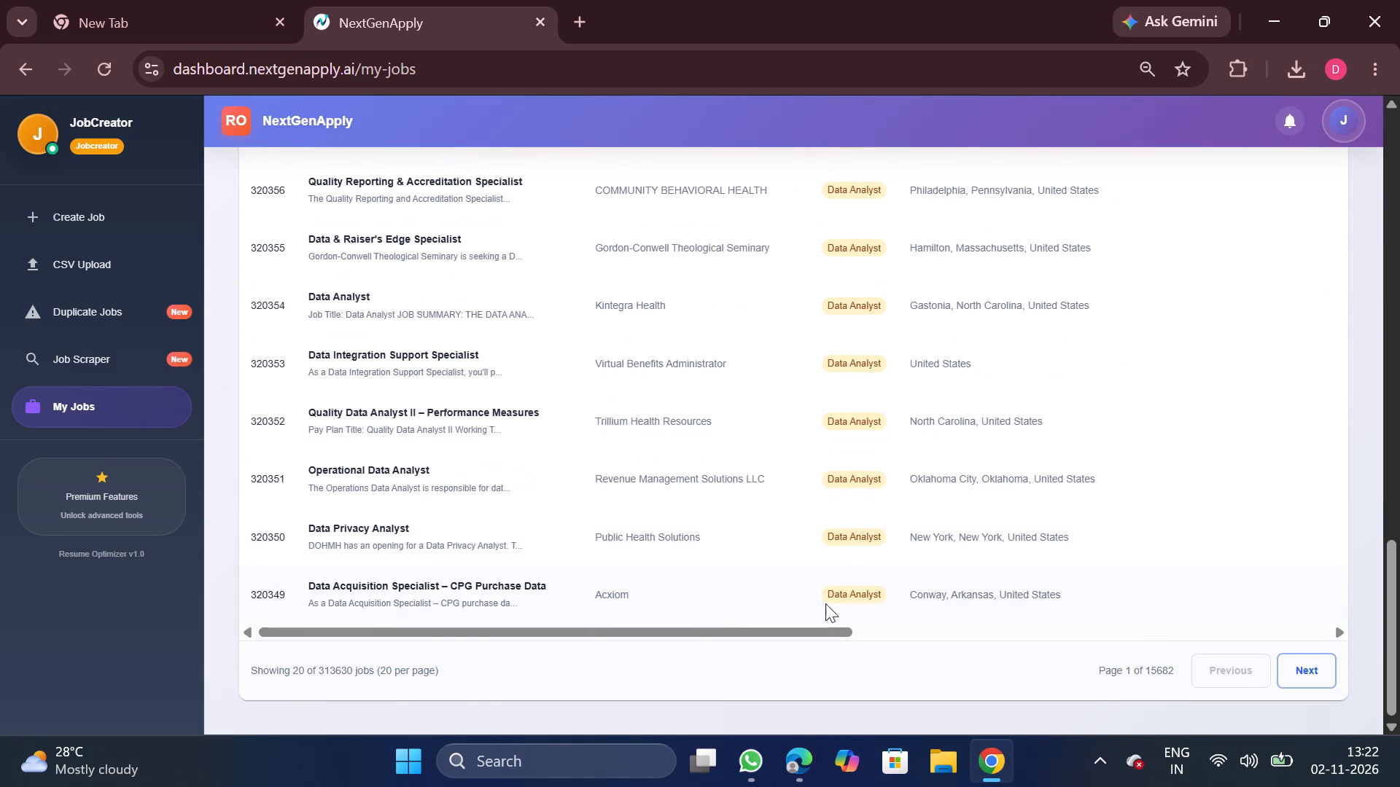
{"action": "scroll", "coordinate": [847, 431], "scroll_direction": "up", "scroll_amount": 10}
Download the Network Engineer CSV, entry #4757, from the CSV Upload History and open it in Excel.
{"action": "left_click", "coordinate": [82, 258]}
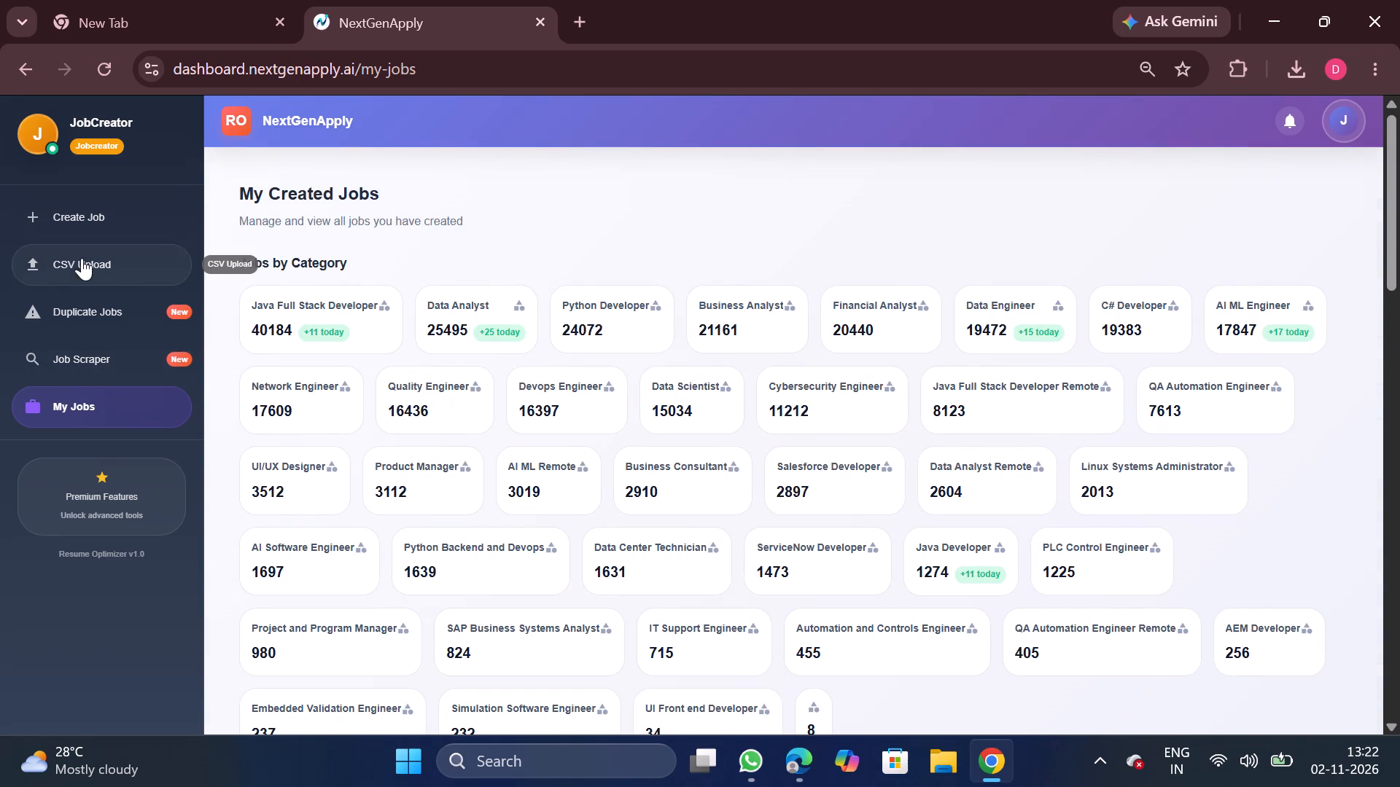
{"action": "scroll", "coordinate": [617, 353], "scroll_direction": "up", "scroll_amount": 5}
{"action": "scroll", "coordinate": [1140, 624], "scroll_direction": "down", "scroll_amount": 2}
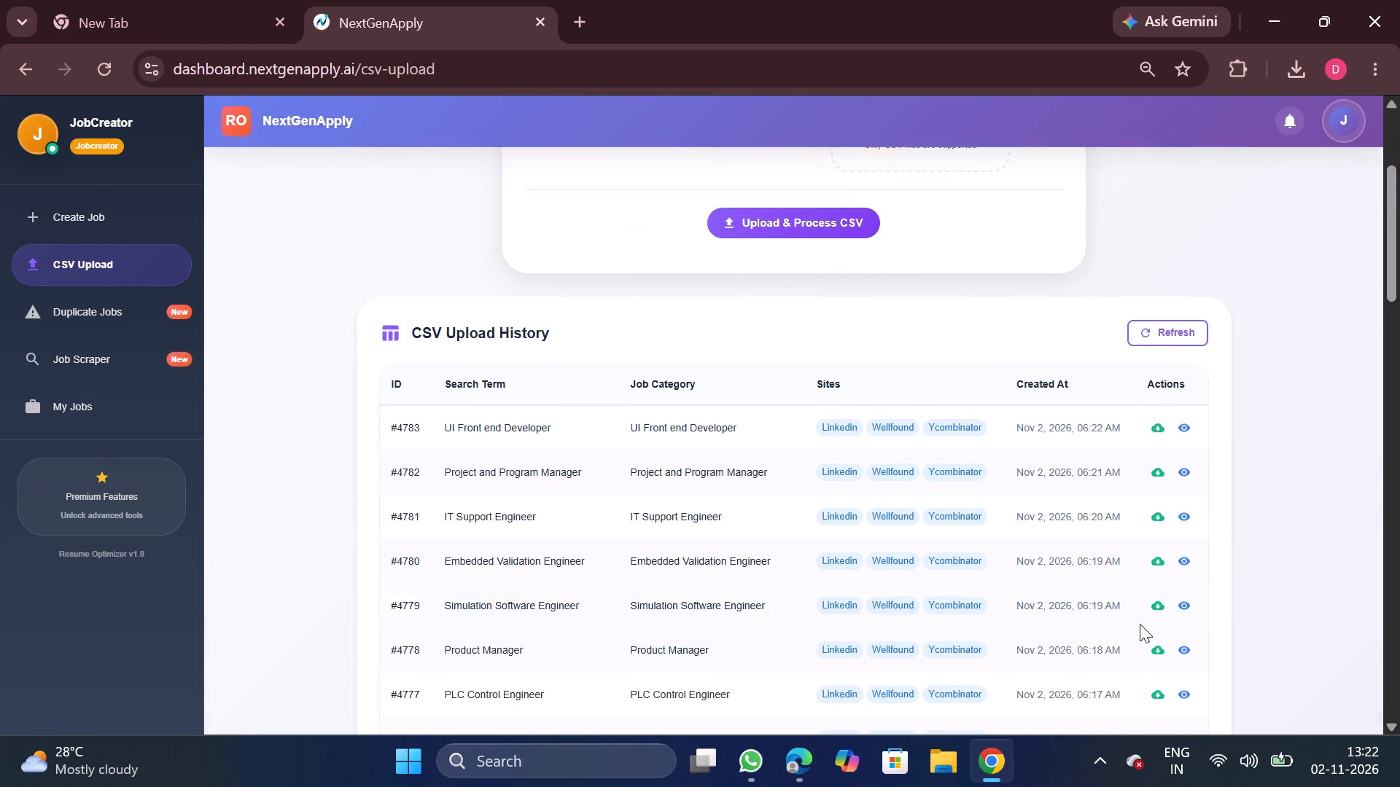
{"action": "scroll", "coordinate": [1140, 624], "scroll_direction": "down", "scroll_amount": 2}
{"action": "scroll", "coordinate": [1198, 670], "scroll_direction": "down", "scroll_amount": 1}
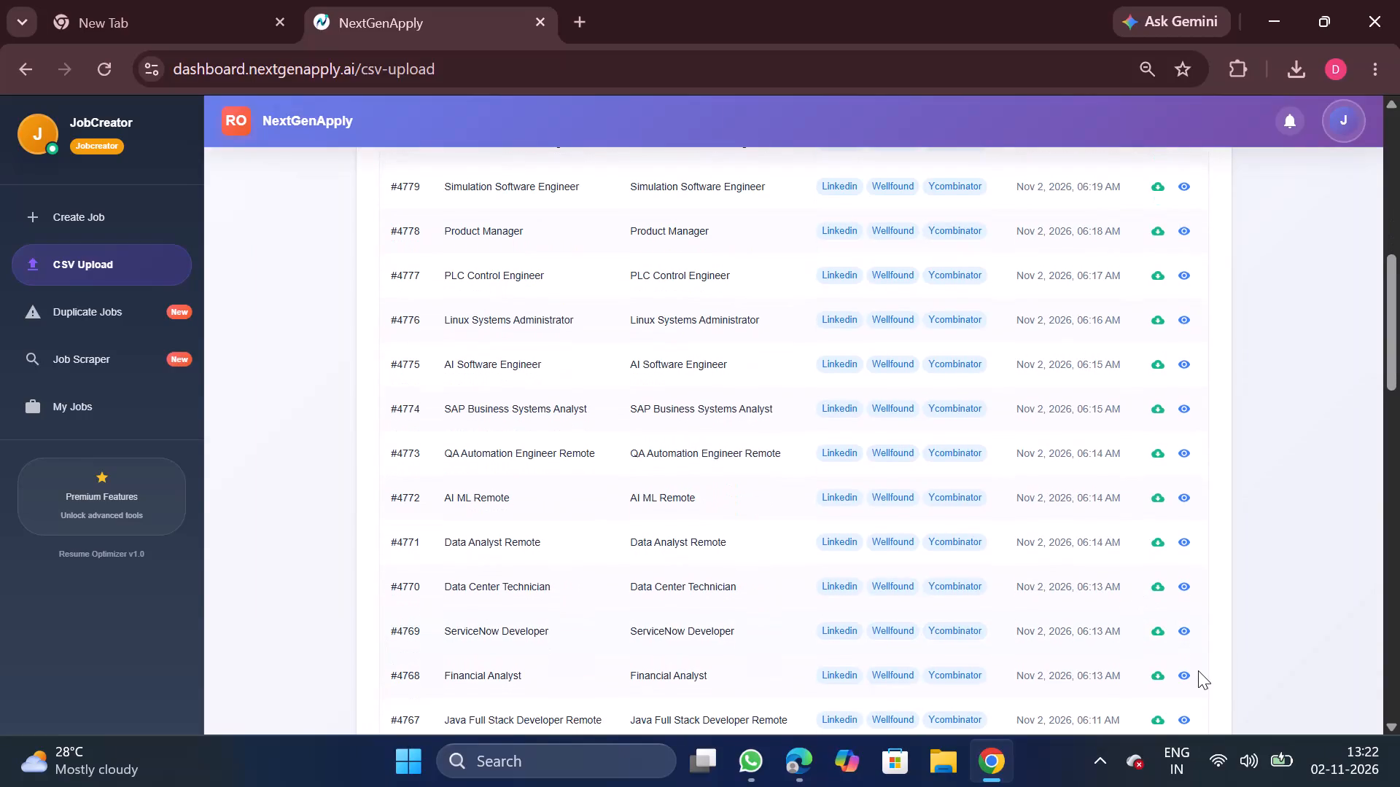
{"action": "scroll", "coordinate": [1198, 670], "scroll_direction": "down", "scroll_amount": 1}
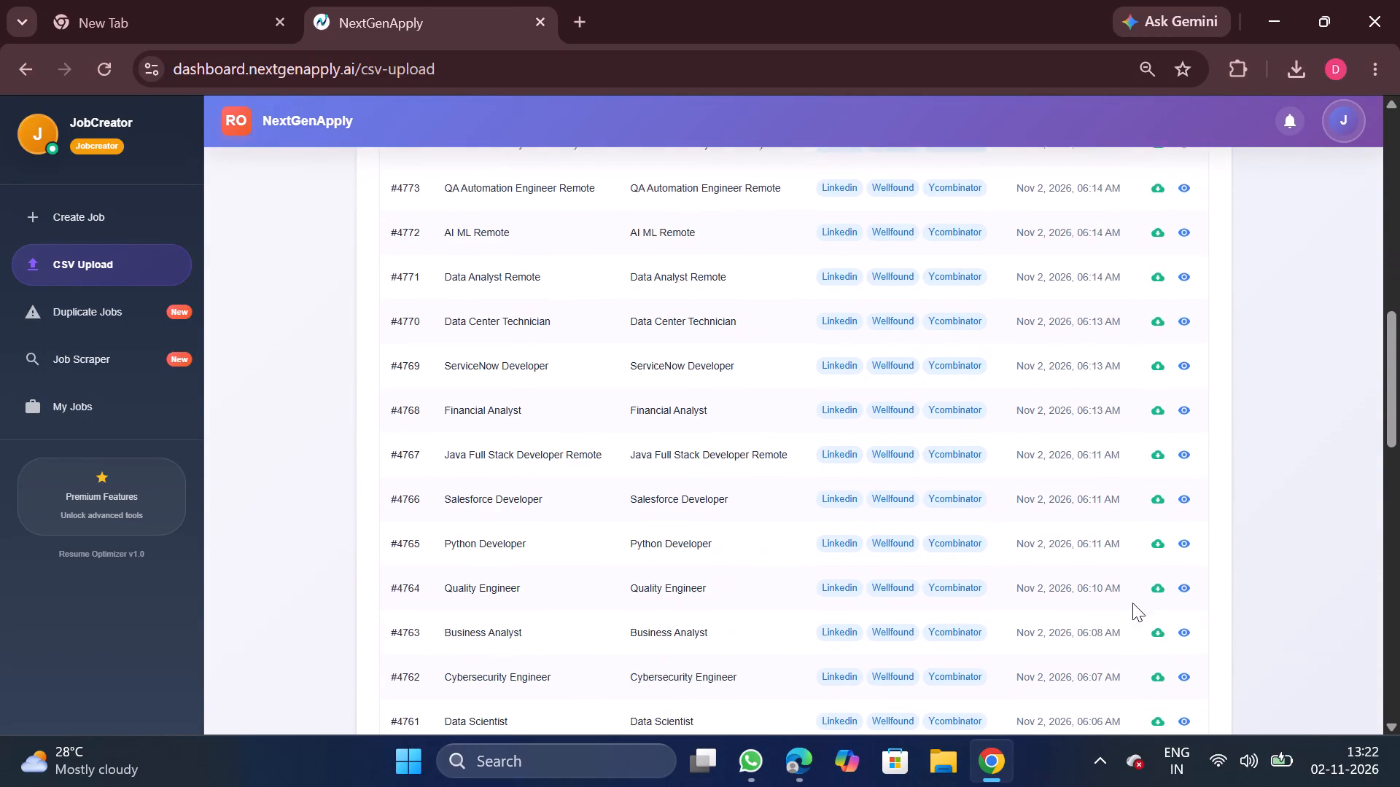
{"action": "scroll", "coordinate": [1132, 603], "scroll_direction": "down", "scroll_amount": 1}
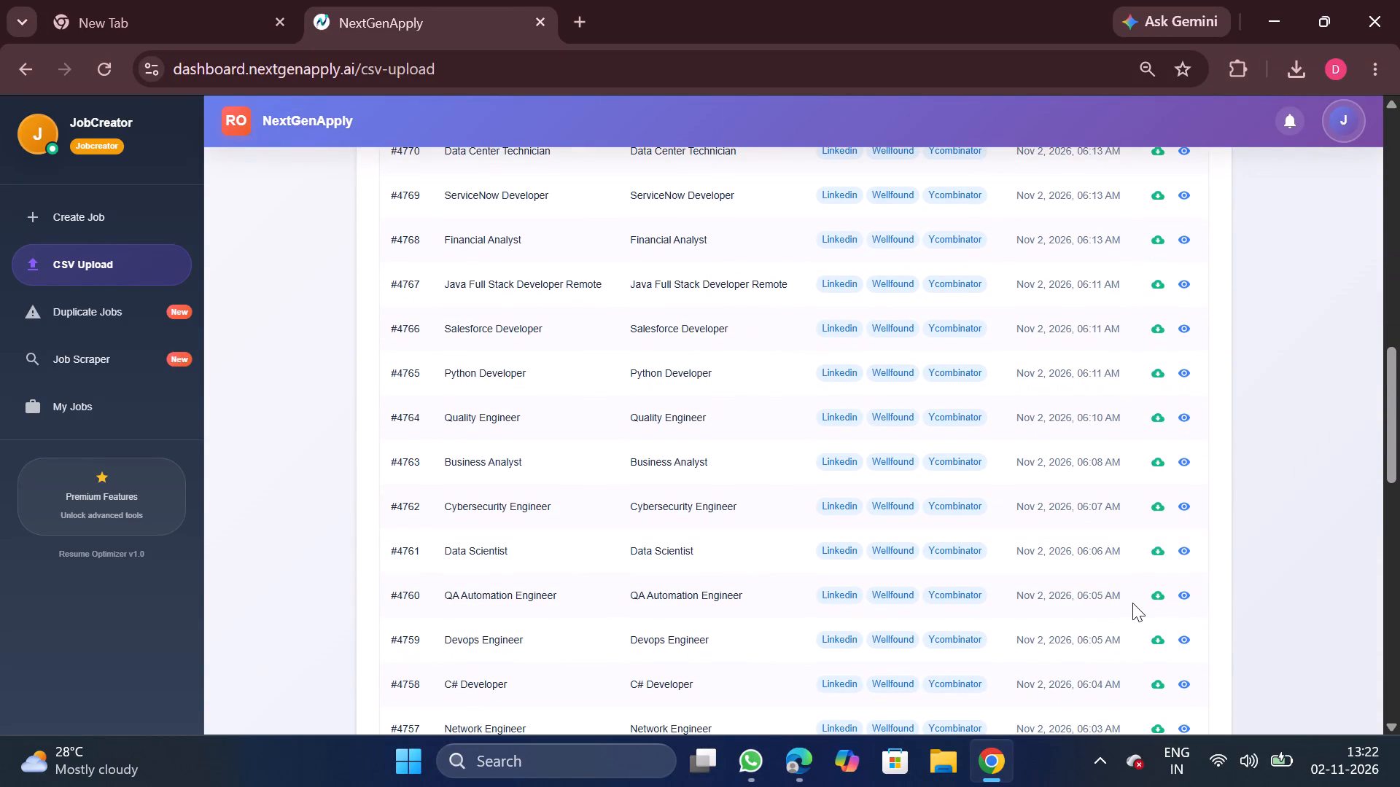
{"action": "scroll", "coordinate": [1121, 628], "scroll_direction": "down", "scroll_amount": 1}
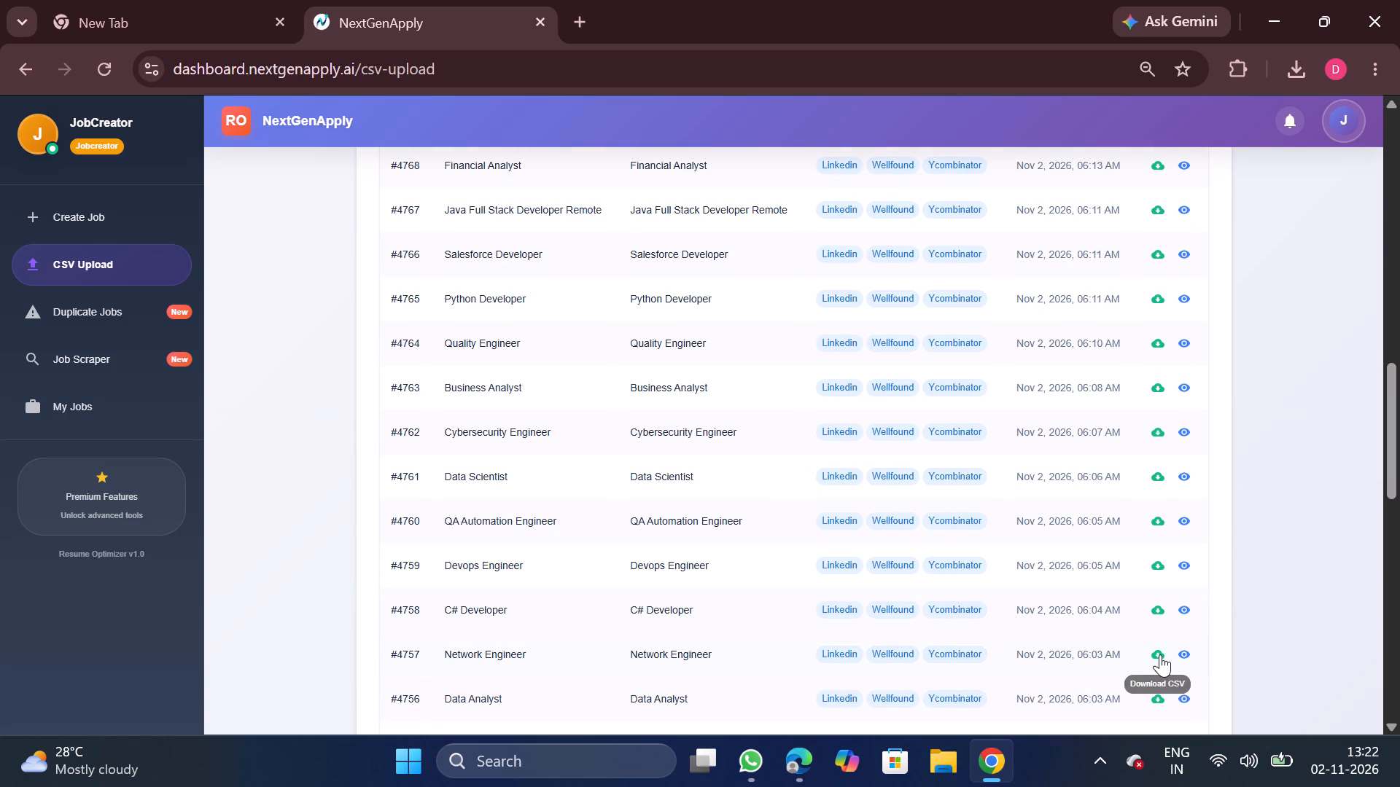
{"action": "left_click", "coordinate": [1160, 654]}
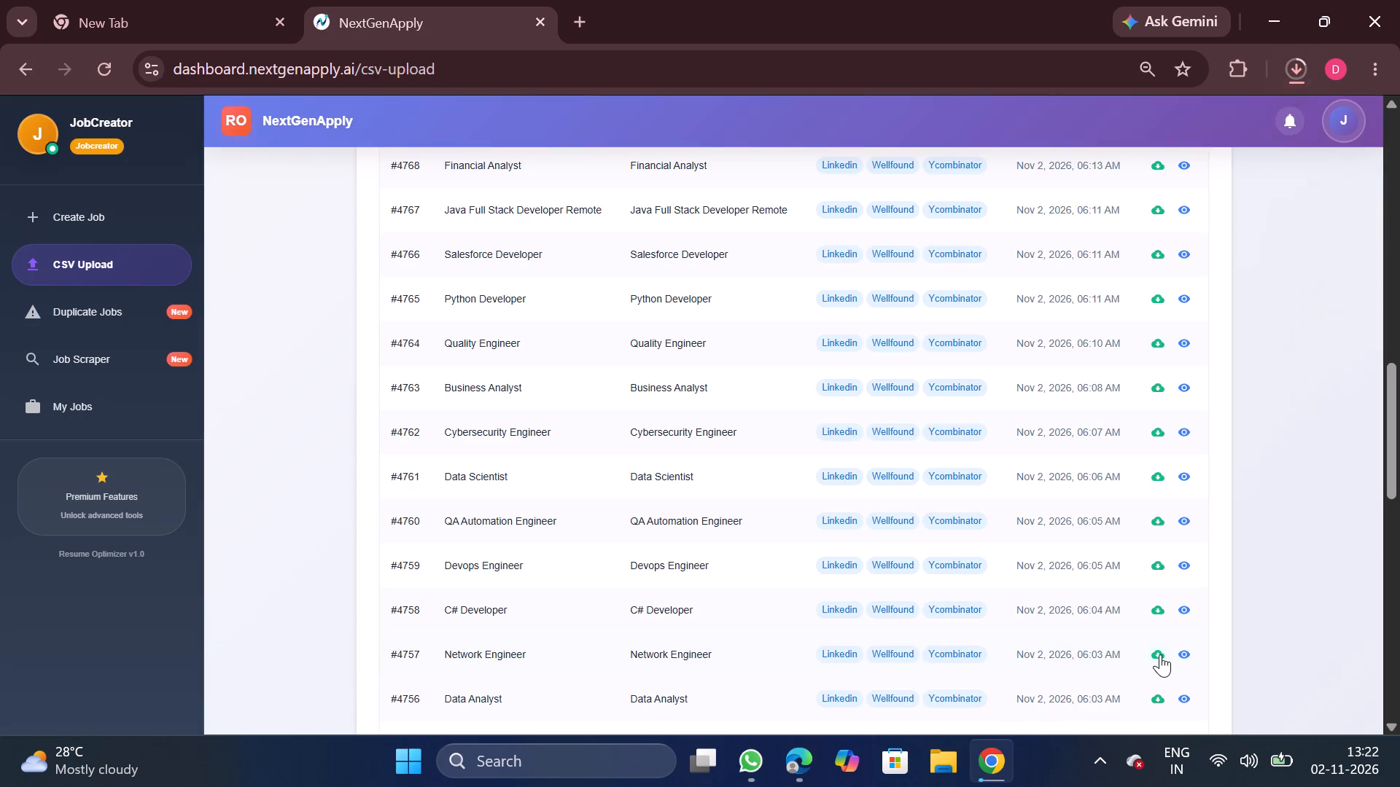
{"action": "left_click", "coordinate": [1111, 111]}
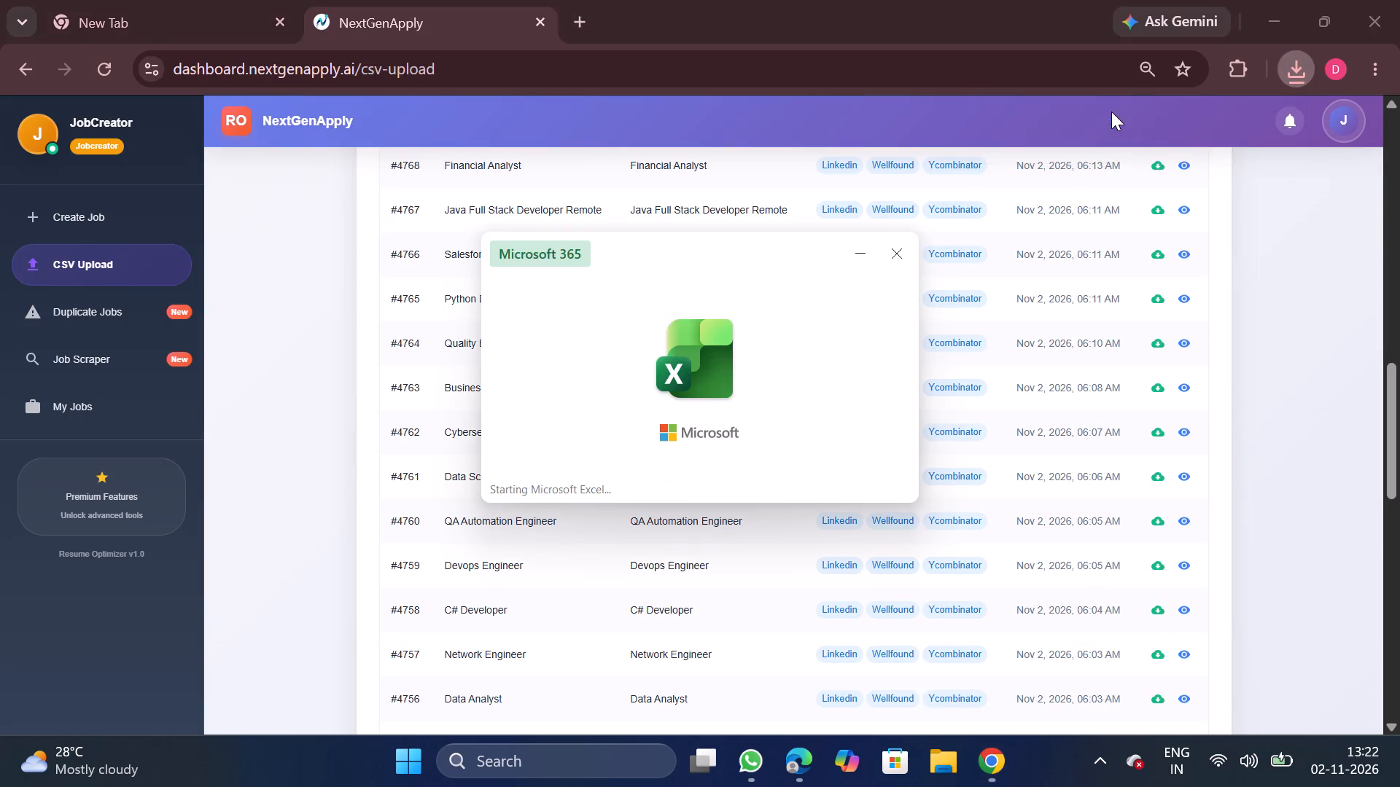
Remove duplicate rows from the whole data range, comparing only the company column.
{"action": "left_click", "coordinate": [416, 490]}
{"action": "key", "text": "ctrl+a"}
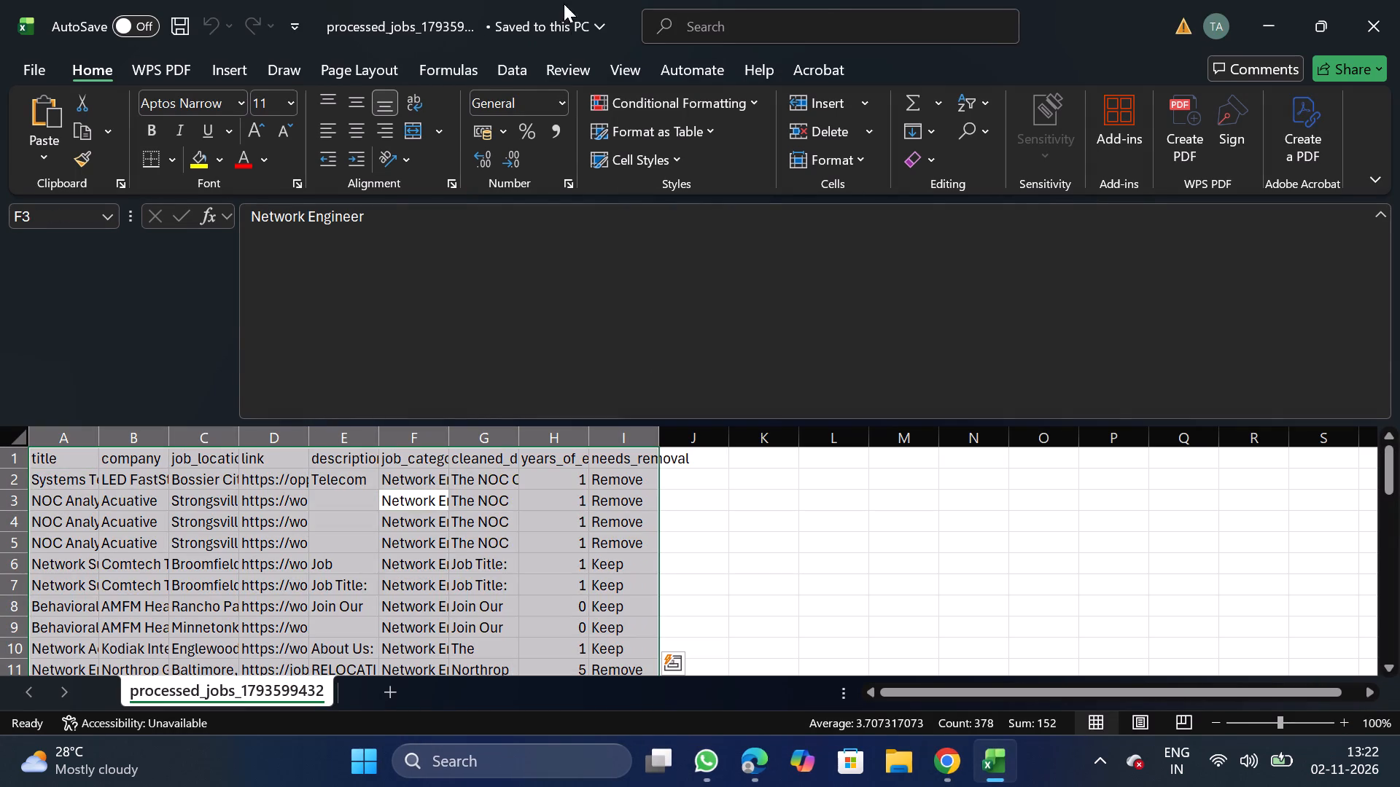
{"action": "left_click", "coordinate": [516, 66]}
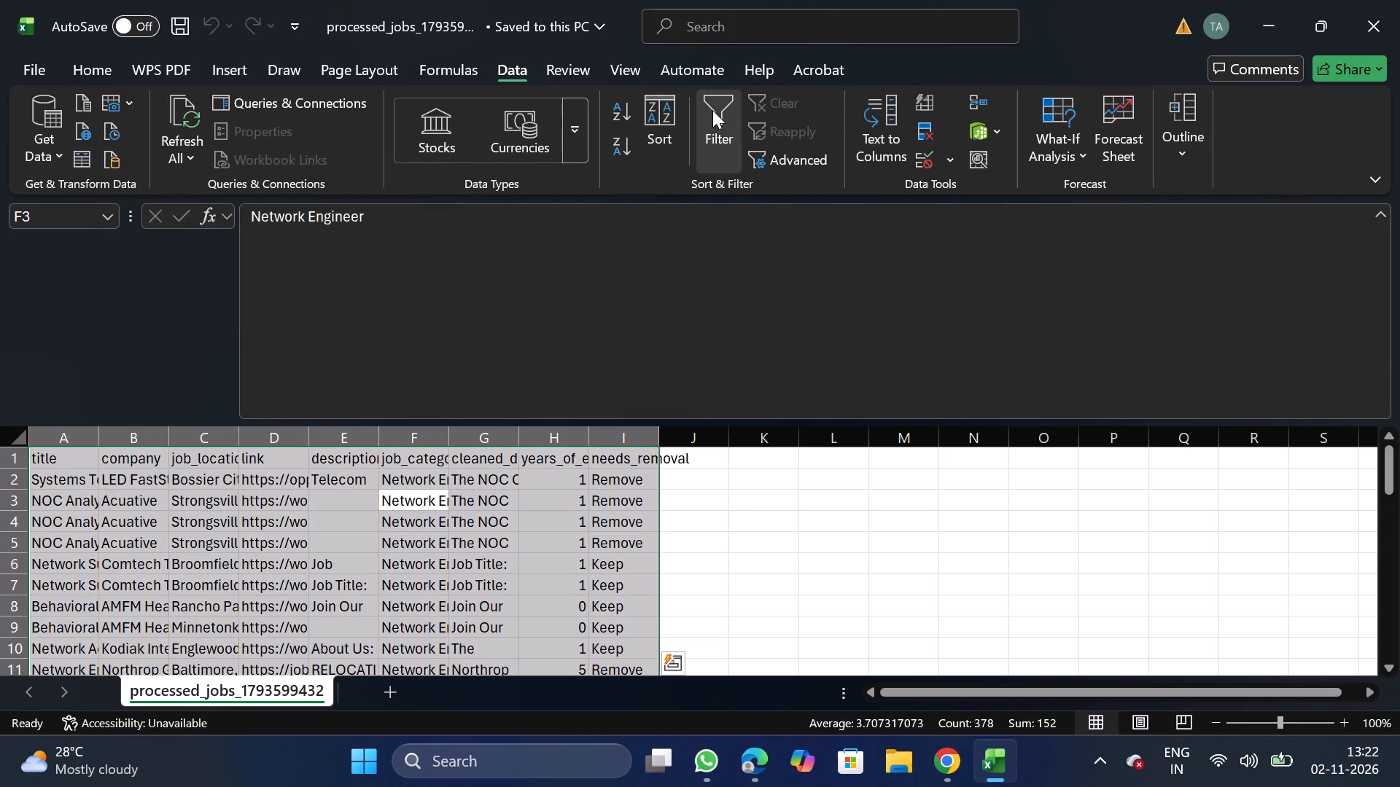
{"action": "left_click", "coordinate": [716, 120]}
{"action": "left_click", "coordinate": [714, 139]}
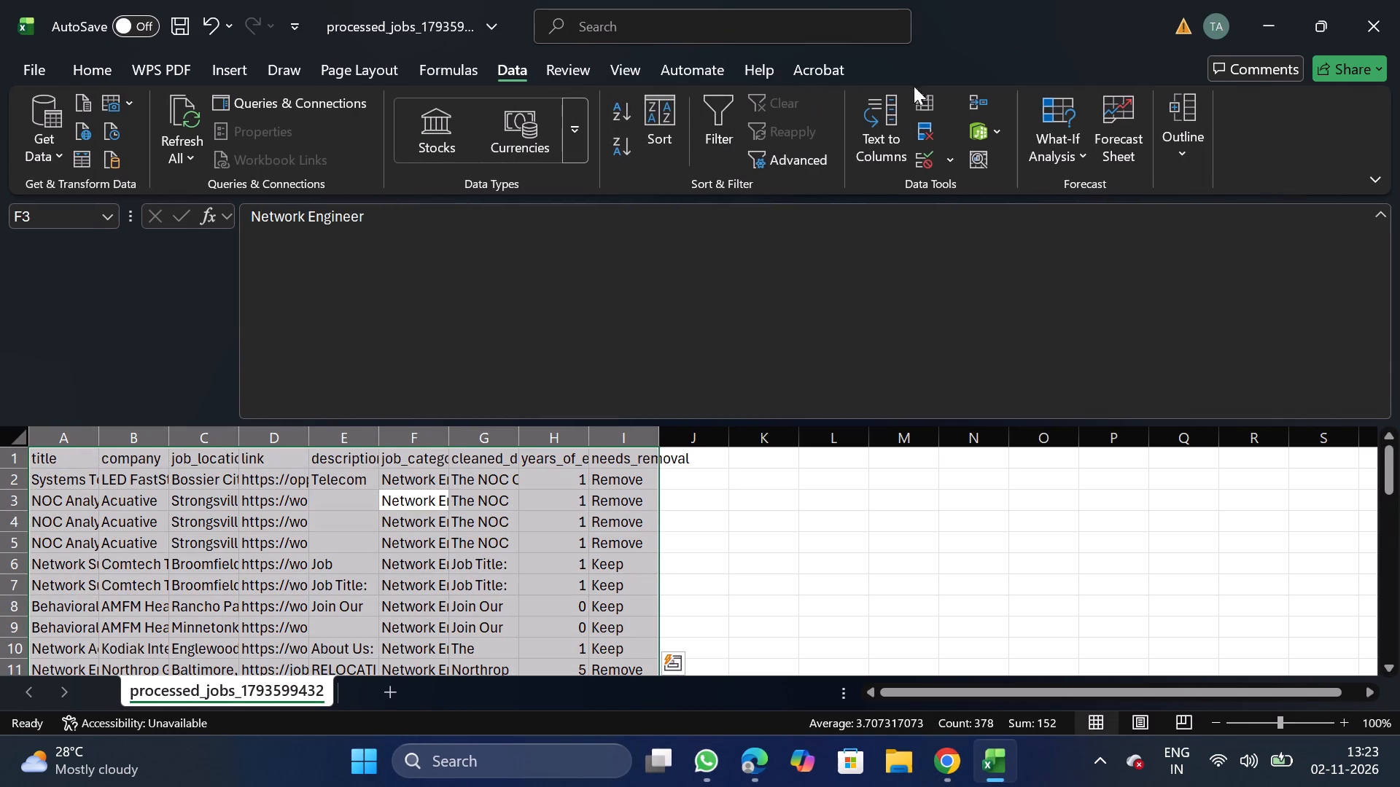
{"action": "left_click", "coordinate": [919, 130]}
{"action": "left_click", "coordinate": [296, 334]}
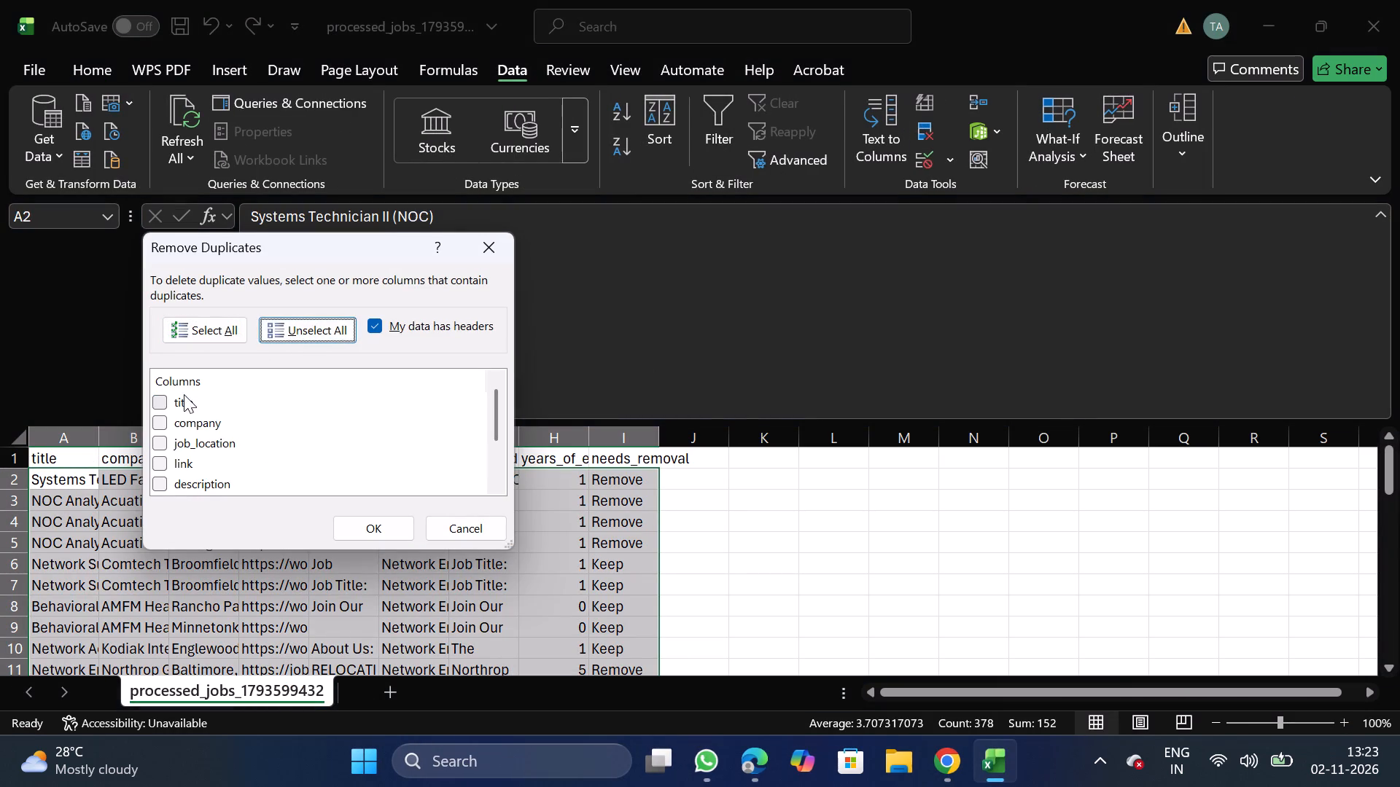
{"action": "left_click", "coordinate": [157, 421]}
{"action": "left_click", "coordinate": [367, 534]}
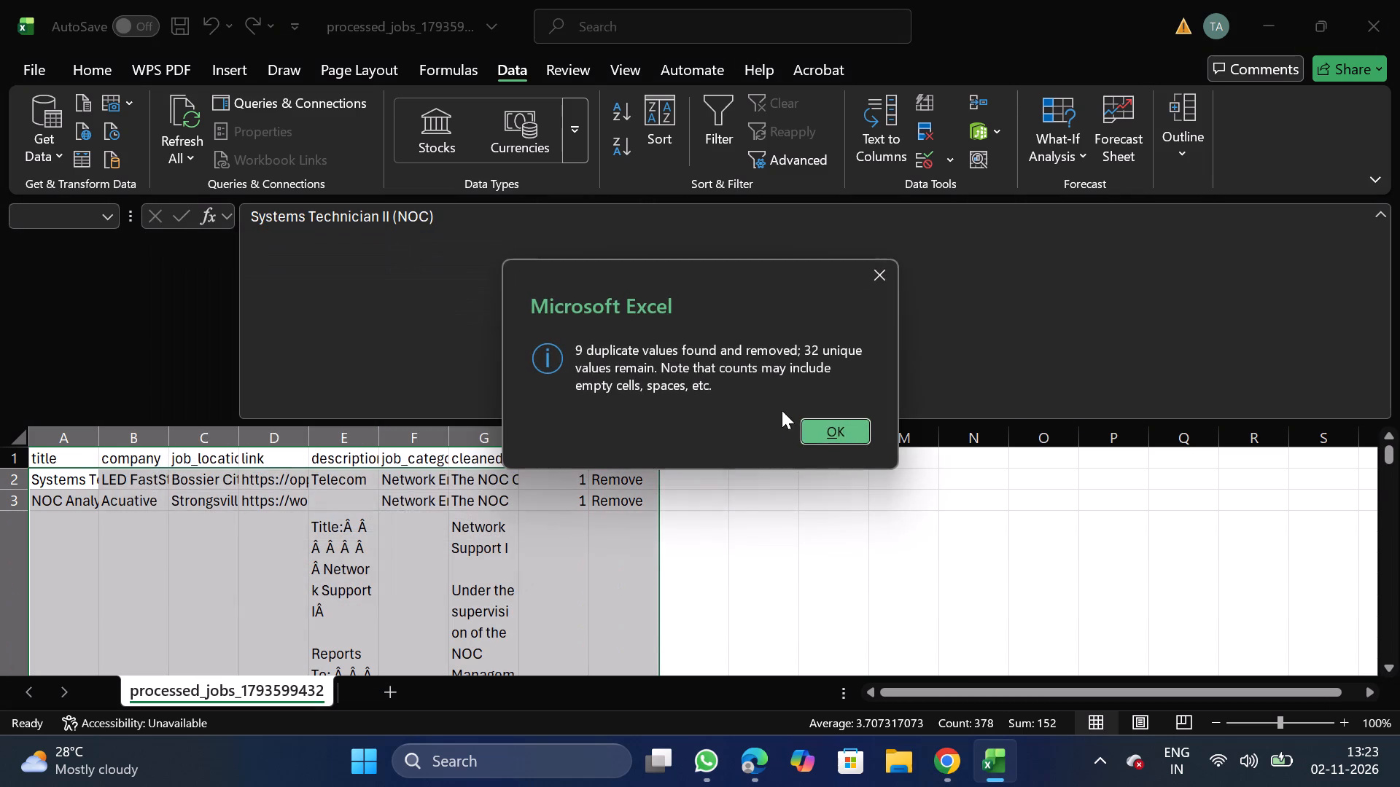
{"action": "left_click", "coordinate": [825, 429]}
Filter needs_removal to Remove, delete all the filtered rows, and turn the filter off.
{"action": "left_click", "coordinate": [620, 463]}
{"action": "left_click", "coordinate": [713, 107]}
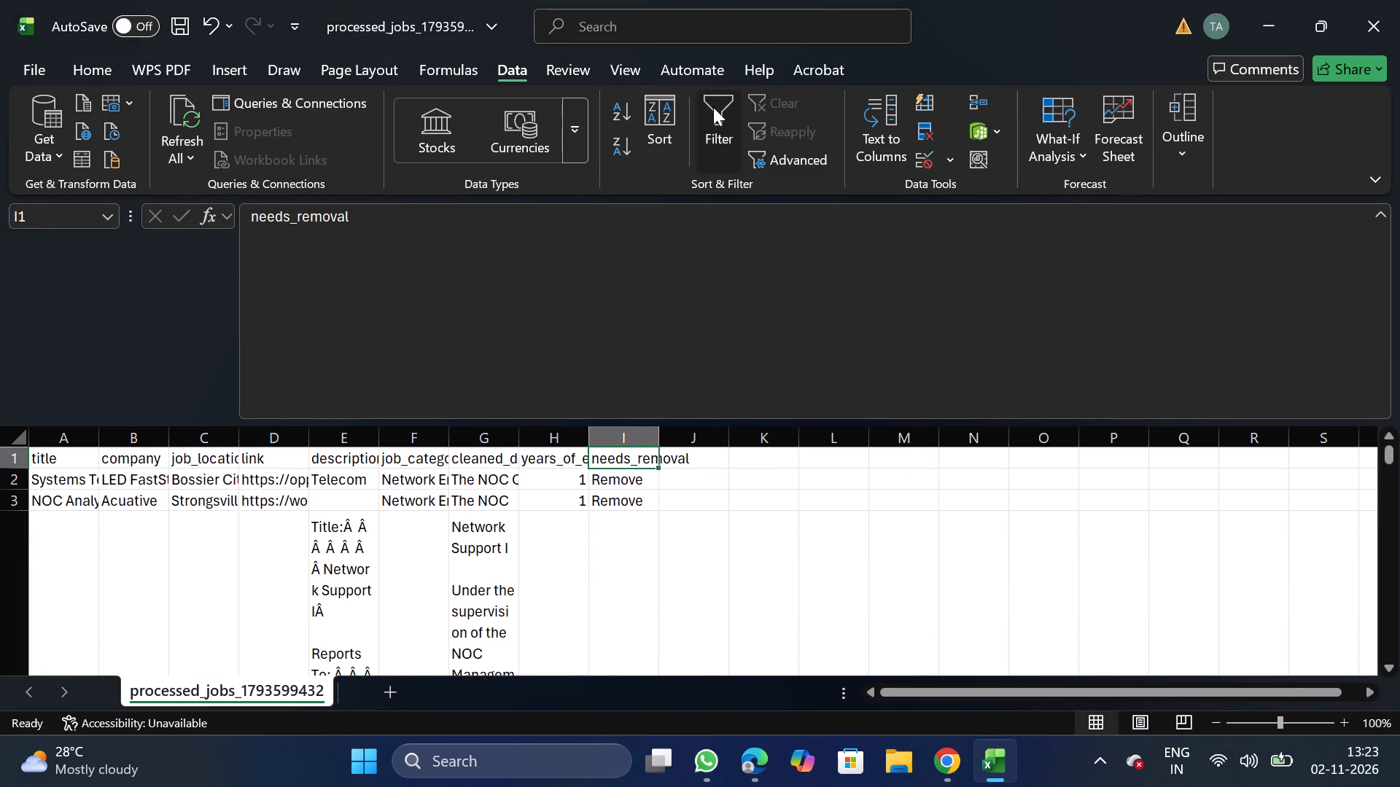
{"action": "left_click", "coordinate": [637, 455]}
{"action": "left_click", "coordinate": [642, 459]}
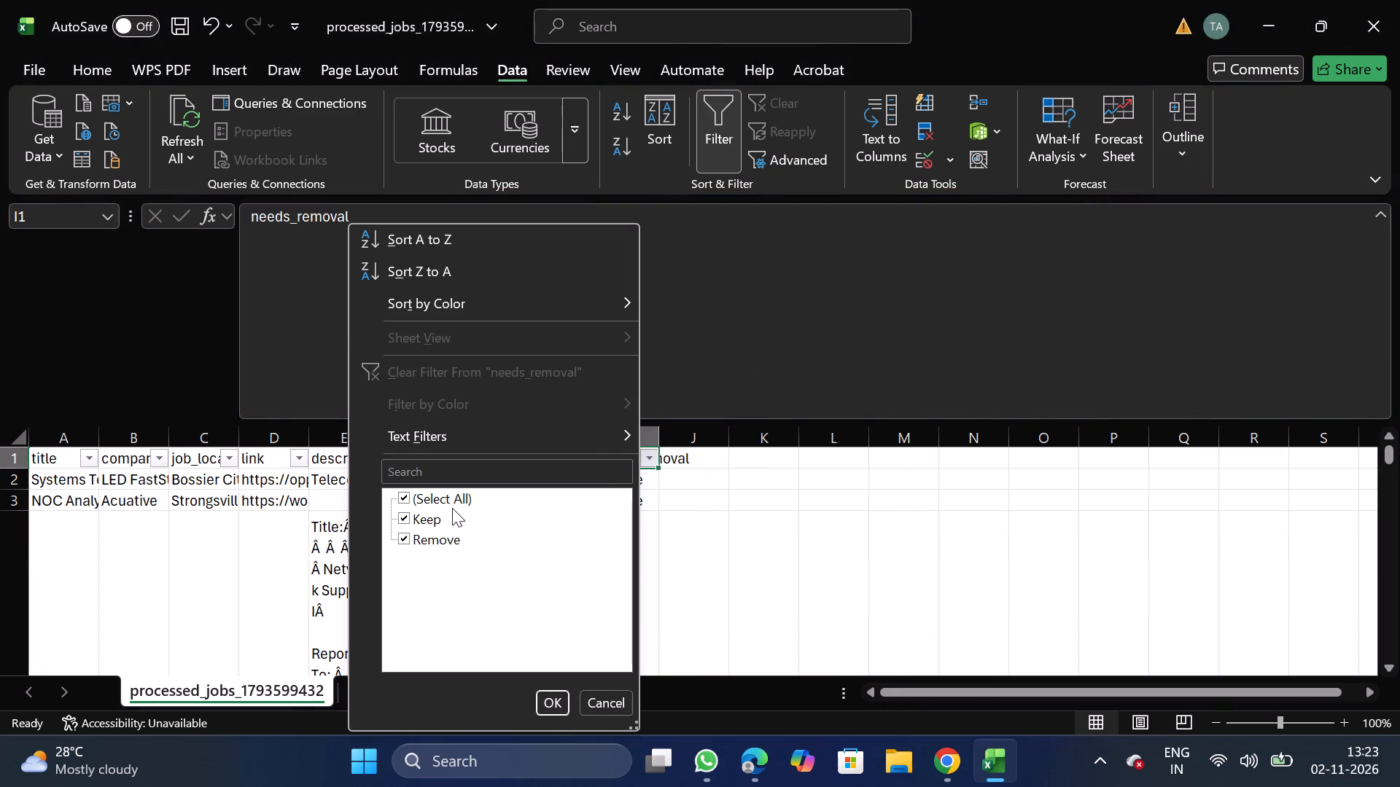
{"action": "left_click", "coordinate": [435, 528]}
{"action": "left_click", "coordinate": [567, 704]}
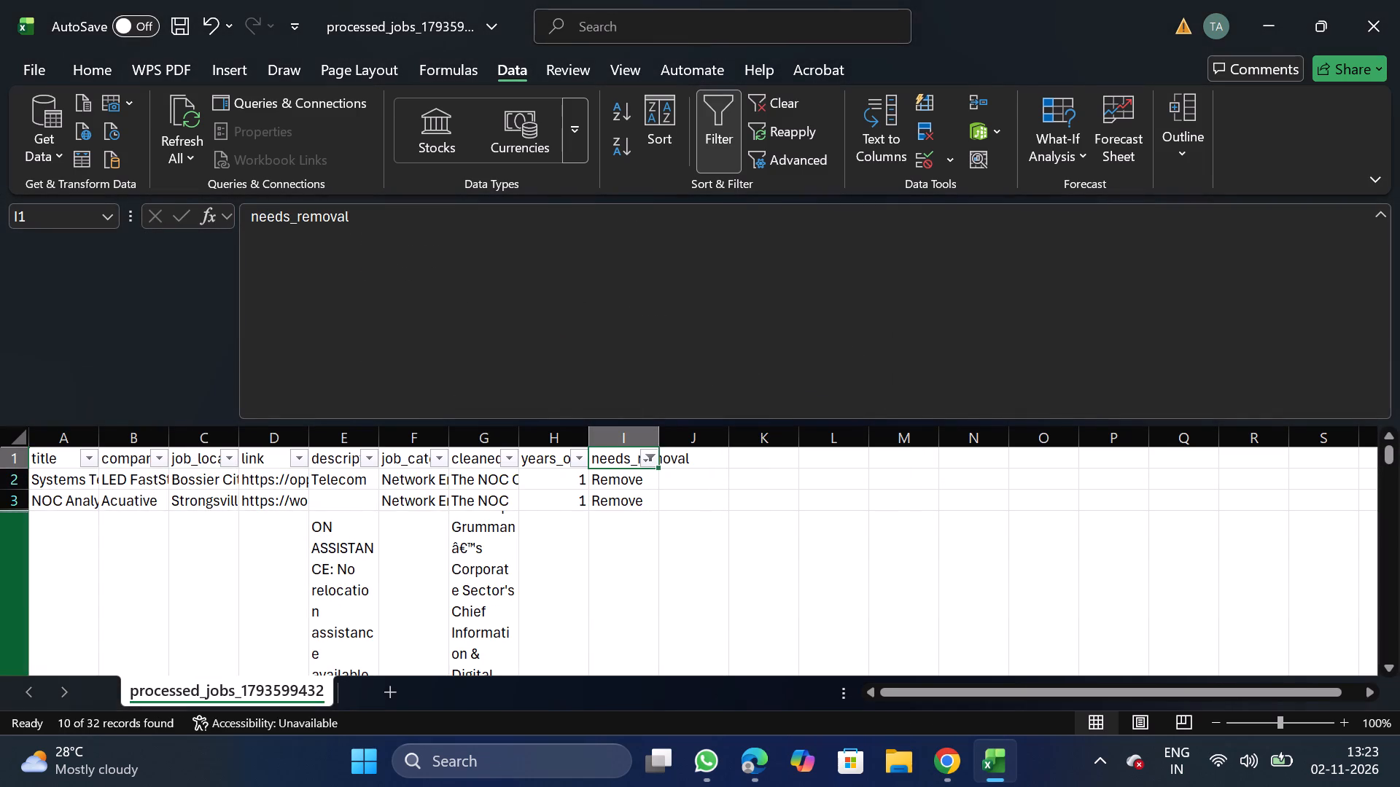
{"action": "left_click", "coordinate": [1, 474]}
{"action": "key", "text": "ctrl+shift+Down"}
{"action": "right_click", "coordinate": [247, 568]}
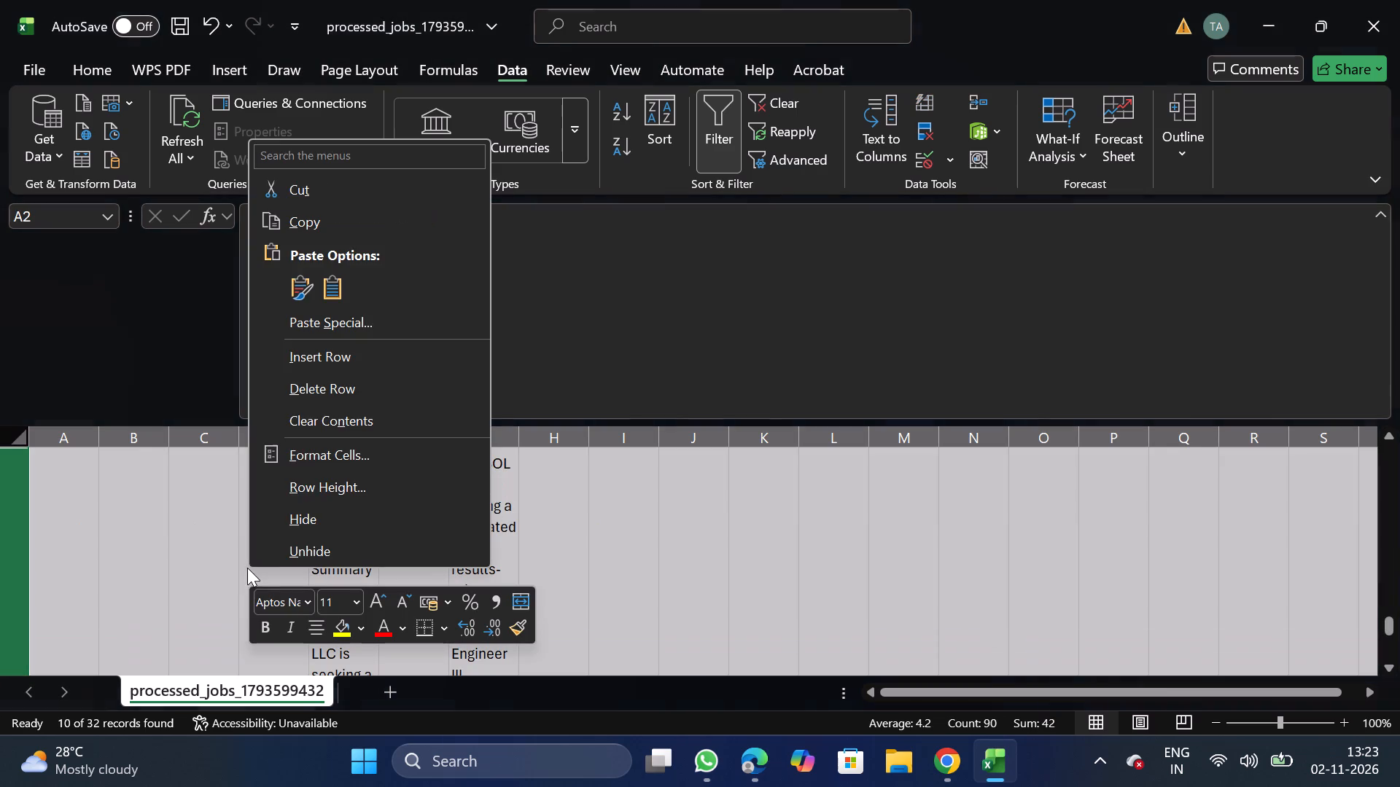
{"action": "left_click", "coordinate": [342, 388]}
{"action": "left_click", "coordinate": [716, 124]}
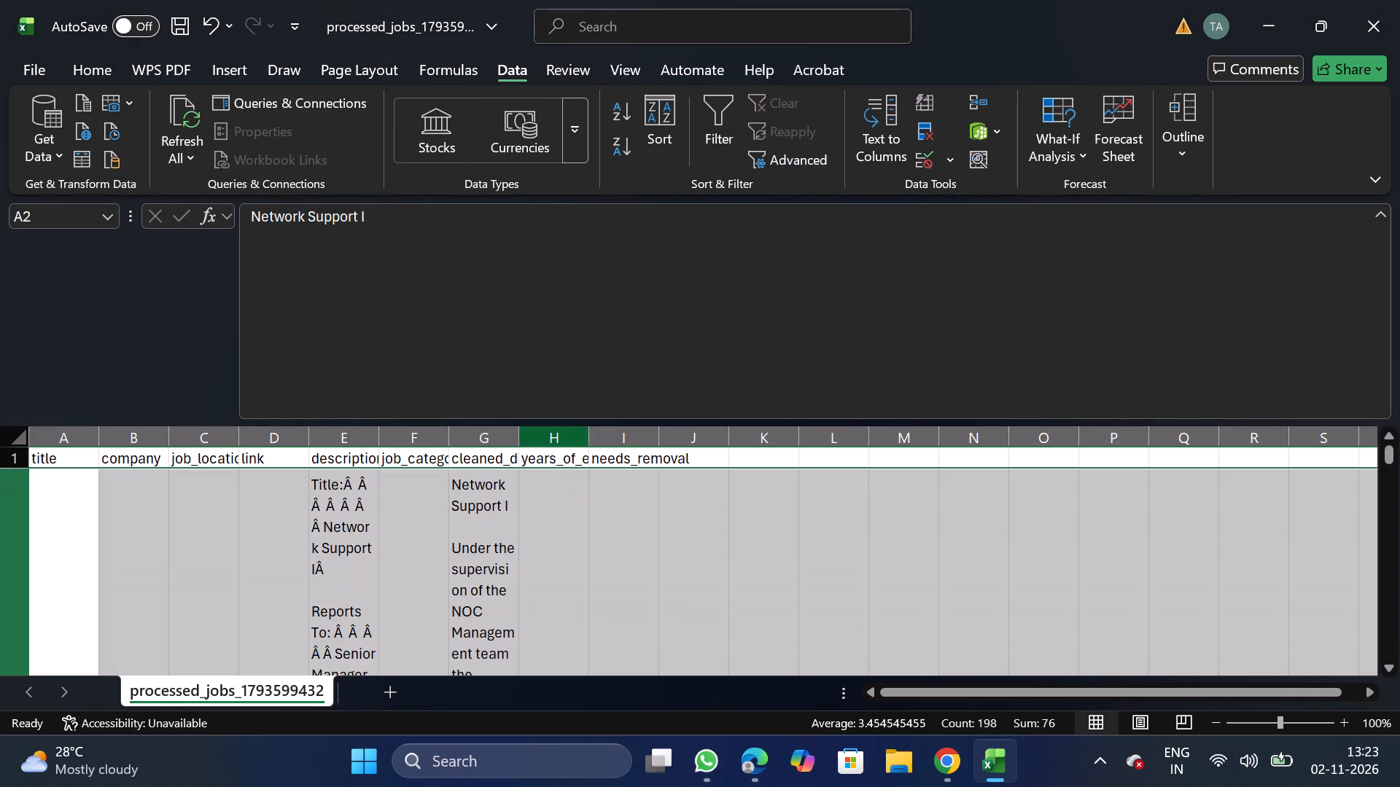
Filter years_of_experience to 12, delete the filtered row, and turn the filter off.
{"action": "left_click", "coordinate": [556, 452]}
{"action": "left_click", "coordinate": [705, 136]}
{"action": "left_click", "coordinate": [578, 456]}
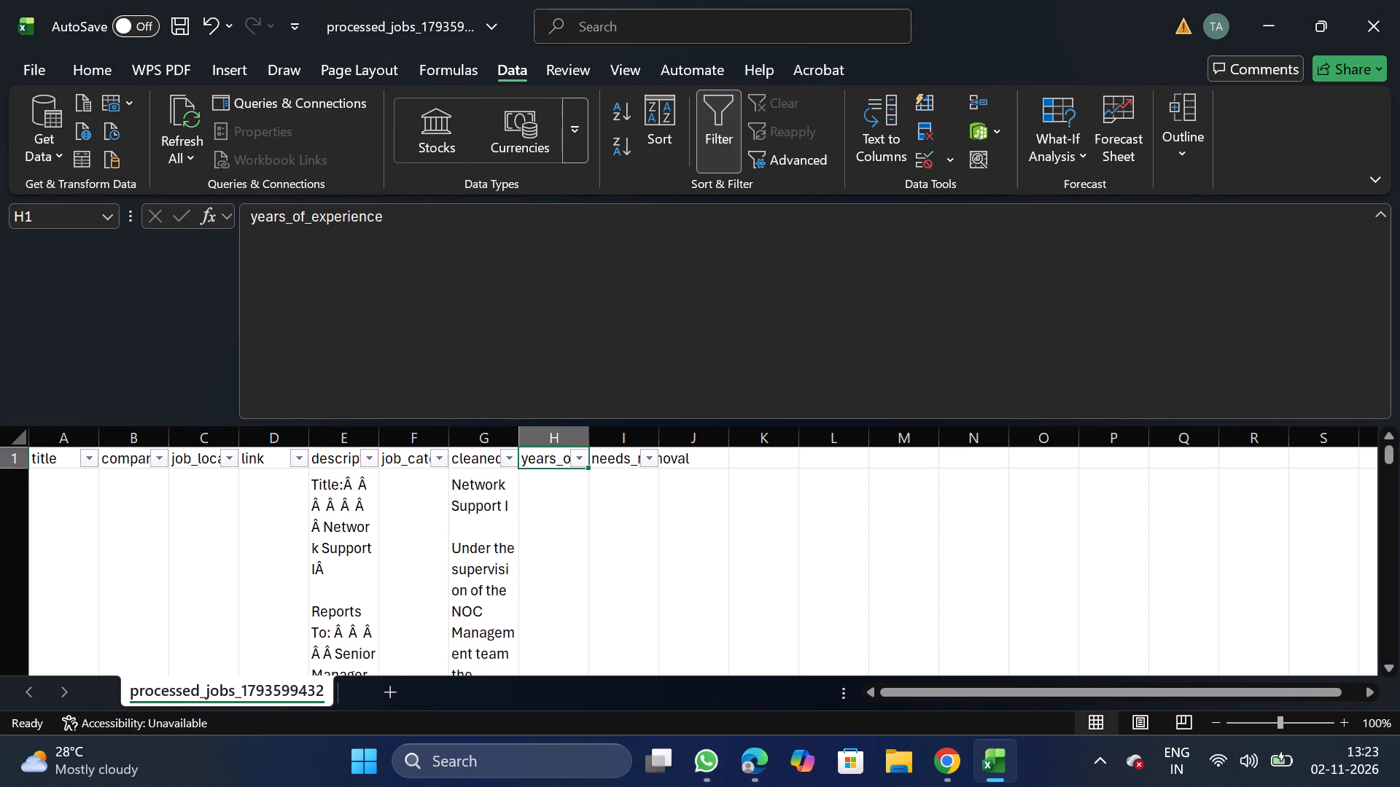
{"action": "left_click", "coordinate": [373, 499]}
{"action": "left_click", "coordinate": [338, 667]}
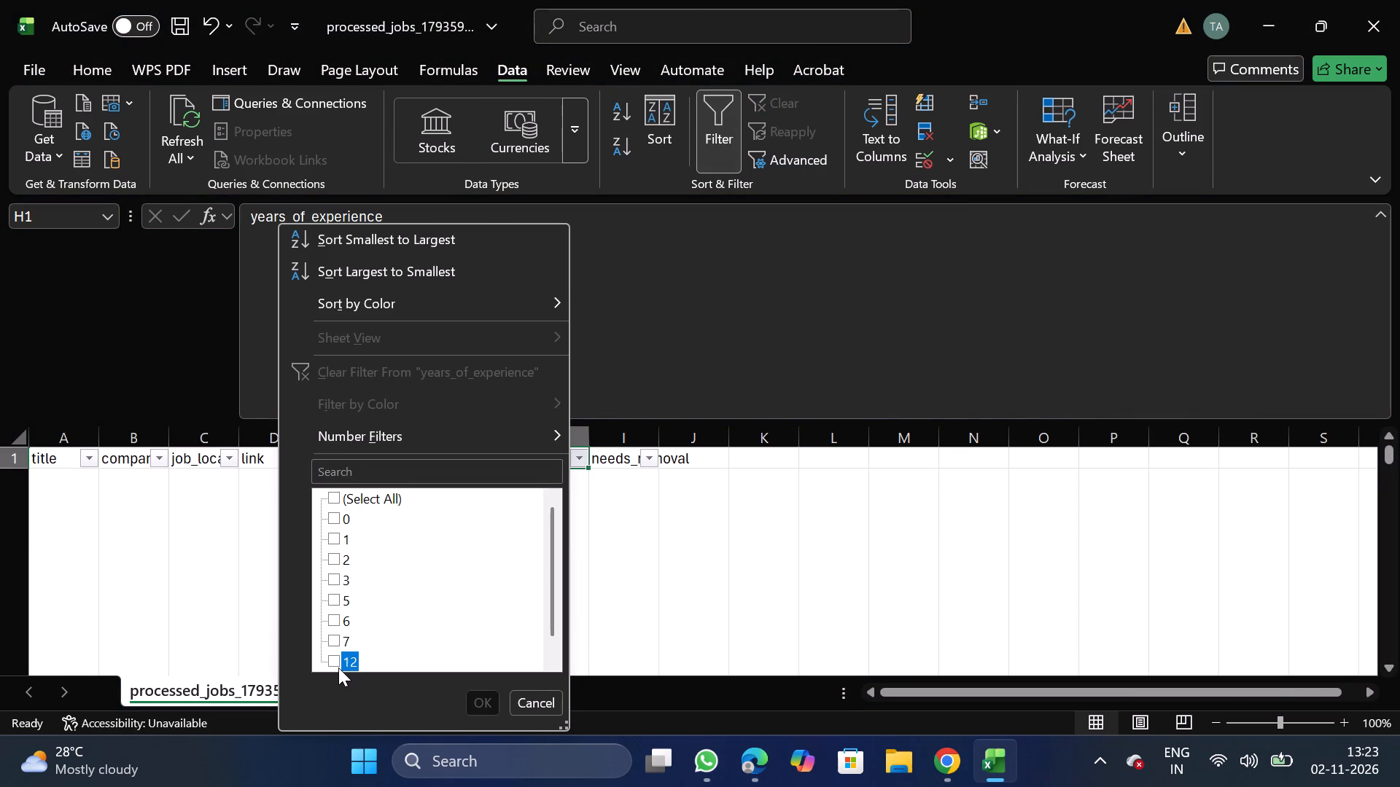
{"action": "left_click", "coordinate": [474, 700]}
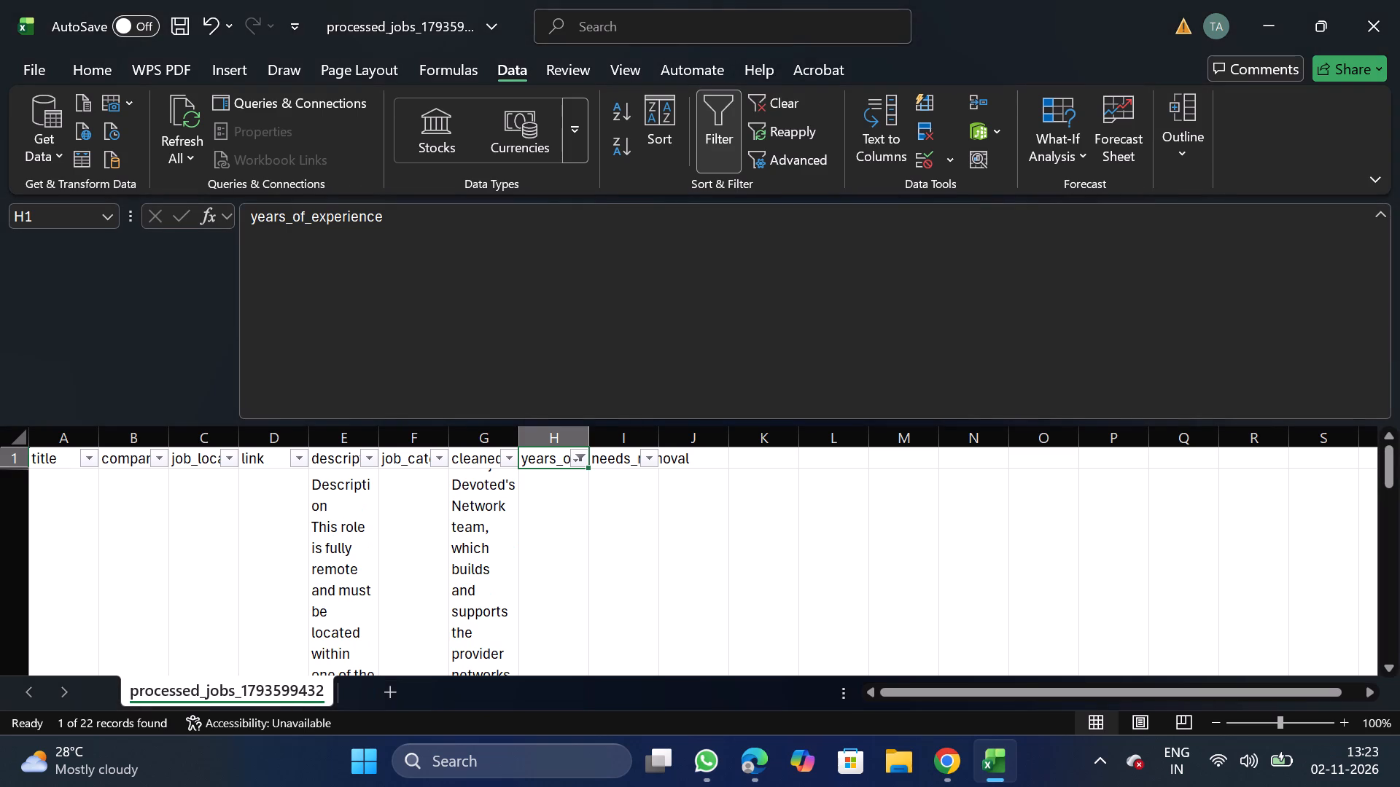
{"action": "left_click", "coordinate": [2, 511]}
{"action": "key", "text": "ctrl+shift+Down"}
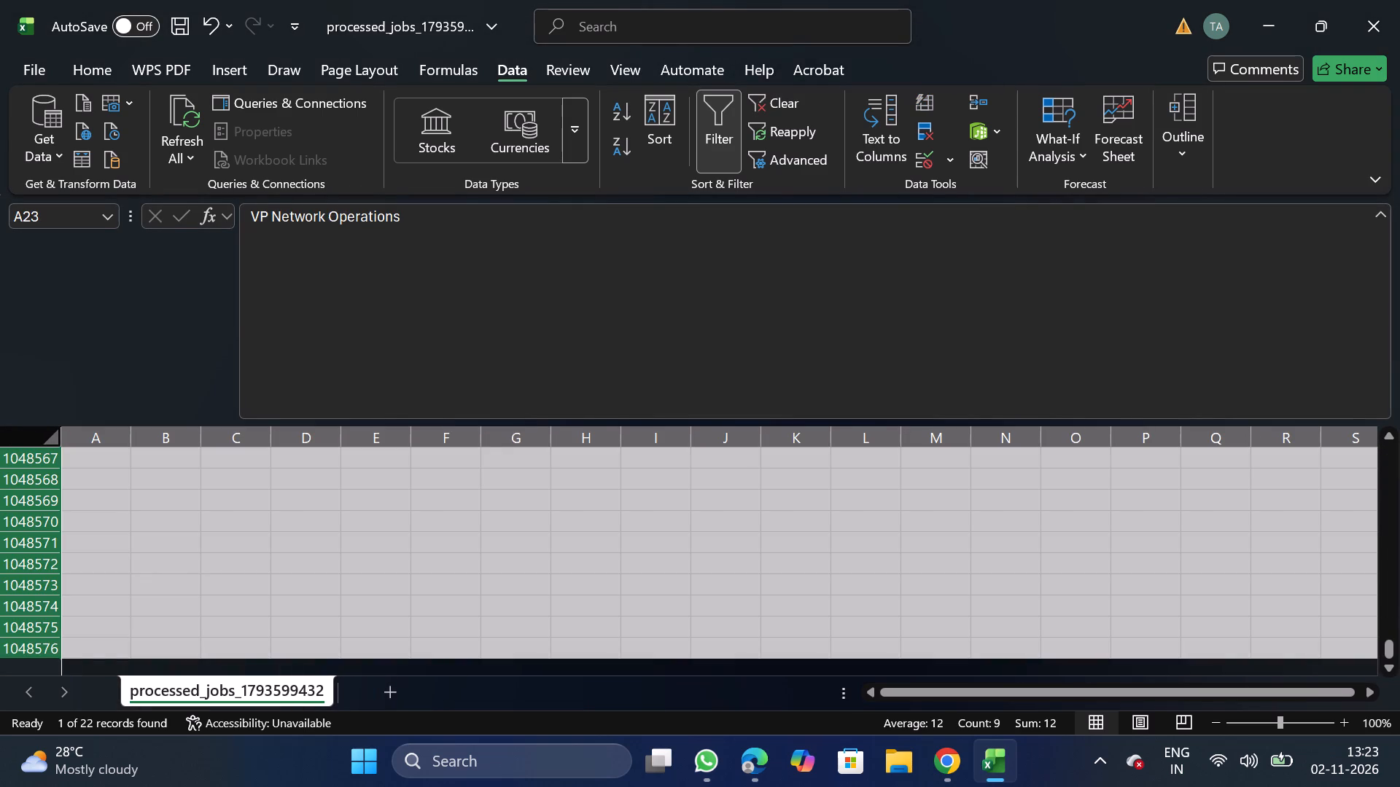
{"action": "right_click", "coordinate": [106, 521]}
{"action": "left_click", "coordinate": [193, 344]}
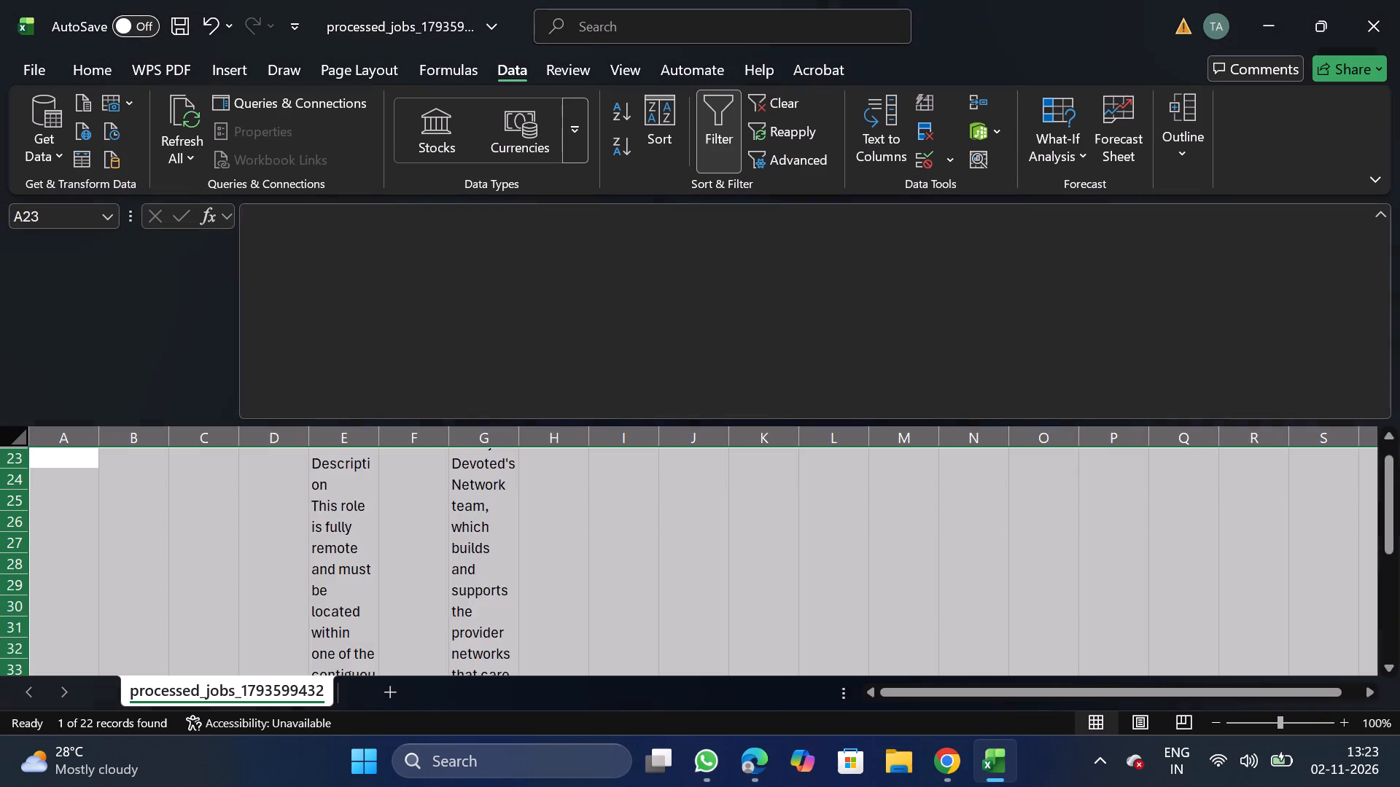
{"action": "left_click_drag", "start_coordinate": [1385, 489], "coordinate": [1377, 347]}
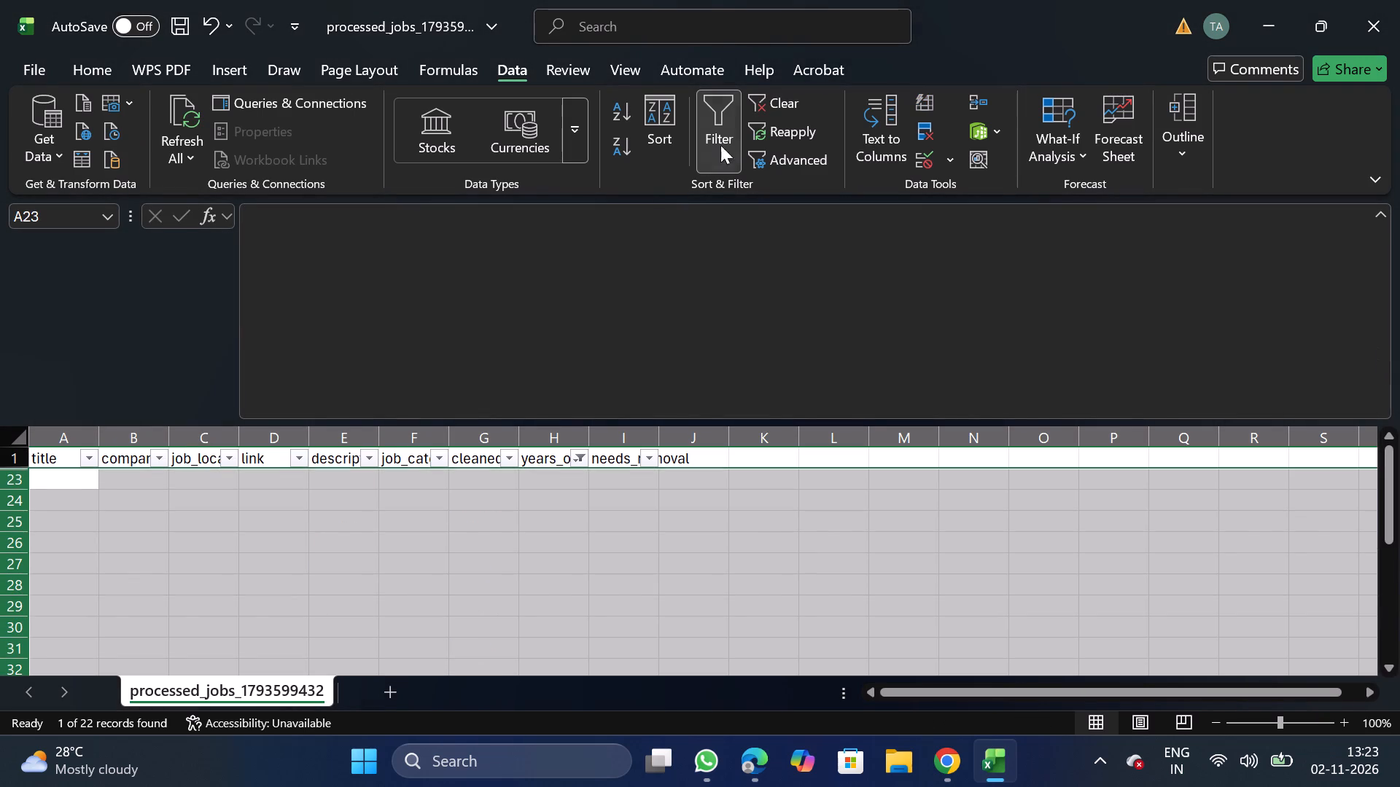
{"action": "left_click", "coordinate": [742, 147]}
{"action": "left_click", "coordinate": [715, 129]}
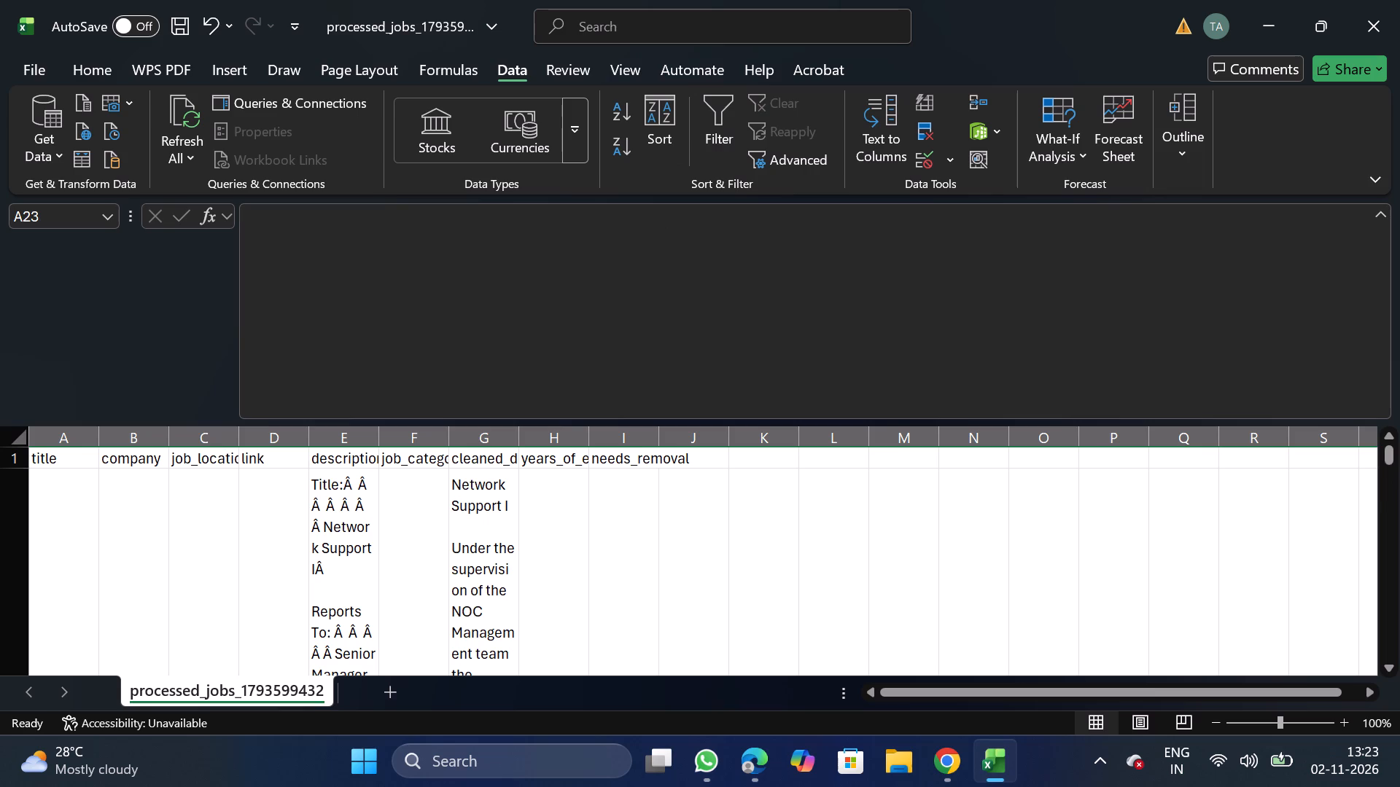
Delete the needs_removal column.
{"action": "left_click_drag", "start_coordinate": [612, 447], "coordinate": [610, 546]}
{"action": "right_click", "coordinate": [610, 546]}
{"action": "left_click", "coordinate": [690, 357]}
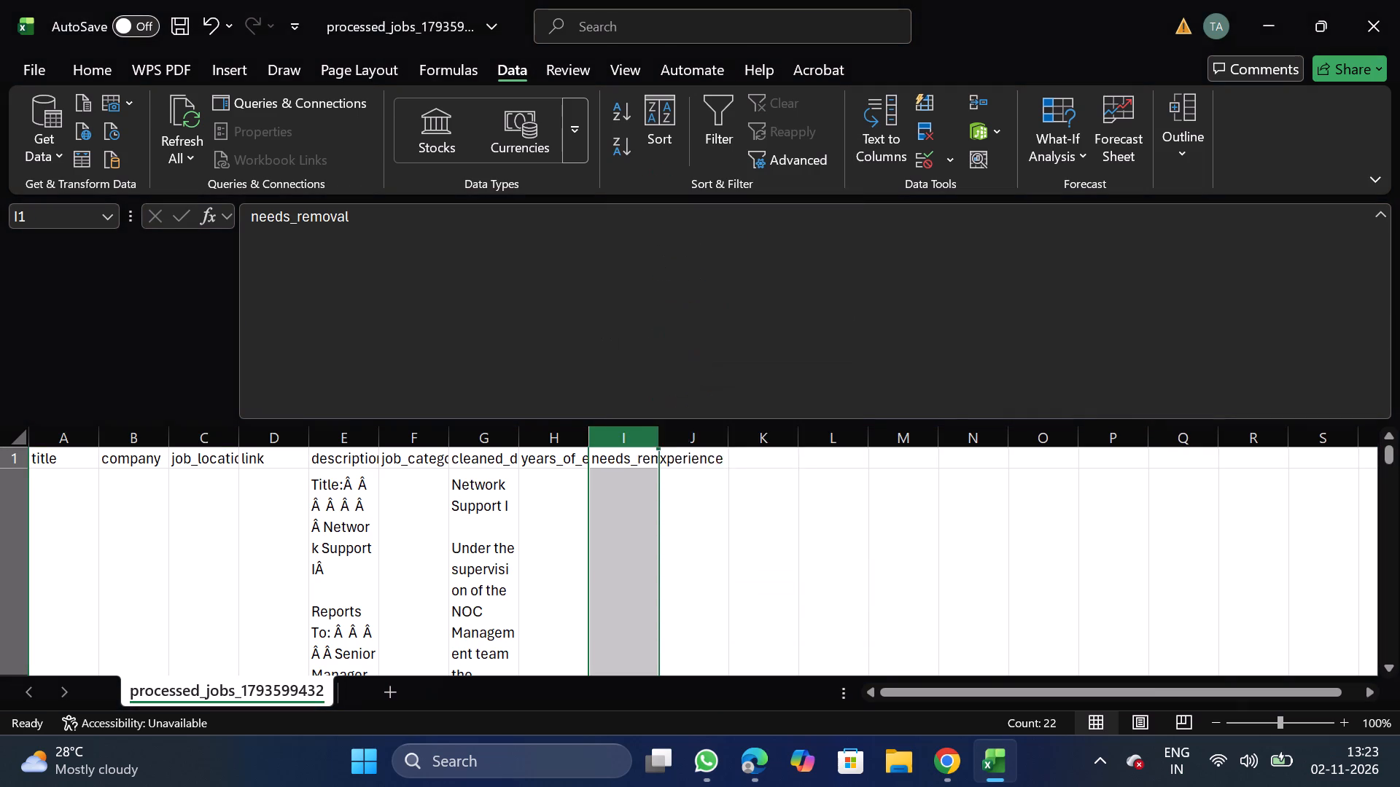
Move the job_category column to the start of the sheet, before title.
{"action": "left_click", "coordinate": [413, 434]}
{"action": "key", "text": "ctrl+x"}
{"action": "left_click", "coordinate": [58, 434]}
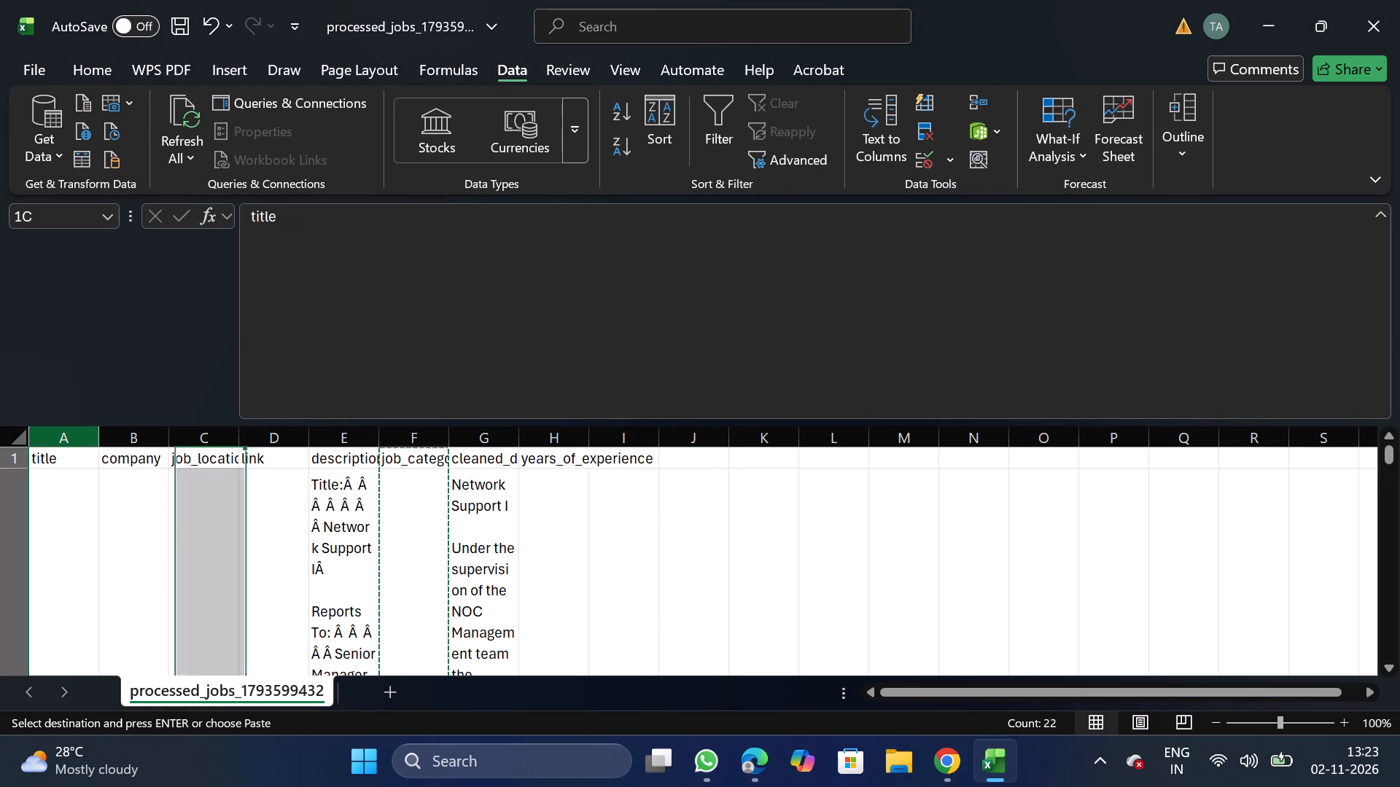
{"action": "right_click", "coordinate": [52, 498]}
{"action": "left_click", "coordinate": [187, 299]}
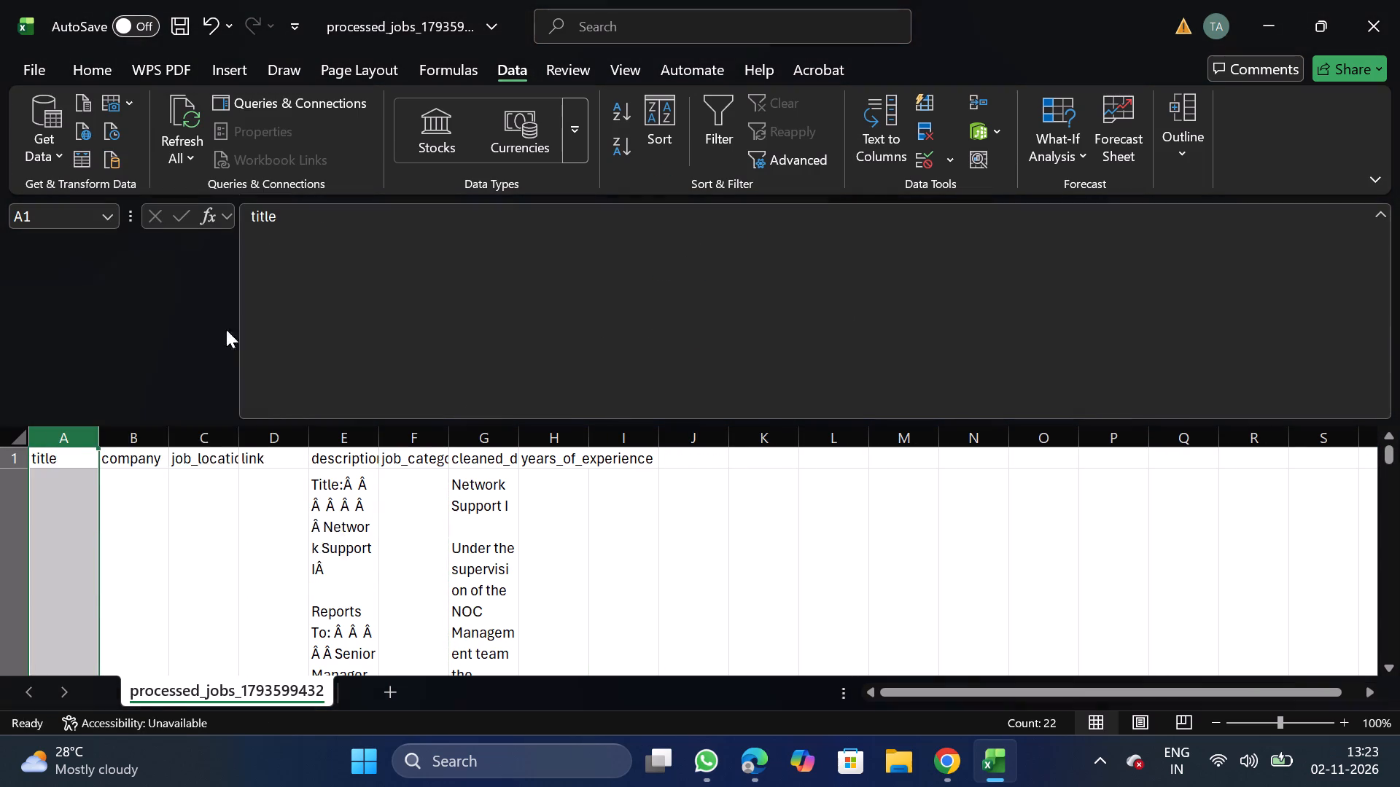
Turn off text wrapping in the description and cleaned description columns.
{"action": "left_click", "coordinate": [440, 437]}
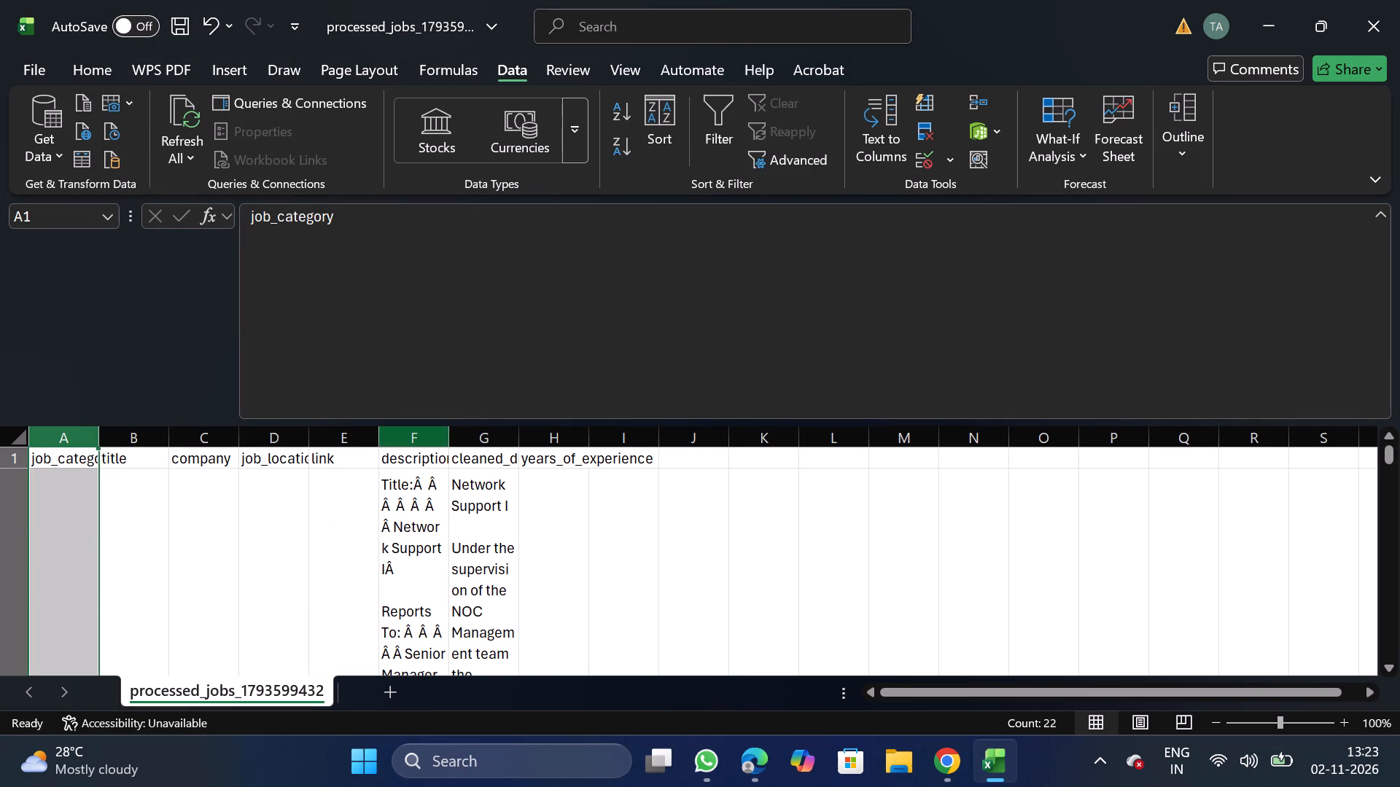
{"action": "left_click", "coordinate": [433, 436]}
{"action": "key", "text": "shift+Right"}
{"action": "left_click", "coordinate": [94, 73]}
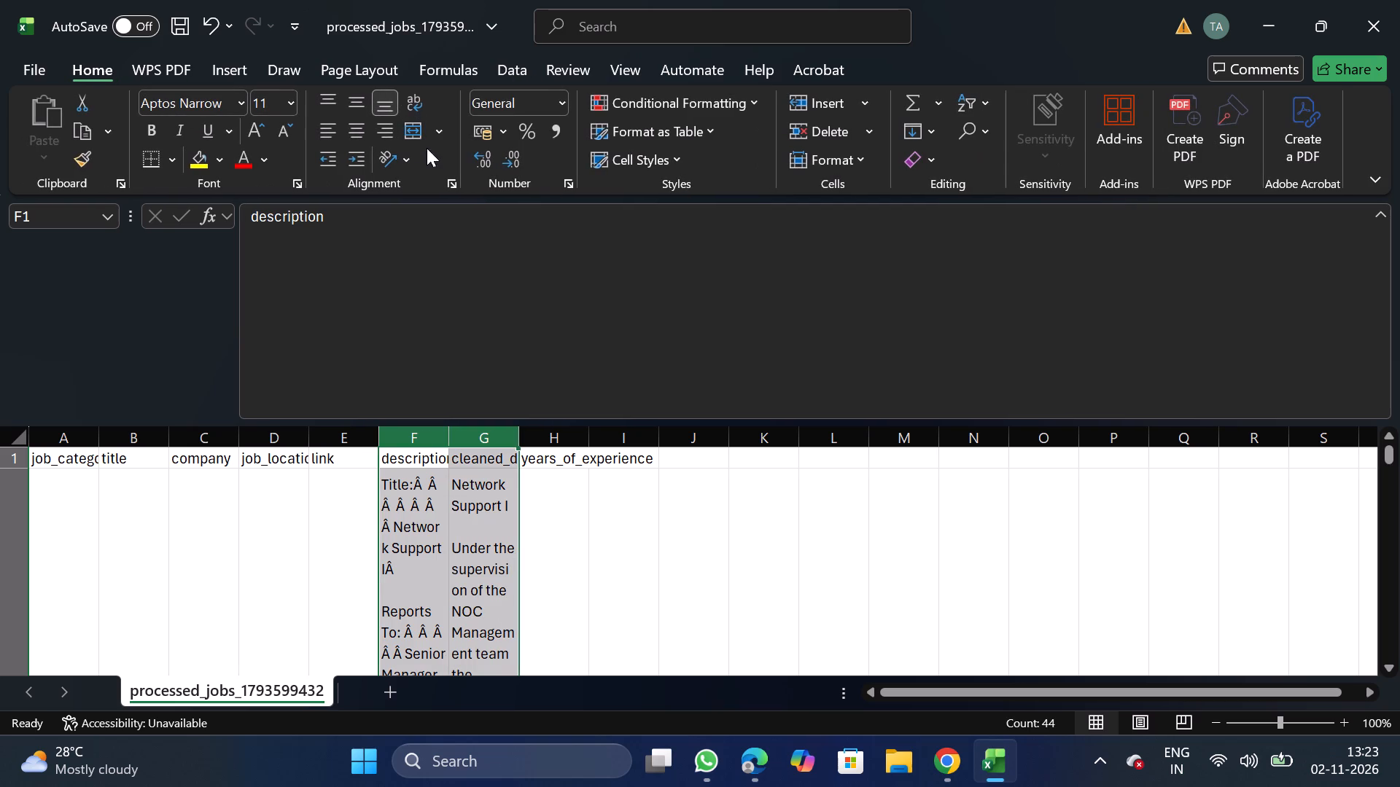
{"action": "left_click", "coordinate": [443, 178]}
{"action": "left_click", "coordinate": [446, 181]}
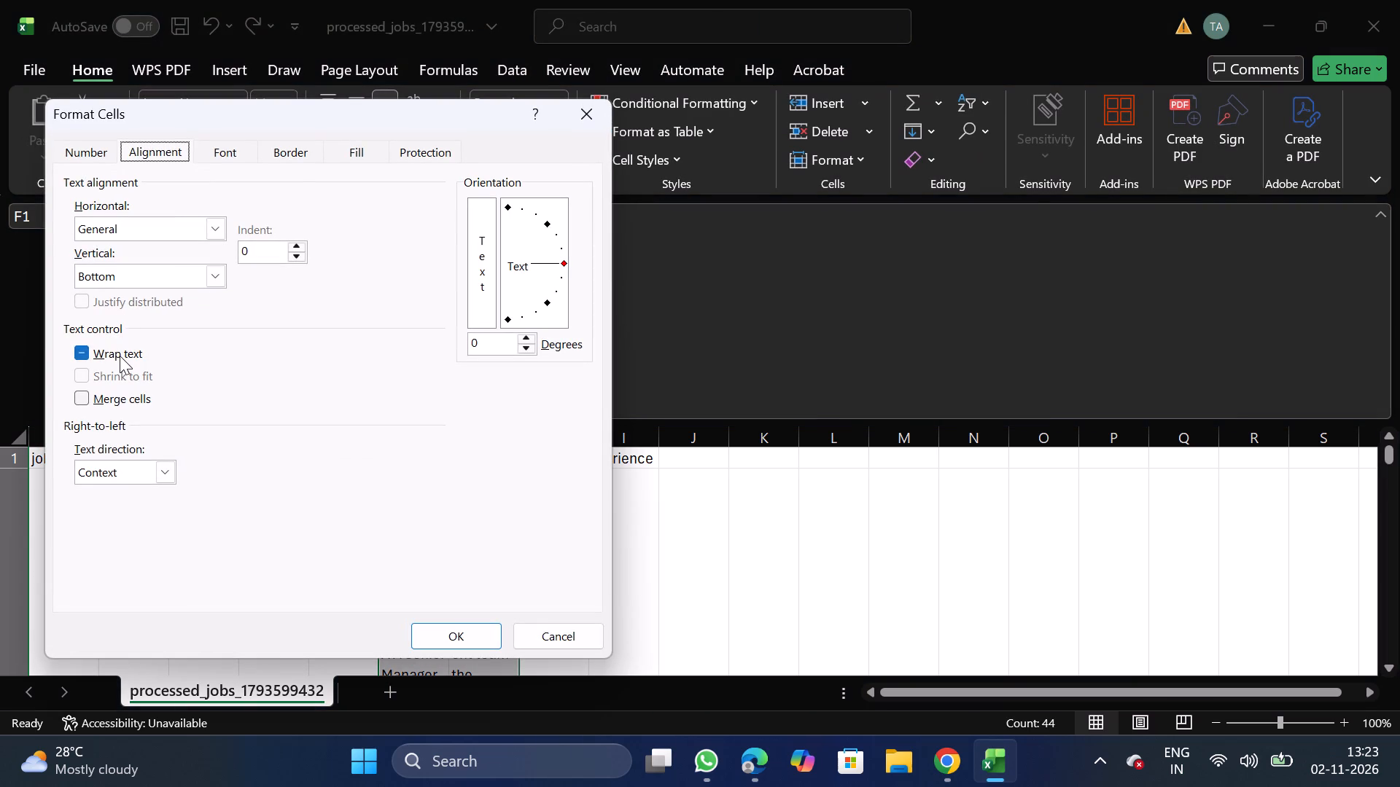
{"action": "double_click", "coordinate": [120, 356]}
{"action": "left_click", "coordinate": [446, 641]}
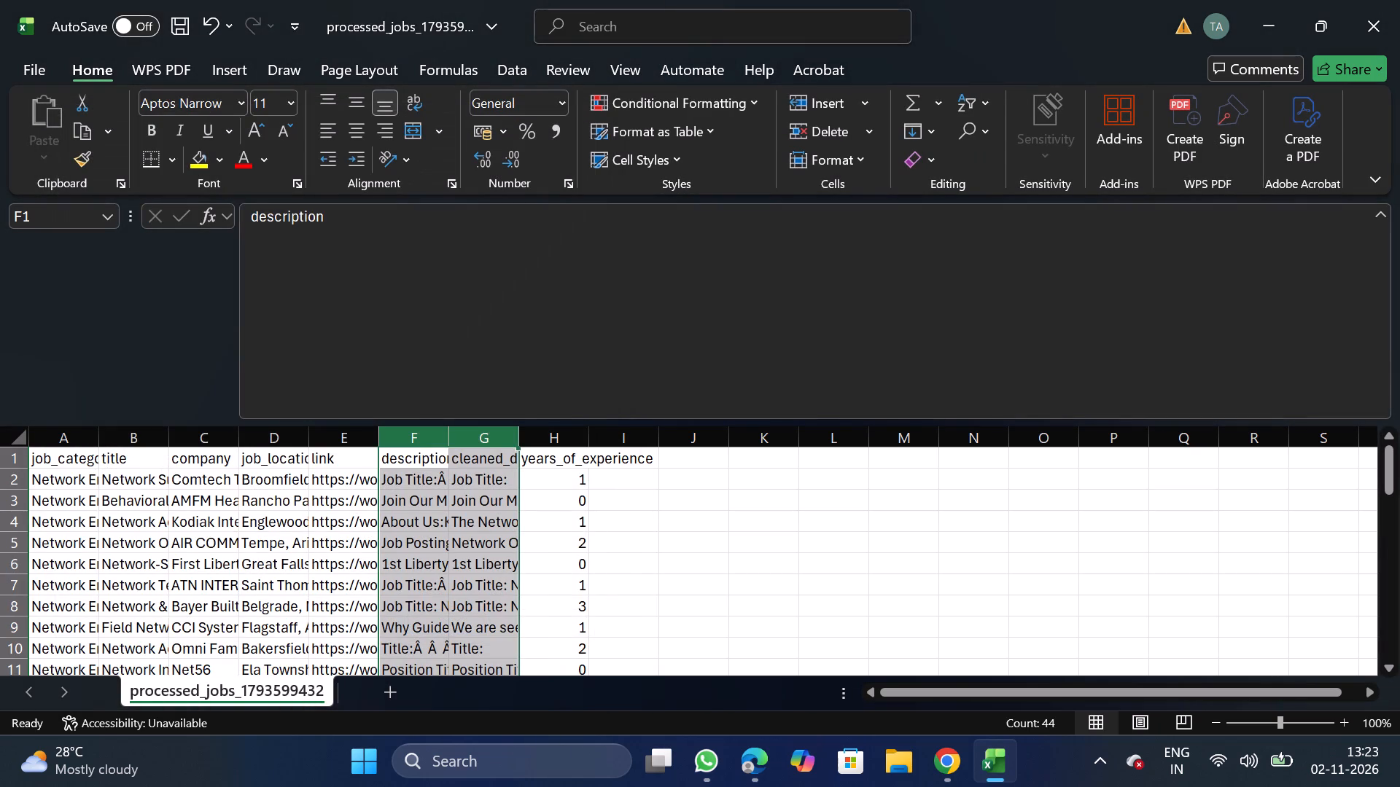
Move the link column to the end of the data, after years_of_experience.
{"action": "left_click", "coordinate": [341, 430]}
{"action": "key", "text": "ctrl+x"}
{"action": "left_click_drag", "start_coordinate": [635, 448], "coordinate": [626, 430]}
{"action": "left_click_drag", "start_coordinate": [626, 430], "coordinate": [634, 603]}
{"action": "right_click", "coordinate": [634, 603]}
{"action": "left_click", "coordinate": [709, 379]}
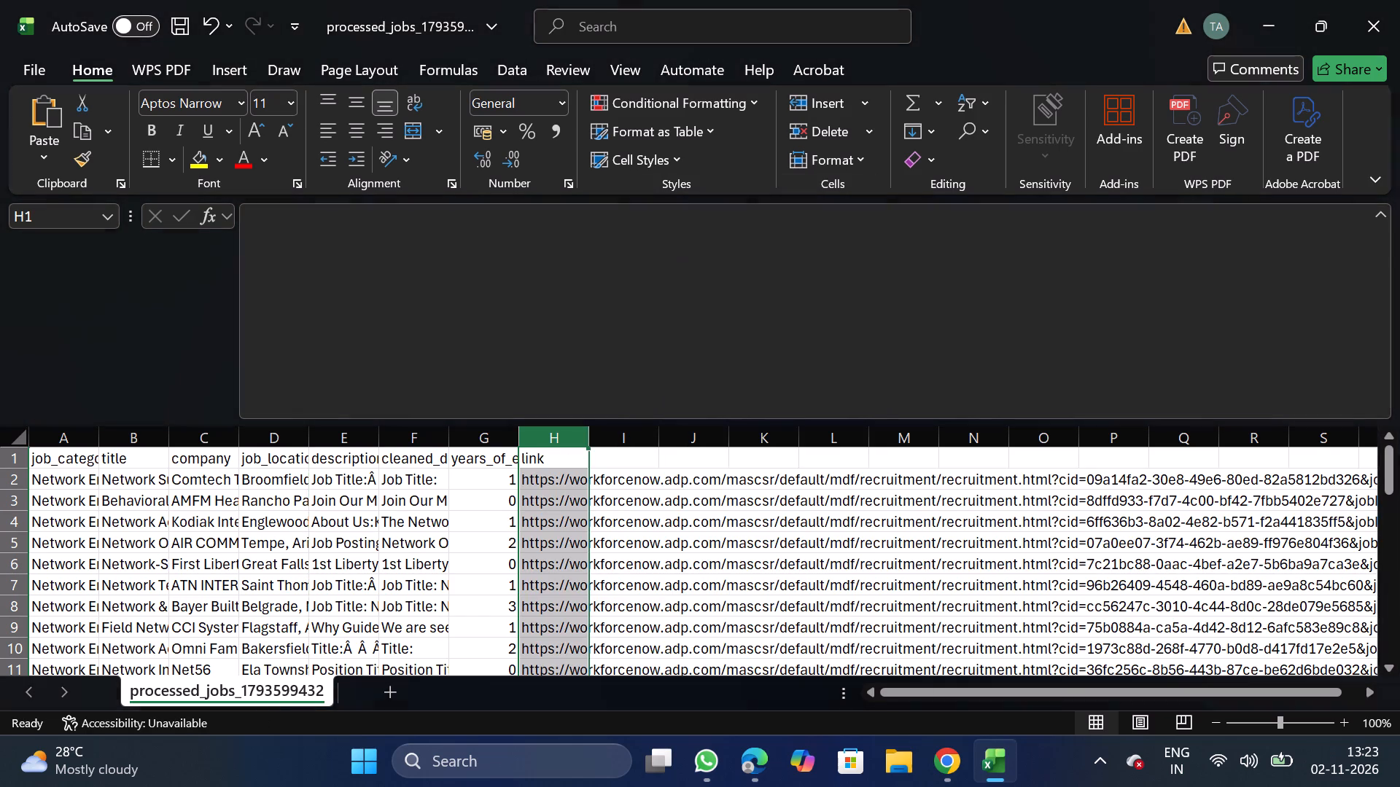
Move the years_of_experience column to sit directly after job_location, before description.
{"action": "left_click", "coordinate": [479, 436]}
{"action": "key", "text": "ctrl+x"}
{"action": "left_click", "coordinate": [351, 434]}
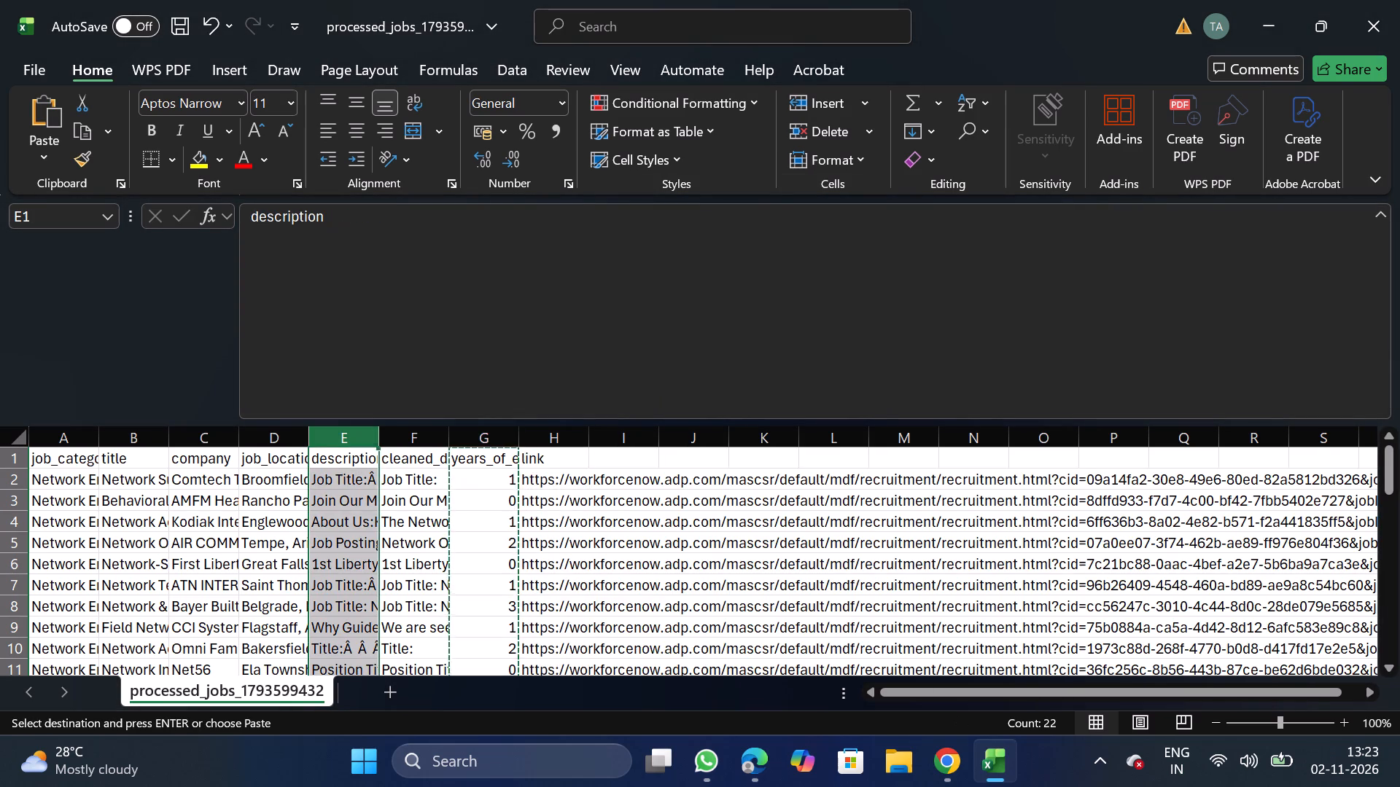
{"action": "right_click", "coordinate": [339, 490]}
{"action": "left_click", "coordinate": [423, 275]}
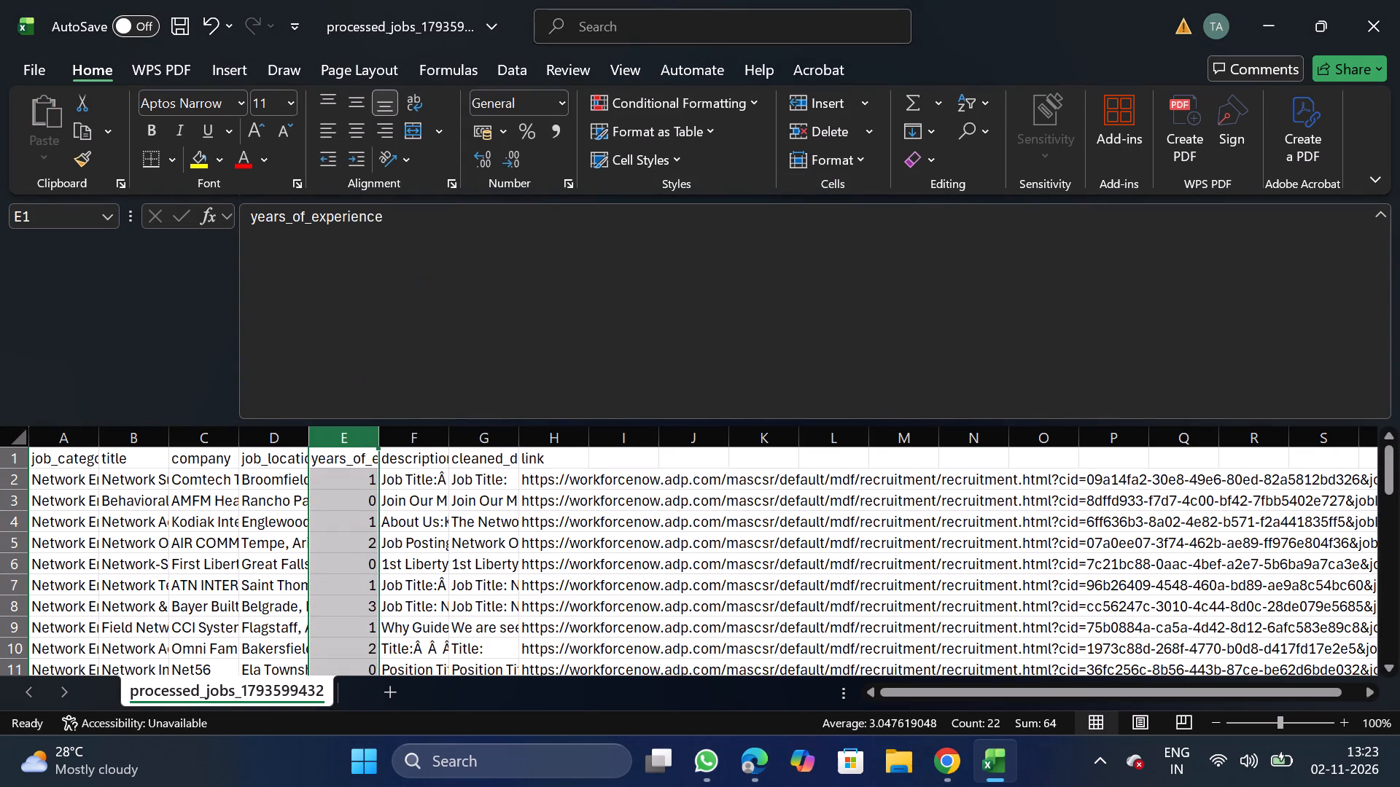
Rename the cleaned description column's header as description, copying the text from the existing description header.
{"action": "left_click", "coordinate": [416, 455]}
{"action": "left_click_drag", "start_coordinate": [252, 216], "coordinate": [367, 221]}
{"action": "key", "text": "ctrl+c"}
{"action": "left_click", "coordinate": [476, 459]}
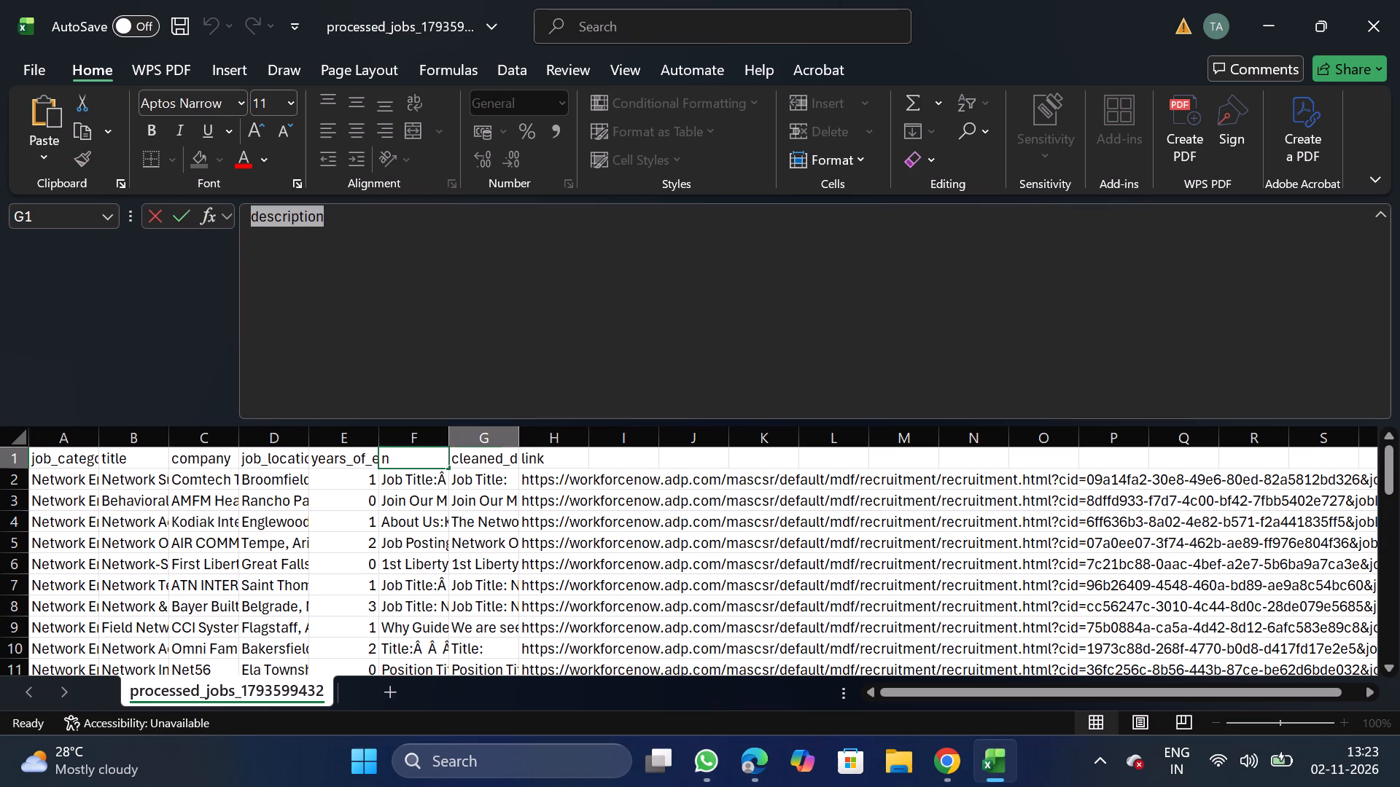
{"action": "left_click", "coordinate": [621, 388]}
{"action": "key", "text": "BackSpace"}
{"action": "key", "text": "BackSpace"}
{"action": "key", "text": "BackSpace"}
{"action": "key", "text": "BackSpace"}
{"action": "key", "text": "BackSpace"}
{"action": "key", "text": "BackSpace"}
{"action": "key", "text": "BackSpace"}
{"action": "key", "text": "BackSpace"}
{"action": "key", "text": "BackSpace"}
{"action": "key", "text": "BackSpace"}
{"action": "key", "text": "BackSpace"}
{"action": "key", "text": "BackSpace"}
{"action": "key", "text": "BackSpace"}
{"action": "key", "text": "BackSpace"}
{"action": "key", "text": "BackSpace"}
{"action": "key", "text": "BackSpace"}
{"action": "key", "text": "BackSpace"}
{"action": "key", "text": "BackSpace"}
{"action": "key", "text": "BackSpace"}
{"action": "key", "text": "BackSpace"}
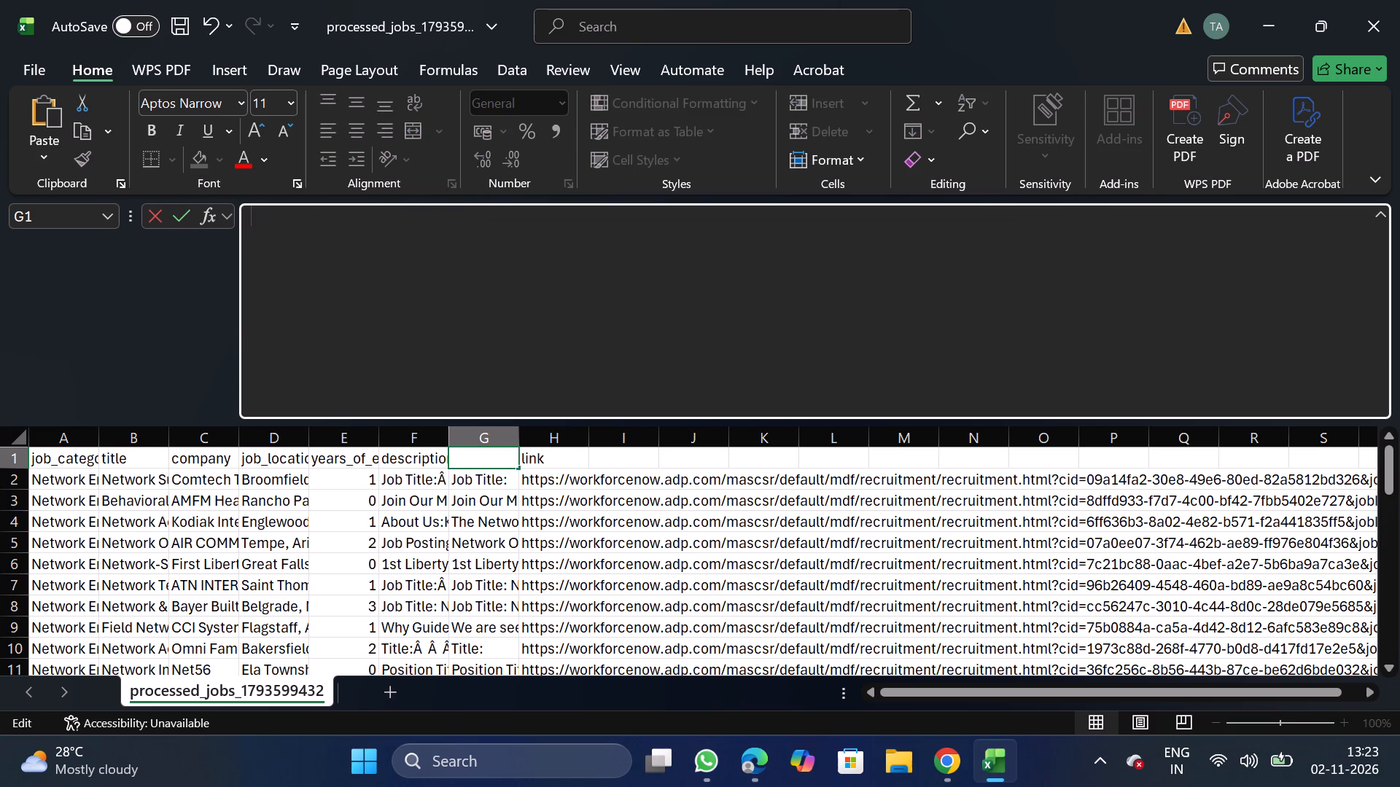
{"action": "key", "text": "ctrl+v"}
Replace the first description header, after years_of_experience, with original_description copied from the NextGenApply bulk upload CSV requirements.
{"action": "left_click", "coordinate": [412, 451]}
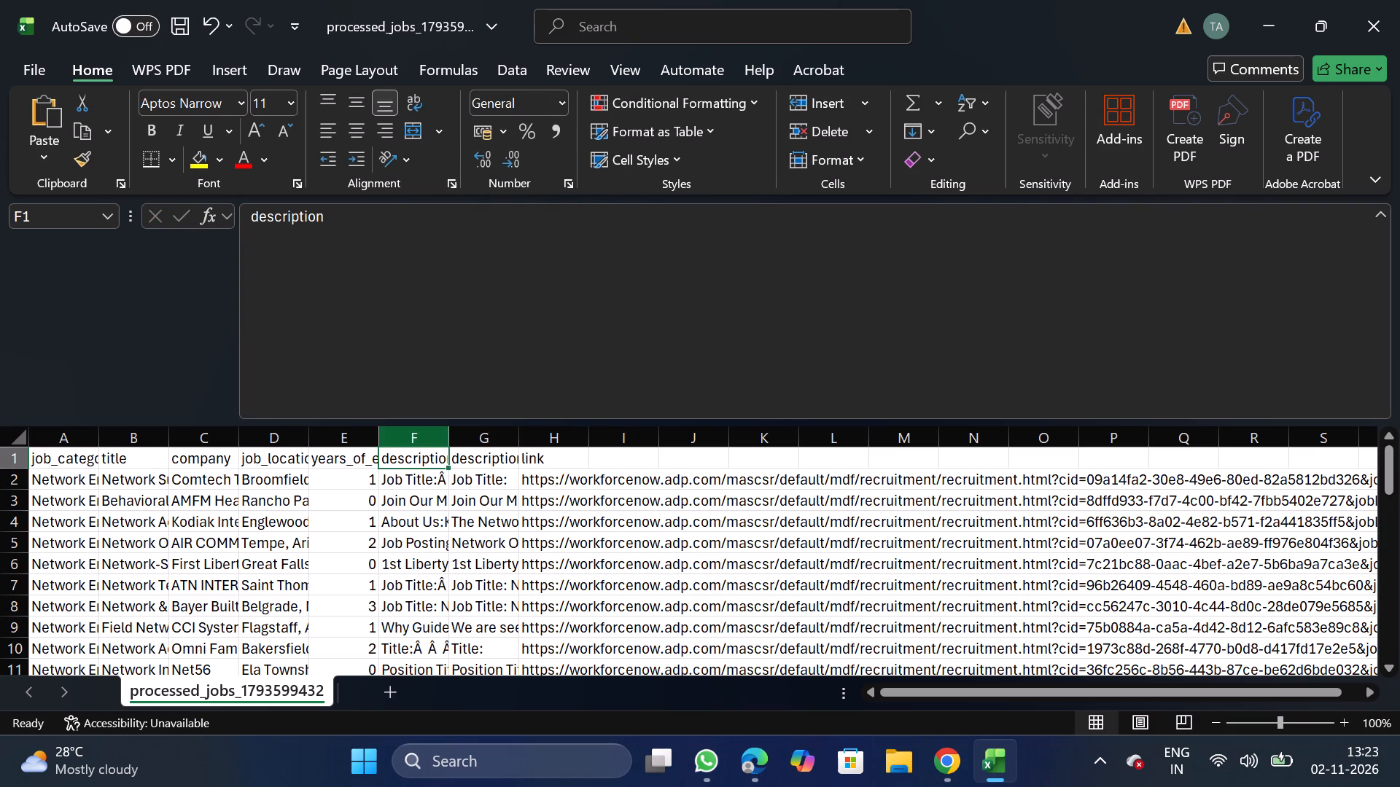
{"action": "key", "text": "BackSpace"}
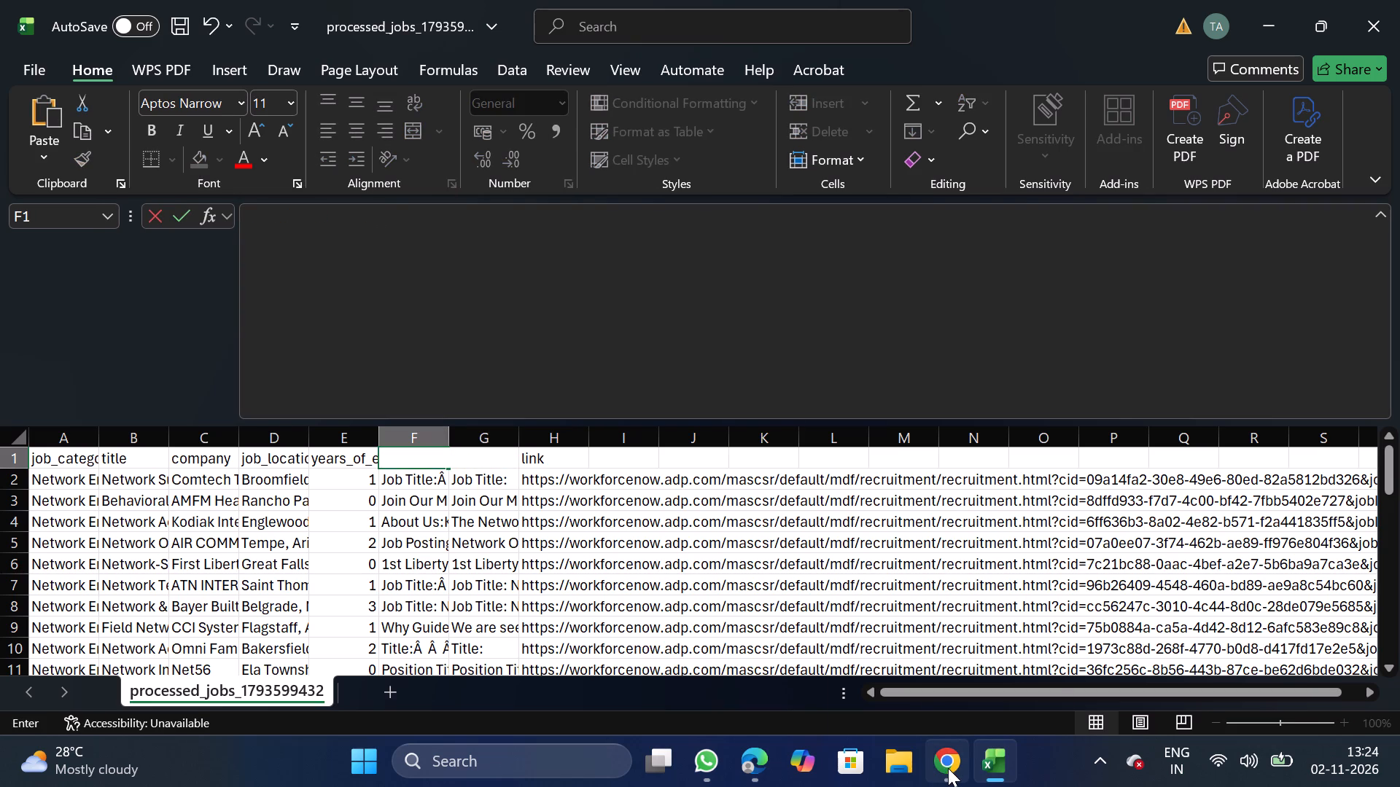
{"action": "left_click", "coordinate": [948, 768]}
{"action": "left_click", "coordinate": [96, 222]}
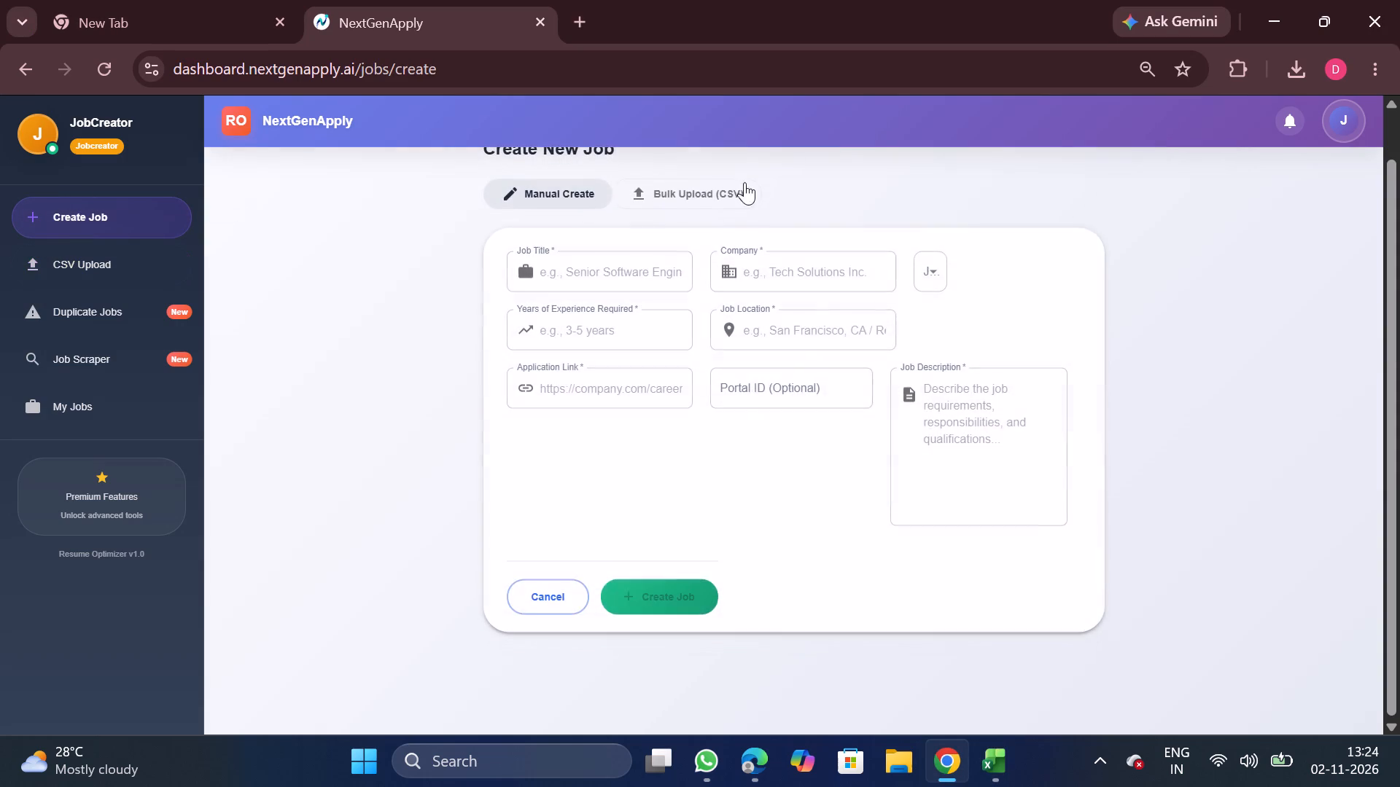
{"action": "left_click", "coordinate": [738, 186]}
{"action": "double_click", "coordinate": [790, 362]}
{"action": "key", "text": "ctrl+c"}
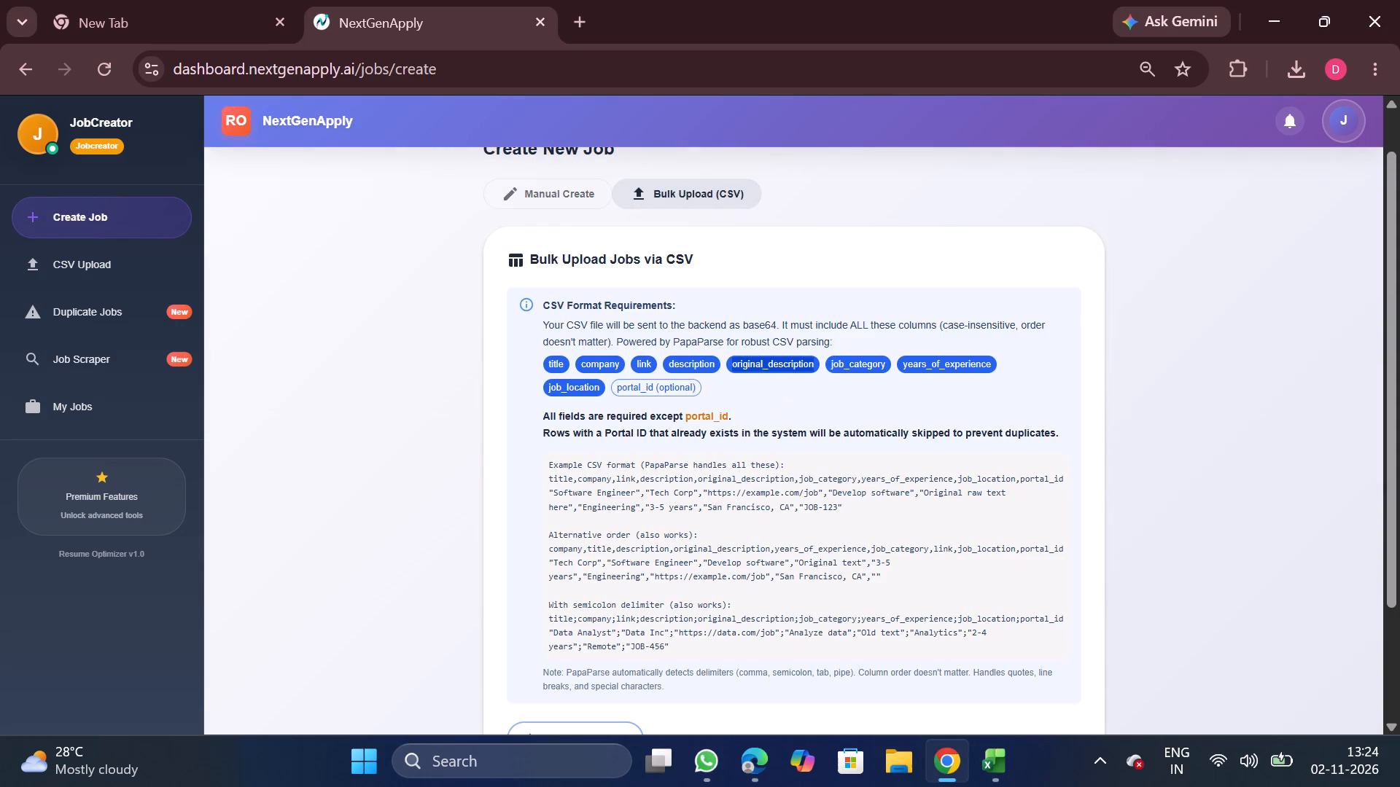
{"action": "left_click", "coordinate": [997, 786]}
{"action": "key", "text": "ctrl+v"}
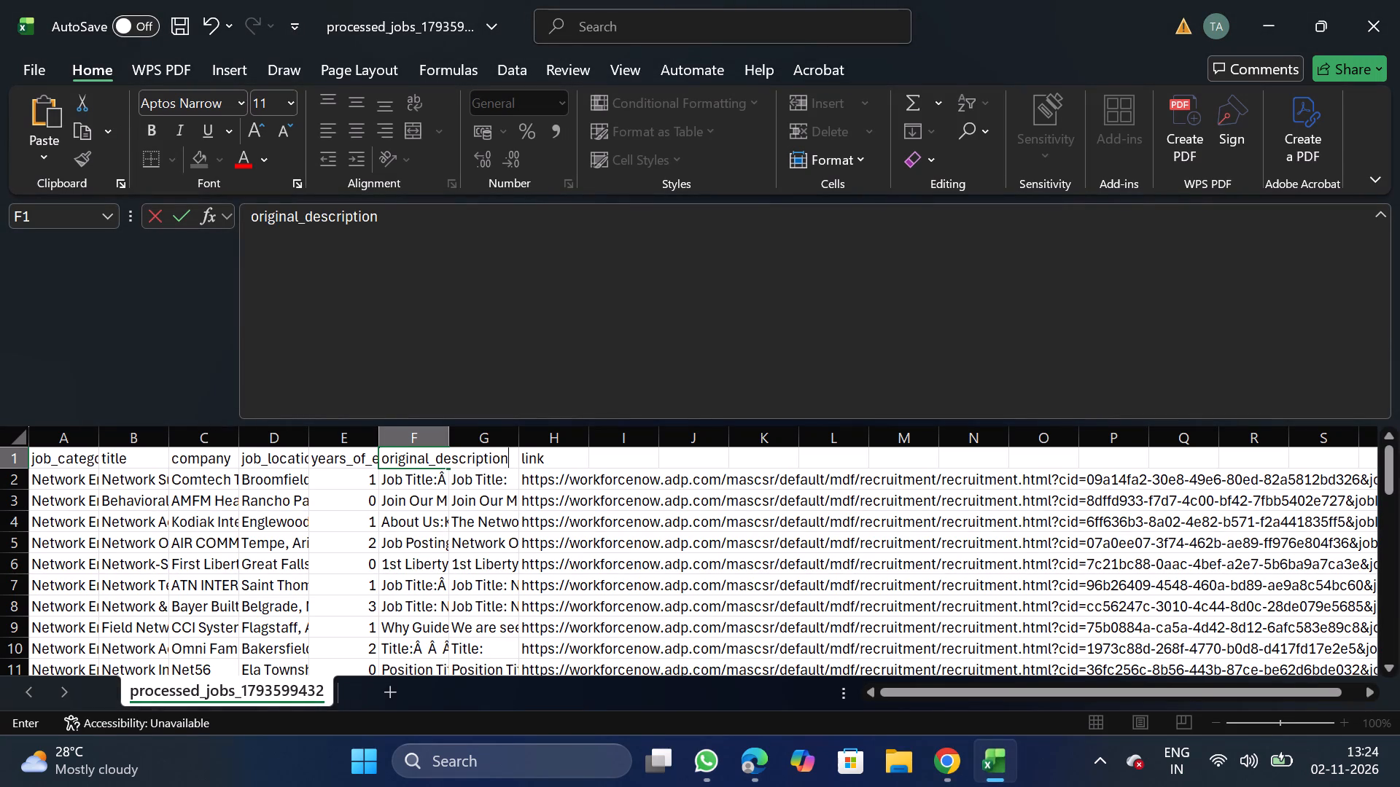
Filter the title column to show only the Behavioral Health Technician, Network Operations Manager, Program Manager III and blank entries.
{"action": "left_click", "coordinate": [114, 431]}
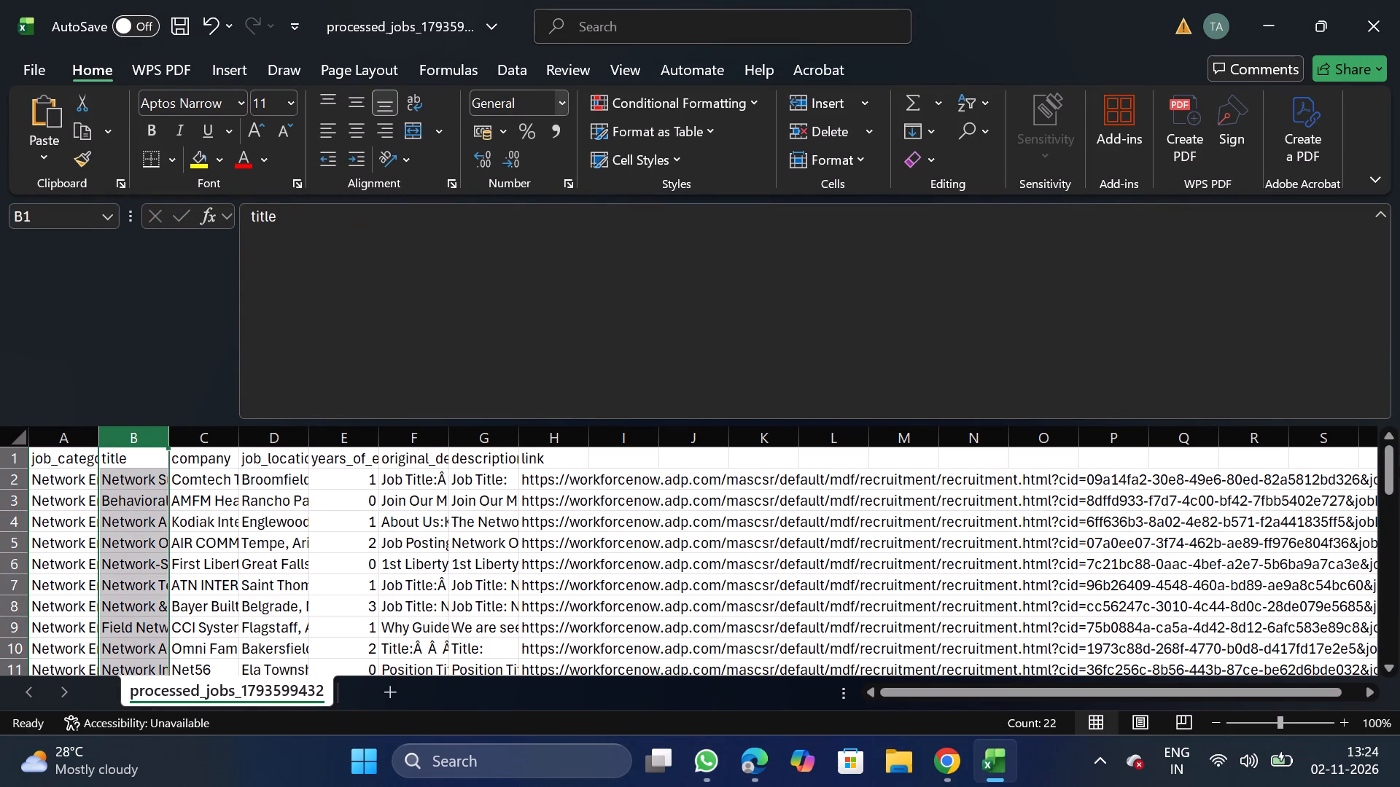
{"action": "left_click", "coordinate": [495, 77]}
{"action": "left_click", "coordinate": [723, 137]}
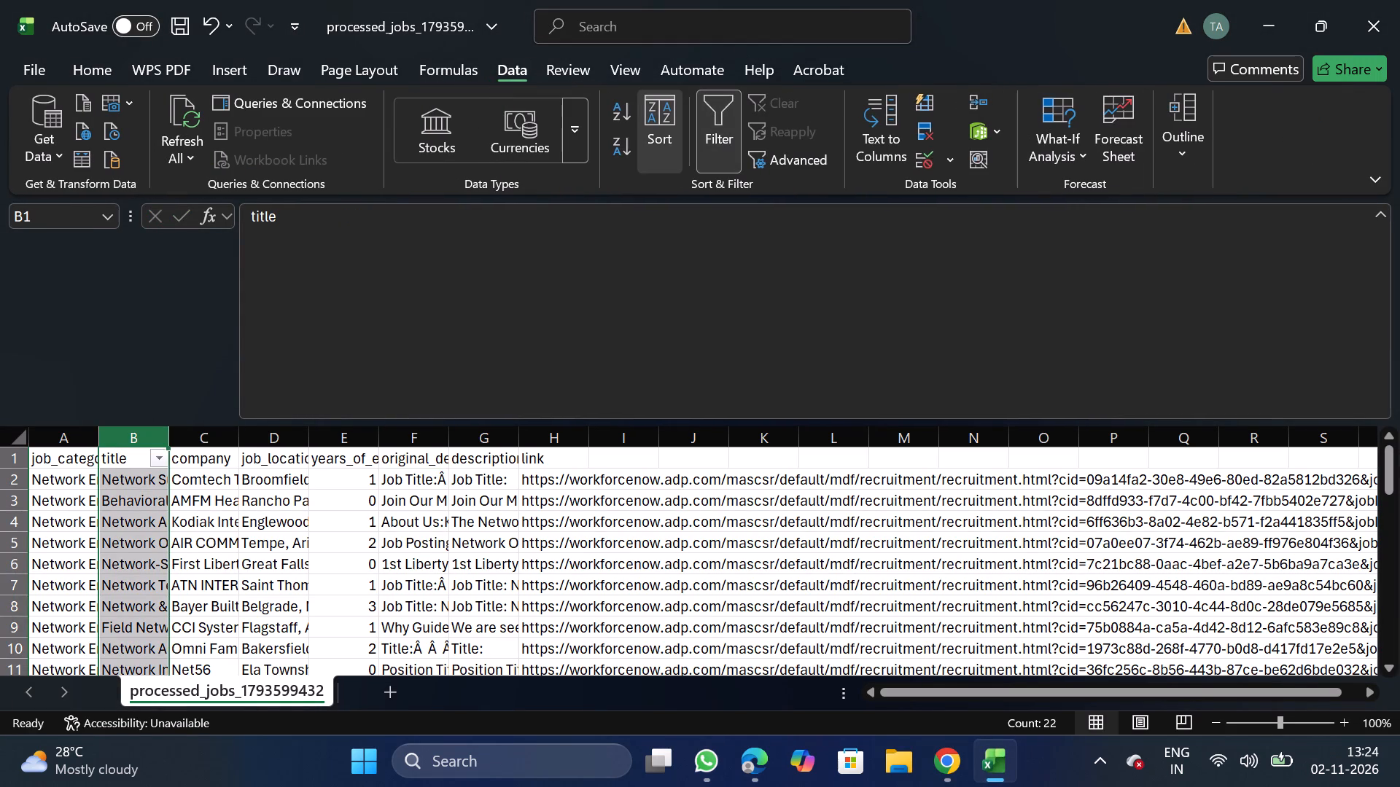
{"action": "left_click", "coordinate": [165, 460]}
{"action": "scroll", "coordinate": [405, 580], "scroll_direction": "right", "scroll_amount": 1}
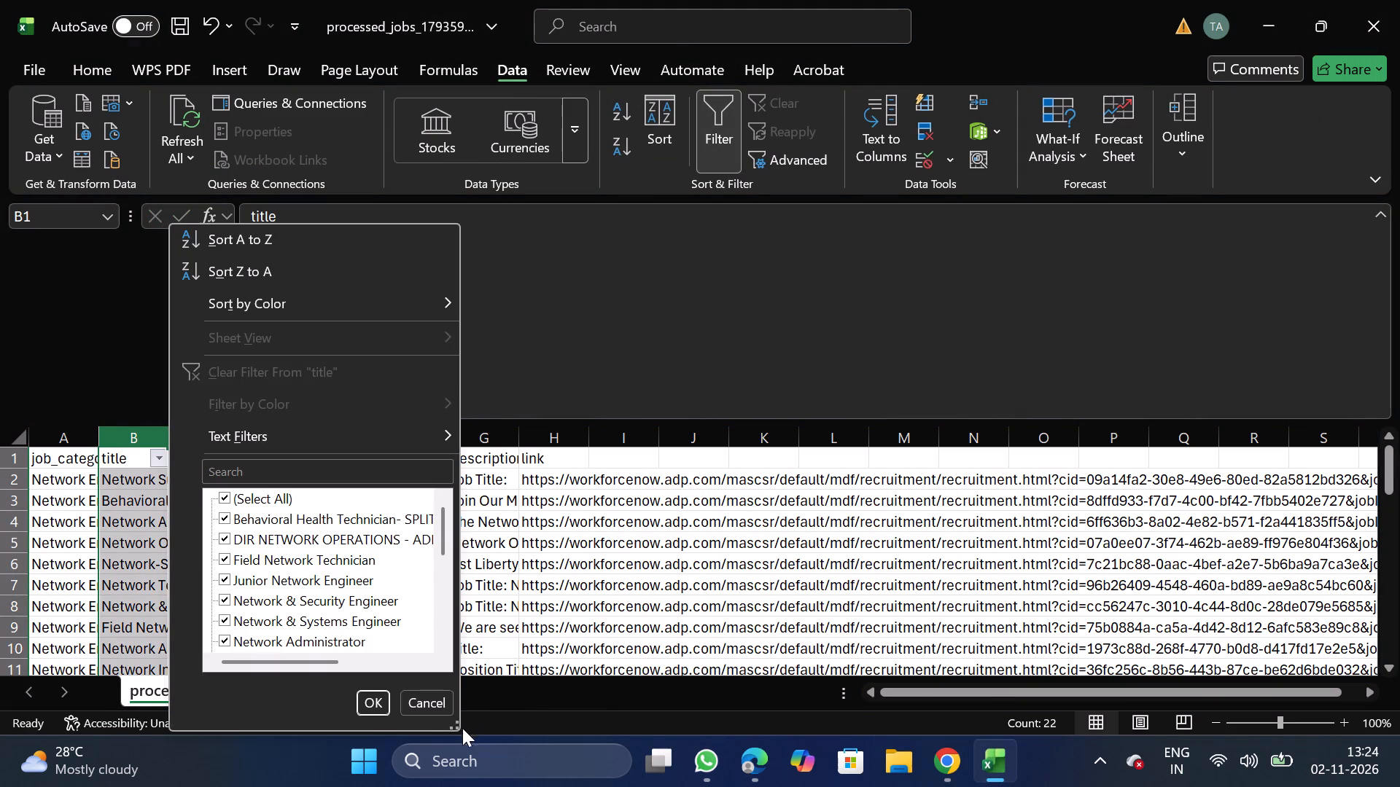
{"action": "double_click", "coordinate": [457, 729]}
{"action": "left_click_drag", "start_coordinate": [457, 729], "coordinate": [1172, 786]}
{"action": "scroll", "coordinate": [311, 470], "scroll_direction": "left", "scroll_amount": 1}
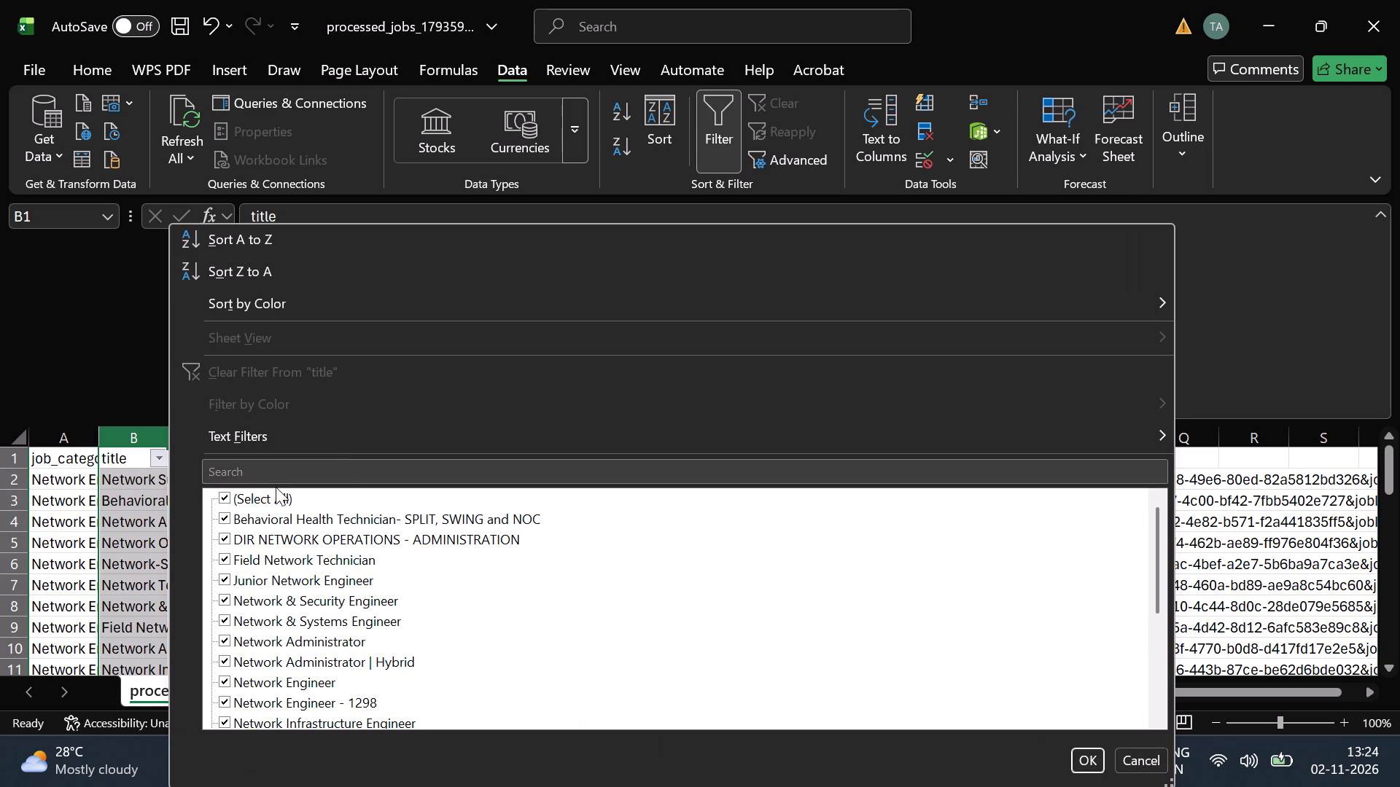
{"action": "scroll", "coordinate": [276, 487], "scroll_direction": "left", "scroll_amount": 1}
{"action": "left_click", "coordinate": [255, 506]}
{"action": "left_click", "coordinate": [301, 515]}
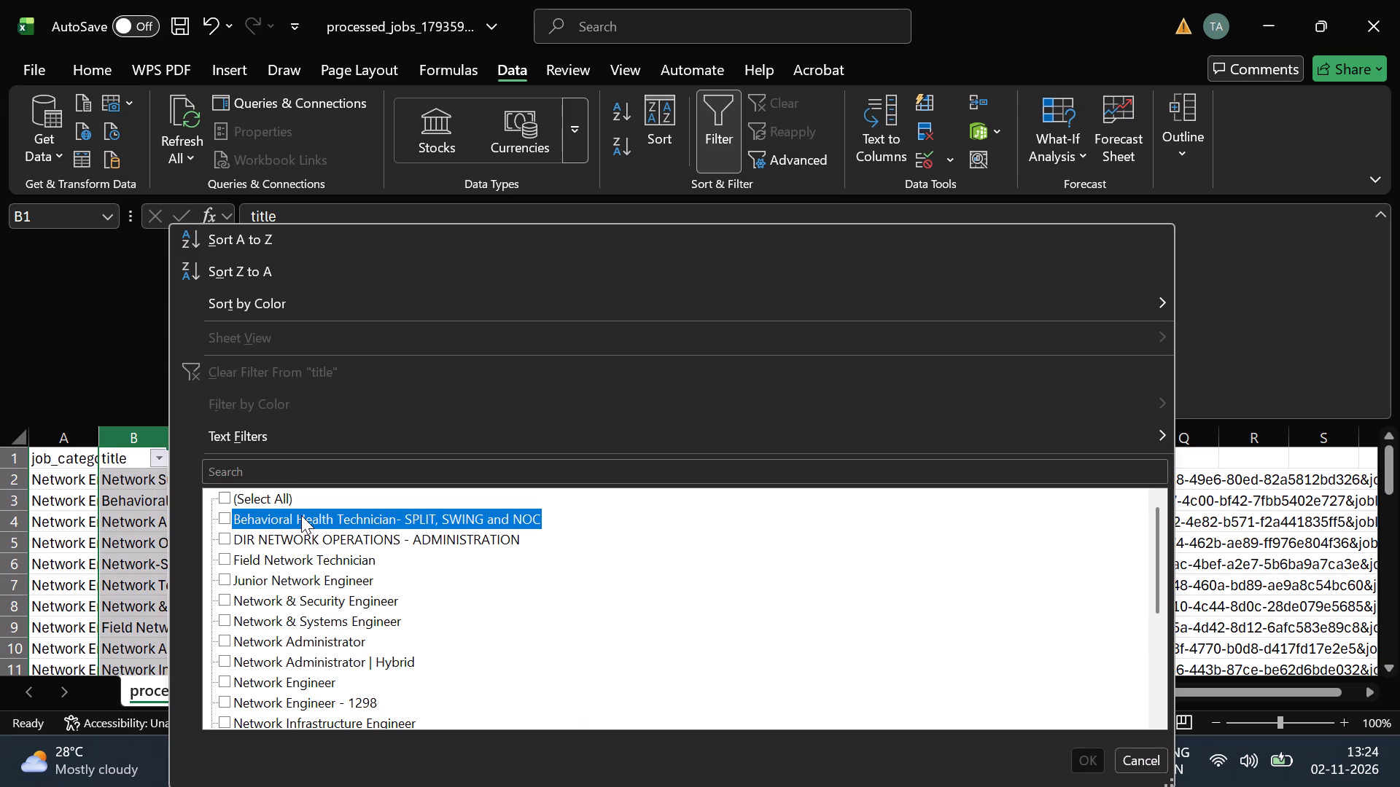
{"action": "scroll", "coordinate": [343, 544], "scroll_direction": "up", "scroll_amount": 2}
{"action": "scroll", "coordinate": [358, 712], "scroll_direction": "down", "scroll_amount": 1}
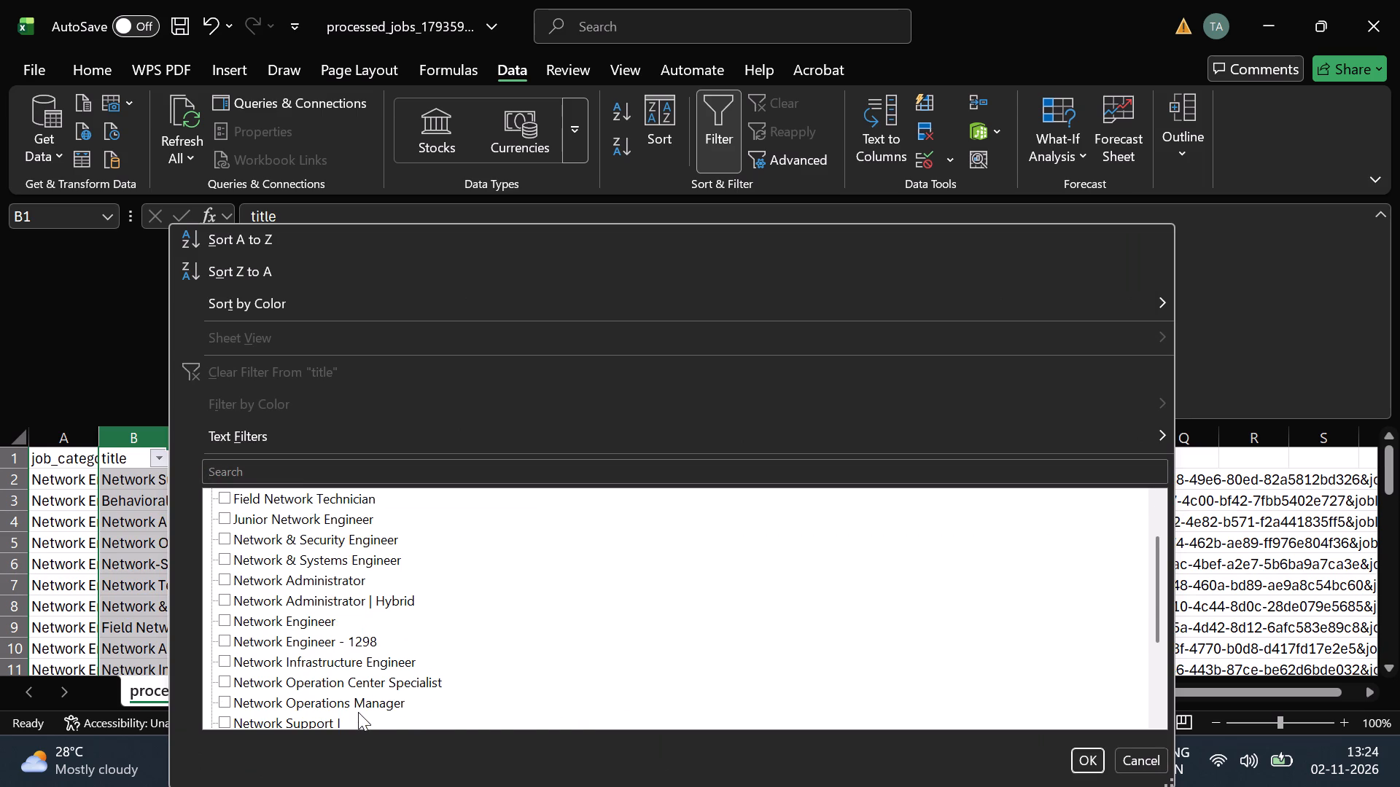
{"action": "scroll", "coordinate": [358, 712], "scroll_direction": "down", "scroll_amount": 1}
{"action": "left_click", "coordinate": [346, 639]}
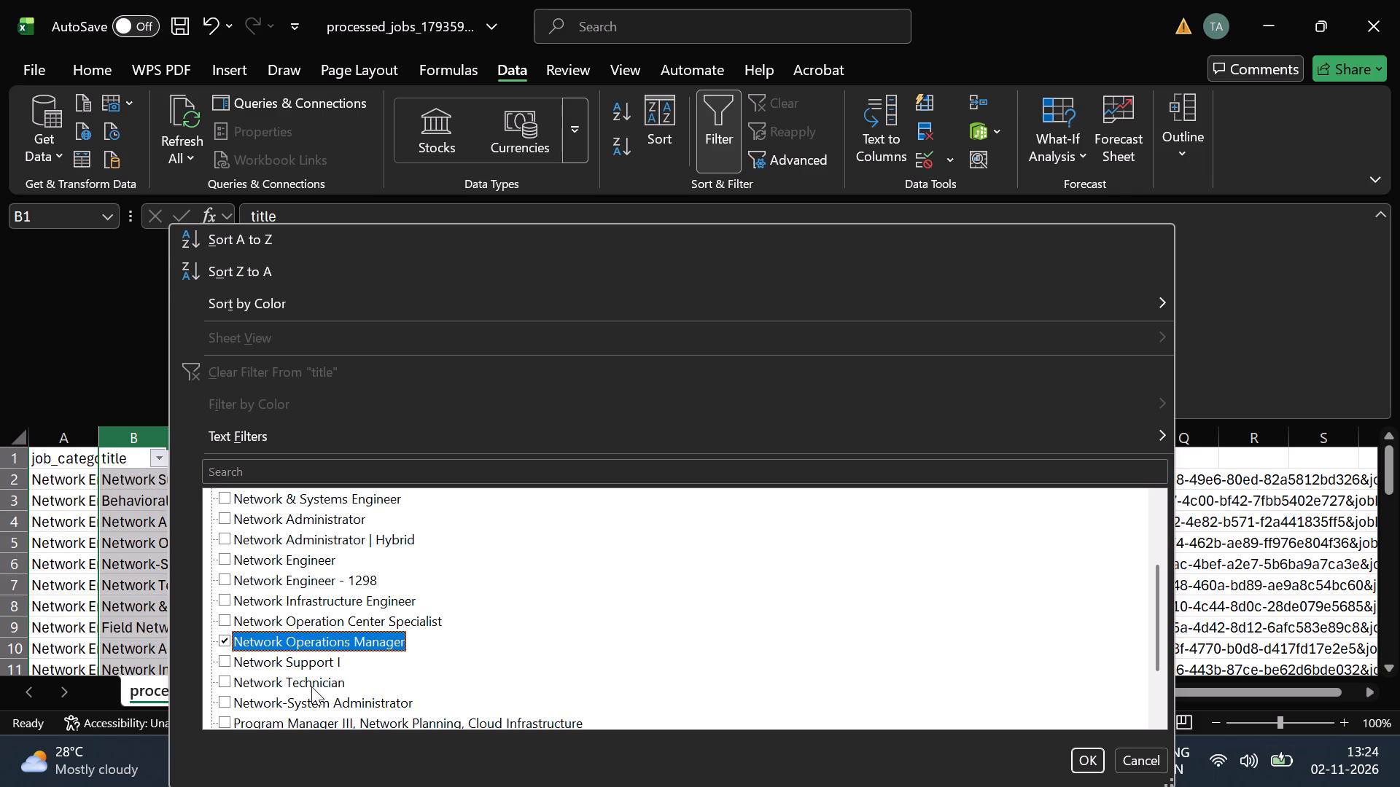
{"action": "left_click", "coordinate": [303, 717]}
{"action": "scroll", "coordinate": [303, 717], "scroll_direction": "down", "scroll_amount": 2}
{"action": "scroll", "coordinate": [303, 717], "scroll_direction": "up", "scroll_amount": 1}
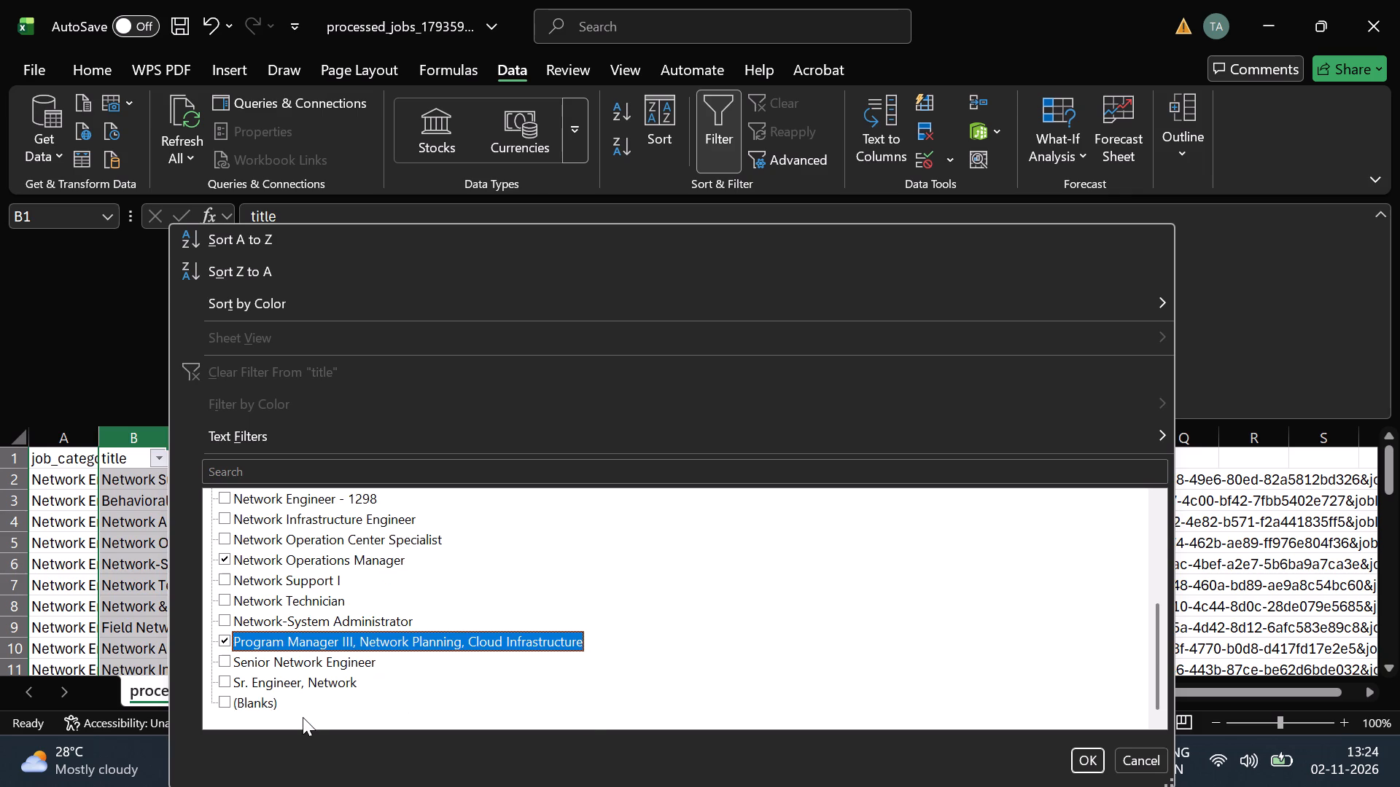
{"action": "left_click", "coordinate": [262, 702]}
{"action": "scroll", "coordinate": [697, 738], "scroll_direction": "right", "scroll_amount": 2}
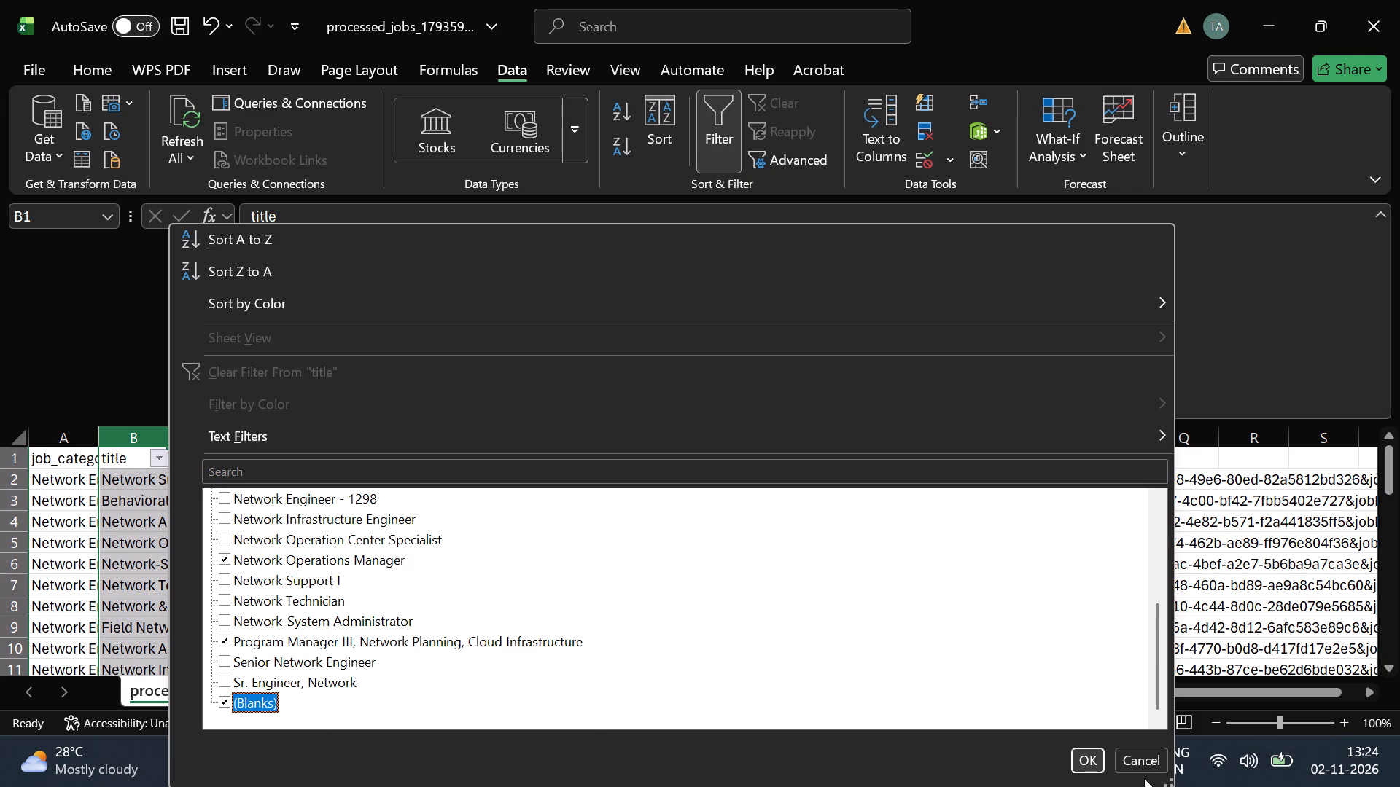
{"action": "left_click", "coordinate": [1089, 766]}
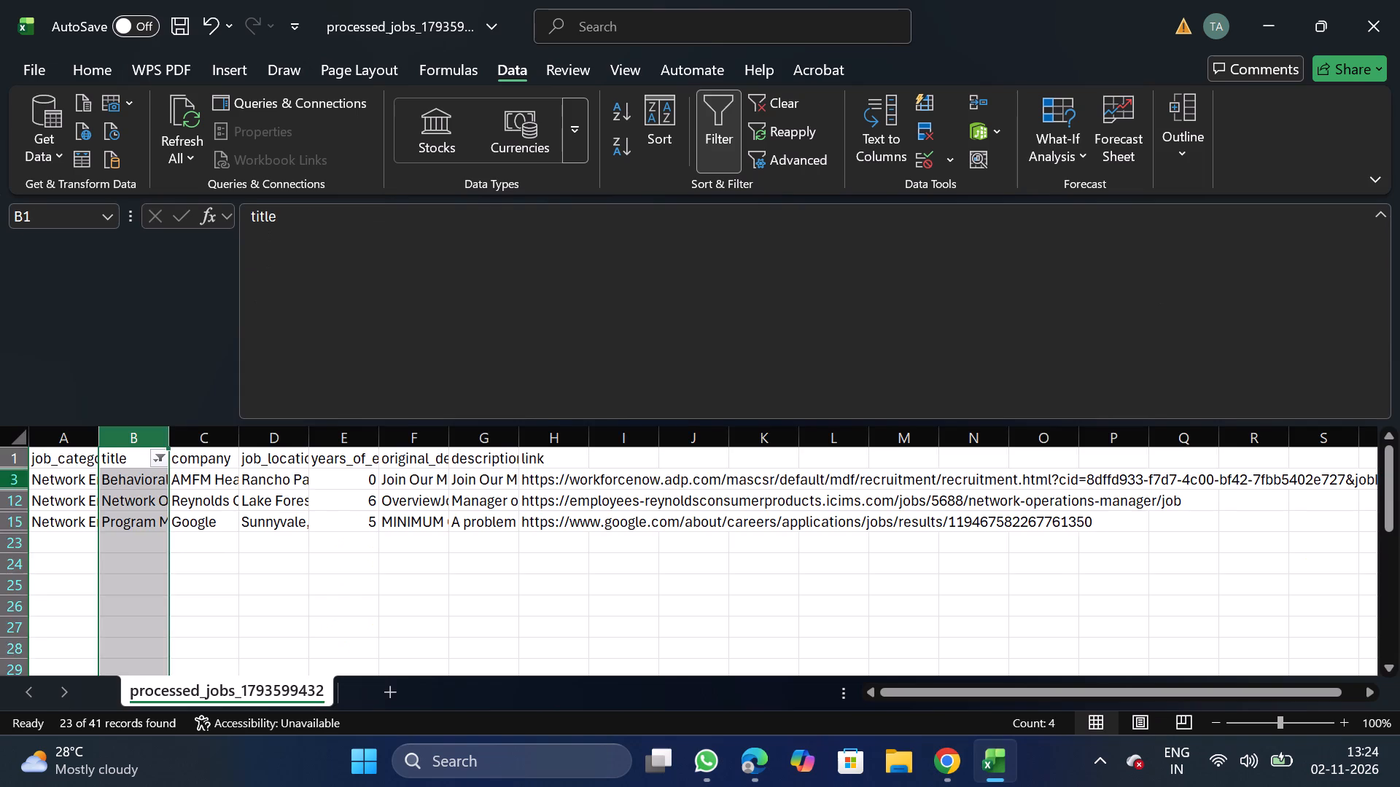
Delete the filtered Behavioral Health Technician, Network Operations Manager and Program Manager III rows, and remove the title filter.
{"action": "left_click", "coordinate": [2, 478]}
{"action": "key", "text": "ctrl+shift+Down"}
{"action": "right_click", "coordinate": [141, 534]}
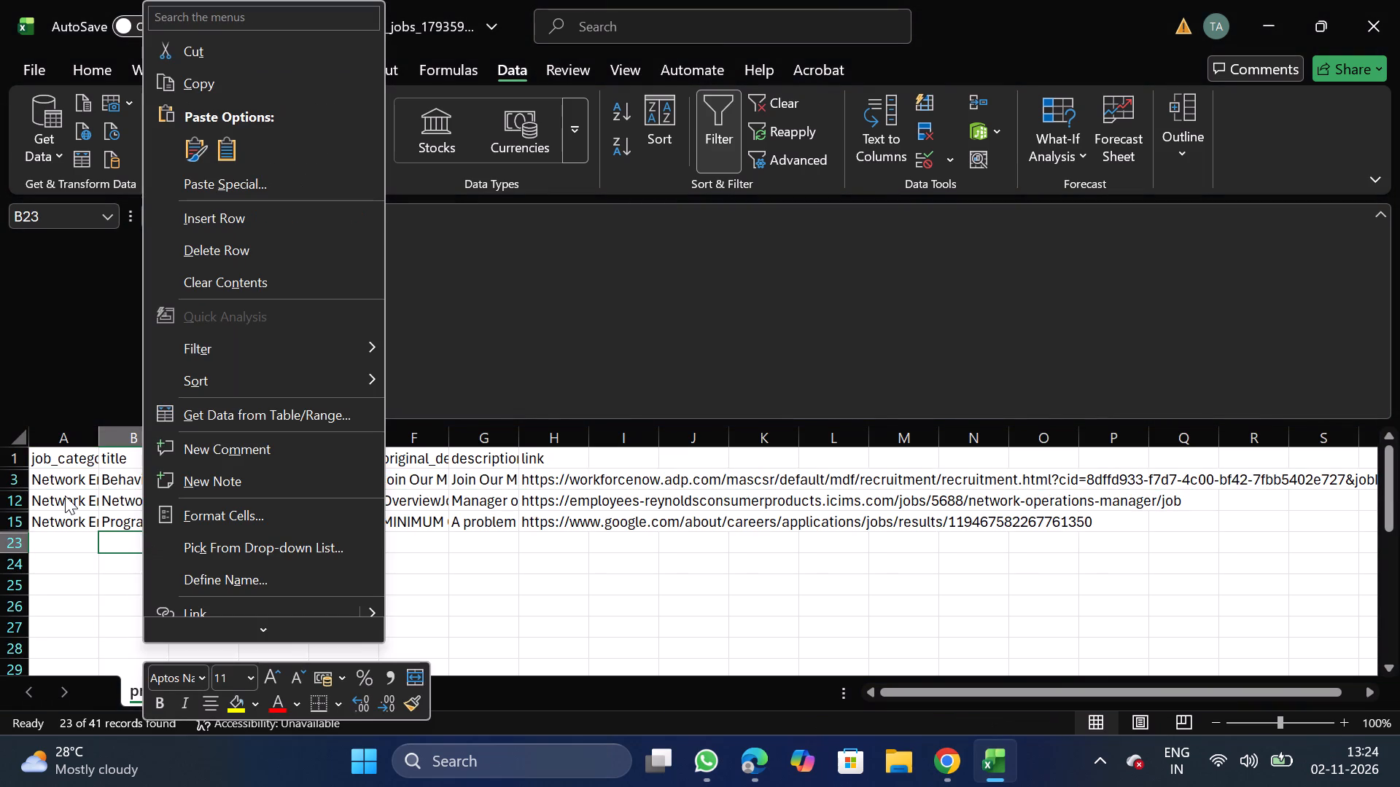
{"action": "left_click", "coordinate": [12, 479]}
{"action": "left_click", "coordinate": [12, 479]}
{"action": "key", "text": "ctrl+shift+Down"}
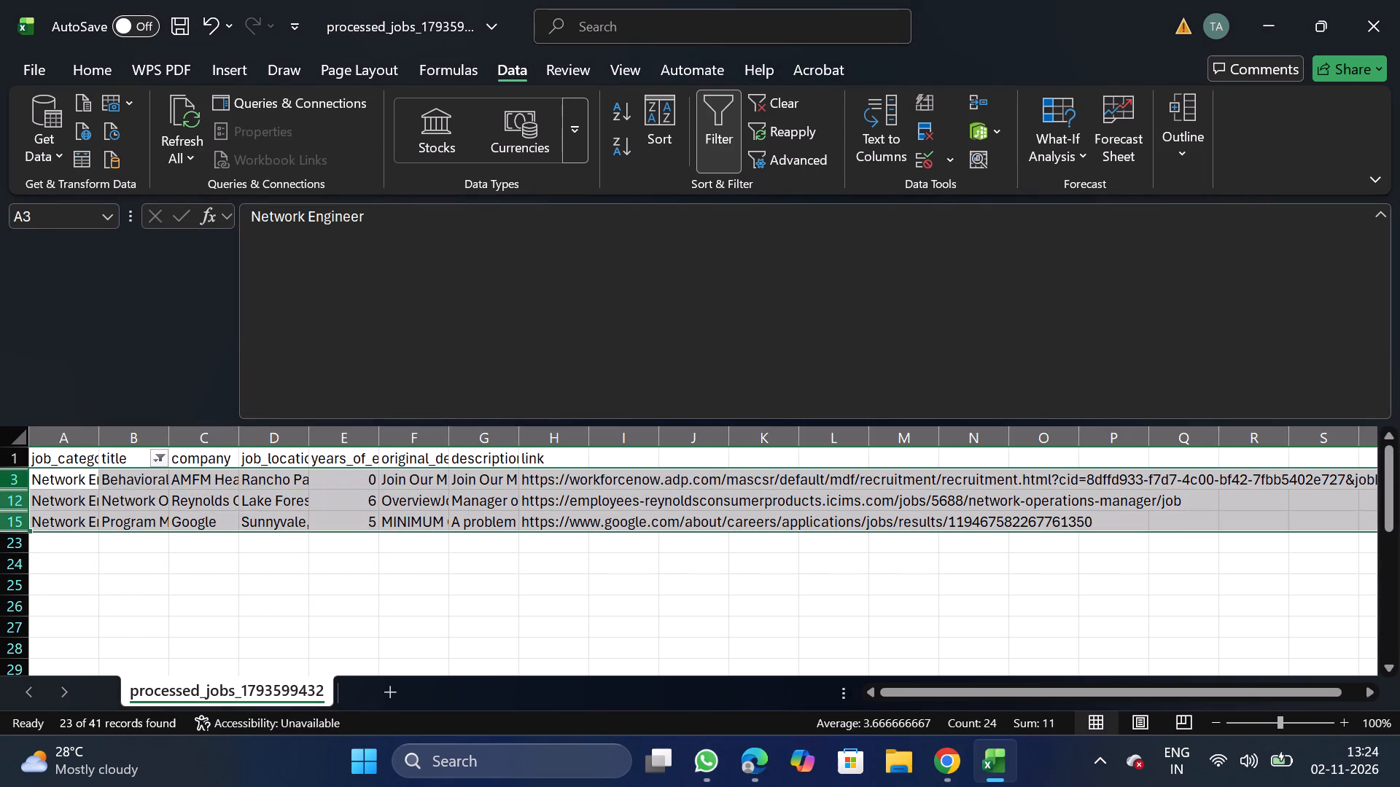
{"action": "right_click", "coordinate": [91, 501]}
{"action": "left_click", "coordinate": [176, 325]}
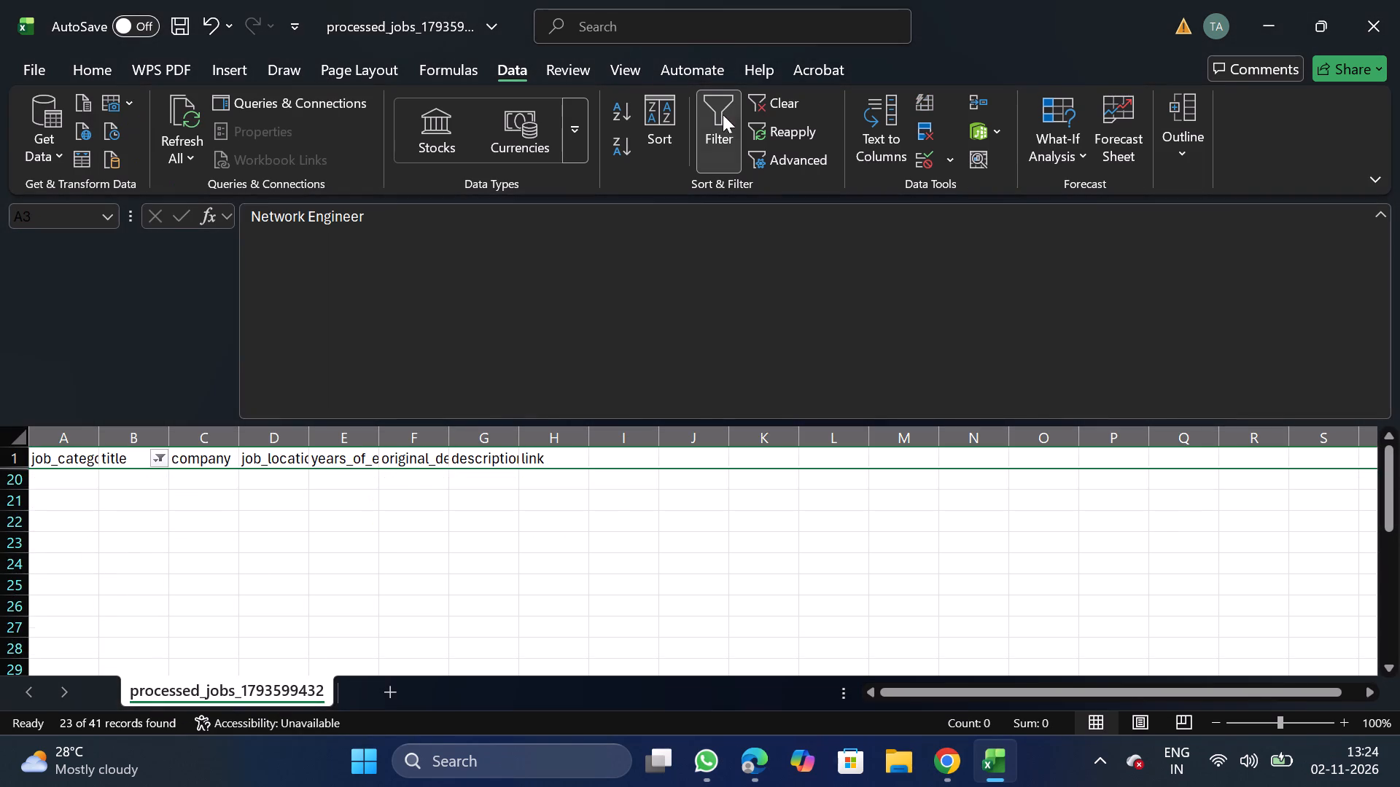
{"action": "left_click", "coordinate": [723, 118]}
Turn on filters for all header columns.
{"action": "left_click", "coordinate": [206, 452]}
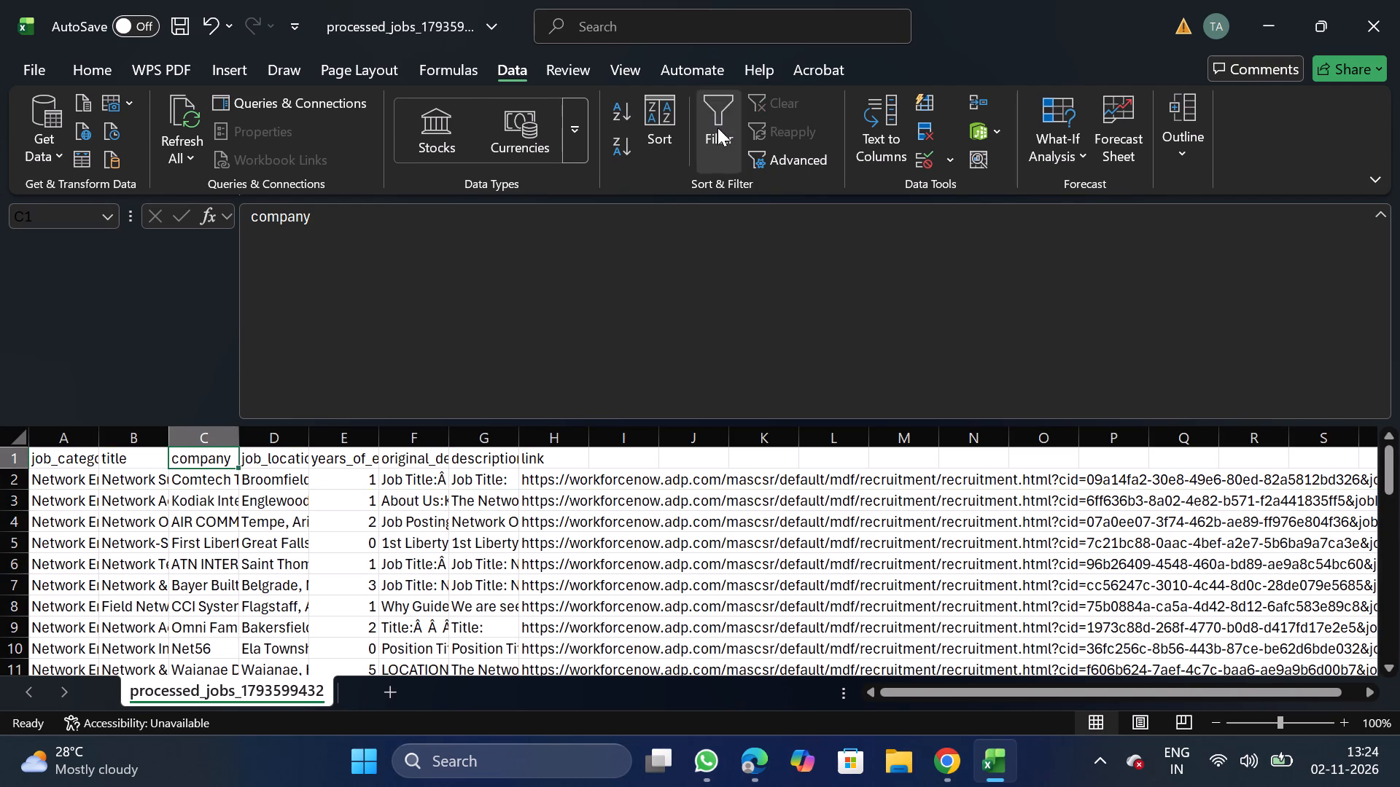
{"action": "left_click", "coordinate": [717, 128]}
Search the title column's filter values for lead and principal.
{"action": "left_click", "coordinate": [166, 459]}
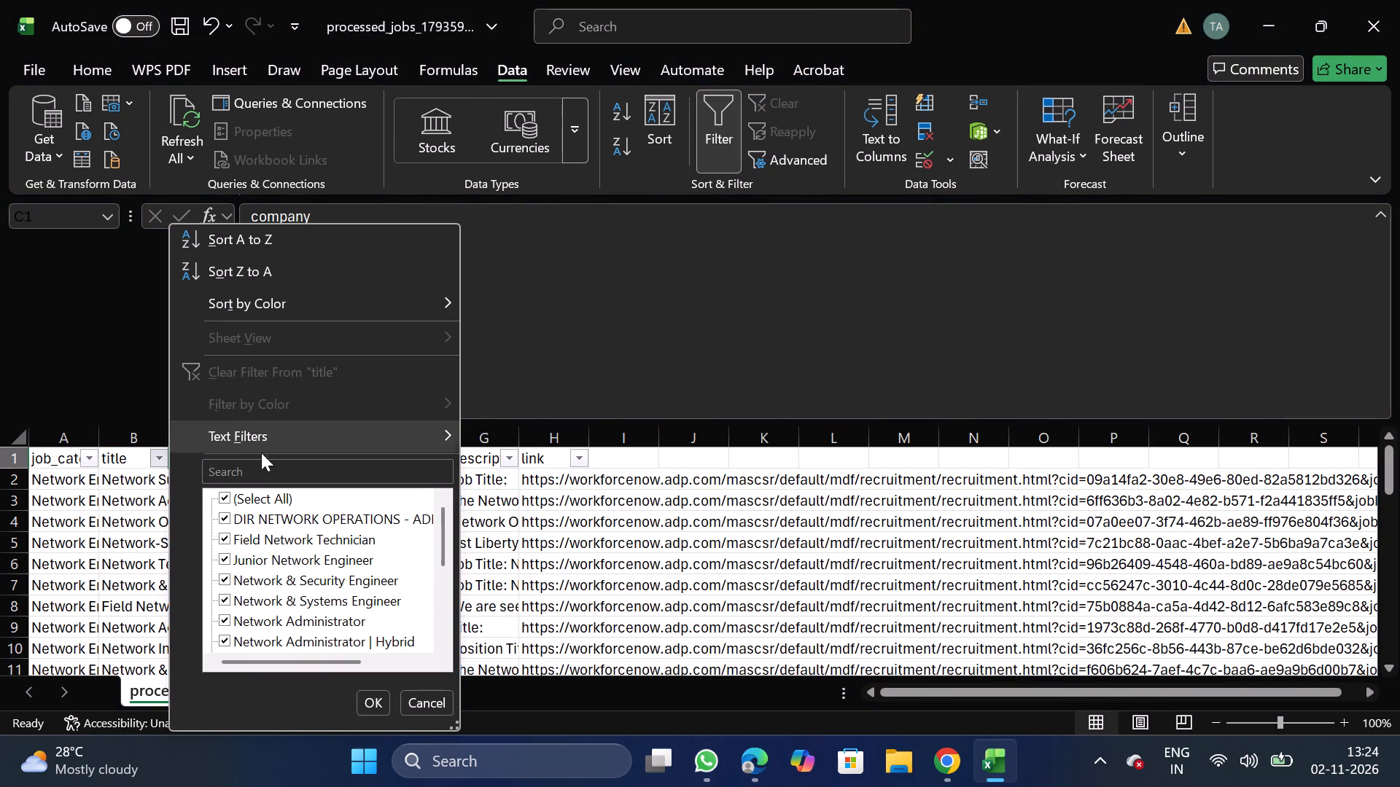
{"action": "left_click", "coordinate": [282, 471]}
{"action": "type", "text": "lead"}
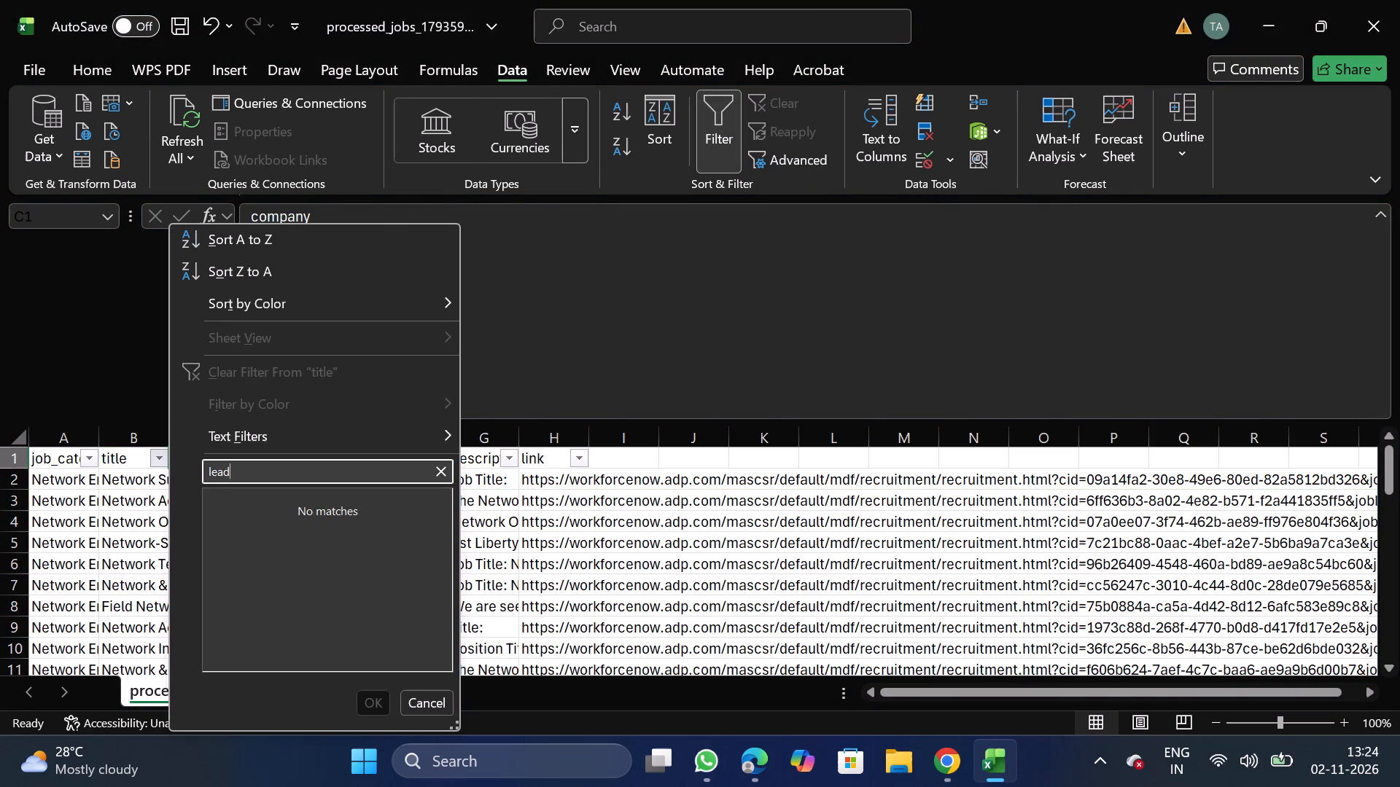
{"action": "key", "text": "BackSpace"}
{"action": "key", "text": "BackSpace"}
{"action": "key", "text": "BackSpace"}
{"action": "key", "text": "BackSpace"}
{"action": "key", "text": "BackSpace"}
{"action": "key", "text": "BackSpace"}
{"action": "key", "text": "BackSpace"}
{"action": "key", "text": "BackSpace"}
{"action": "key", "text": "BackSpace"}
{"action": "key", "text": "BackSpace"}
{"action": "key", "text": "BackSpace"}
{"action": "key", "text": "BackSpace"}
{"action": "type", "text": "principal"}
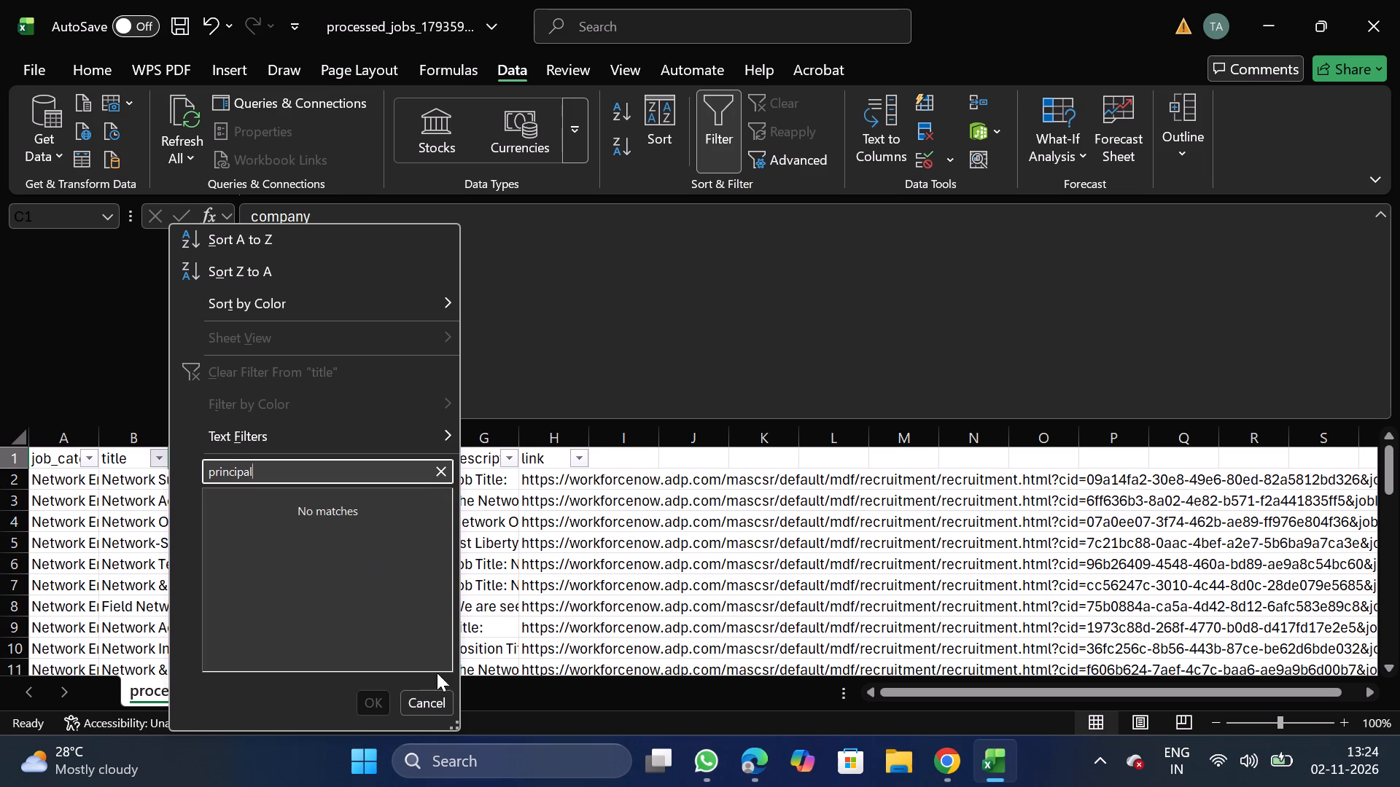
{"action": "left_click", "coordinate": [426, 707]}
Search the company column's filter values for walmart, skims, dried, capita, under, hunt, skim, ape and in landem, leaving the filter unapplied.
{"action": "left_click", "coordinate": [226, 458]}
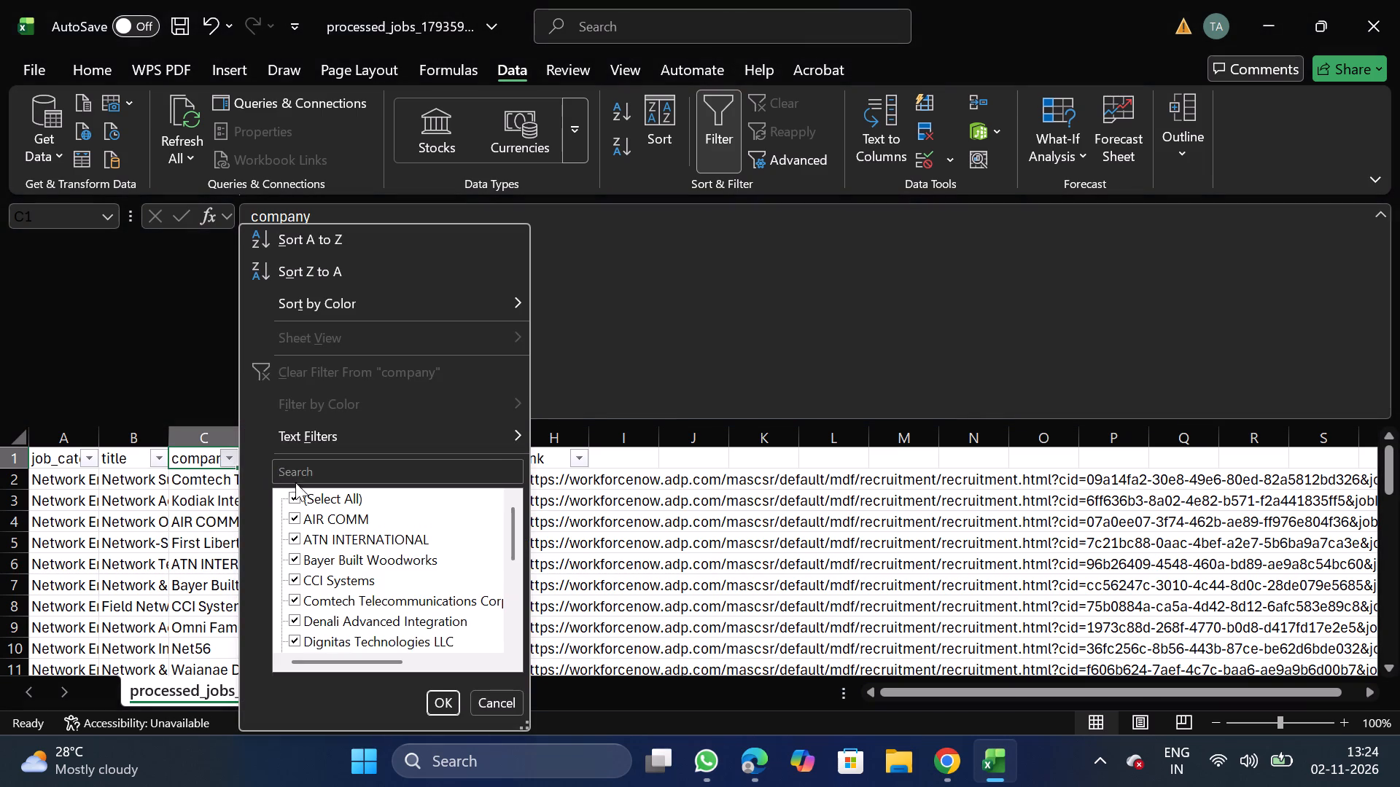
{"action": "left_click", "coordinate": [315, 471]}
{"action": "type", "text": "walmart"}
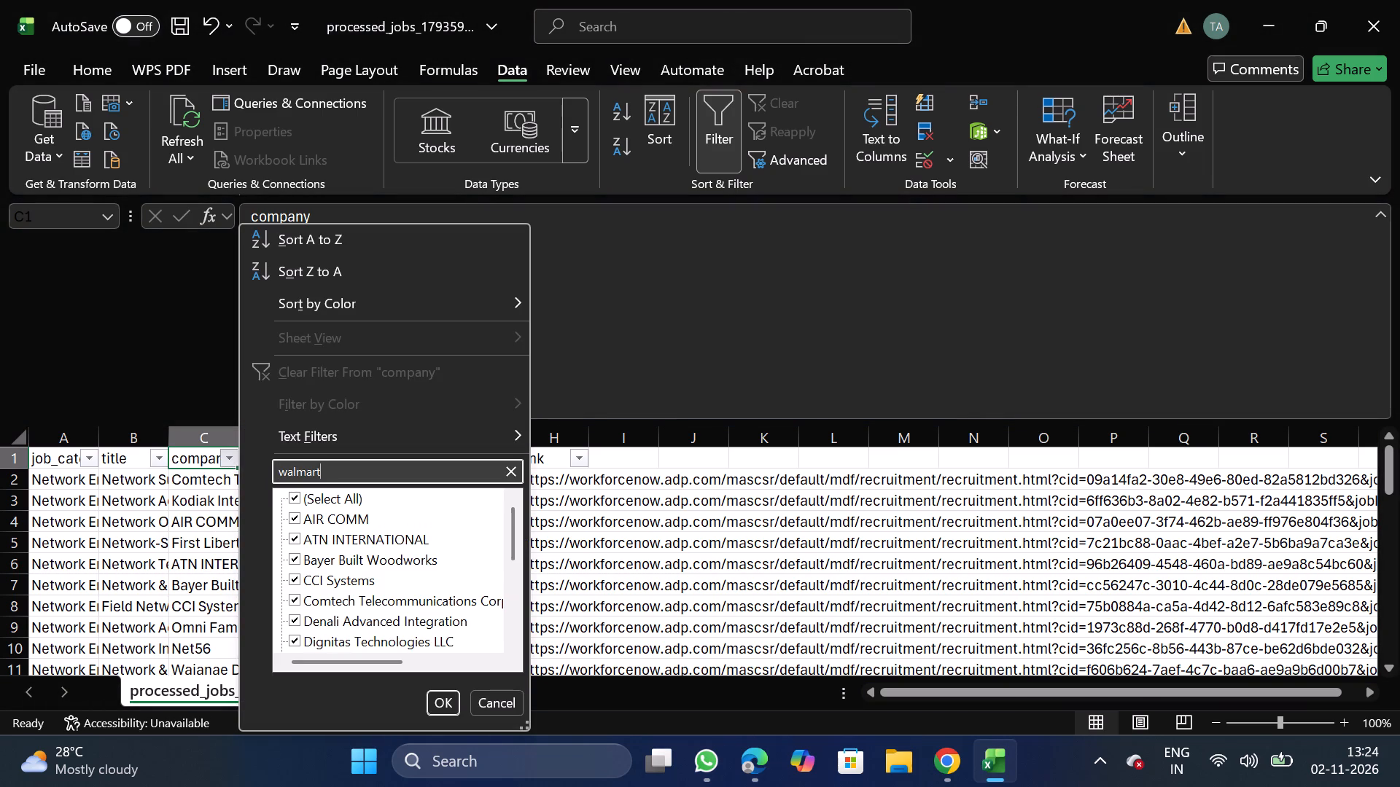
{"action": "key", "text": "BackSpace"}
{"action": "key", "text": "BackSpace"}
{"action": "key", "text": "BackSpace"}
{"action": "key", "text": "BackSpace"}
{"action": "key", "text": "BackSpace"}
{"action": "key", "text": "BackSpace"}
{"action": "key", "text": "BackSpace"}
{"action": "key", "text": "BackSpace"}
{"action": "key", "text": "BackSpace"}
{"action": "key", "text": "BackSpace"}
{"action": "key", "text": "BackSpace"}
{"action": "key", "text": "BackSpace"}
{"action": "key", "text": "BackSpace"}
{"action": "key", "text": "BackSpace"}
{"action": "key", "text": "BackSpace"}
{"action": "key", "text": "BackSpace"}
{"action": "key", "text": "BackSpace"}
{"action": "type", "text": "skims"}
{"action": "key", "text": "BackSpace"}
{"action": "key", "text": "BackSpace"}
{"action": "key", "text": "BackSpace"}
{"action": "key", "text": "BackSpace"}
{"action": "key", "text": "BackSpace"}
{"action": "key", "text": "BackSpace"}
{"action": "key", "text": "BackSpace"}
{"action": "key", "text": "BackSpace"}
{"action": "key", "text": "BackSpace"}
{"action": "key", "text": "BackSpace"}
{"action": "key", "text": "BackSpace"}
{"action": "key", "text": "BackSpace"}
{"action": "key", "text": "BackSpace"}
{"action": "key", "text": "BackSpace"}
{"action": "key", "text": "BackSpace"}
{"action": "key", "text": "BackSpace"}
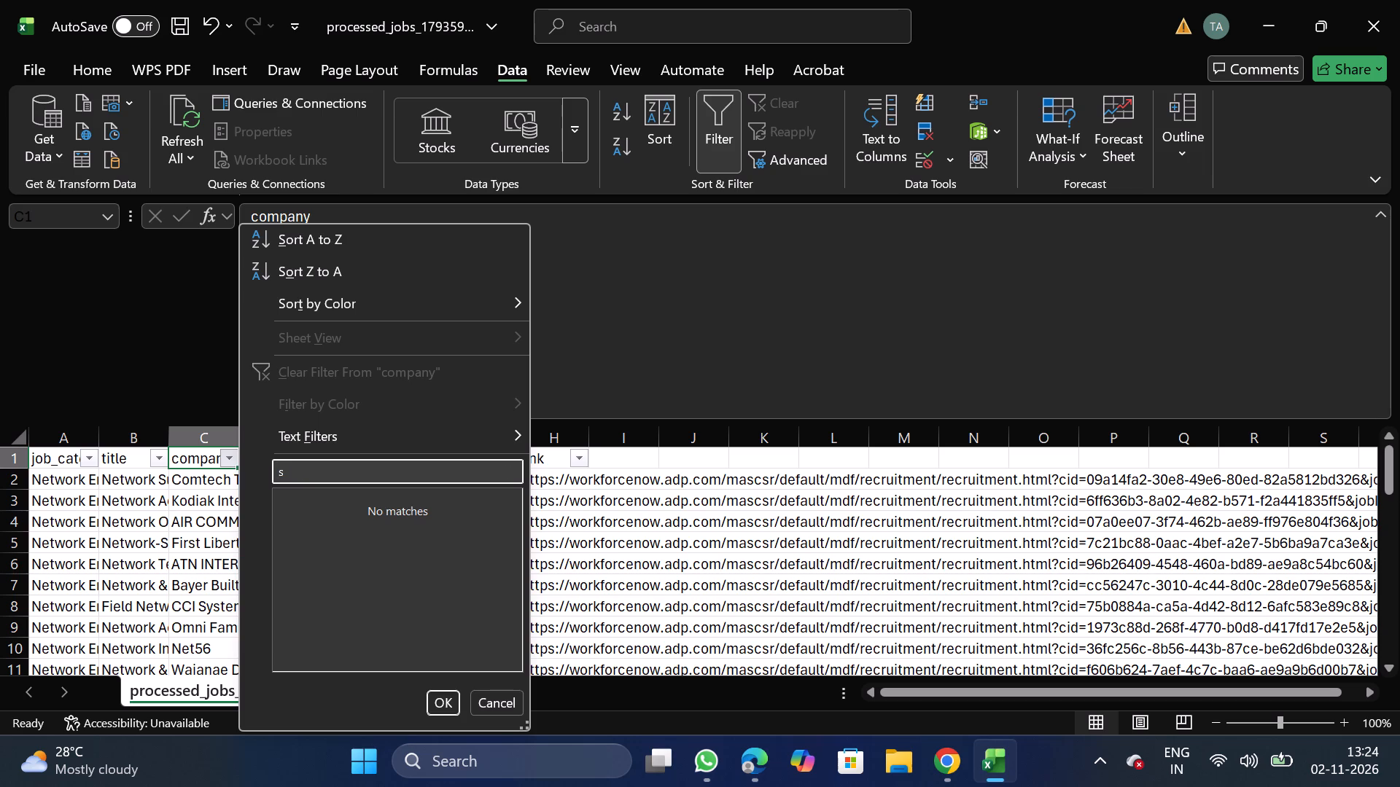
{"action": "type", "text": "dried"}
{"action": "key", "text": "BackSpace"}
{"action": "key", "text": "BackSpace"}
{"action": "key", "text": "BackSpace"}
{"action": "key", "text": "BackSpace"}
{"action": "key", "text": "BackSpace"}
{"action": "key", "text": "BackSpace"}
{"action": "key", "text": "BackSpace"}
{"action": "key", "text": "BackSpace"}
{"action": "key", "text": "BackSpace"}
{"action": "key", "text": "BackSpace"}
{"action": "key", "text": "BackSpace"}
{"action": "key", "text": "BackSpace"}
{"action": "key", "text": "BackSpace"}
{"action": "key", "text": "BackSpace"}
{"action": "key", "text": "BackSpace"}
{"action": "key", "text": "BackSpace"}
{"action": "key", "text": "BackSpace"}
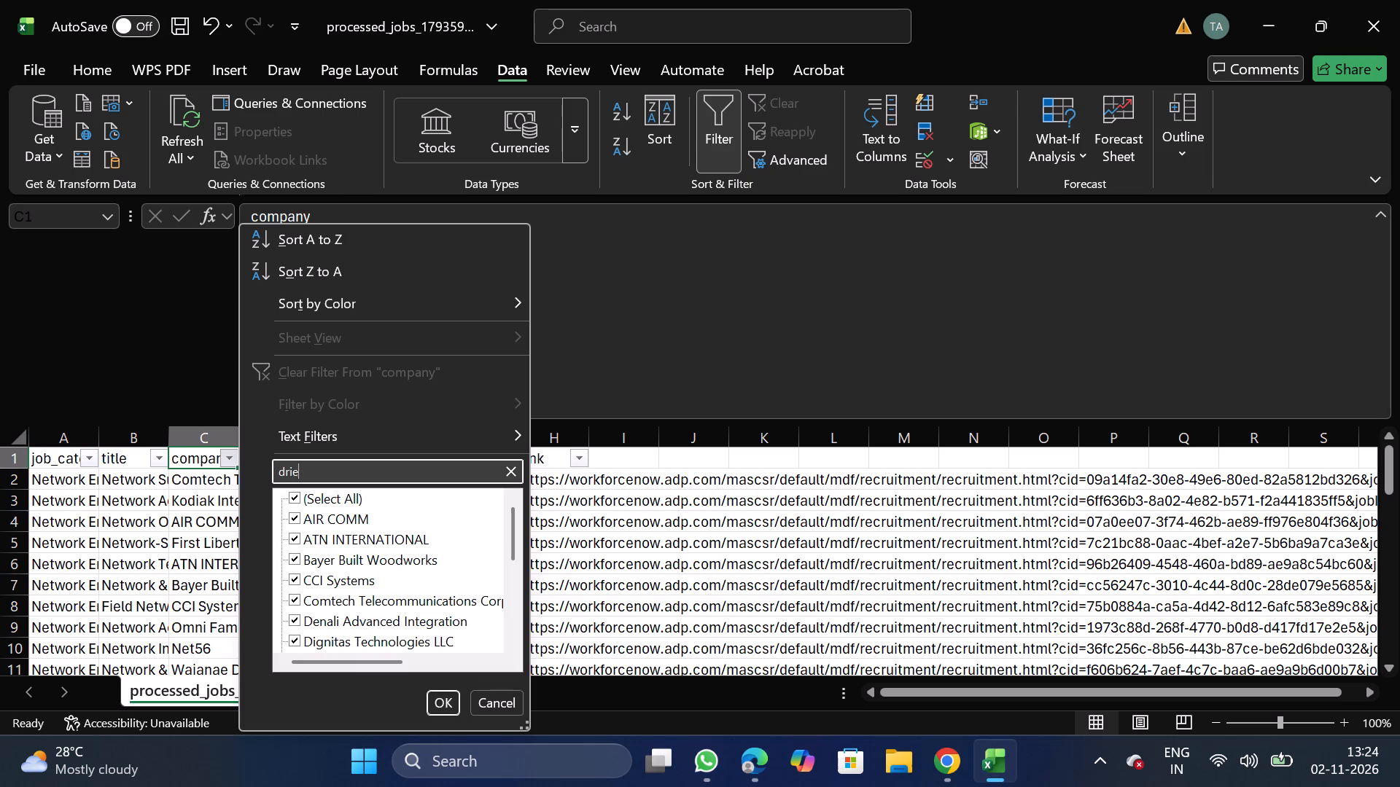
{"action": "type", "text": "capita"}
{"action": "key", "text": "BackSpace"}
{"action": "key", "text": "BackSpace"}
{"action": "key", "text": "BackSpace"}
{"action": "key", "text": "BackSpace"}
{"action": "key", "text": "BackSpace"}
{"action": "key", "text": "BackSpace"}
{"action": "key", "text": "BackSpace"}
{"action": "key", "text": "BackSpace"}
{"action": "key", "text": "BackSpace"}
{"action": "key", "text": "BackSpace"}
{"action": "key", "text": "BackSpace"}
{"action": "key", "text": "BackSpace"}
{"action": "key", "text": "BackSpace"}
{"action": "key", "text": "BackSpace"}
{"action": "key", "text": "BackSpace"}
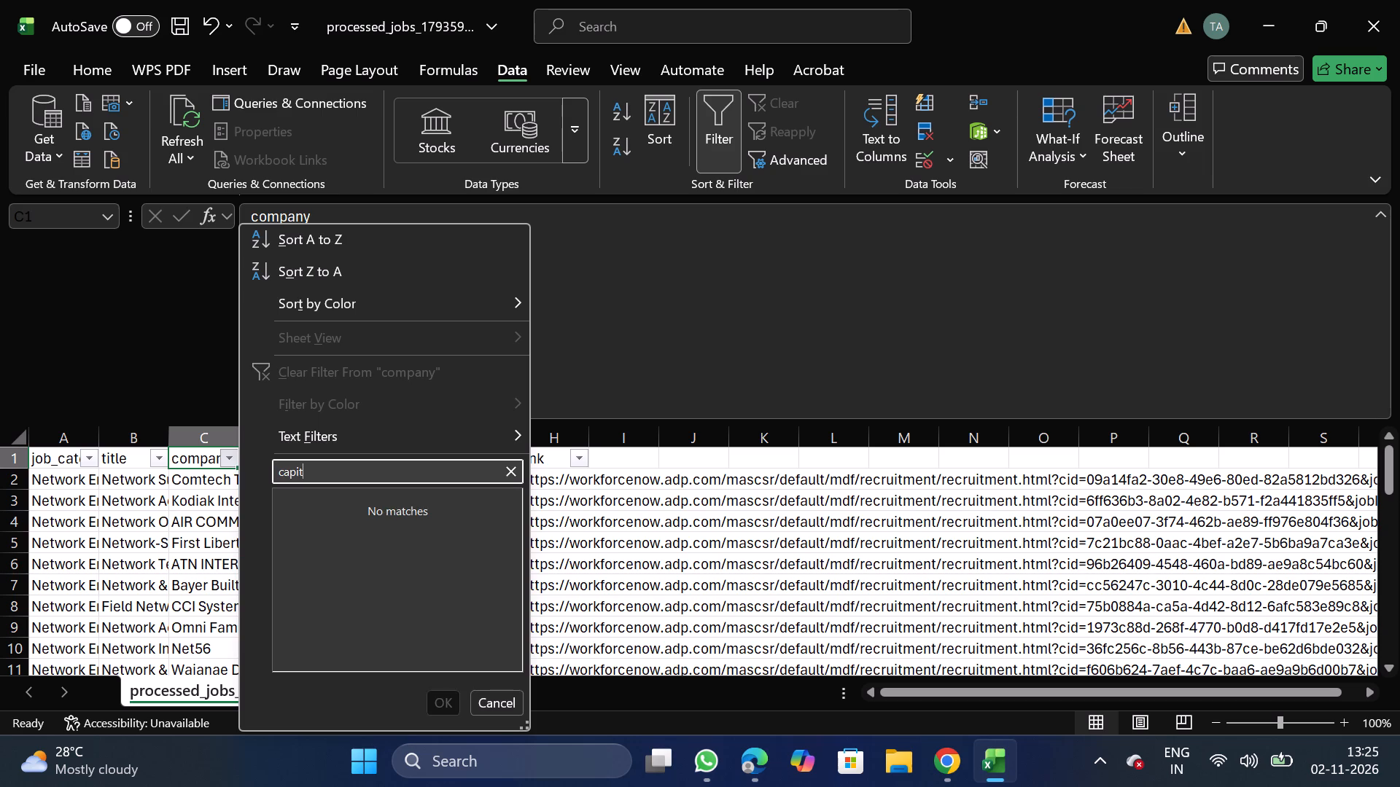
{"action": "type", "text": "under"}
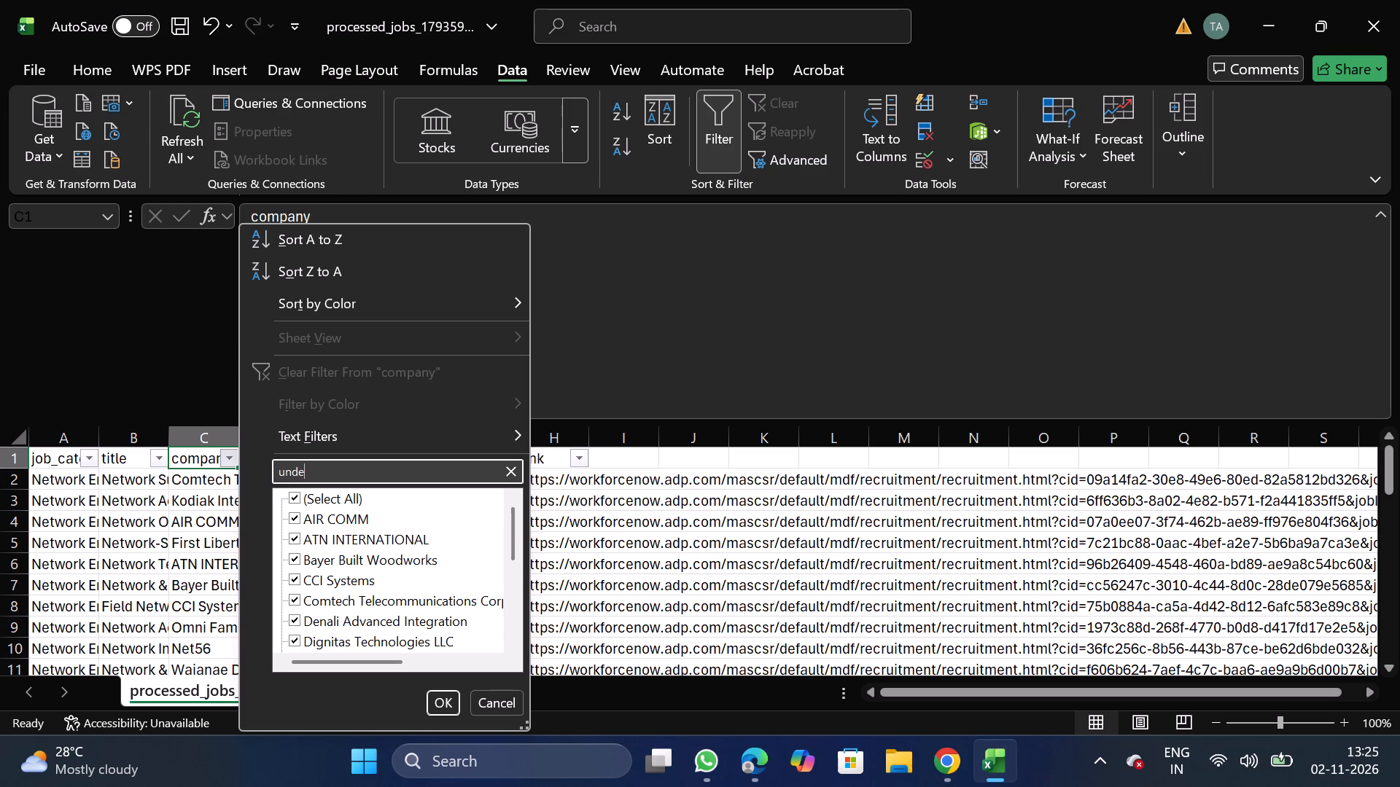
{"action": "key", "text": "BackSpace"}
{"action": "key", "text": "BackSpace"}
{"action": "key", "text": "BackSpace"}
{"action": "key", "text": "BackSpace"}
{"action": "key", "text": "BackSpace"}
{"action": "key", "text": "BackSpace"}
{"action": "key", "text": "BackSpace"}
{"action": "key", "text": "BackSpace"}
{"action": "key", "text": "BackSpace"}
{"action": "key", "text": "BackSpace"}
{"action": "key", "text": "BackSpace"}
{"action": "key", "text": "BackSpace"}
{"action": "key", "text": "BackSpace"}
{"action": "key", "text": "BackSpace"}
{"action": "key", "text": "BackSpace"}
{"action": "key", "text": "BackSpace"}
{"action": "key", "text": "BackSpace"}
{"action": "key", "text": "BackSpace"}
{"action": "key", "text": "BackSpace"}
{"action": "key", "text": "BackSpace"}
{"action": "type", "text": "hunt"}
{"action": "key", "text": "BackSpace"}
{"action": "key", "text": "BackSpace"}
{"action": "key", "text": "BackSpace"}
{"action": "key", "text": "BackSpace"}
{"action": "key", "text": "BackSpace"}
{"action": "type", "text": "skim"}
{"action": "key", "text": "BackSpace"}
{"action": "key", "text": "BackSpace"}
{"action": "key", "text": "BackSpace"}
{"action": "key", "text": "BackSpace"}
{"action": "key", "text": "BackSpace"}
{"action": "key", "text": "BackSpace"}
{"action": "key", "text": "BackSpace"}
{"action": "key", "text": "BackSpace"}
{"action": "key", "text": "BackSpace"}
{"action": "key", "text": "BackSpace"}
{"action": "key", "text": "BackSpace"}
{"action": "key", "text": "BackSpace"}
{"action": "key", "text": "BackSpace"}
{"action": "key", "text": "BackSpace"}
{"action": "key", "text": "BackSpace"}
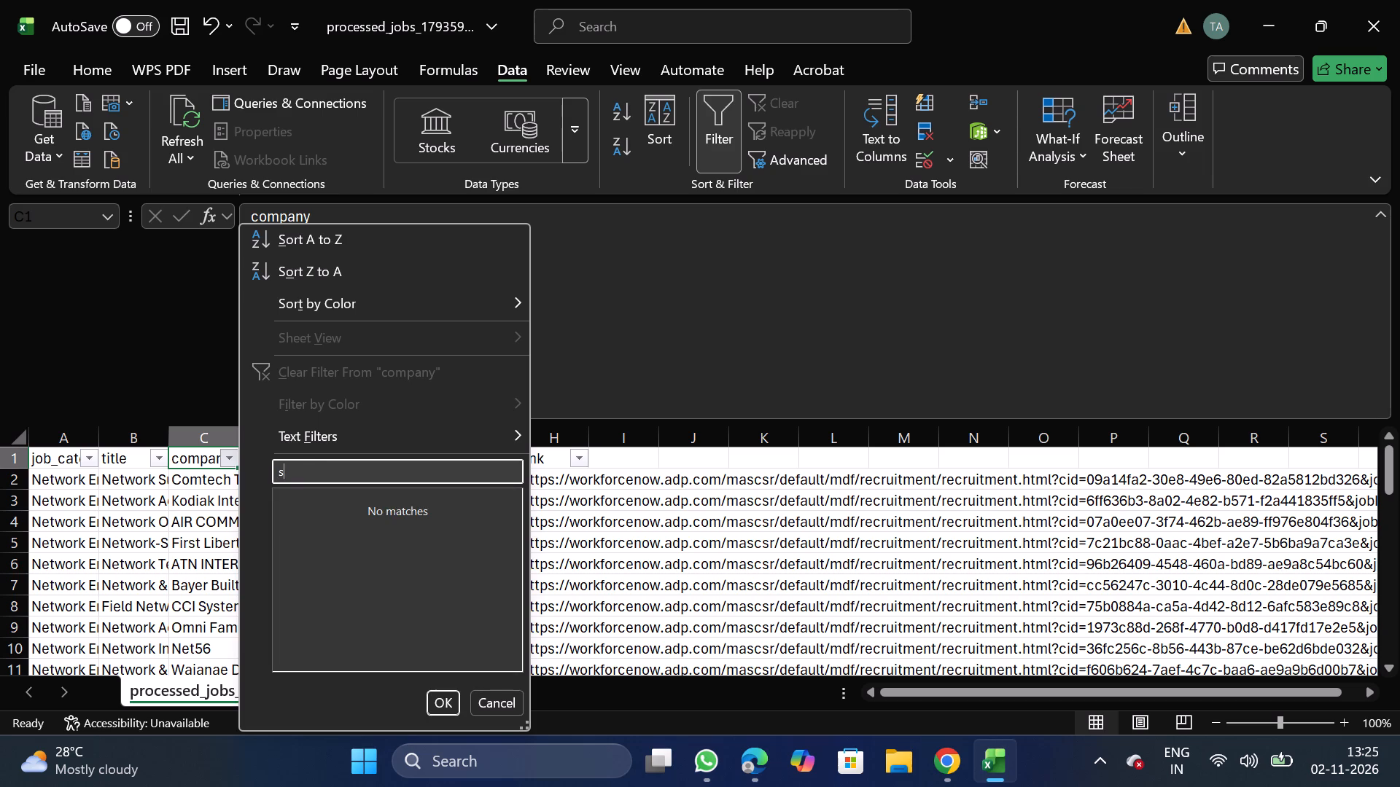
{"action": "type", "text": "ape"}
{"action": "key", "text": "BackSpace"}
{"action": "key", "text": "BackSpace"}
{"action": "key", "text": "BackSpace"}
{"action": "key", "text": "BackSpace"}
{"action": "key", "text": "BackSpace"}
{"action": "key", "text": "BackSpace"}
{"action": "key", "text": "BackSpace"}
{"action": "key", "text": "BackSpace"}
{"action": "key", "text": "BackSpace"}
{"action": "key", "text": "BackSpace"}
{"action": "key", "text": "BackSpace"}
{"action": "key", "text": "BackSpace"}
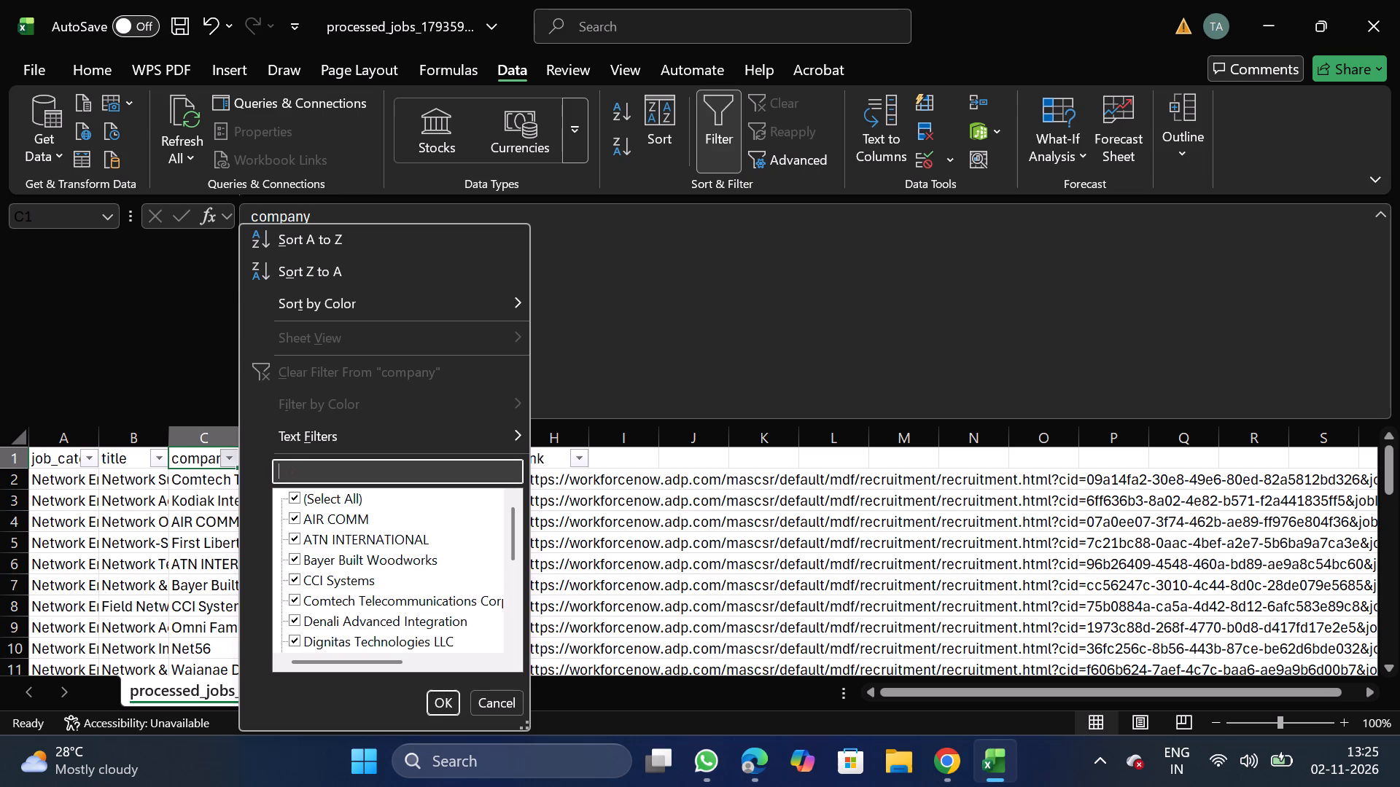
{"action": "type", "text": "in landem"}
{"action": "left_click", "coordinate": [484, 708]}
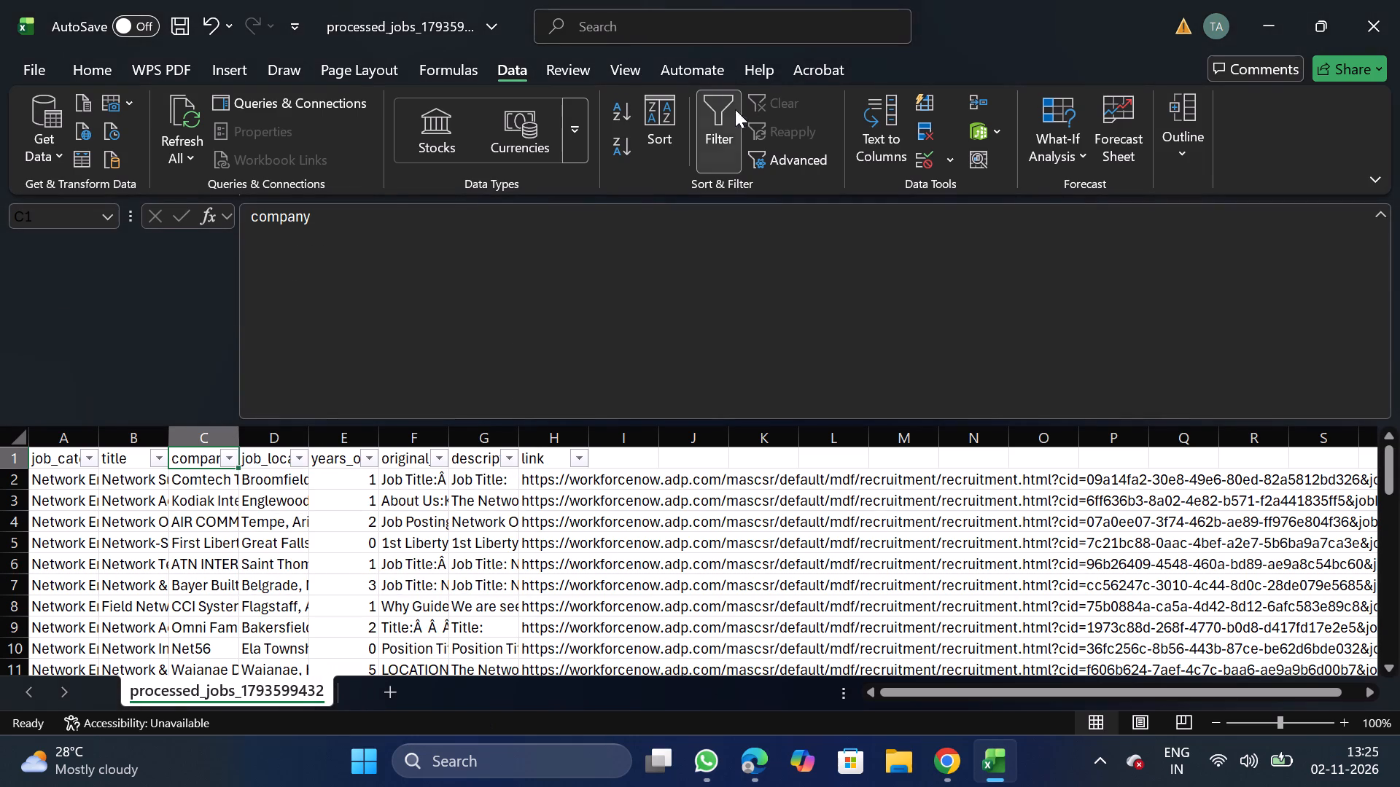
Turn off the filters on all header columns.
{"action": "left_click", "coordinate": [723, 133]}
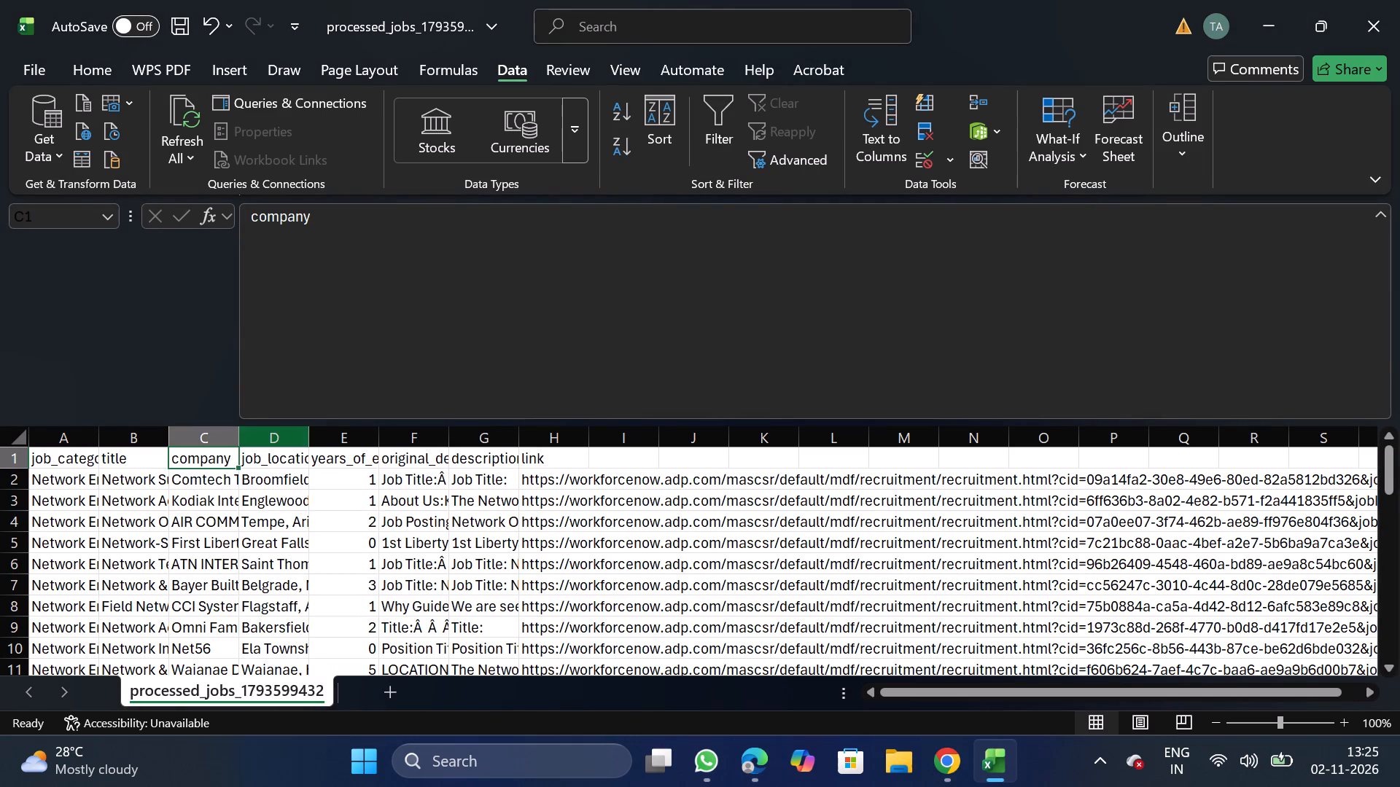
Save the cleaned sheet as a comma-delimited CSV named NE_11_02 in the Daily Scraping jobs folder under Documents.
{"action": "left_click", "coordinate": [39, 77]}
{"action": "left_click_drag", "start_coordinate": [66, 393], "coordinate": [67, 393]}
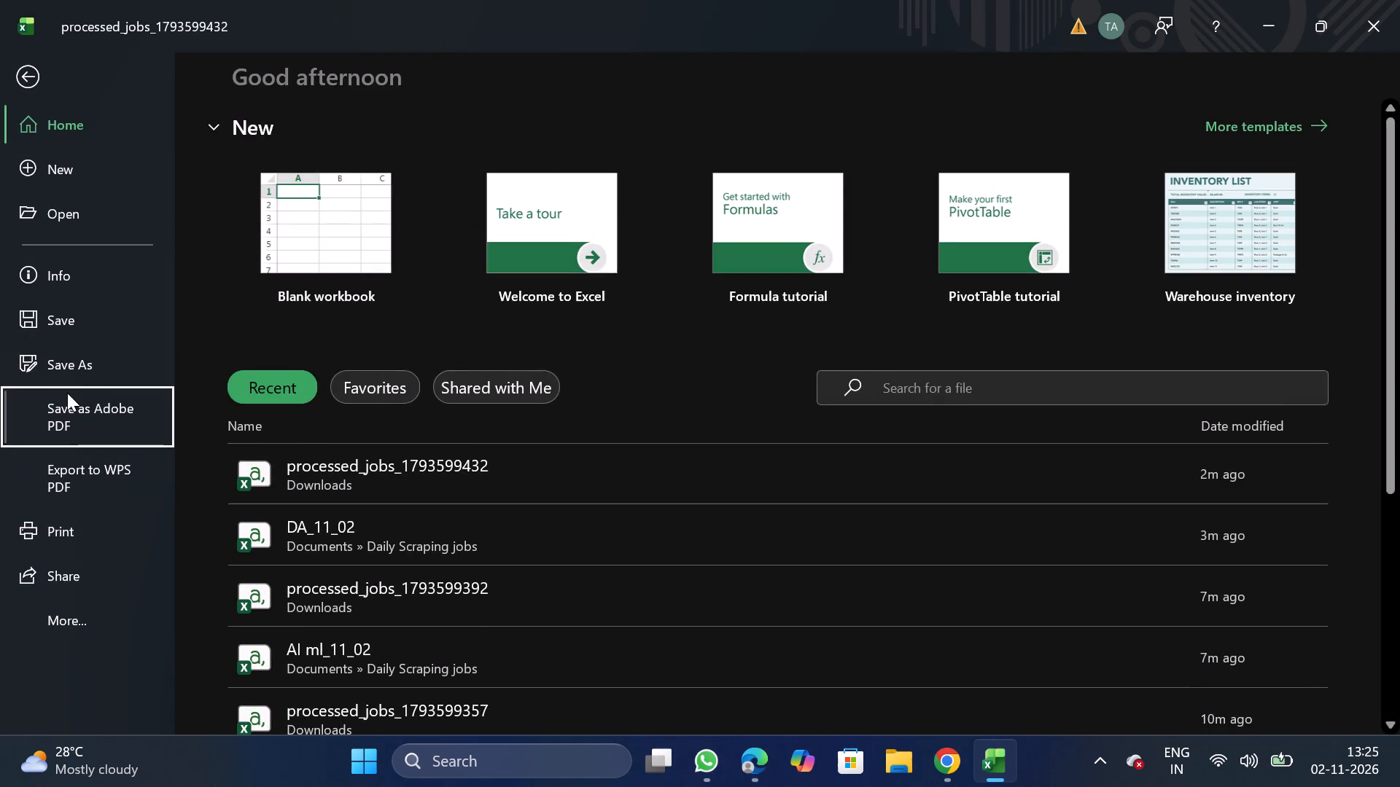
{"action": "left_click_drag", "start_coordinate": [67, 393], "coordinate": [90, 372]}
{"action": "double_click", "coordinate": [90, 372]}
{"action": "triple_click", "coordinate": [321, 616]}
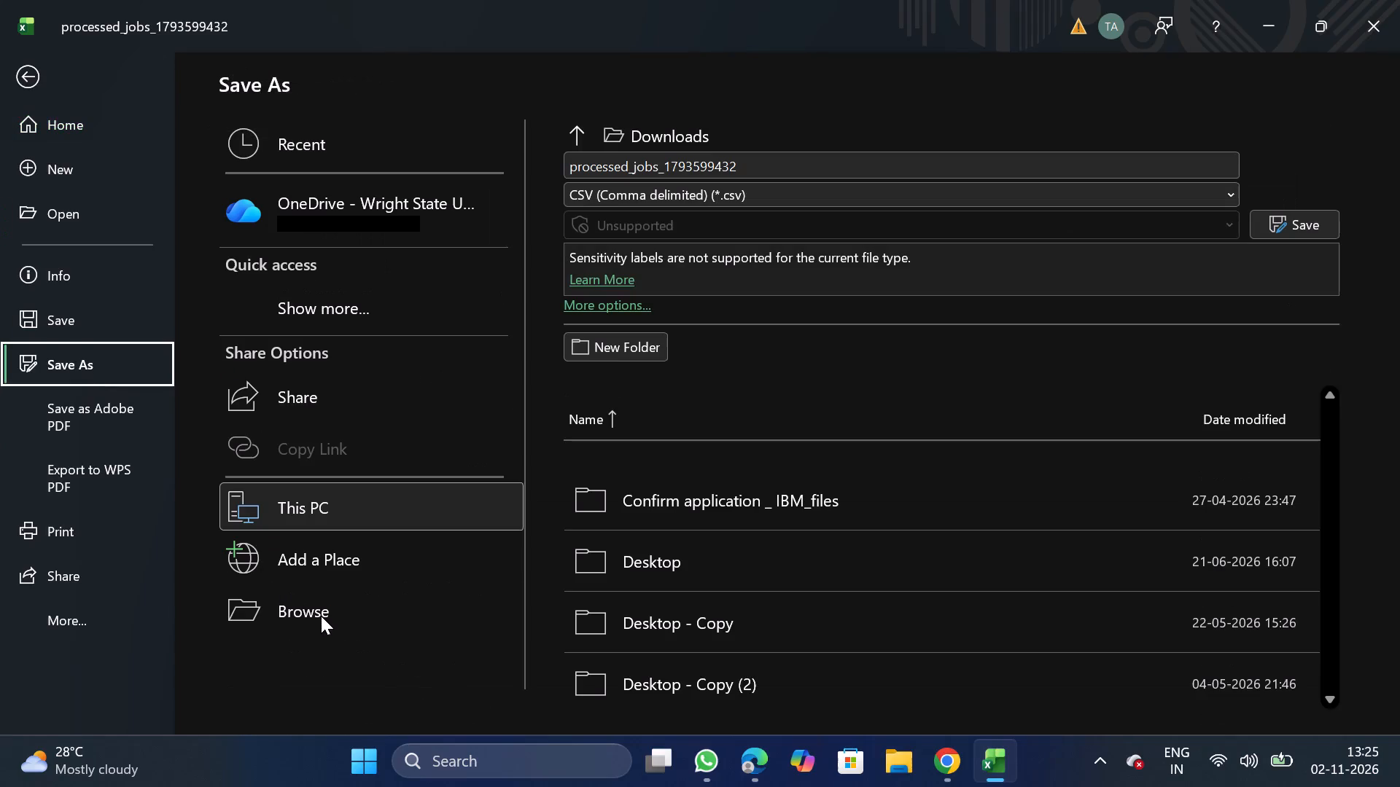
{"action": "double_click", "coordinate": [321, 616]}
{"action": "double_click", "coordinate": [111, 246]}
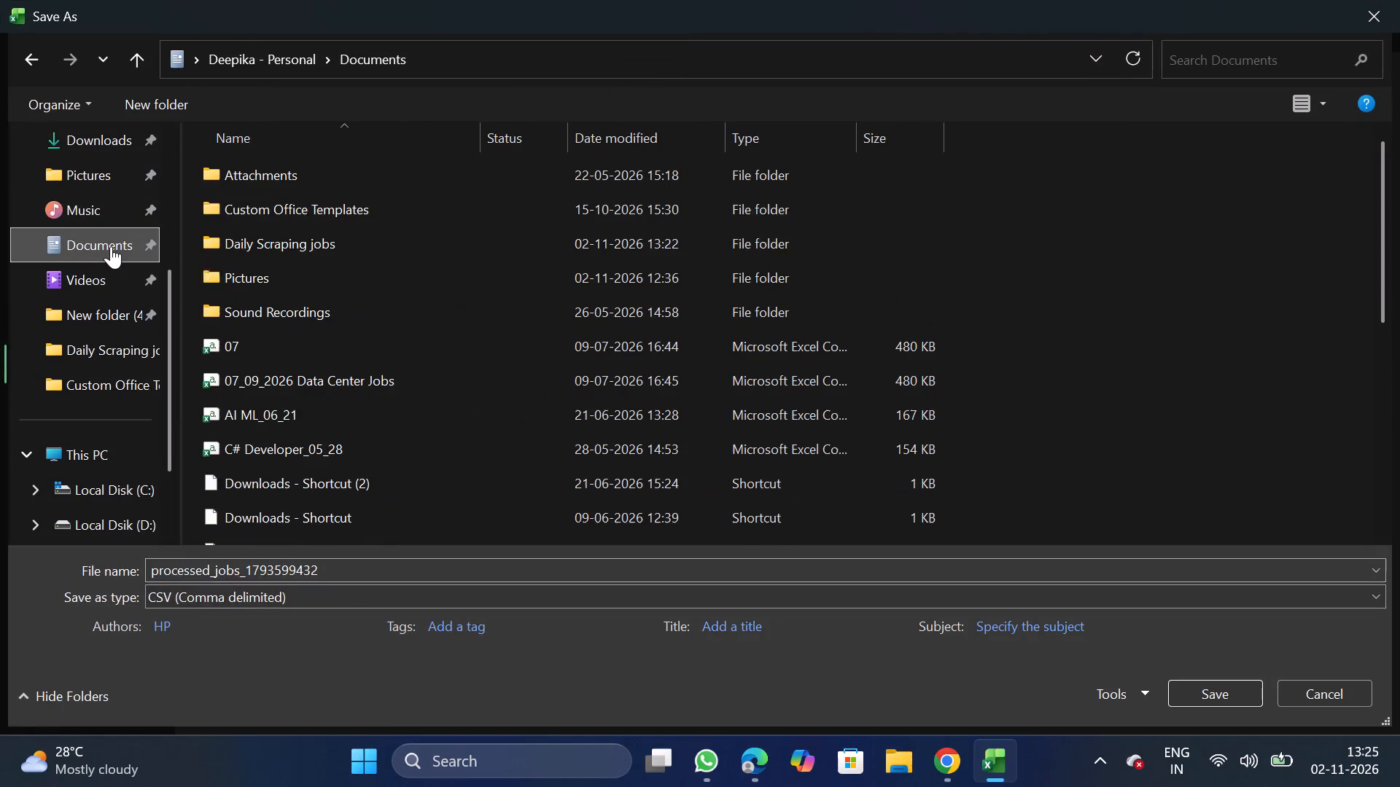
{"action": "double_click", "coordinate": [297, 246]}
{"action": "left_click", "coordinate": [424, 573]}
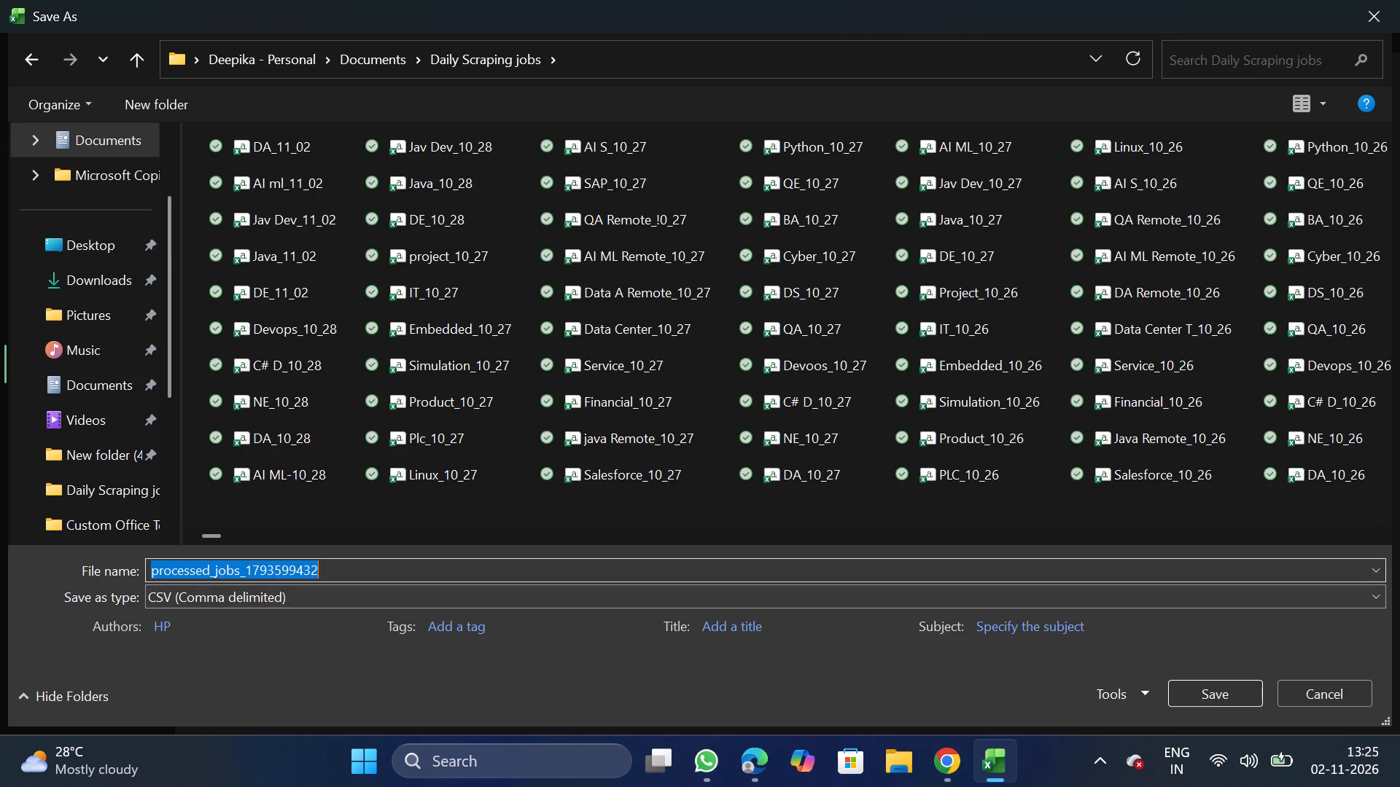
{"action": "key", "text": "BackSpace"}
{"action": "type", "text": "NE_``"}
{"action": "key", "text": "BackSpace"}
{"action": "key", "text": "BackSpace"}
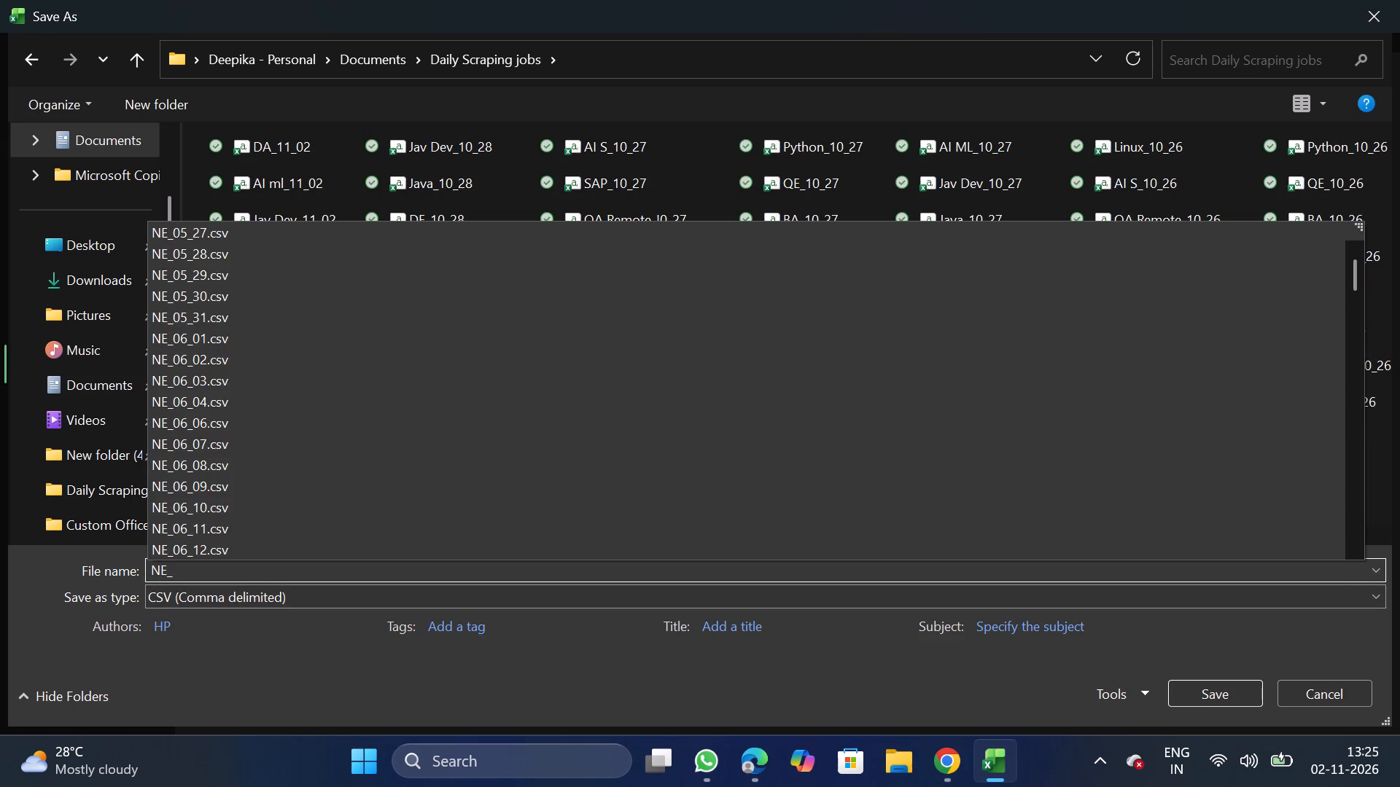
{"action": "type", "text": "11_02"}
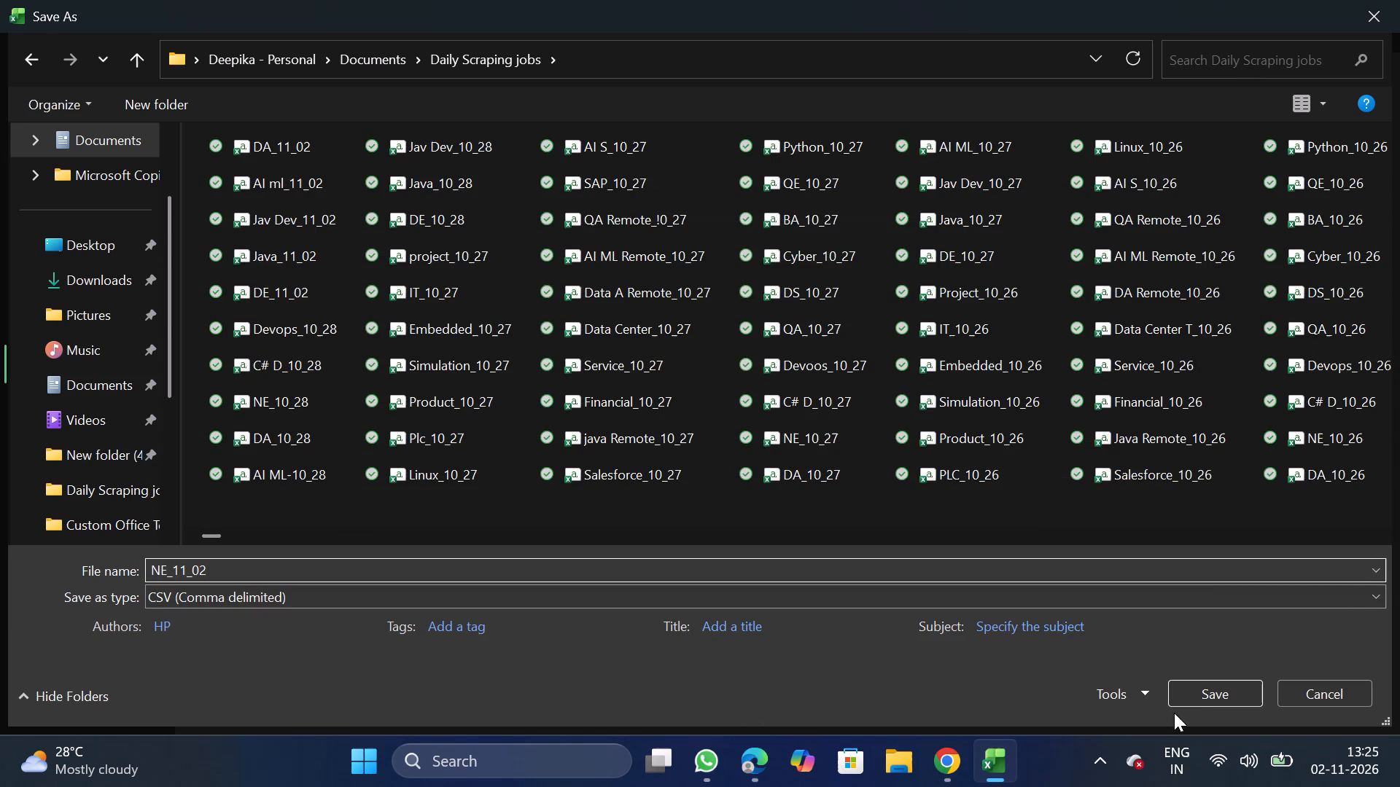
Switch to Chrome and open the CSV file chooser on the bulk upload page.
{"action": "left_click", "coordinate": [942, 783]}
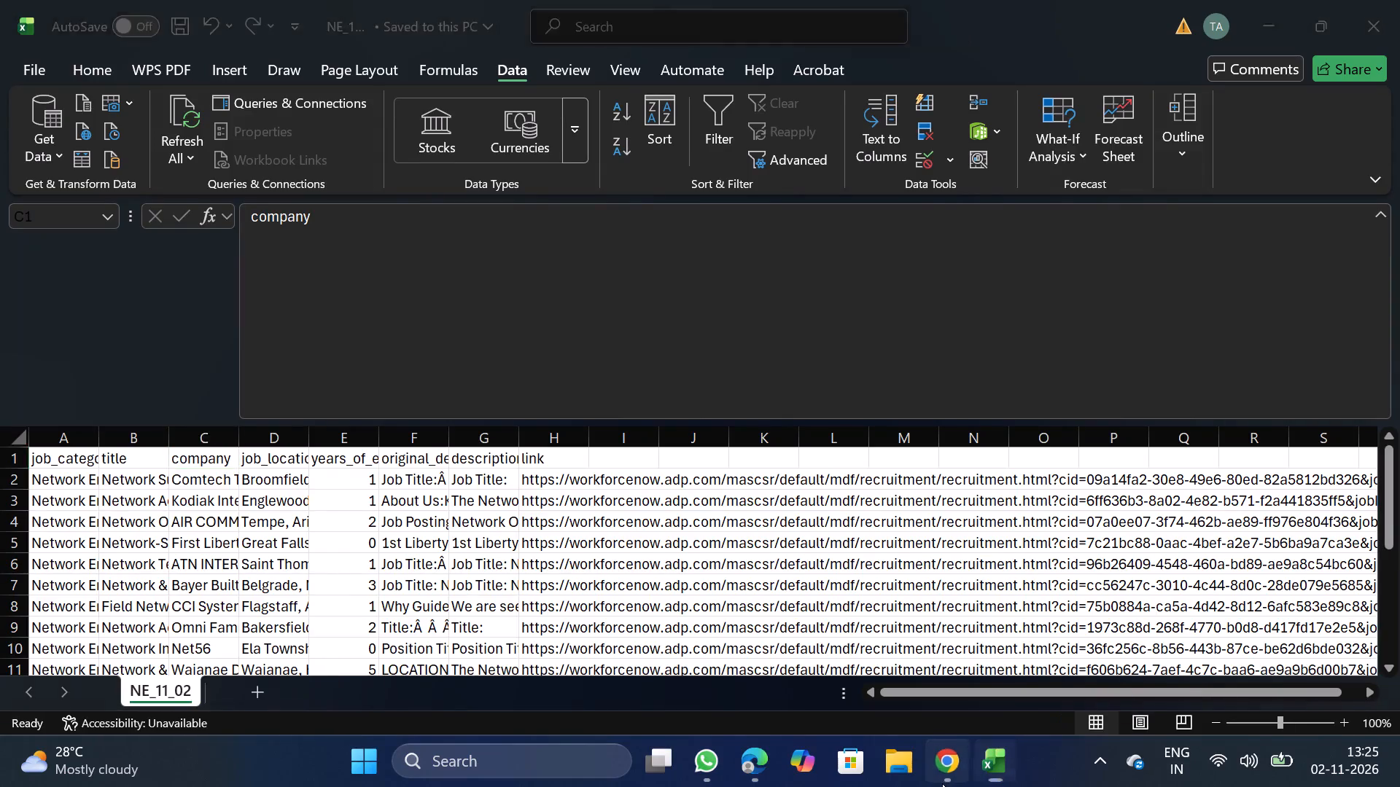
{"action": "scroll", "coordinate": [790, 659], "scroll_direction": "down", "scroll_amount": 1}
{"action": "left_click", "coordinate": [631, 592]}
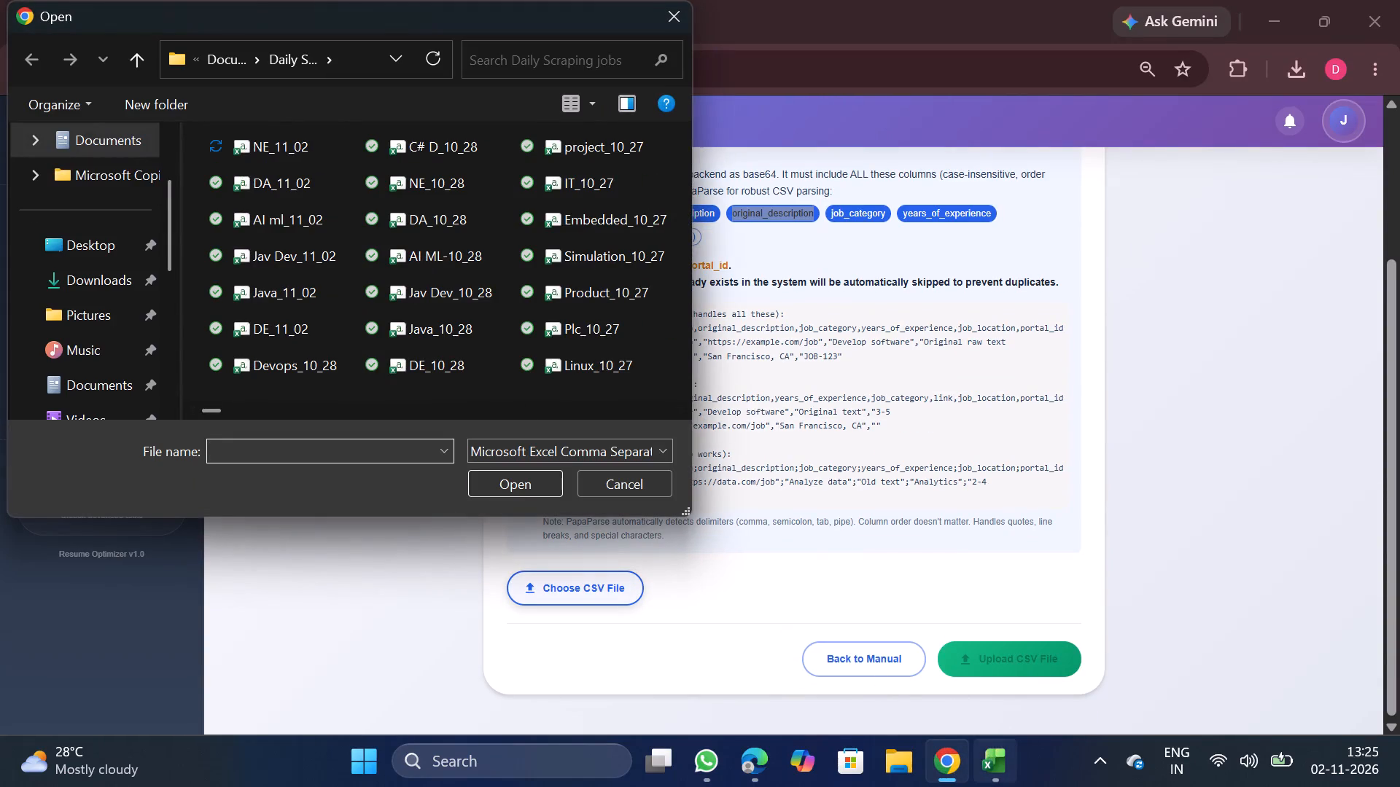
Switch back to Excel and select the years_of_experience header cell in the NE_11_02 sheet.
{"action": "left_click", "coordinate": [993, 786]}
{"action": "left_click", "coordinate": [344, 454]}
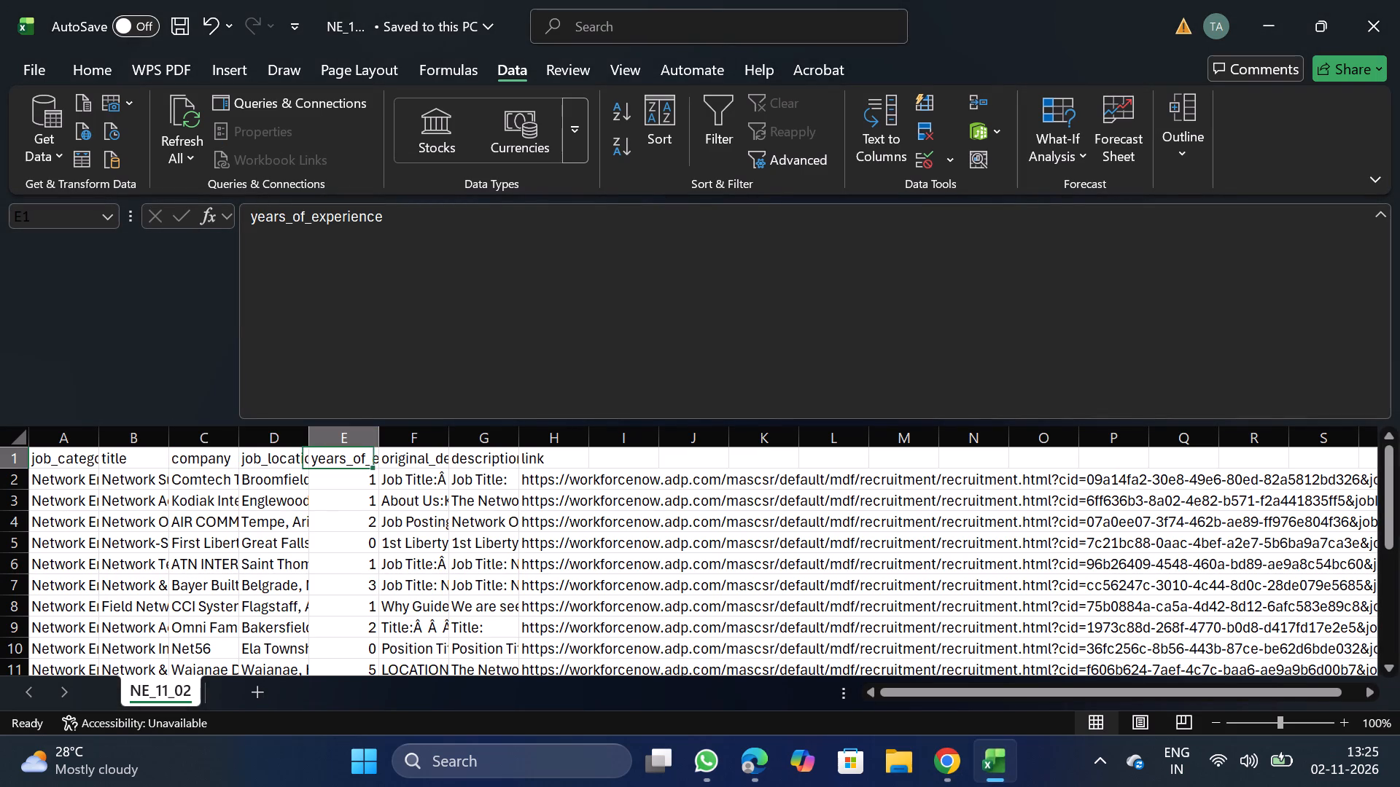
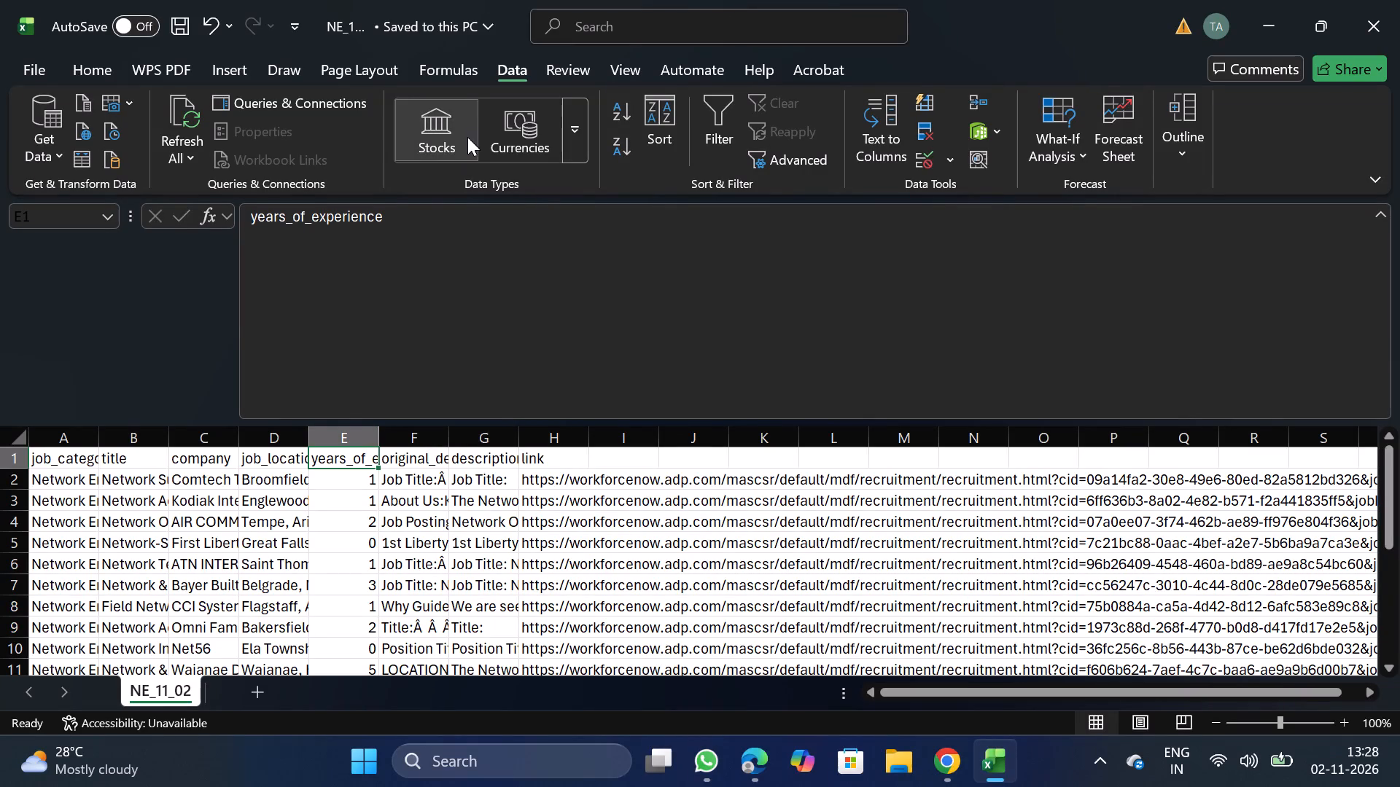
Turn on the header filters in the NE_11_02 sheet and search the company column filter for "walmart".
{"action": "left_click", "coordinate": [222, 455]}
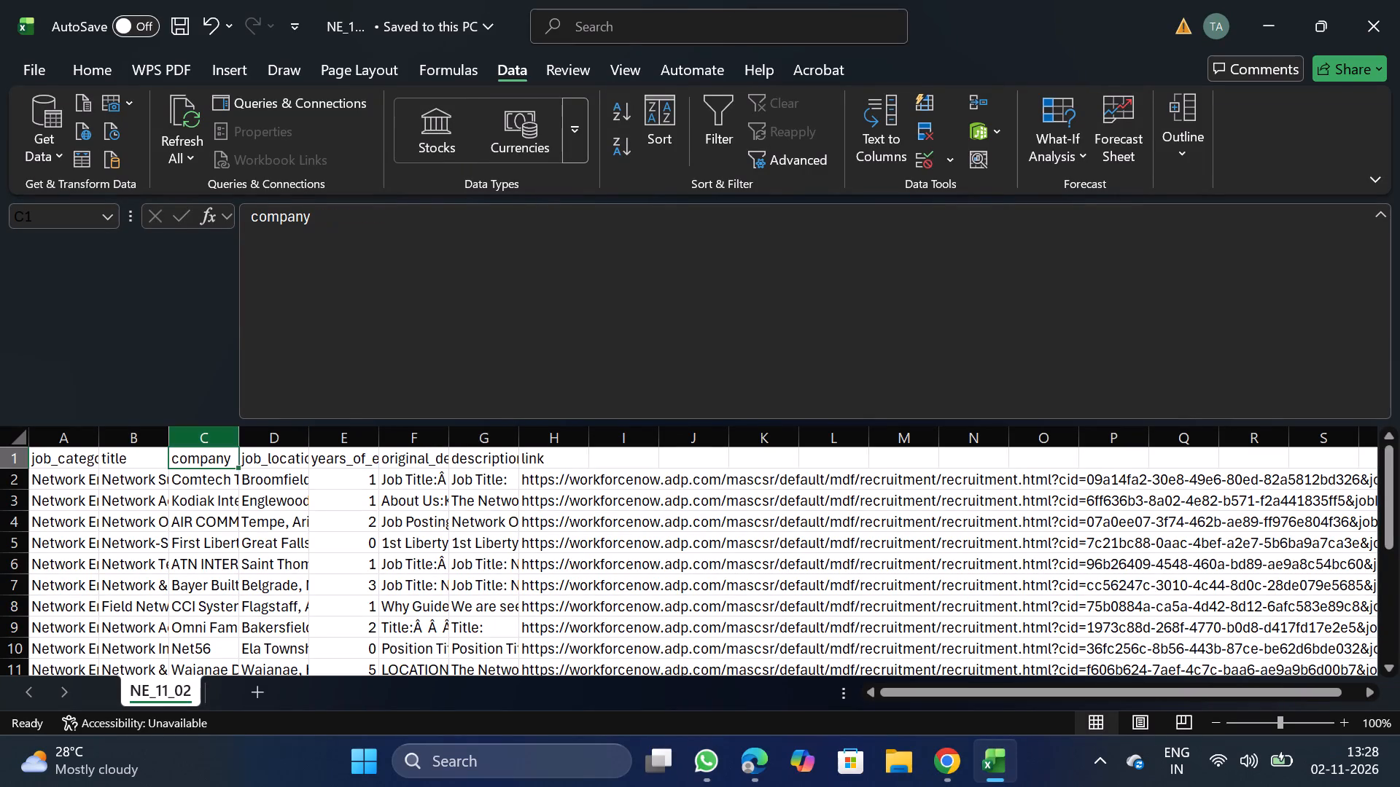
{"action": "left_click", "coordinate": [704, 100]}
{"action": "left_click", "coordinate": [227, 463]}
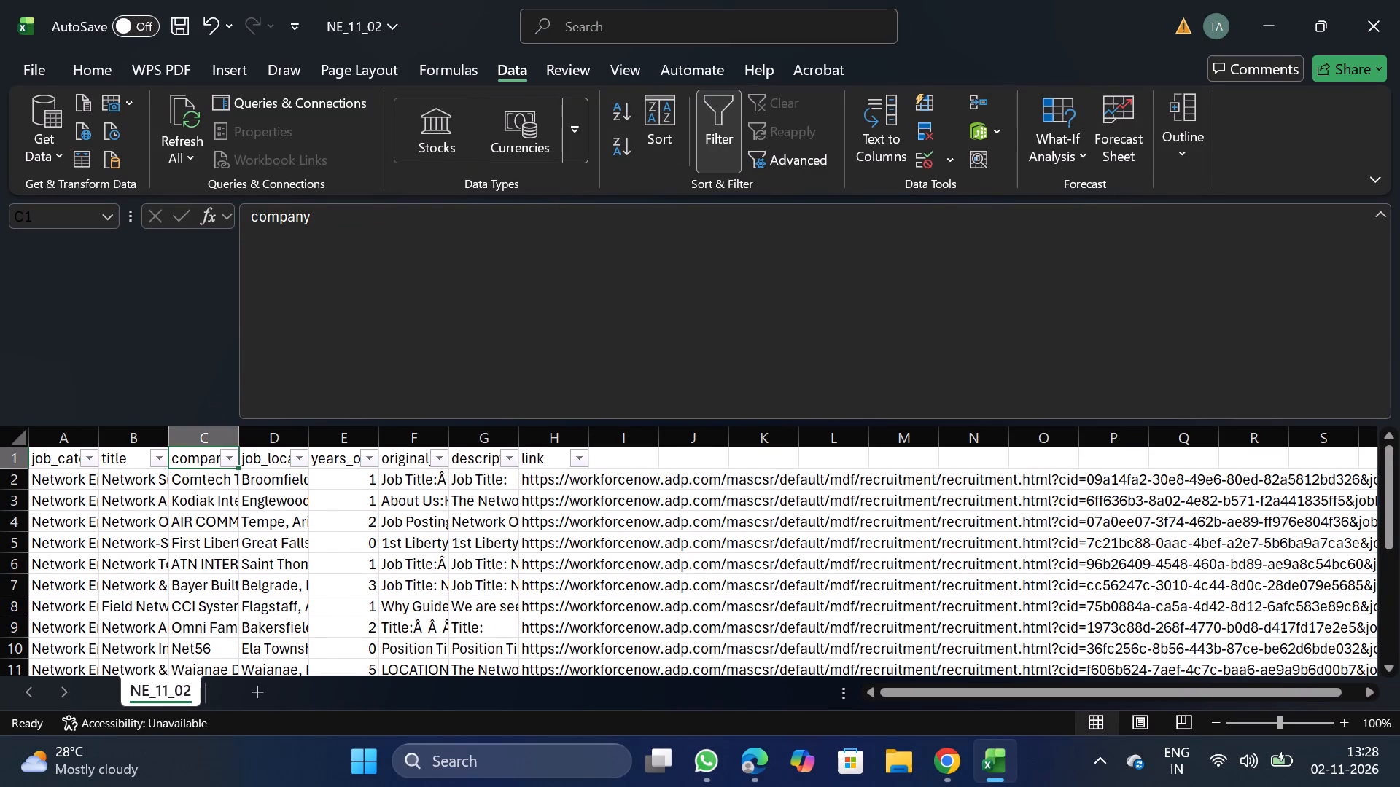
{"action": "left_click", "coordinate": [402, 478]}
{"action": "type", "text": "walmart"}
{"action": "key", "text": "BackSpace"}
{"action": "key", "text": "BackSpace"}
{"action": "key", "text": "BackSpace"}
{"action": "key", "text": "BackSpace"}
{"action": "key", "text": "BackSpace"}
{"action": "key", "text": "BackSpace"}
{"action": "key", "text": "BackSpace"}
{"action": "key", "text": "BackSpace"}
{"action": "key", "text": "BackSpace"}
{"action": "key", "text": "BackSpace"}
{"action": "key", "text": "BackSpace"}
{"action": "key", "text": "BackSpace"}
{"action": "key", "text": "BackSpace"}
{"action": "key", "text": "BackSpace"}
{"action": "key", "text": "BackSpace"}
{"action": "key", "text": "BackSpace"}
{"action": "key", "text": "BackSpace"}
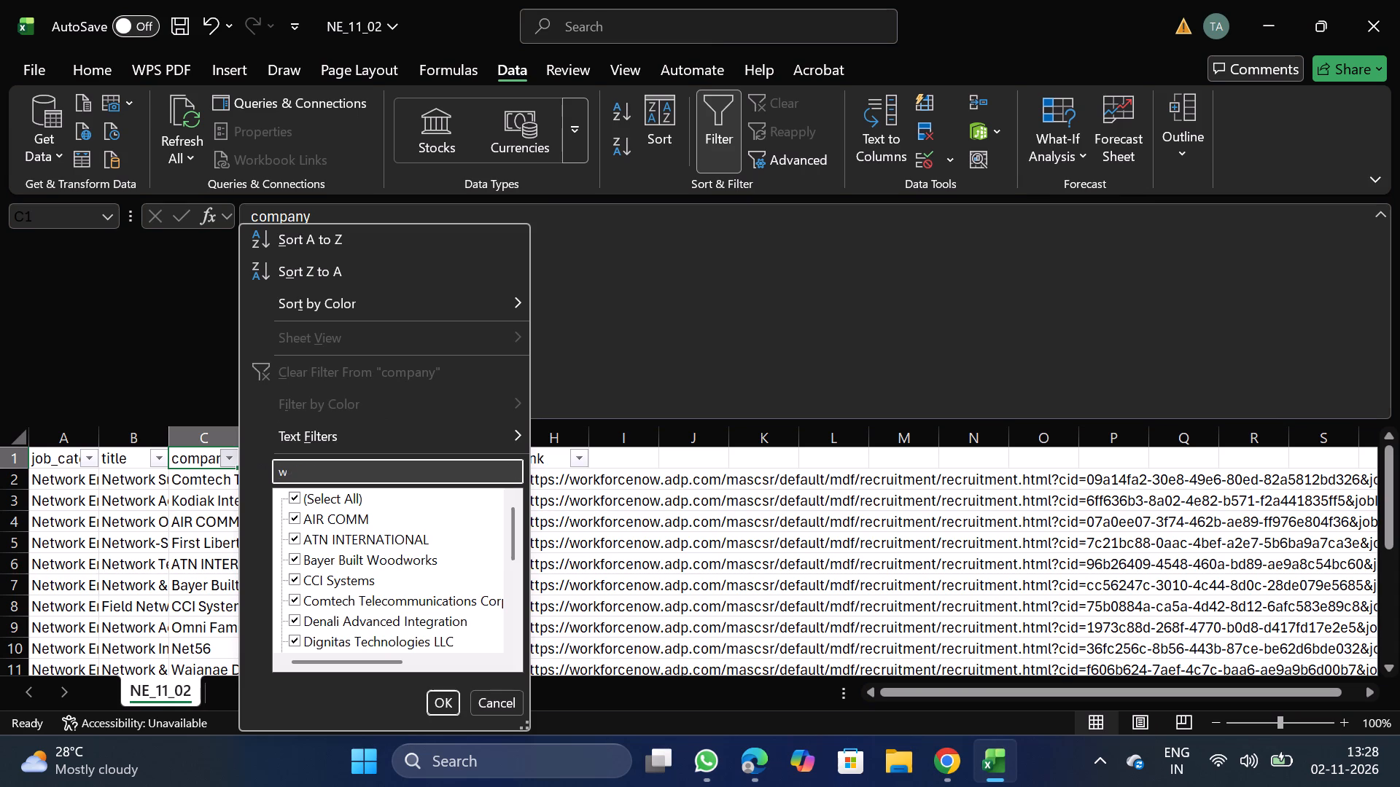
Search the company column filter for "dried" and for "capital", clearing the search text after each one.
{"action": "type", "text": "dried"}
{"action": "key", "text": "BackSpace"}
{"action": "key", "text": "BackSpace"}
{"action": "key", "text": "BackSpace"}
{"action": "key", "text": "BackSpace"}
{"action": "key", "text": "BackSpace"}
{"action": "key", "text": "BackSpace"}
{"action": "key", "text": "BackSpace"}
{"action": "key", "text": "BackSpace"}
{"action": "key", "text": "BackSpace"}
{"action": "key", "text": "BackSpace"}
{"action": "key", "text": "BackSpace"}
{"action": "key", "text": "BackSpace"}
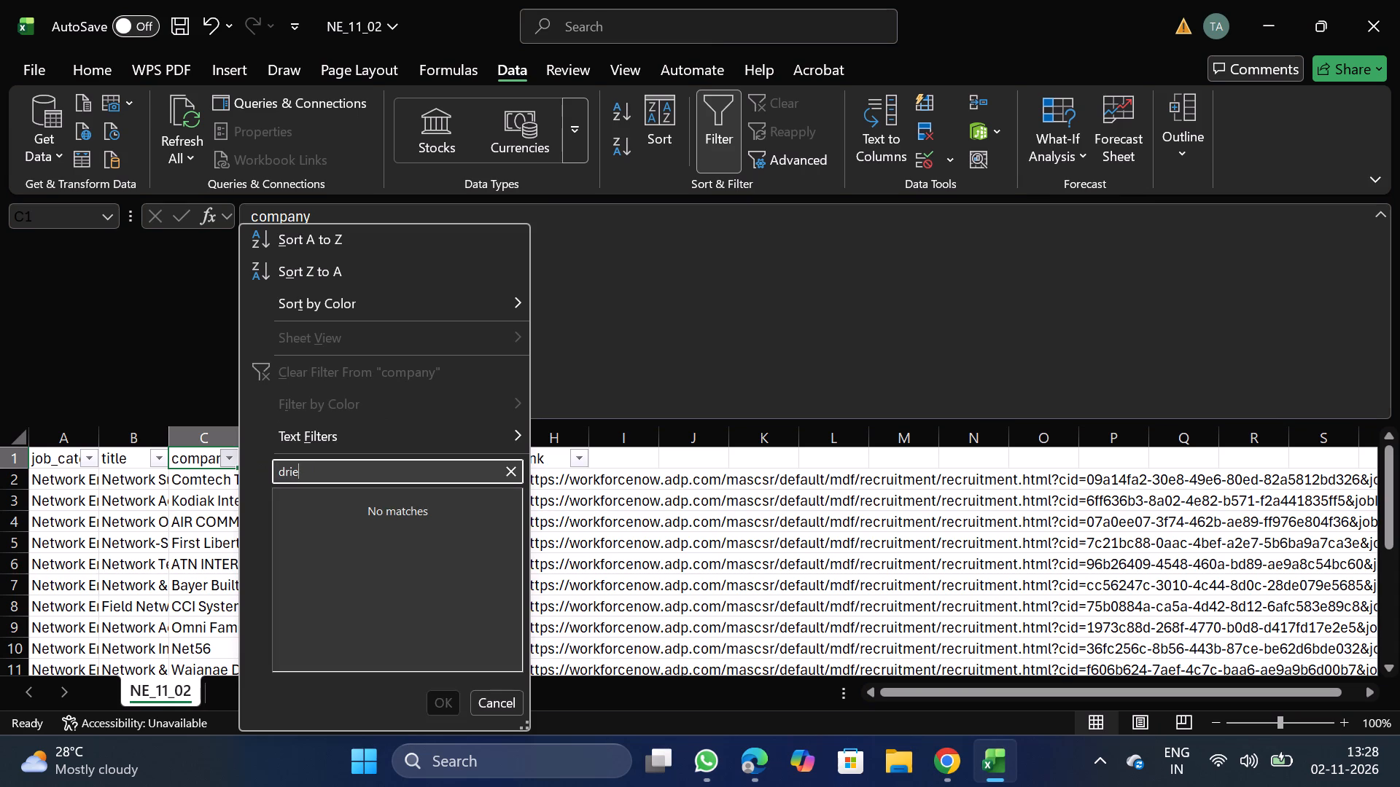
{"action": "type", "text": "capital"}
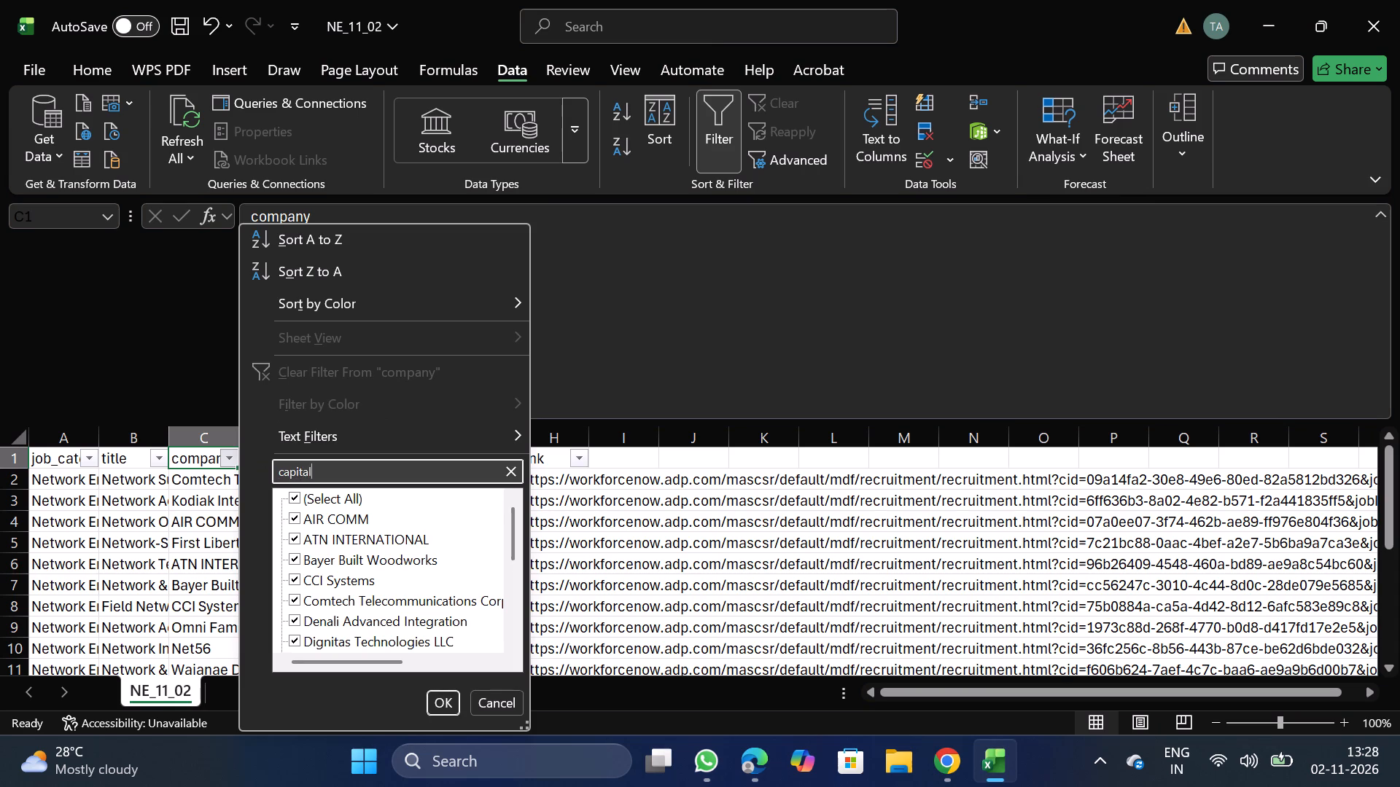
{"action": "key", "text": "BackSpace"}
{"action": "key", "text": "BackSpace"}
{"action": "key", "text": "BackSpace"}
{"action": "key", "text": "BackSpace"}
{"action": "key", "text": "BackSpace"}
{"action": "key", "text": "BackSpace"}
{"action": "key", "text": "BackSpace"}
{"action": "key", "text": "BackSpace"}
{"action": "key", "text": "BackSpace"}
{"action": "key", "text": "BackSpace"}
{"action": "key", "text": "BackSpace"}
{"action": "key", "text": "BackSpace"}
{"action": "key", "text": "BackSpace"}
{"action": "key", "text": "BackSpace"}
{"action": "key", "text": "BackSpace"}
Search the company column filter for "under" and for "hunt".
{"action": "type", "text": "under"}
{"action": "key", "text": "BackSpace"}
{"action": "key", "text": "BackSpace"}
{"action": "key", "text": "BackSpace"}
{"action": "key", "text": "BackSpace"}
{"action": "key", "text": "BackSpace"}
{"action": "key", "text": "BackSpace"}
{"action": "key", "text": "BackSpace"}
{"action": "key", "text": "BackSpace"}
{"action": "key", "text": "BackSpace"}
{"action": "key", "text": "BackSpace"}
{"action": "key", "text": "BackSpace"}
{"action": "key", "text": "BackSpace"}
{"action": "key", "text": "BackSpace"}
{"action": "key", "text": "BackSpace"}
{"action": "type", "text": "hunt"}
{"action": "key", "text": "BackSpace"}
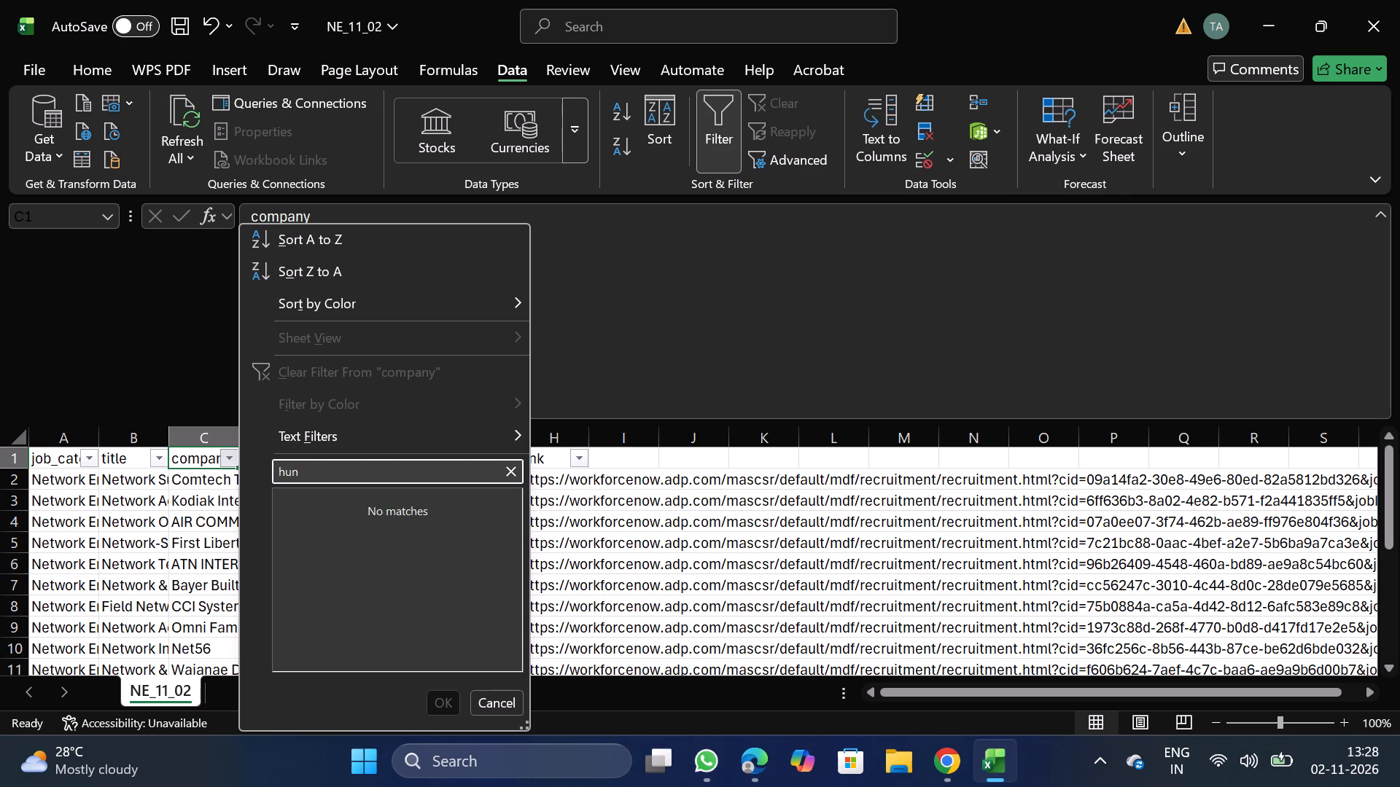
Search the company column filter for "skim" and clear the search text.
{"action": "type", "text": "skim"}
{"action": "key", "text": "BackSpace"}
{"action": "key", "text": "BackSpace"}
{"action": "key", "text": "BackSpace"}
{"action": "key", "text": "BackSpace"}
{"action": "key", "text": "BackSpace"}
{"action": "key", "text": "BackSpace"}
{"action": "key", "text": "BackSpace"}
{"action": "key", "text": "BackSpace"}
{"action": "key", "text": "BackSpace"}
{"action": "key", "text": "BackSpace"}
{"action": "key", "text": "BackSpace"}
{"action": "key", "text": "BackSpace"}
{"action": "key", "text": "BackSpace"}
{"action": "key", "text": "BackSpace"}
{"action": "key", "text": "BackSpace"}
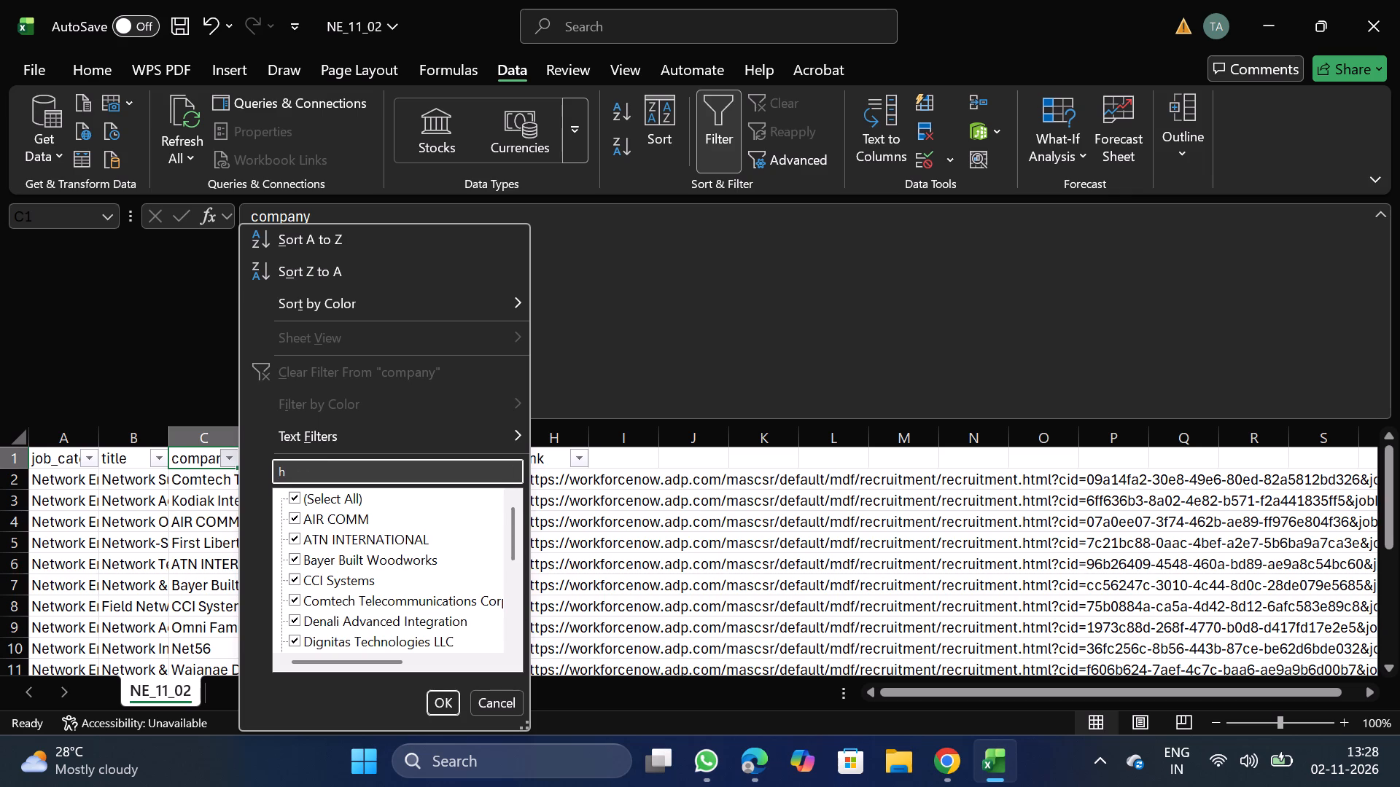
{"action": "type", "text": "sl"}
{"action": "key", "text": "BackSpace"}
{"action": "key", "text": "BackSpace"}
{"action": "type", "text": "skim"}
{"action": "key", "text": "BackSpace"}
{"action": "key", "text": "BackSpace"}
{"action": "key", "text": "BackSpace"}
{"action": "key", "text": "BackSpace"}
{"action": "key", "text": "BackSpace"}
{"action": "key", "text": "BackSpace"}
{"action": "key", "text": "BackSpace"}
{"action": "key", "text": "BackSpace"}
{"action": "key", "text": "BackSpace"}
{"action": "key", "text": "BackSpace"}
{"action": "key", "text": "BackSpace"}
{"action": "key", "text": "BackSpace"}
{"action": "key", "text": "BackSpace"}
{"action": "key", "text": "BackSpace"}
{"action": "key", "text": "BackSpace"}
Search the company column filter for "apex" and "in landem", then cancel without filtering and turn off the header filters.
{"action": "type", "text": "apex"}
{"action": "key", "text": "BackSpace"}
{"action": "key", "text": "BackSpace"}
{"action": "key", "text": "BackSpace"}
{"action": "key", "text": "BackSpace"}
{"action": "key", "text": "BackSpace"}
{"action": "key", "text": "BackSpace"}
{"action": "key", "text": "BackSpace"}
{"action": "key", "text": "BackSpace"}
{"action": "key", "text": "BackSpace"}
{"action": "key", "text": "BackSpace"}
{"action": "key", "text": "BackSpace"}
{"action": "type", "text": "in landem"}
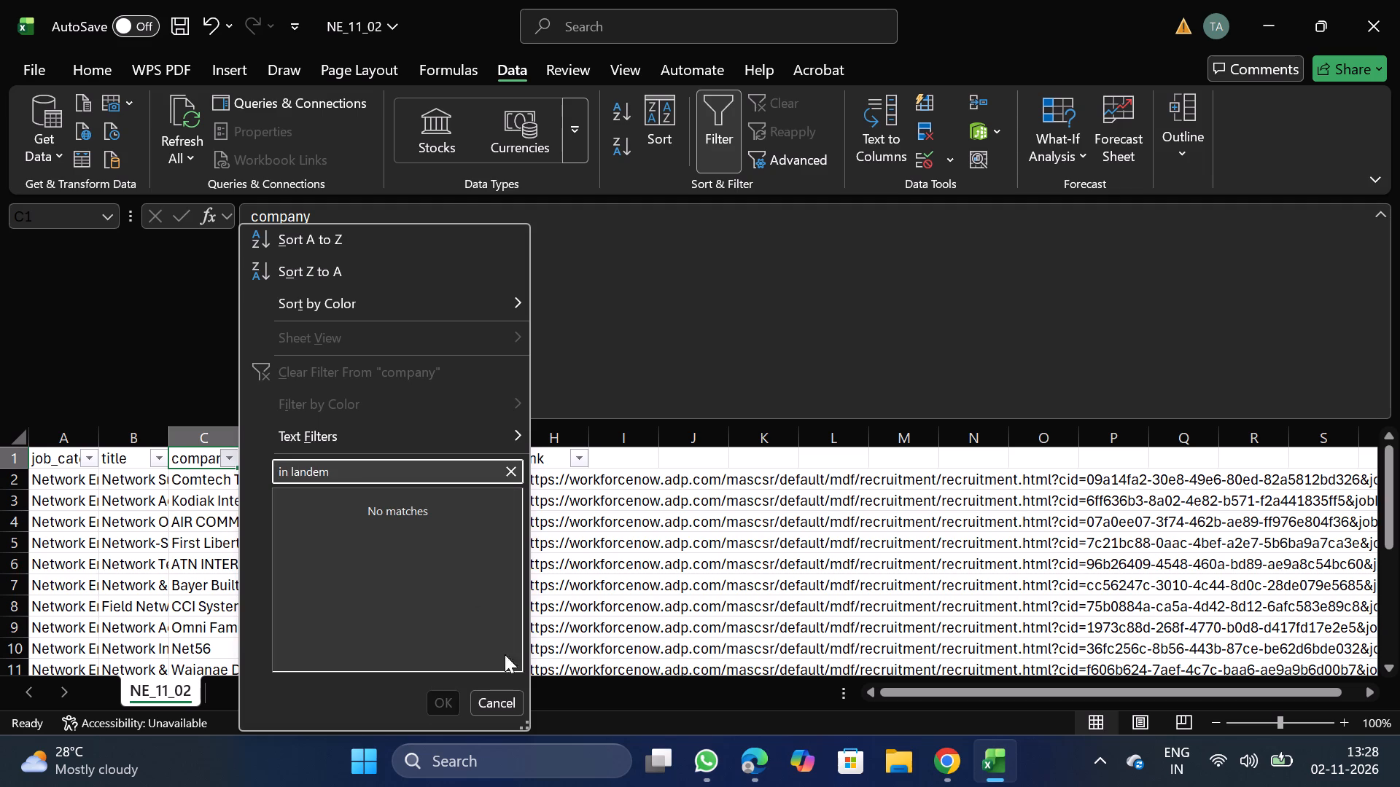
{"action": "left_click", "coordinate": [502, 708]}
{"action": "left_click", "coordinate": [704, 120]}
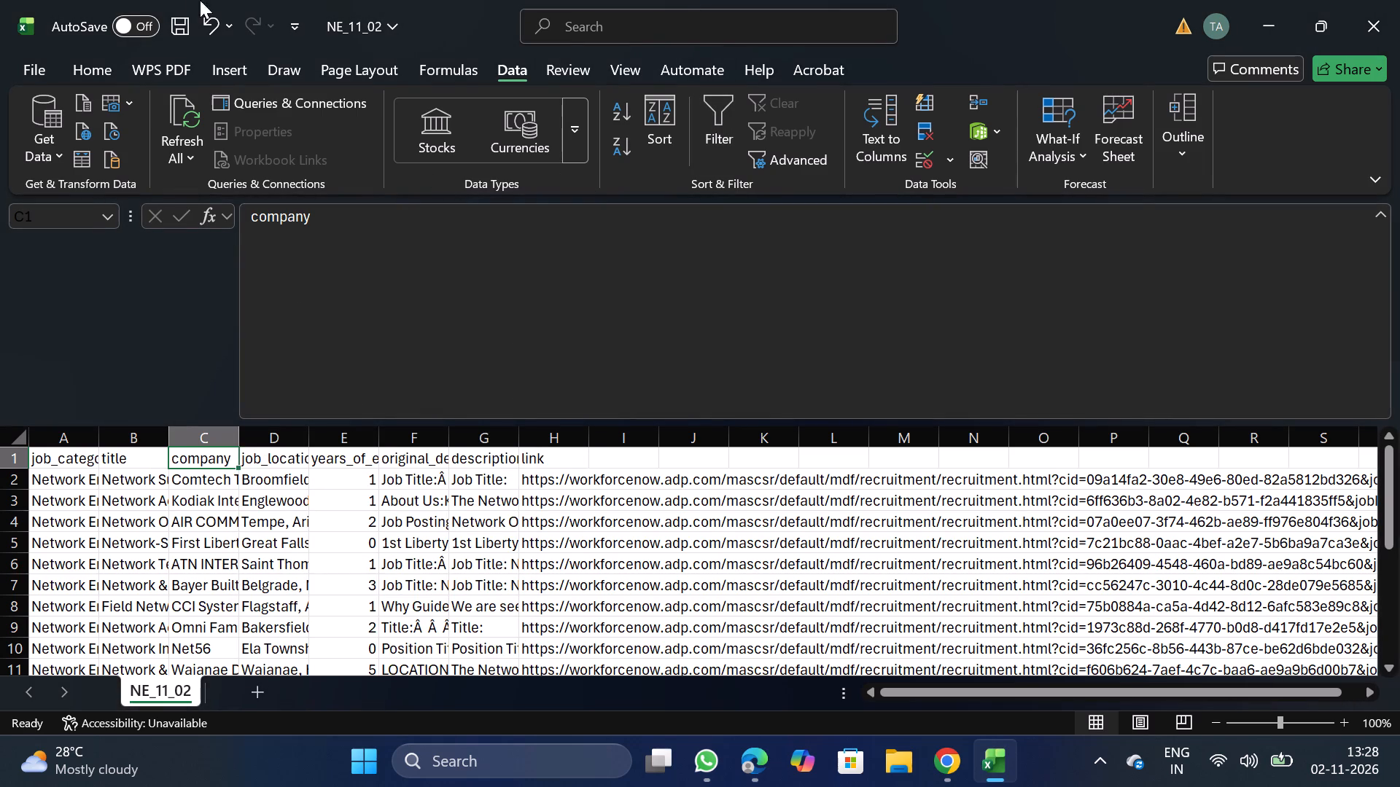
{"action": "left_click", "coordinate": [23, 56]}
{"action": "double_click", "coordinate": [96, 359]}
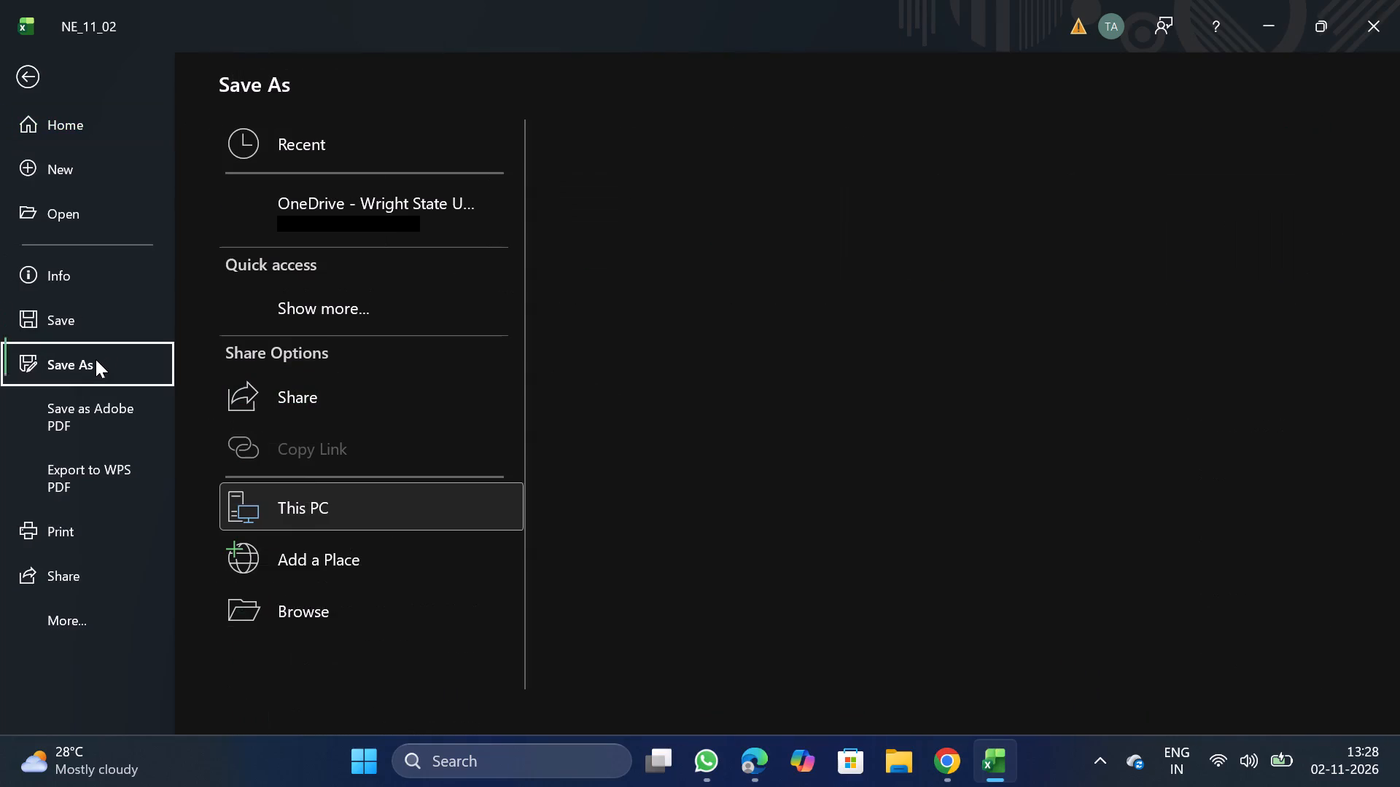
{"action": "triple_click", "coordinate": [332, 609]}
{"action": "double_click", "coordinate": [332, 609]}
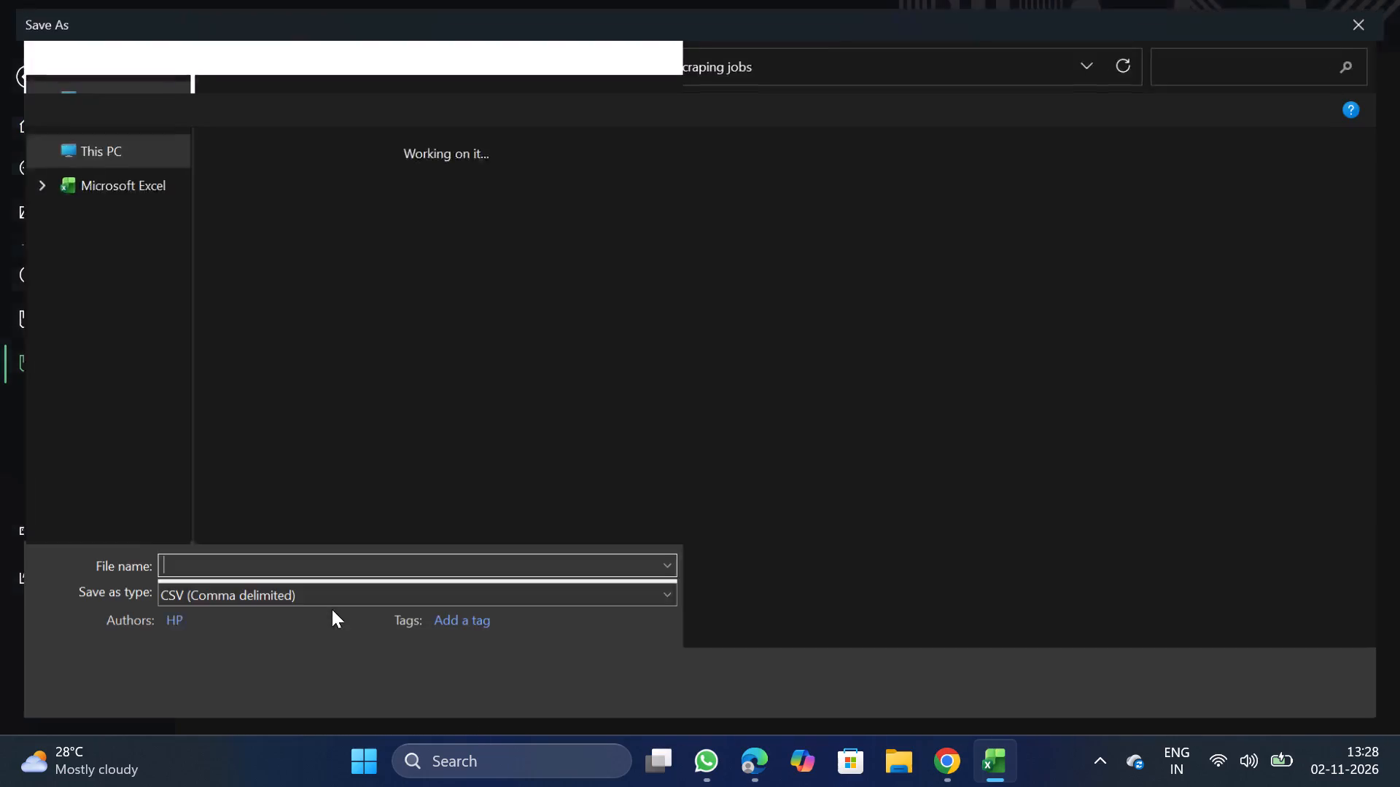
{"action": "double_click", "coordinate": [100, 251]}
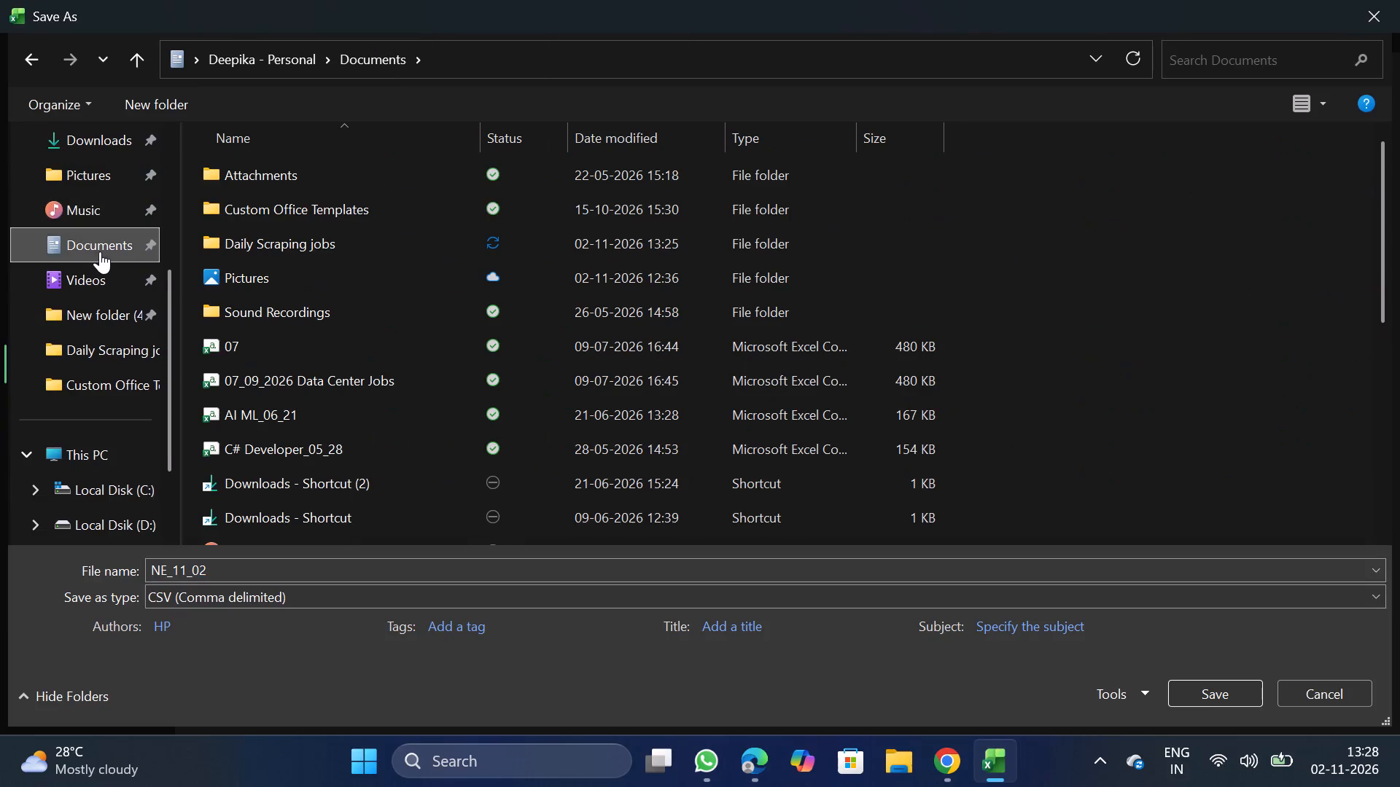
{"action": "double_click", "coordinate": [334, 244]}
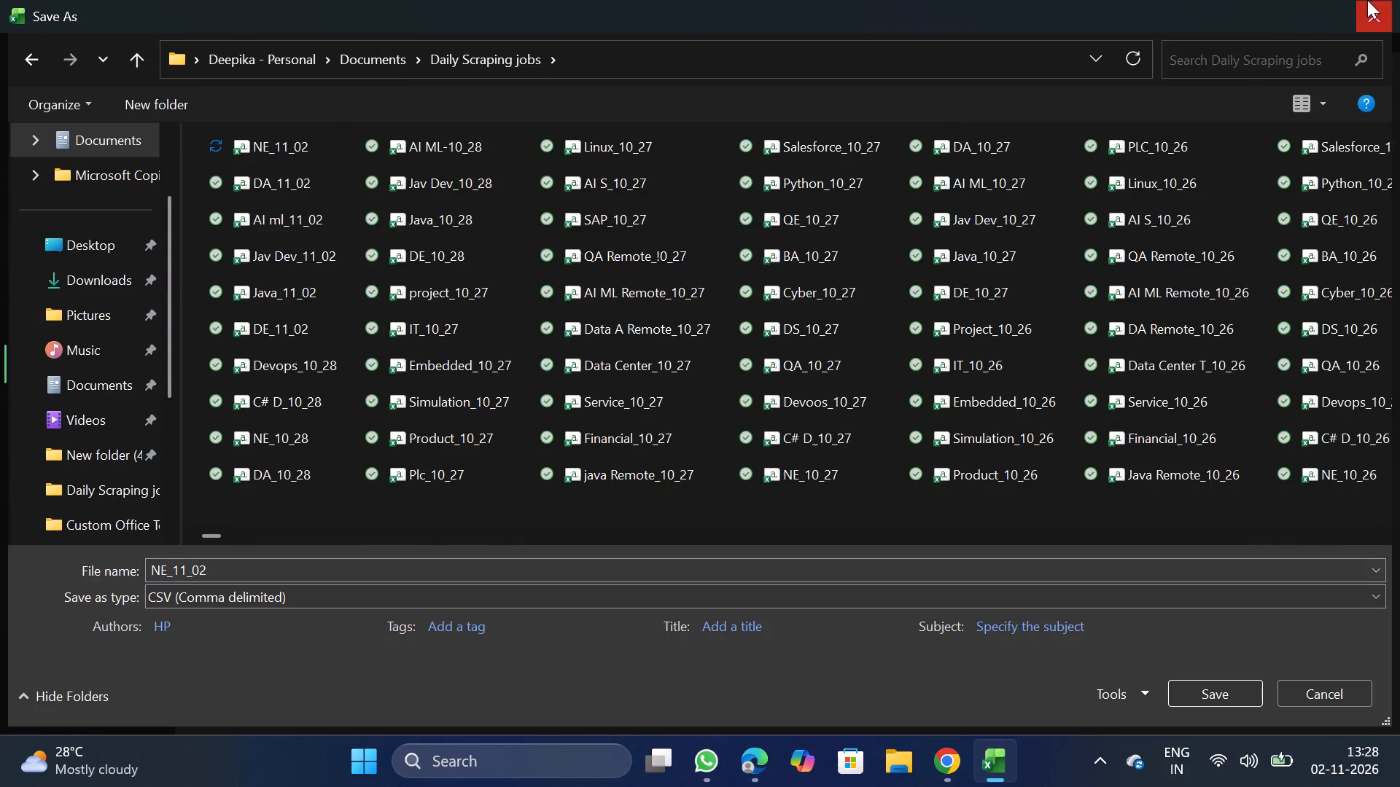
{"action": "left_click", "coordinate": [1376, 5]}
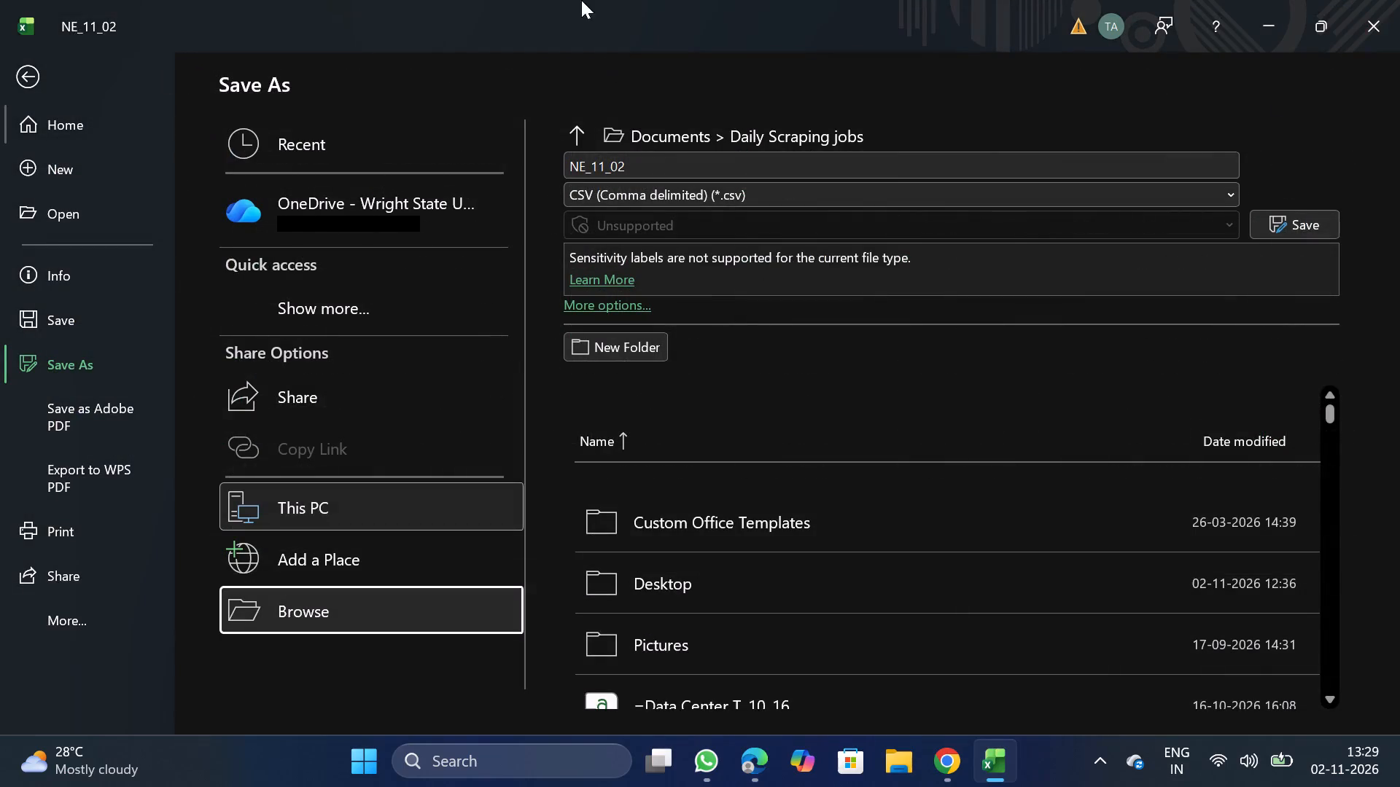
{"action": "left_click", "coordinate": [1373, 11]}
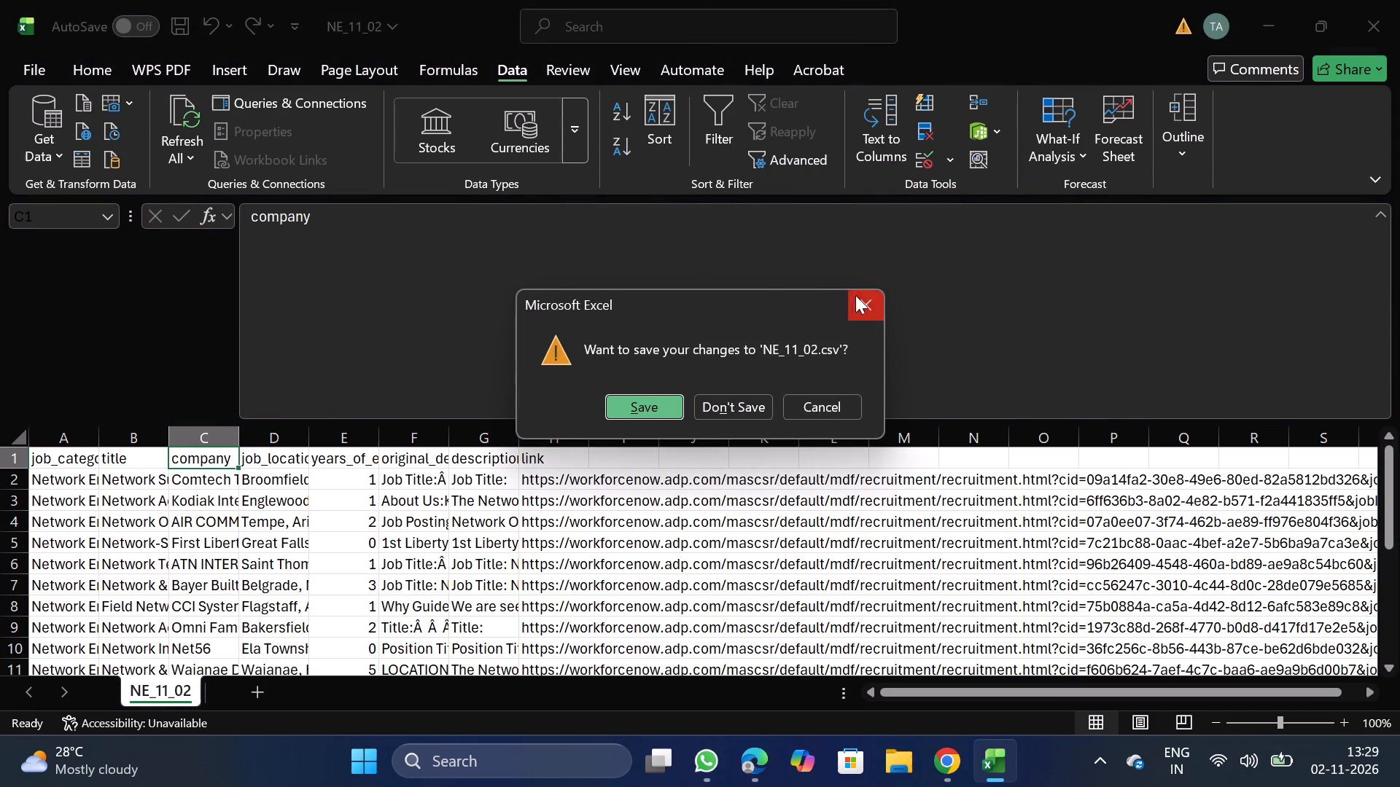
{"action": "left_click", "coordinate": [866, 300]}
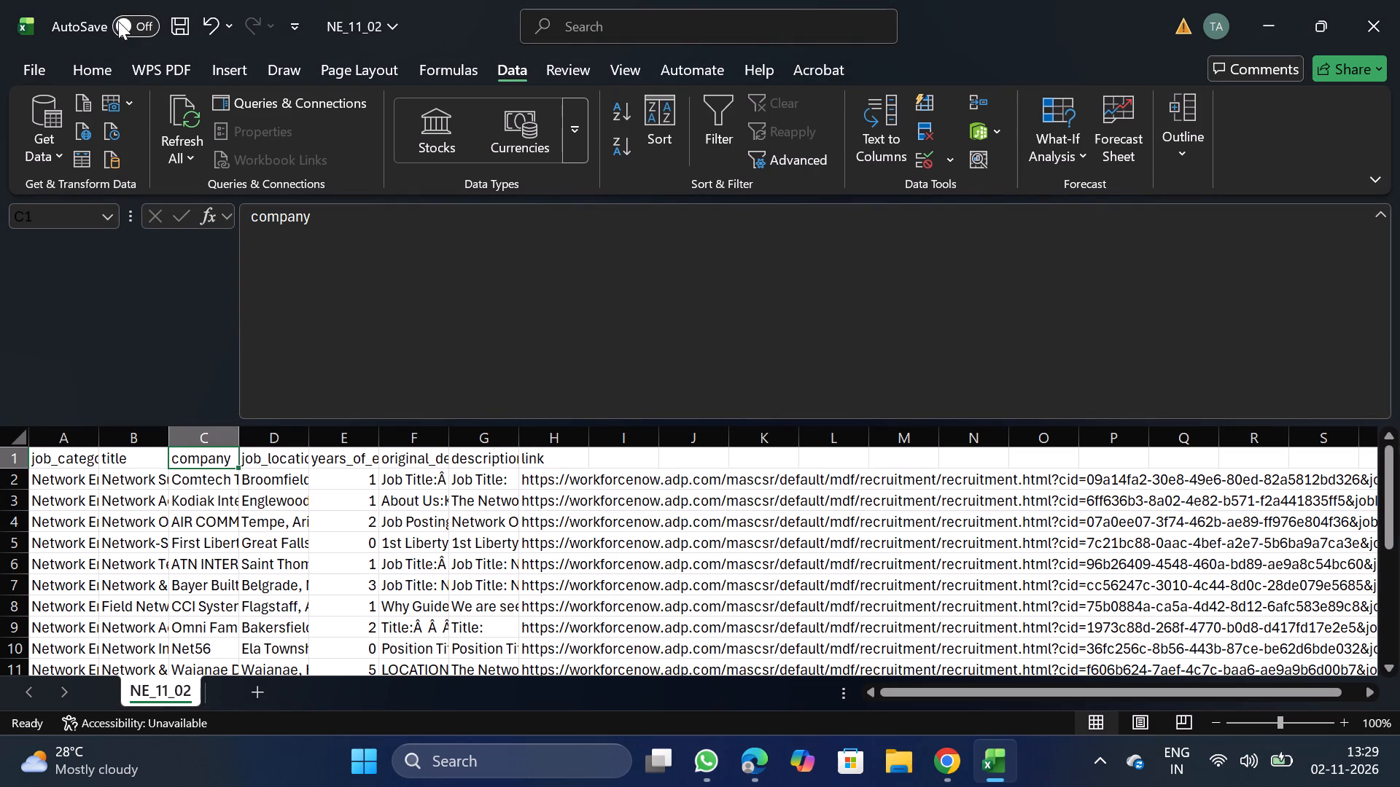
Save the NE_11_02 CSV file under its existing name.
{"action": "left_click", "coordinate": [183, 35]}
Switch to Chrome and bulk upload the NE_11_02 CSV file from the Daily Scraping jobs folder.
{"action": "left_click", "coordinate": [941, 775]}
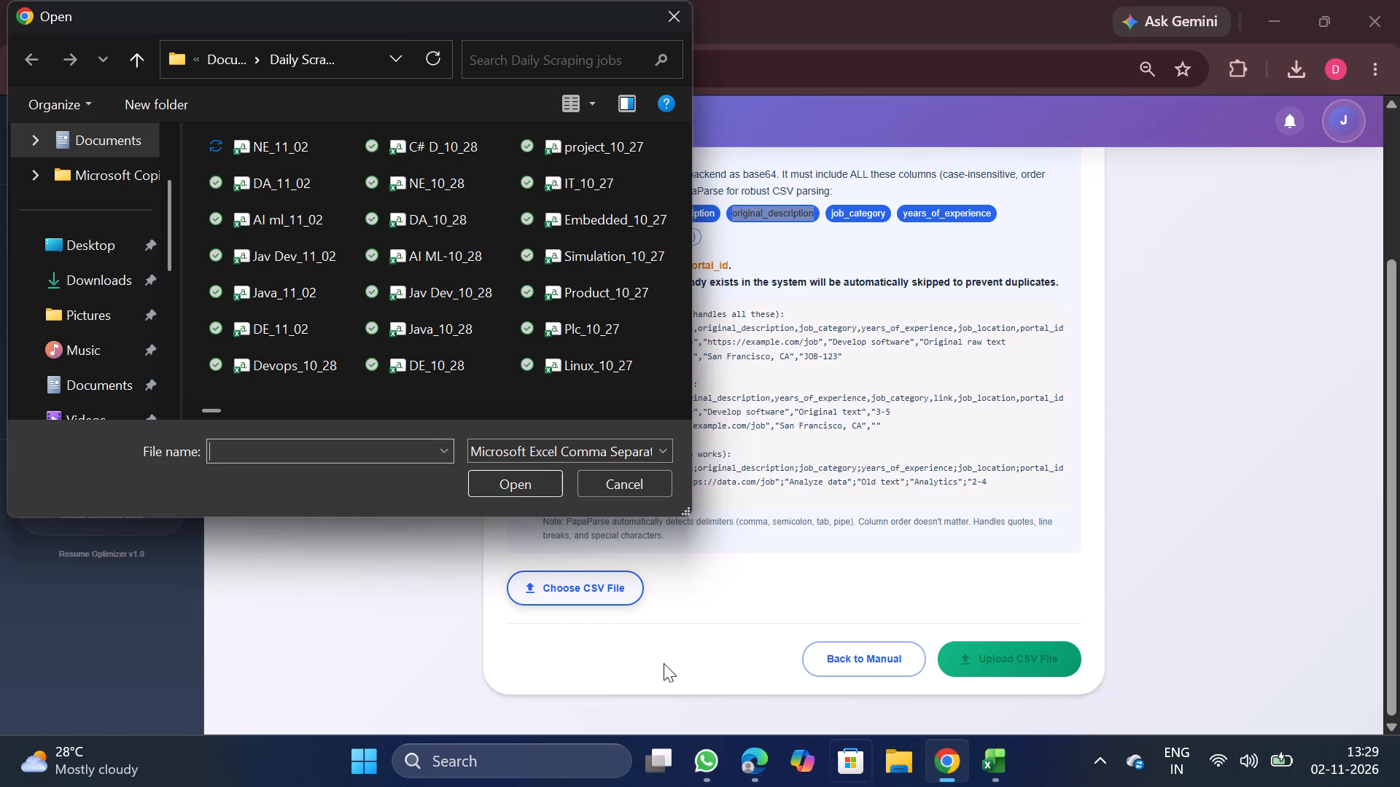
{"action": "double_click", "coordinate": [272, 145]}
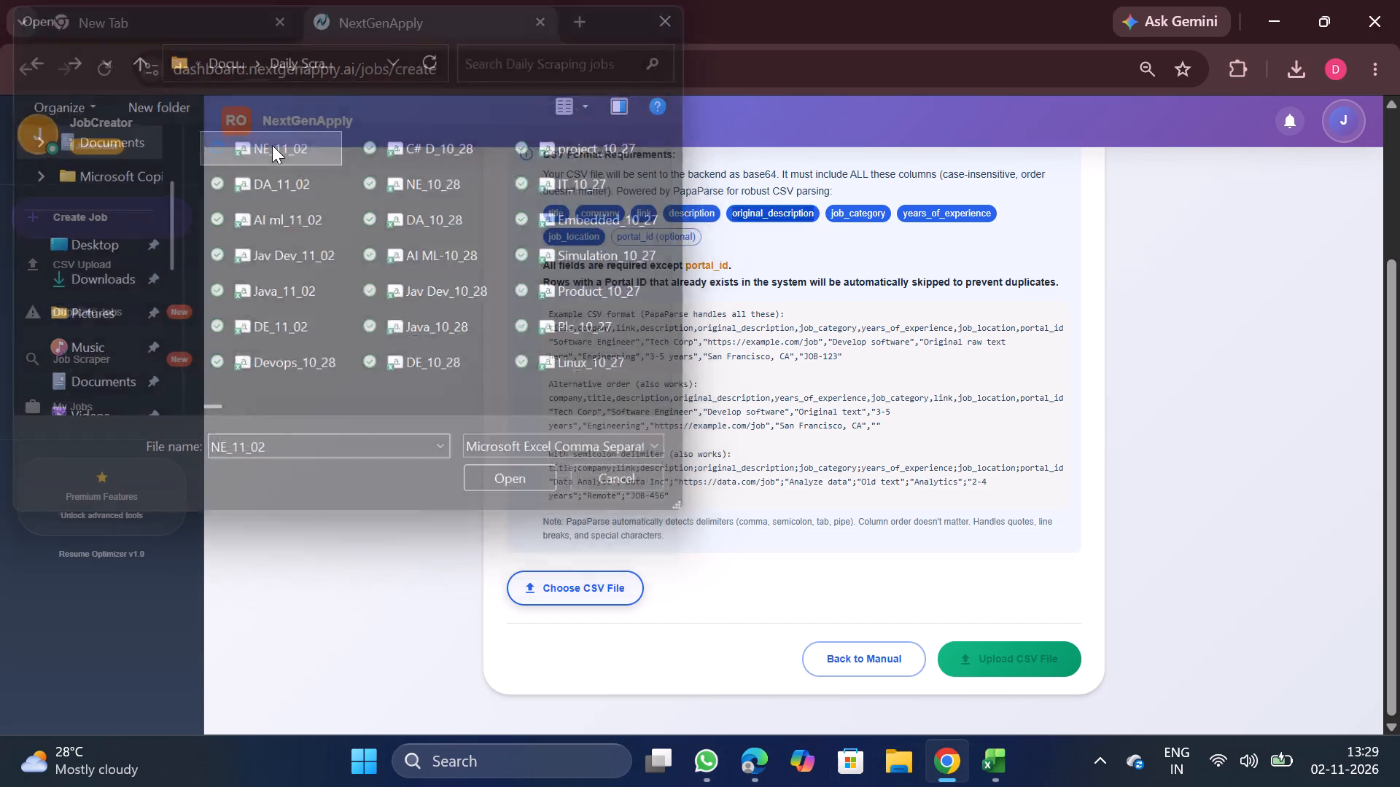
{"action": "scroll", "coordinate": [732, 555], "scroll_direction": "down", "scroll_amount": 2}
{"action": "scroll", "coordinate": [812, 581], "scroll_direction": "down", "scroll_amount": 1}
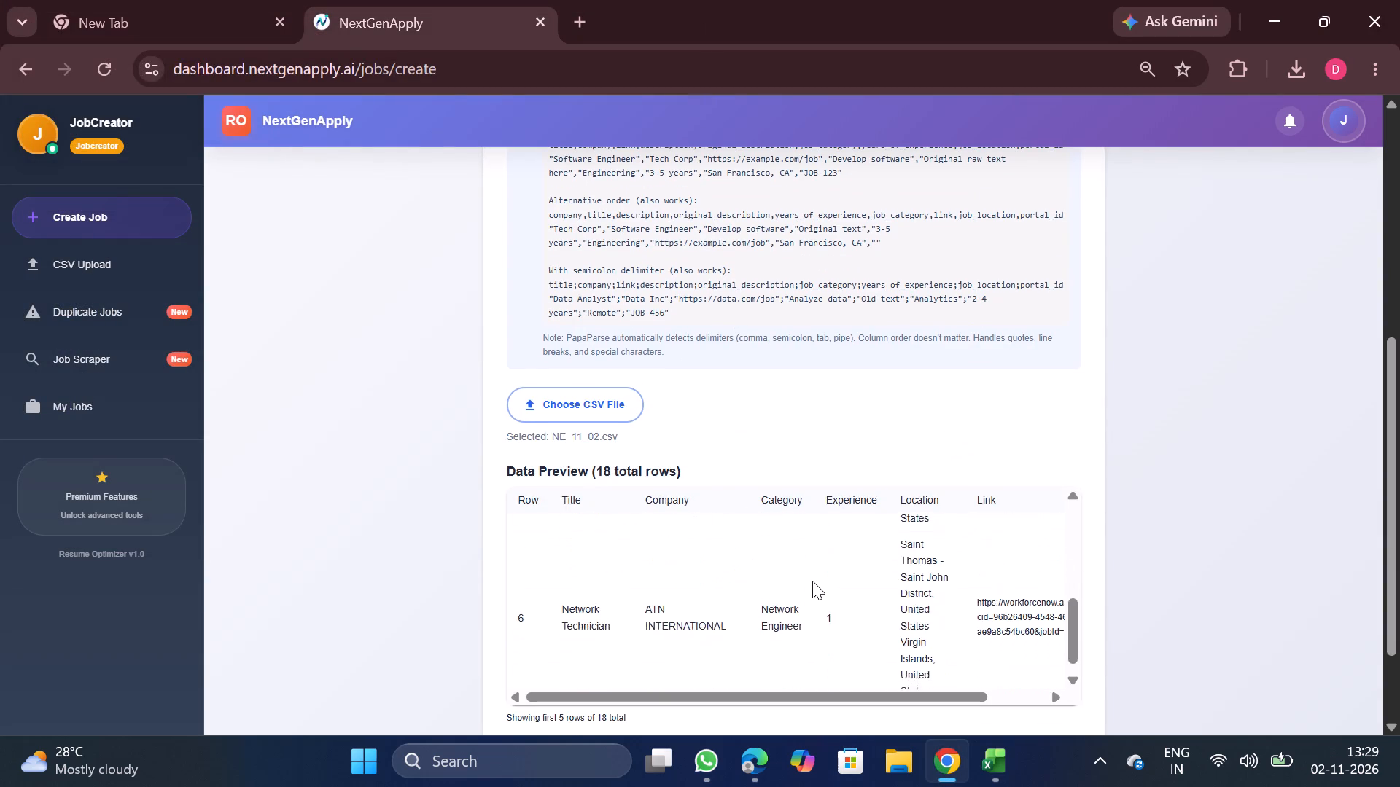
{"action": "scroll", "coordinate": [812, 581], "scroll_direction": "down", "scroll_amount": 2}
{"action": "left_click", "coordinate": [1036, 698]}
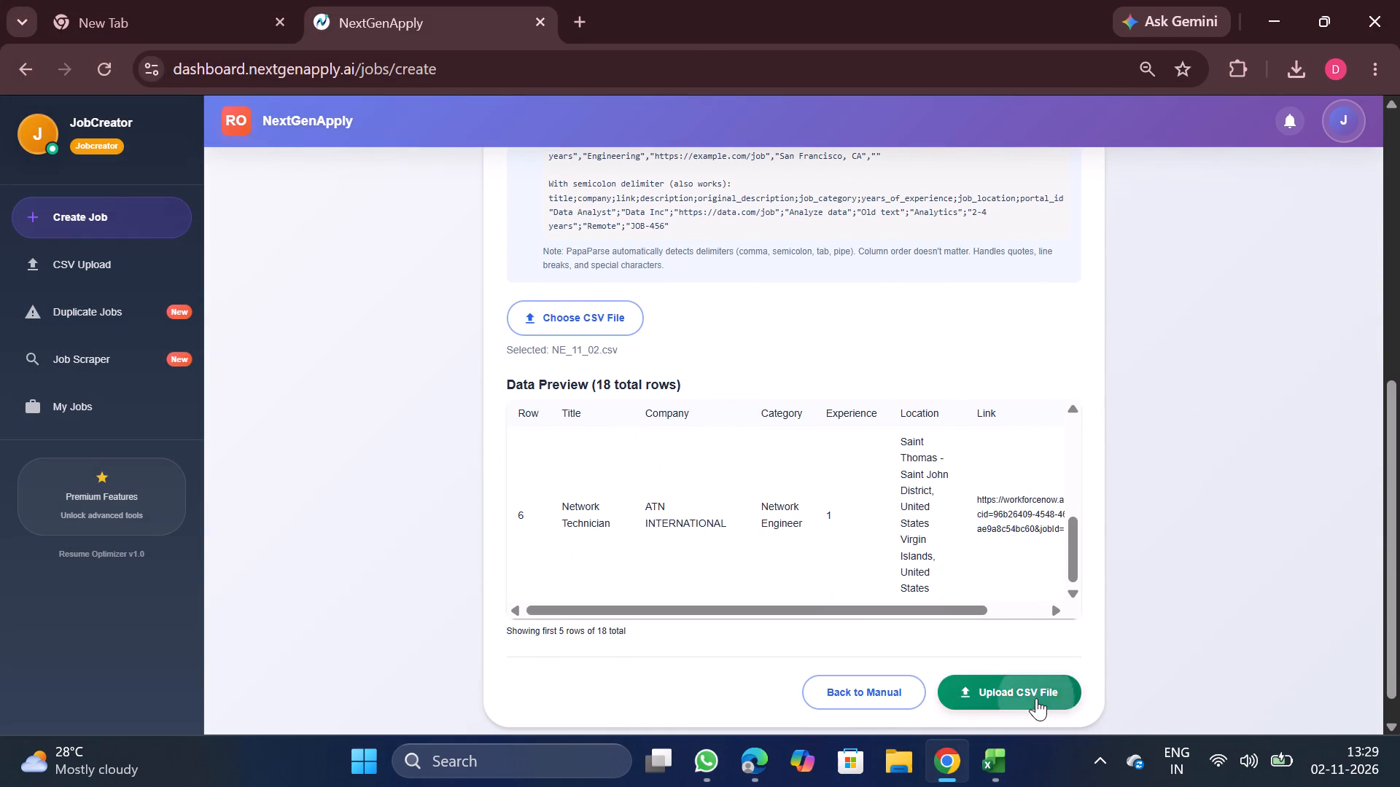
Close the NE_11_02 Excel window while the jobs are being processed.
{"action": "left_click", "coordinate": [1087, 578]}
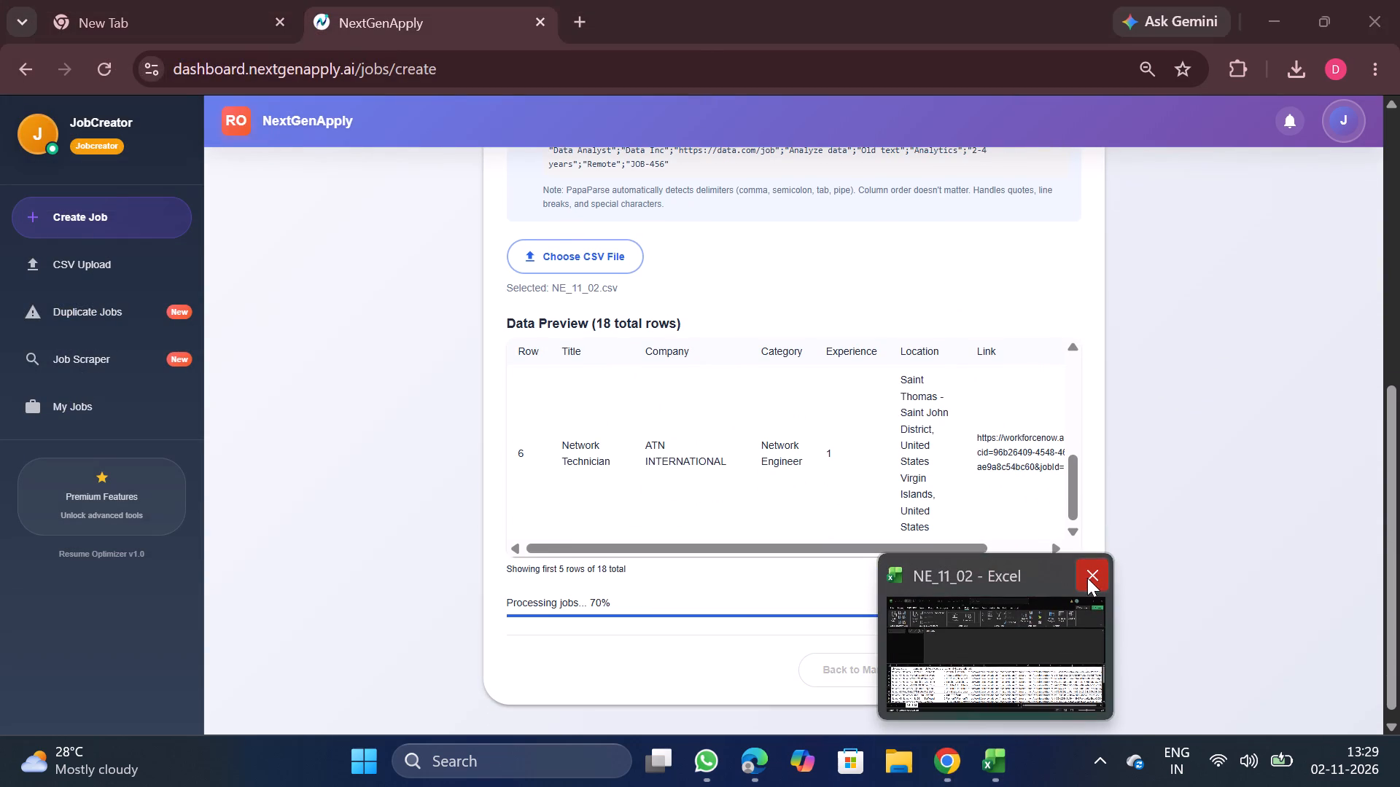